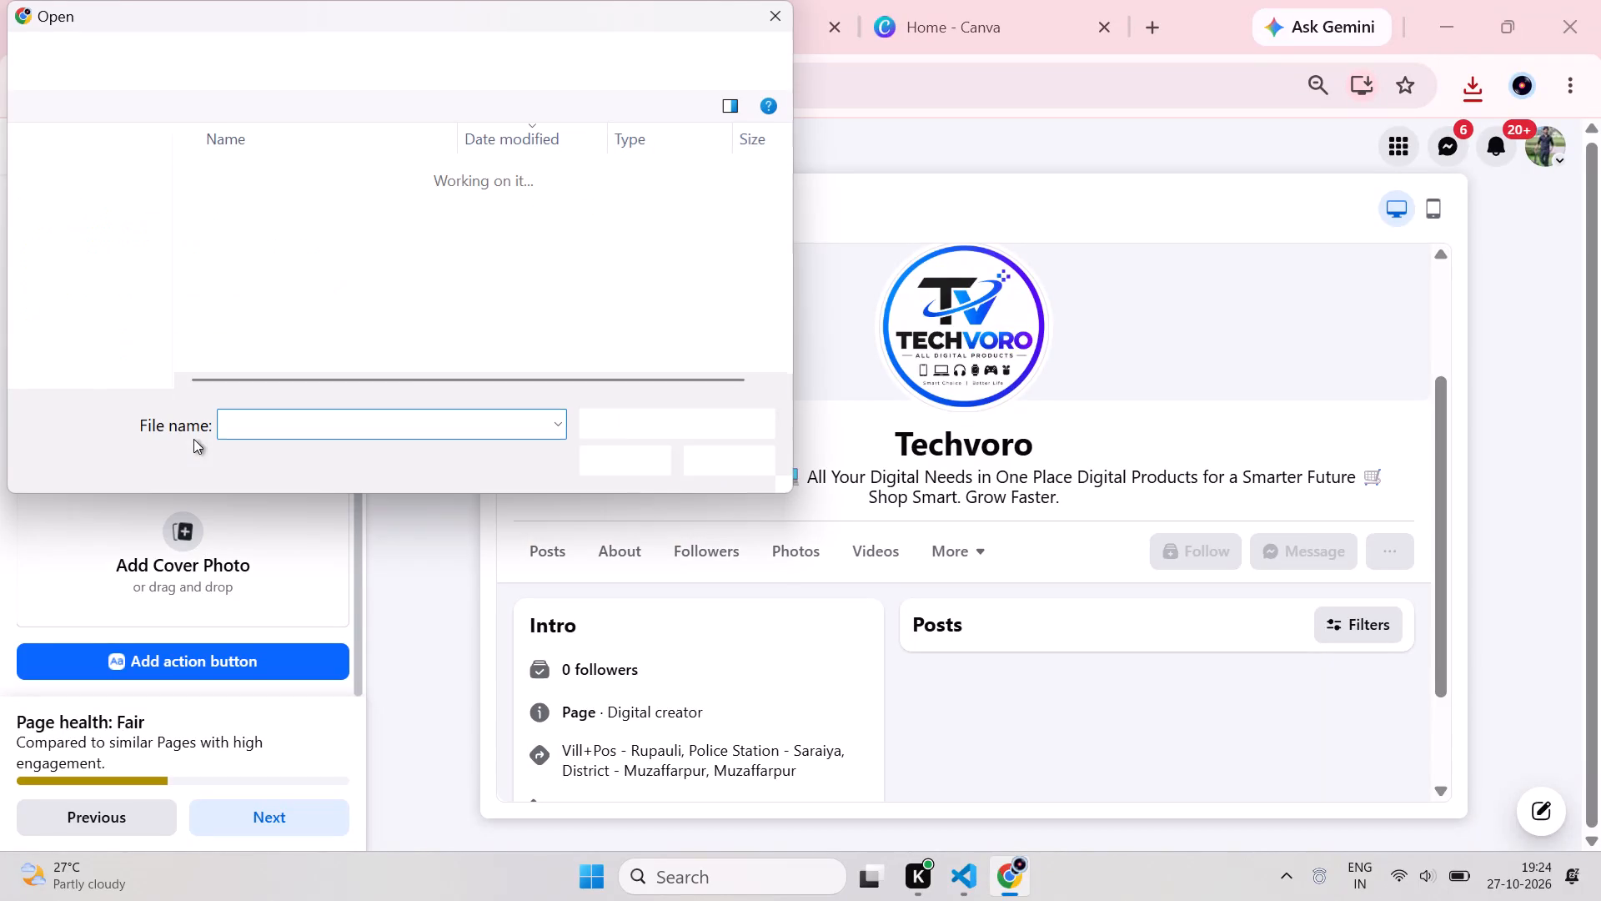
Dismiss the cover photo file picker and switch to the open Canva home page.
{"action": "left_click", "coordinate": [785, 19]}
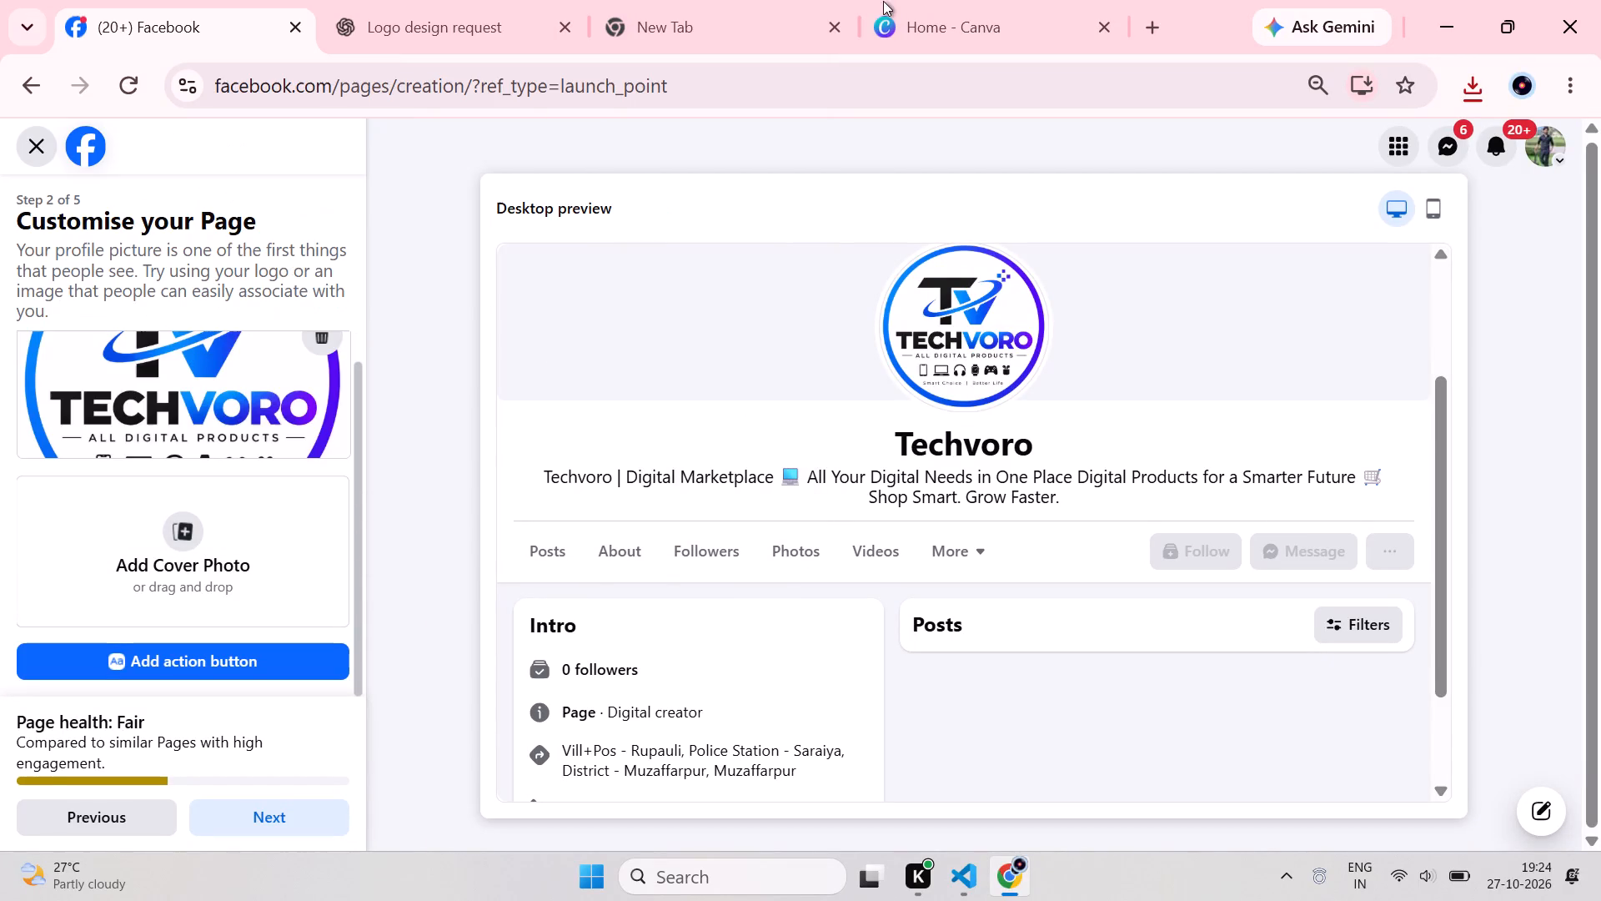
{"action": "left_click", "coordinate": [972, 13]}
{"action": "scroll", "coordinate": [896, 299], "scroll_direction": "up", "scroll_amount": 1}
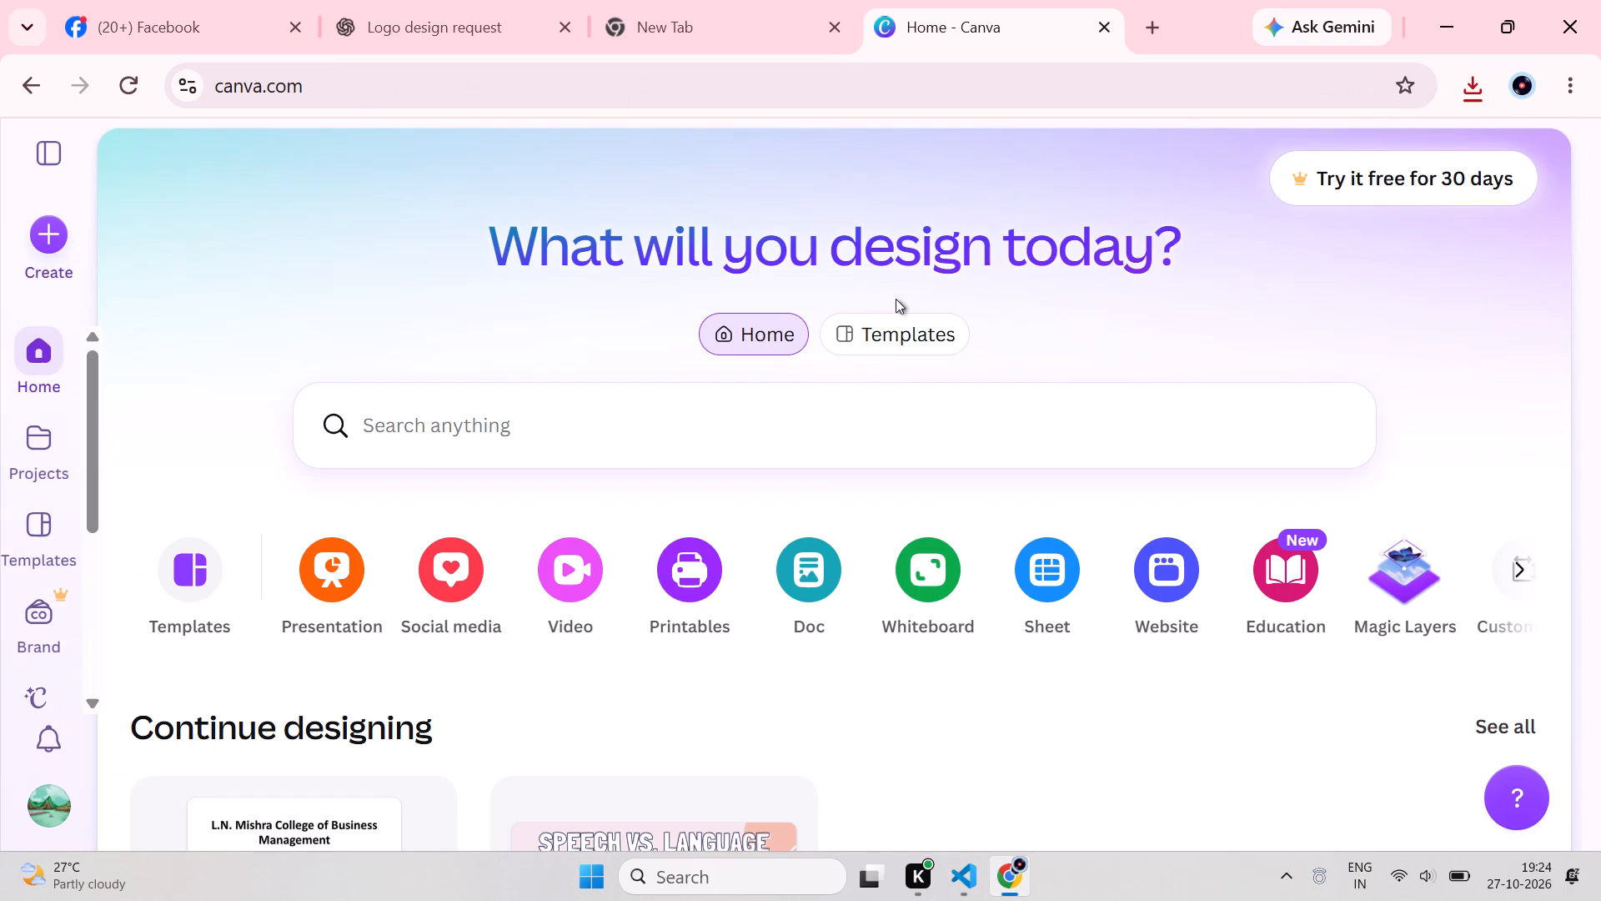
{"action": "scroll", "coordinate": [896, 299], "scroll_direction": "up", "scroll_amount": 1}
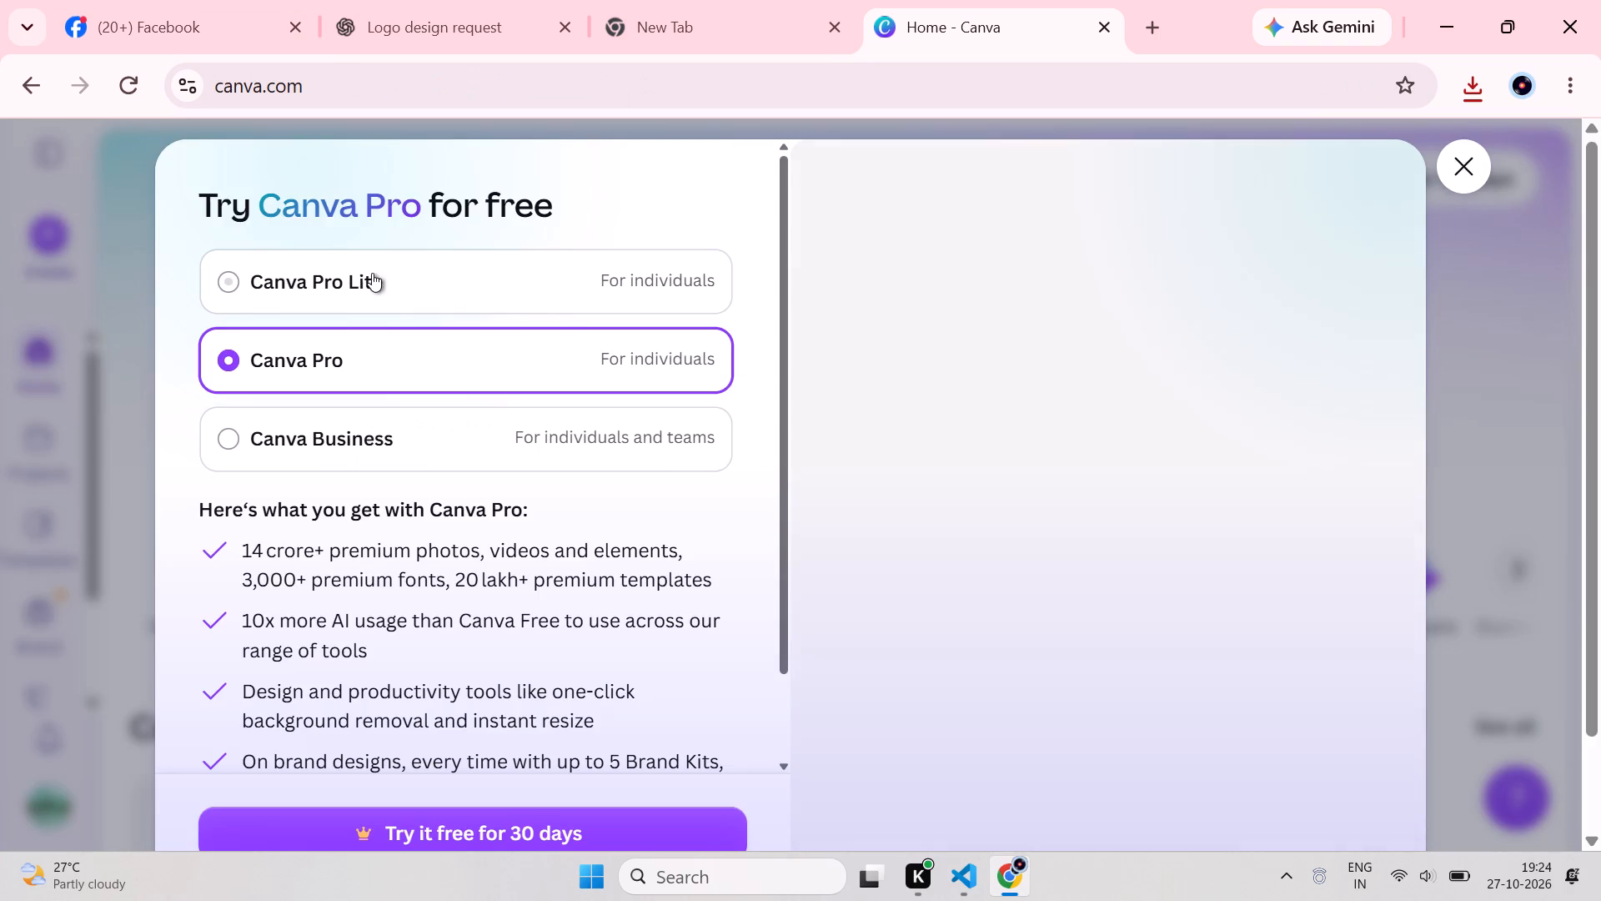
Select Canva Pro Lite in the free-trial offer, examine what the plan includes, and close the offer.
{"action": "left_click", "coordinate": [372, 273]}
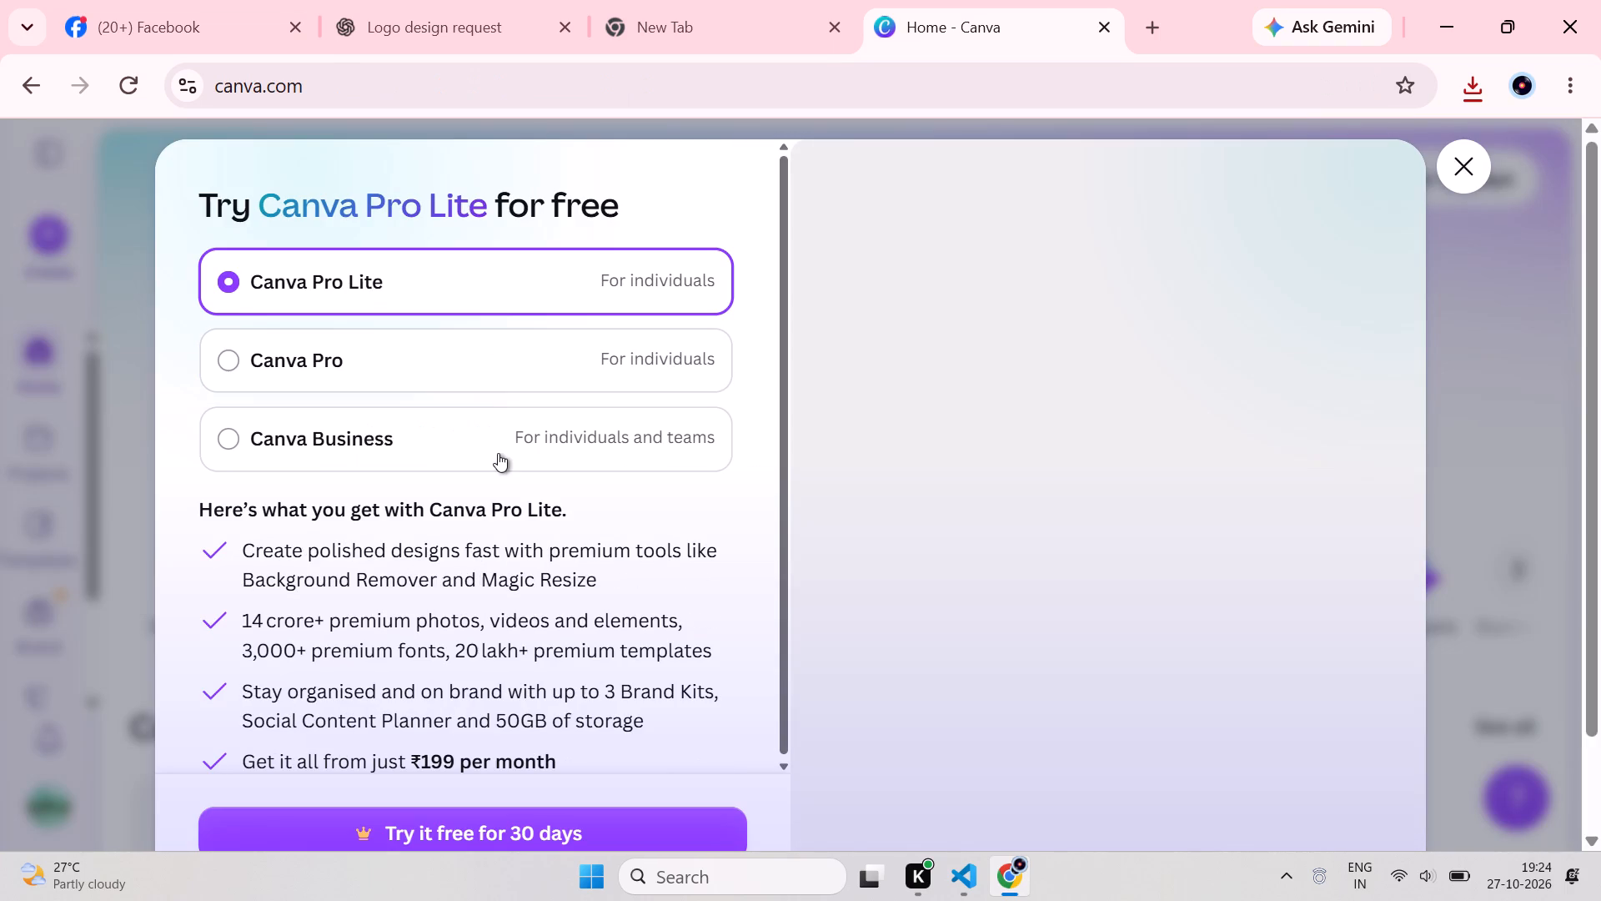
{"action": "scroll", "coordinate": [498, 453], "scroll_direction": "down", "scroll_amount": 2}
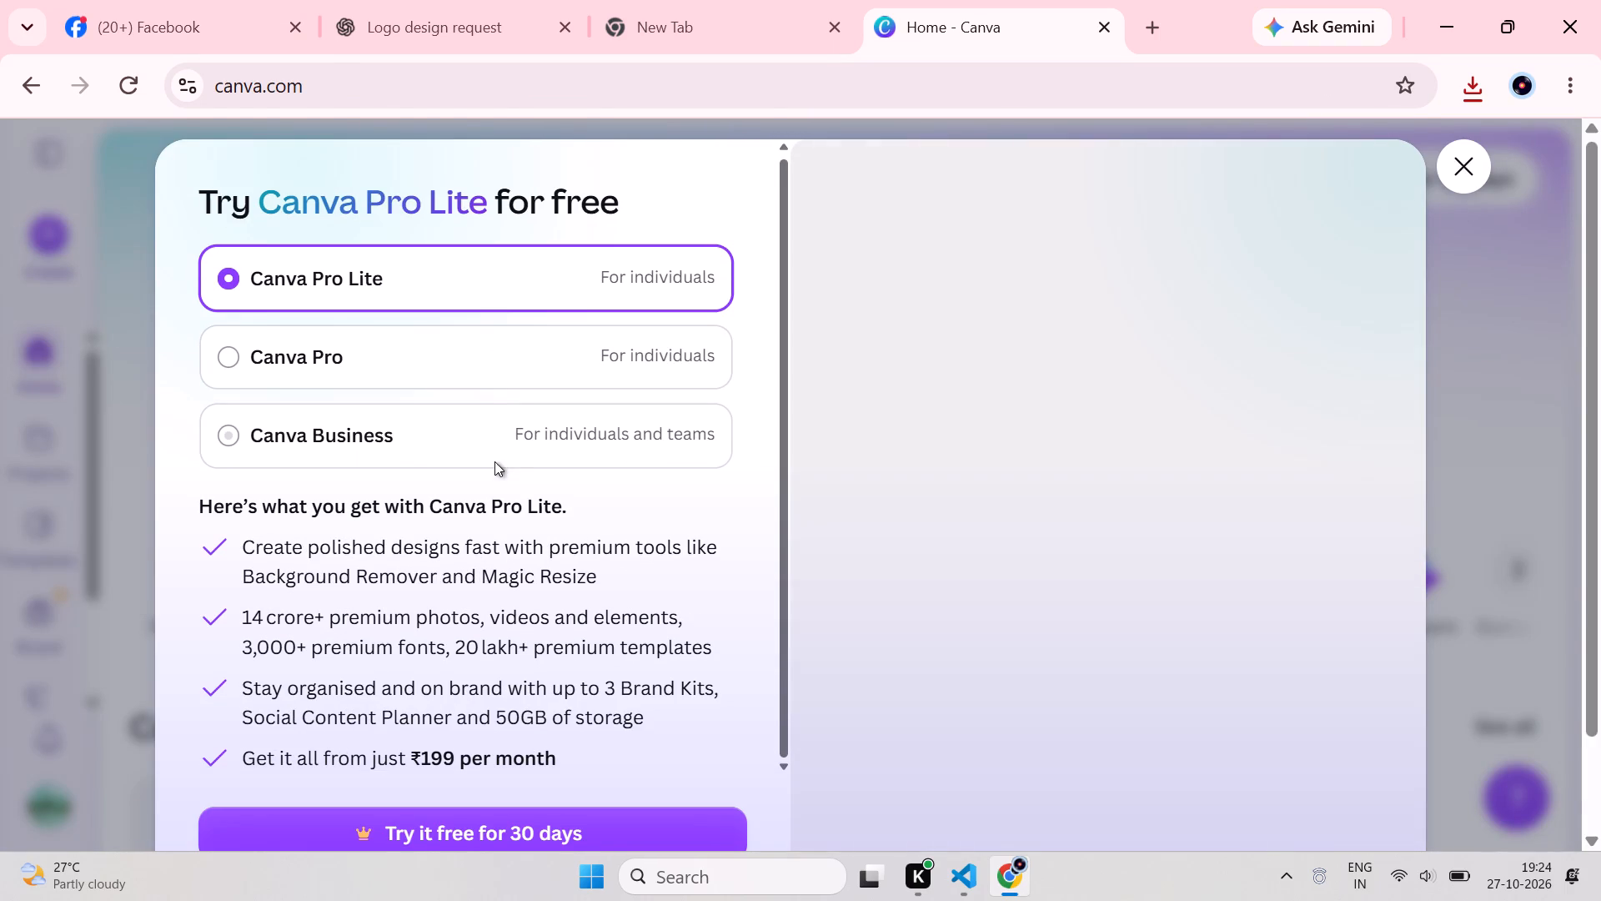
{"action": "scroll", "coordinate": [494, 461], "scroll_direction": "down", "scroll_amount": 1}
{"action": "scroll", "coordinate": [550, 563], "scroll_direction": "down", "scroll_amount": 2}
{"action": "scroll", "coordinate": [550, 563], "scroll_direction": "up", "scroll_amount": 4}
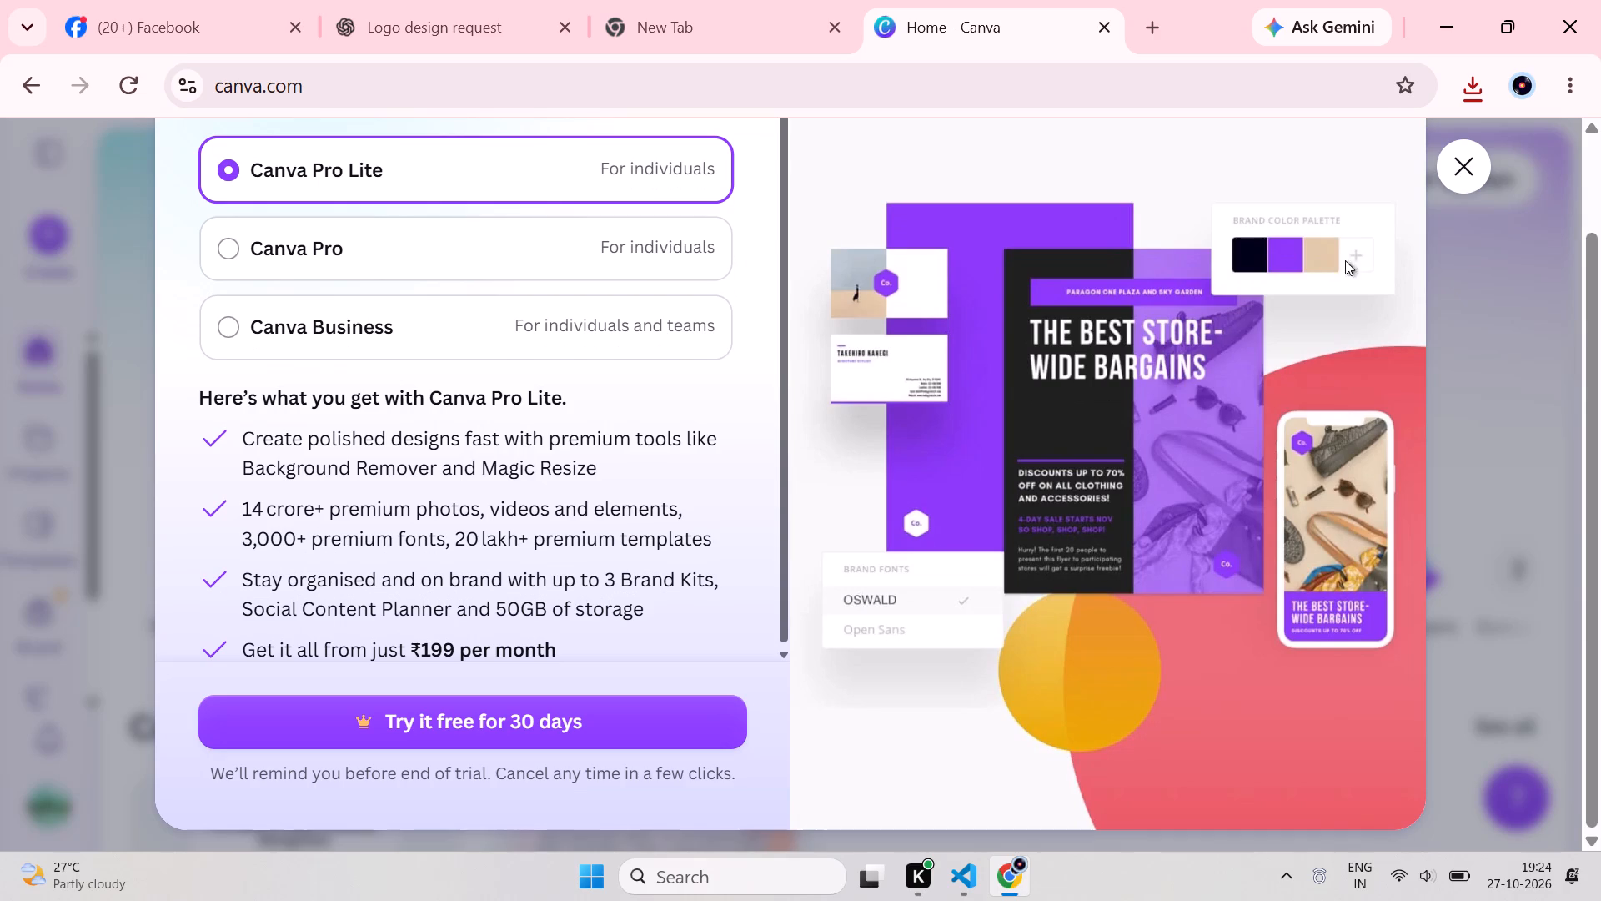
{"action": "left_click", "coordinate": [1457, 174]}
Look through the Canva home page for a way to start a design.
{"action": "scroll", "coordinate": [960, 310], "scroll_direction": "down", "scroll_amount": 1}
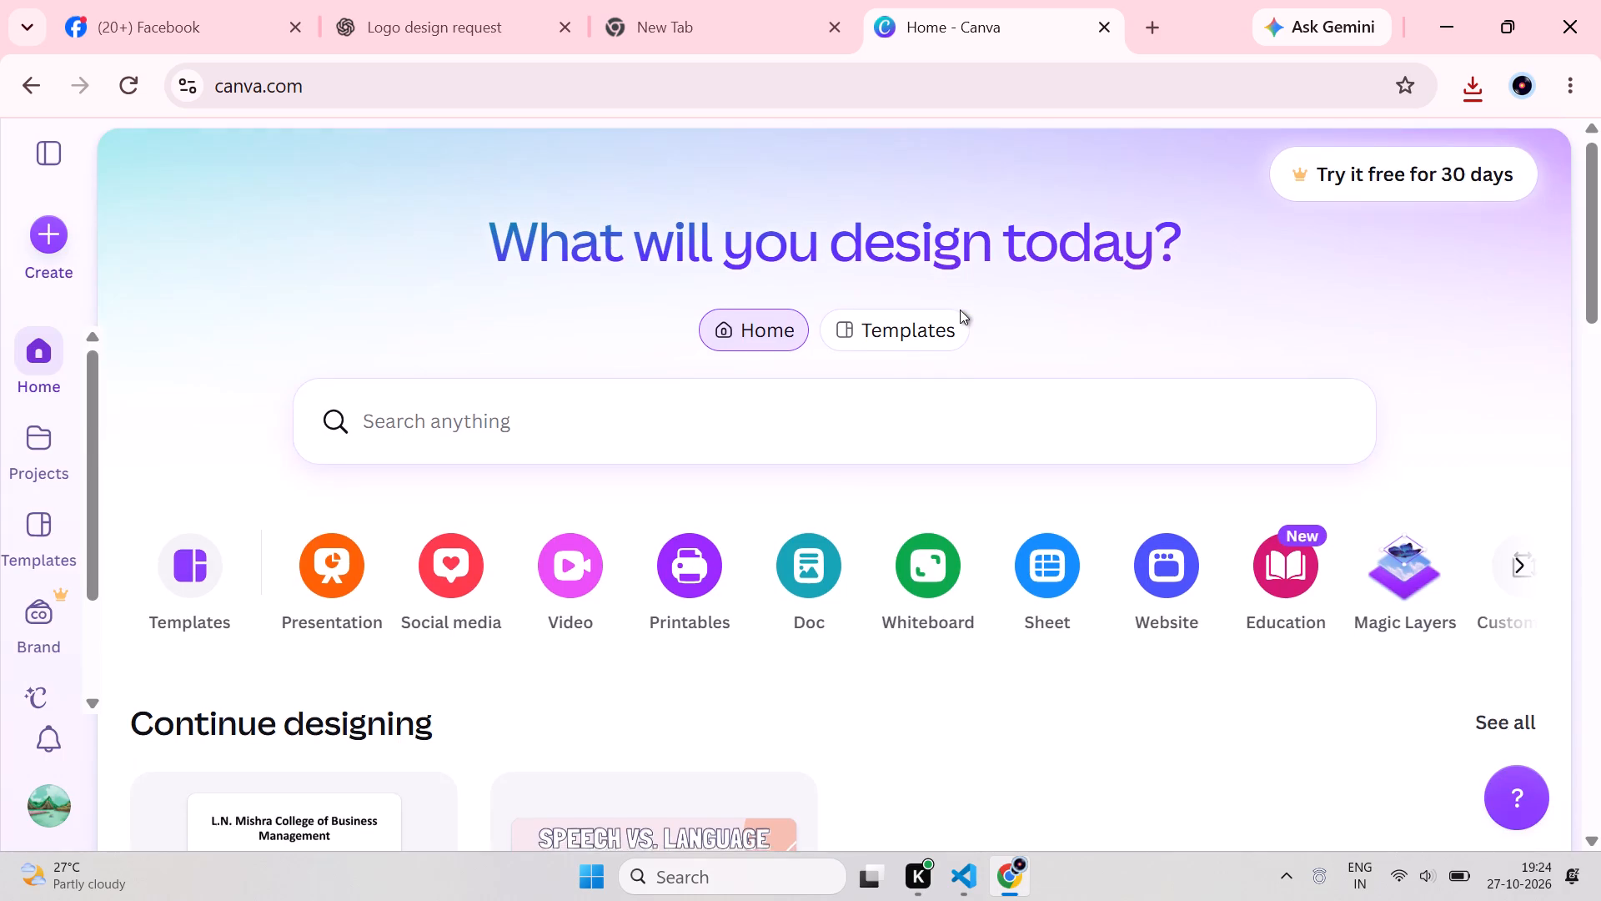
{"action": "scroll", "coordinate": [960, 310], "scroll_direction": "down", "scroll_amount": 1}
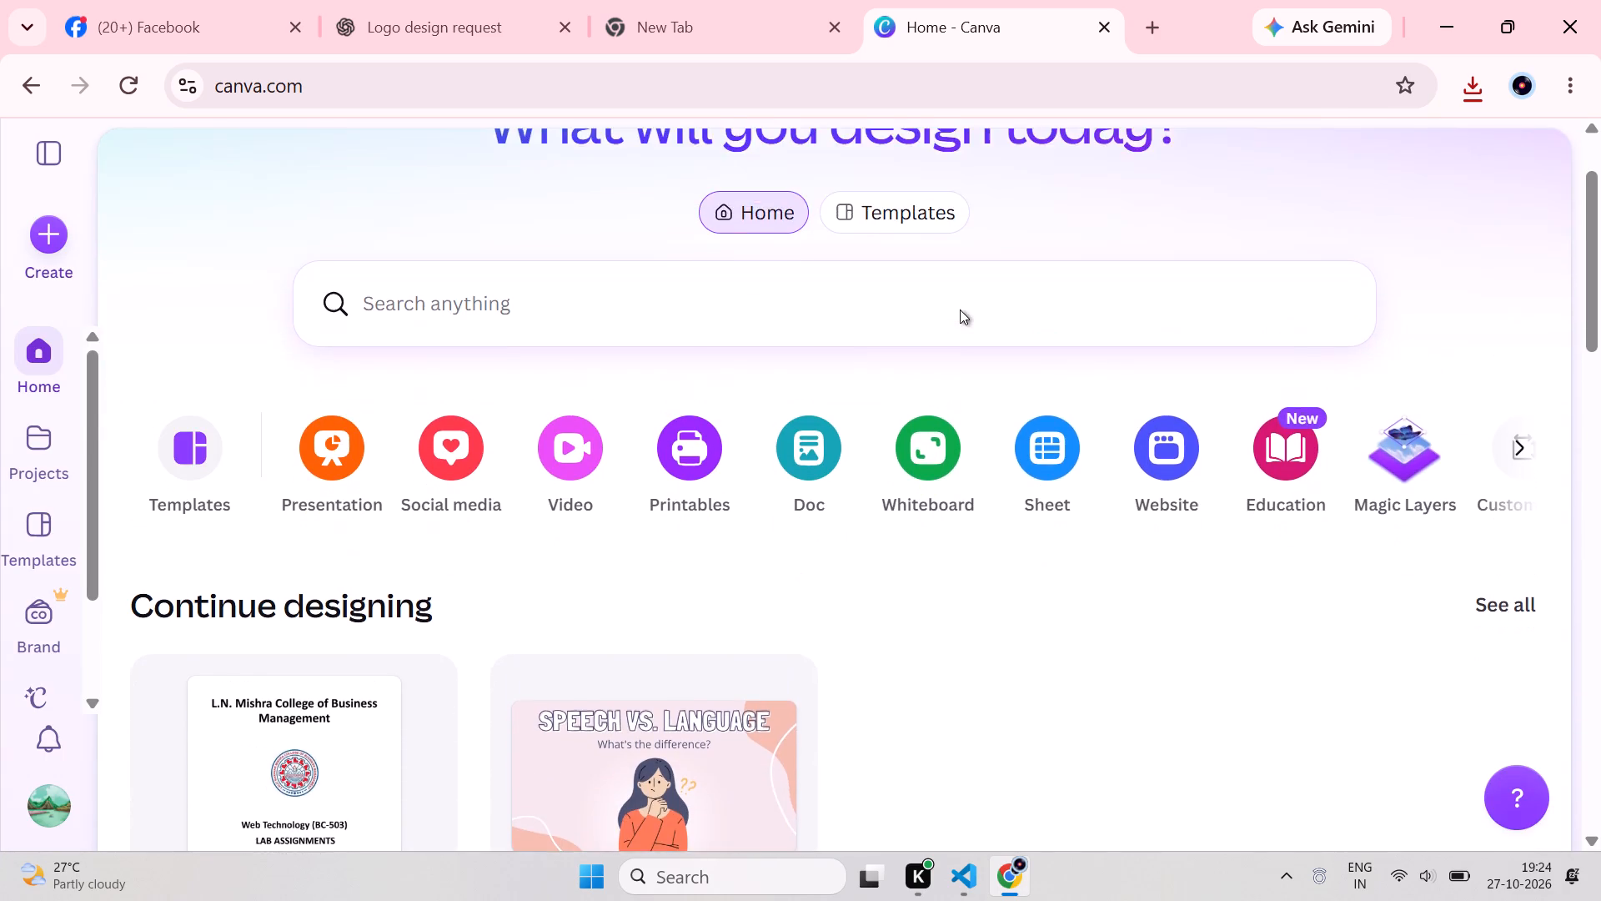
{"action": "scroll", "coordinate": [960, 310], "scroll_direction": "down", "scroll_amount": 1}
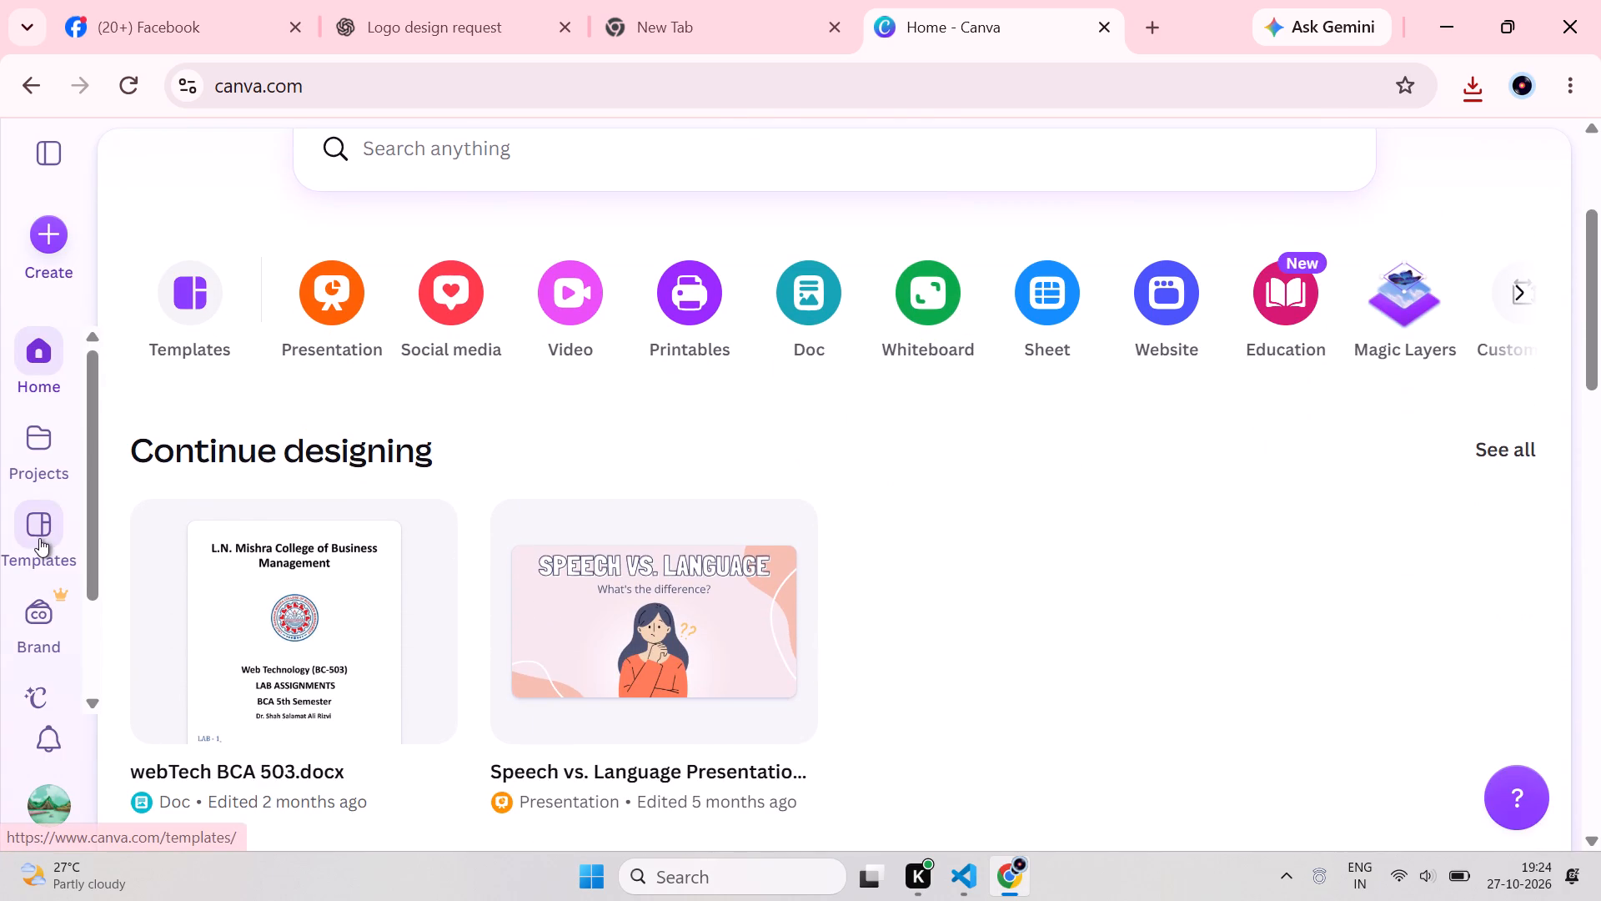
Look through the home page's recent designs and suggested templates for a starting point.
{"action": "left_click", "coordinate": [33, 638]}
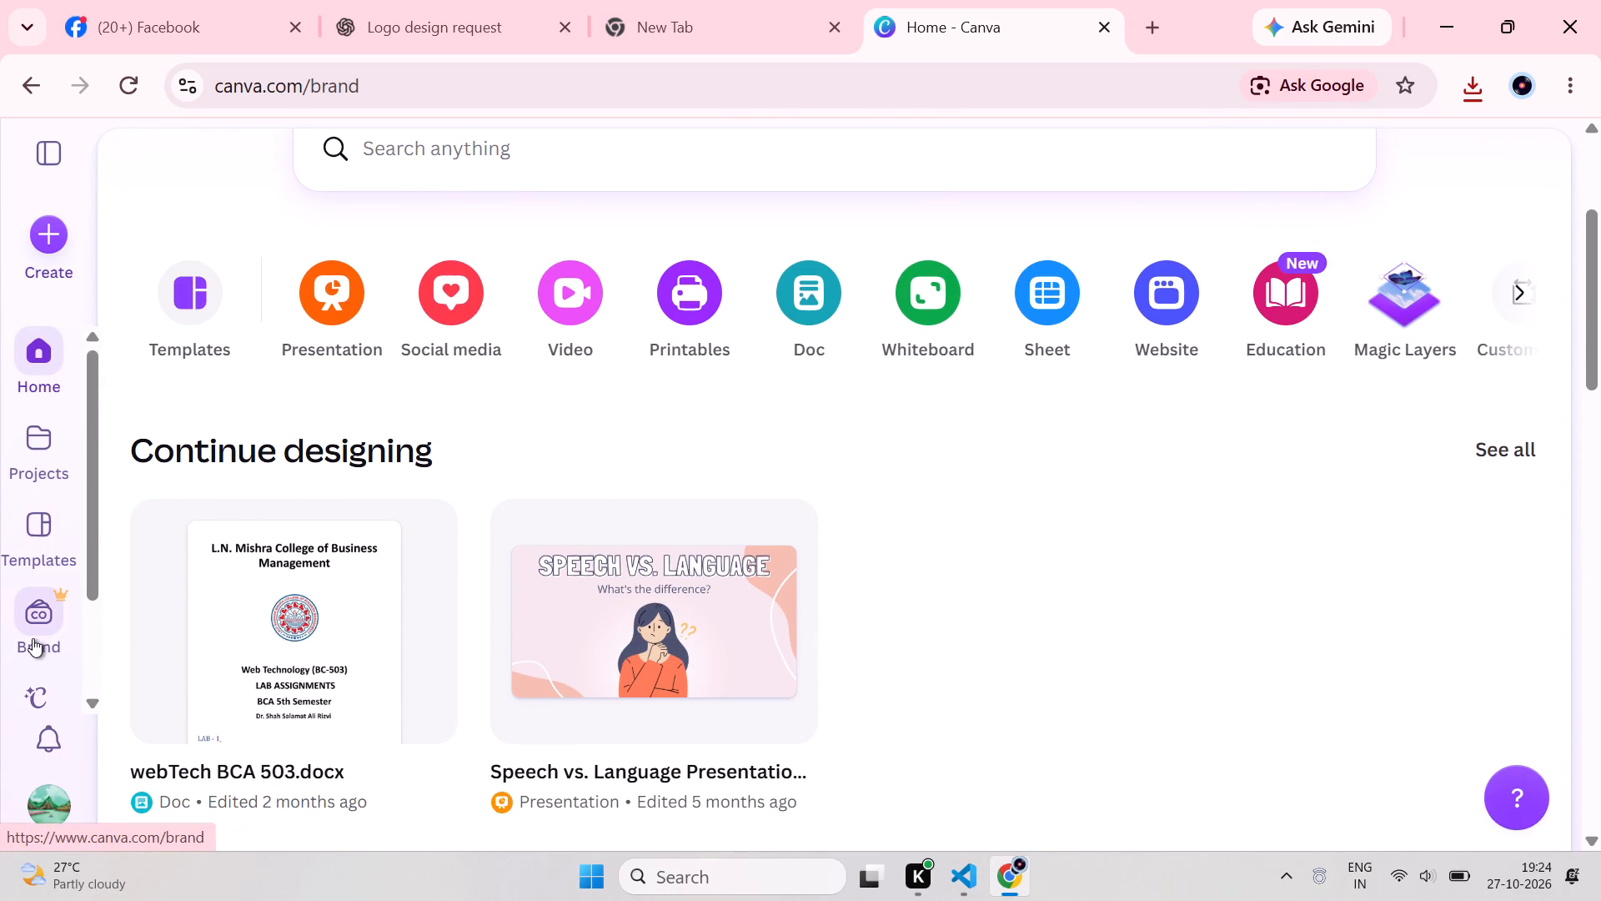
{"action": "left_click", "coordinate": [40, 536]}
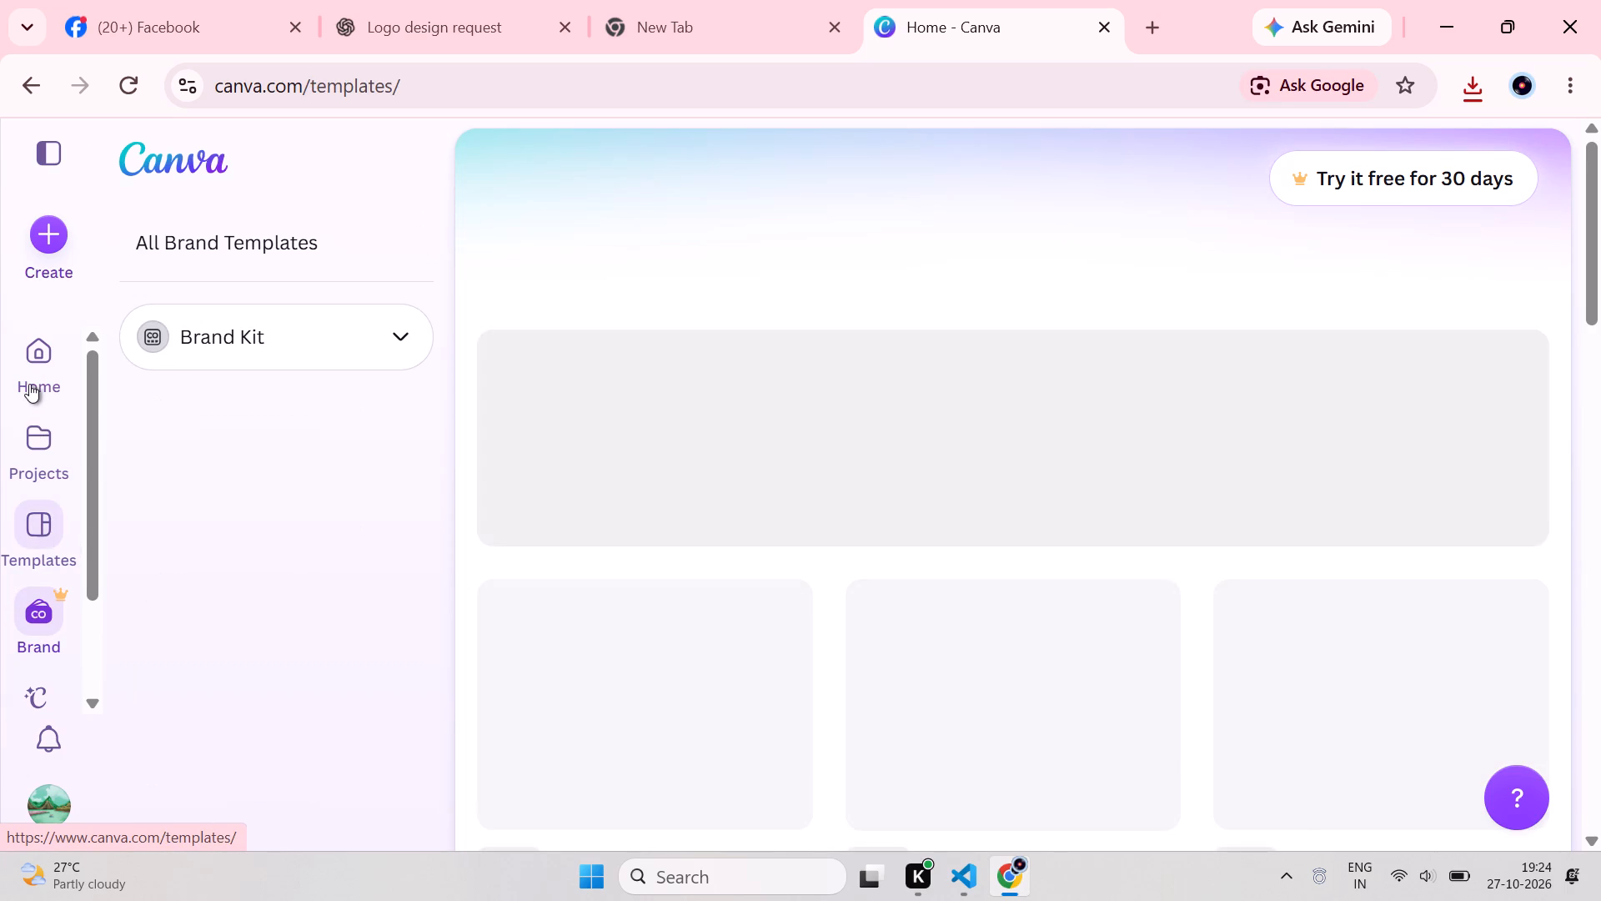
{"action": "left_click", "coordinate": [29, 384]}
{"action": "scroll", "coordinate": [442, 569], "scroll_direction": "down", "scroll_amount": 1}
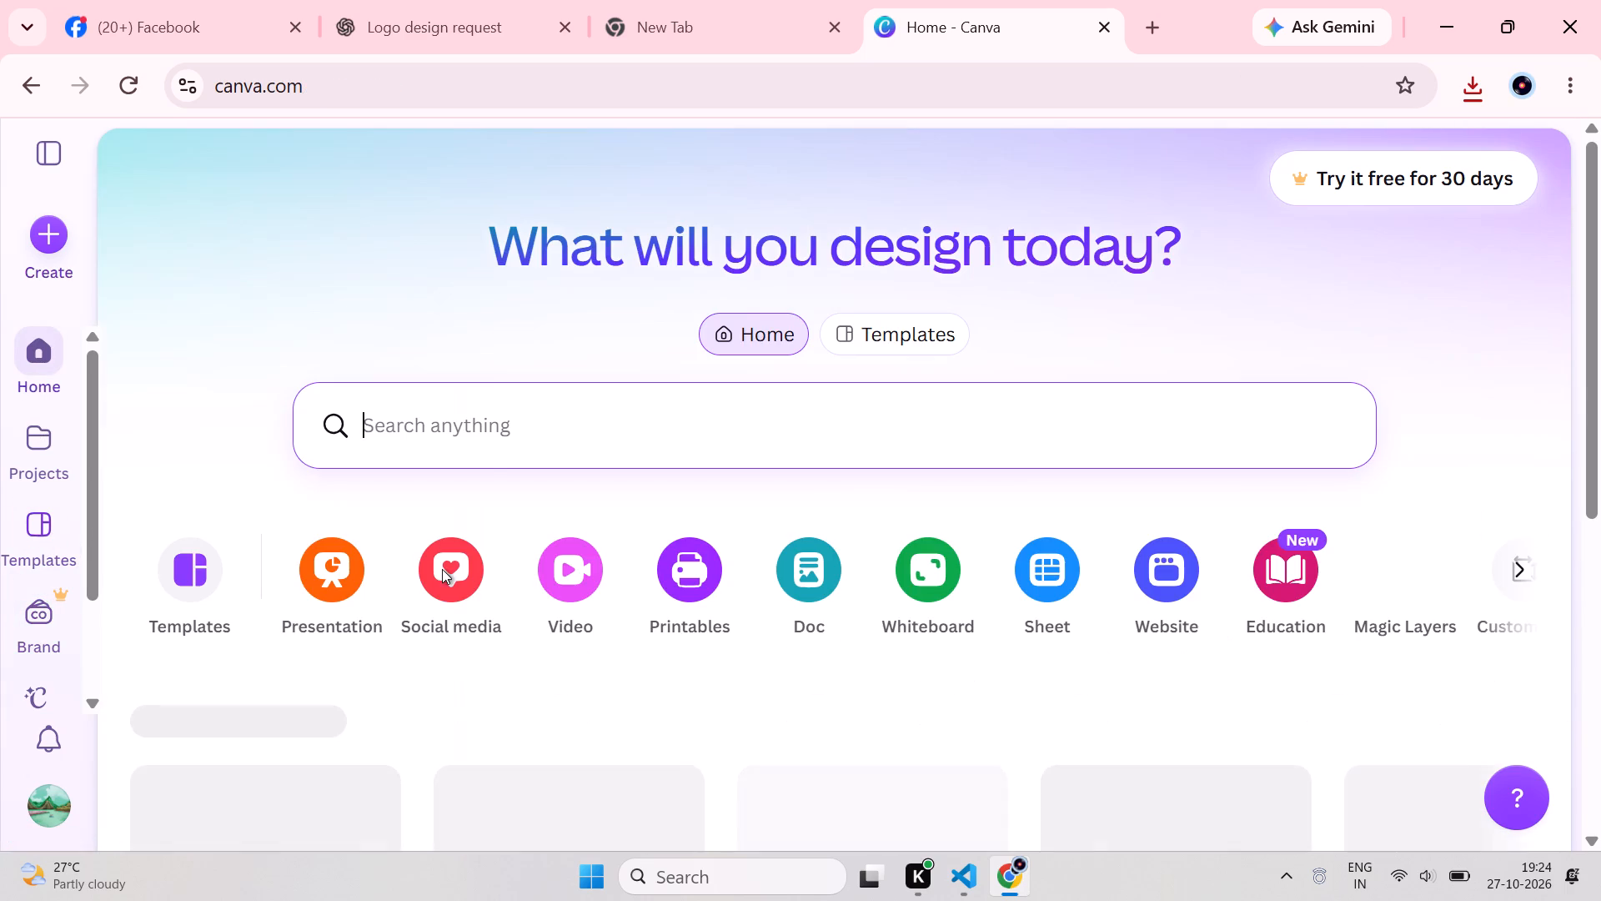
{"action": "scroll", "coordinate": [442, 569], "scroll_direction": "down", "scroll_amount": 5}
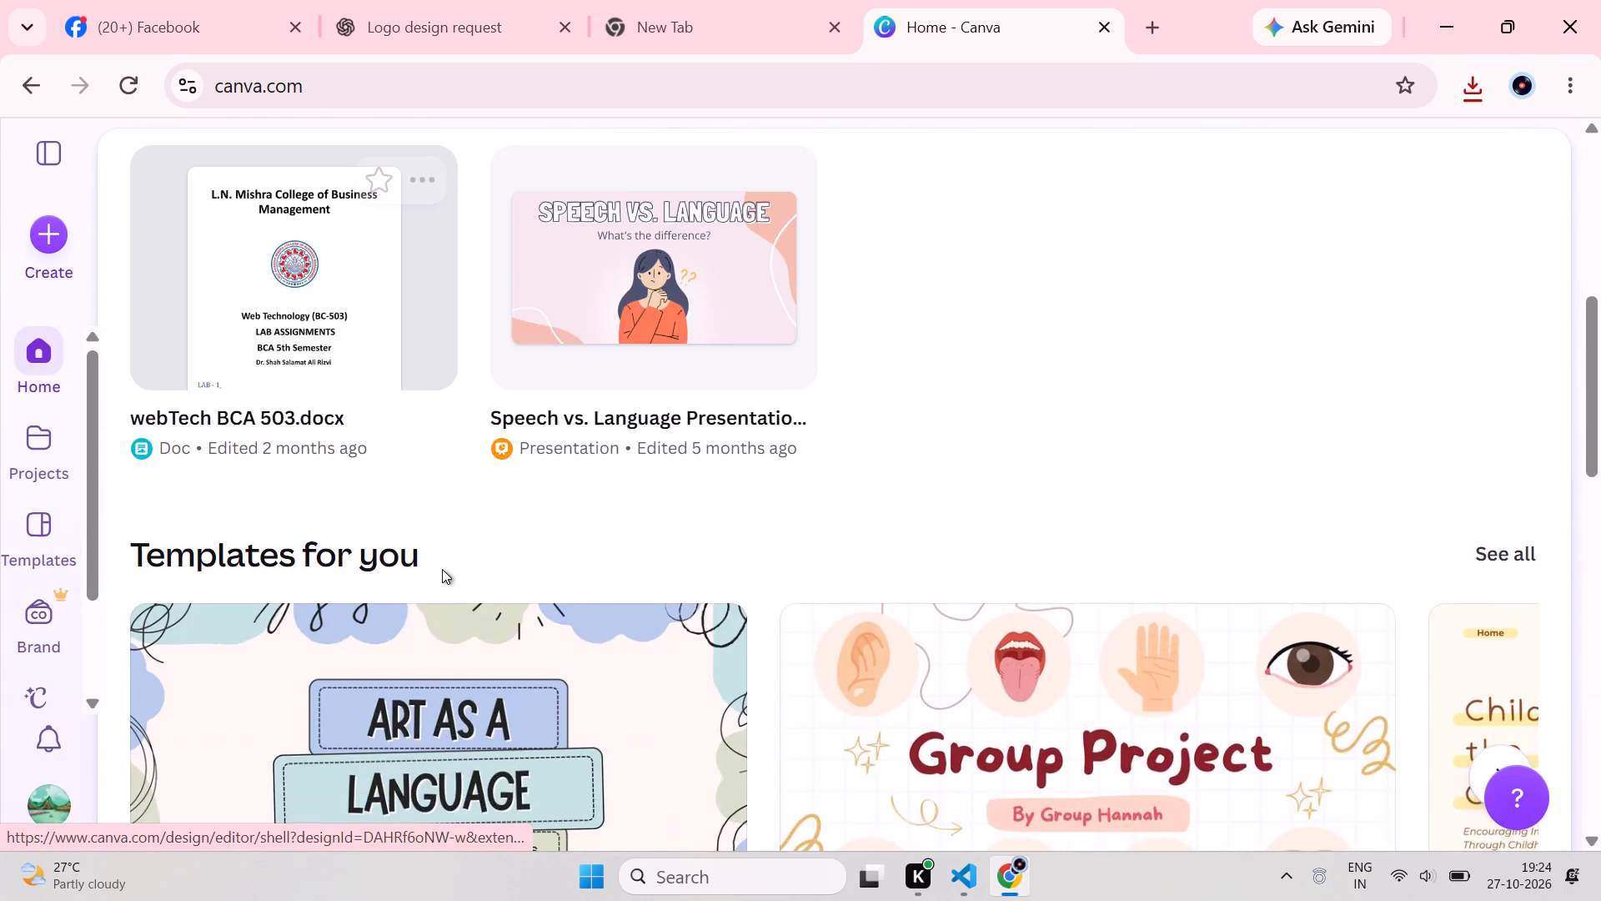
{"action": "scroll", "coordinate": [442, 569], "scroll_direction": "down", "scroll_amount": 3}
{"action": "scroll", "coordinate": [442, 569], "scroll_direction": "up", "scroll_amount": 7}
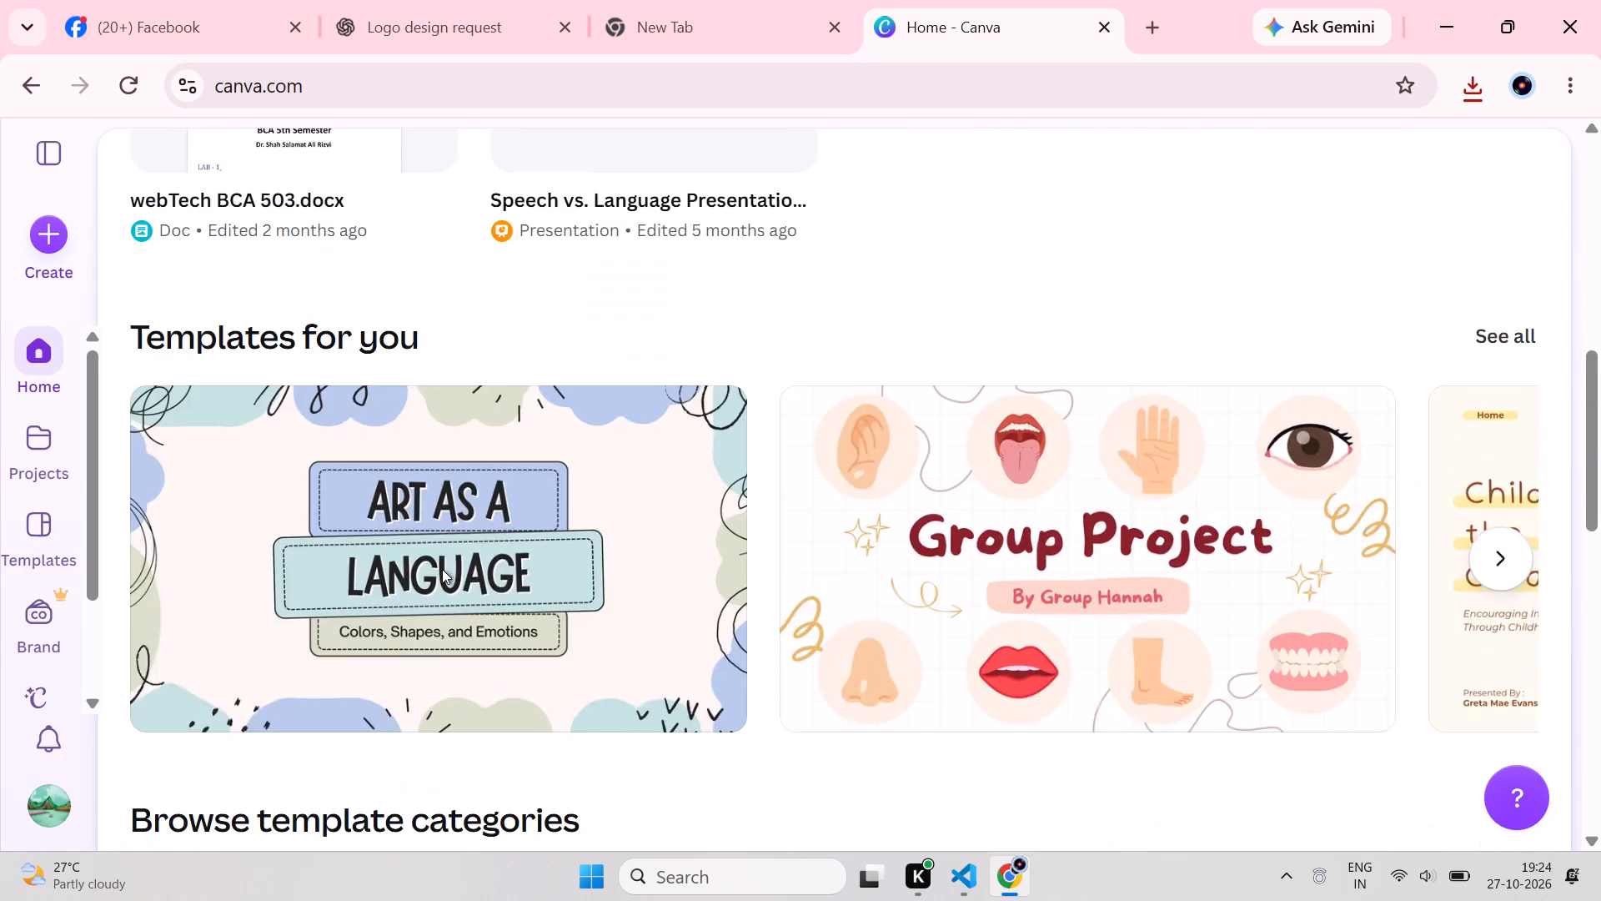
{"action": "scroll", "coordinate": [442, 569], "scroll_direction": "up", "scroll_amount": 1}
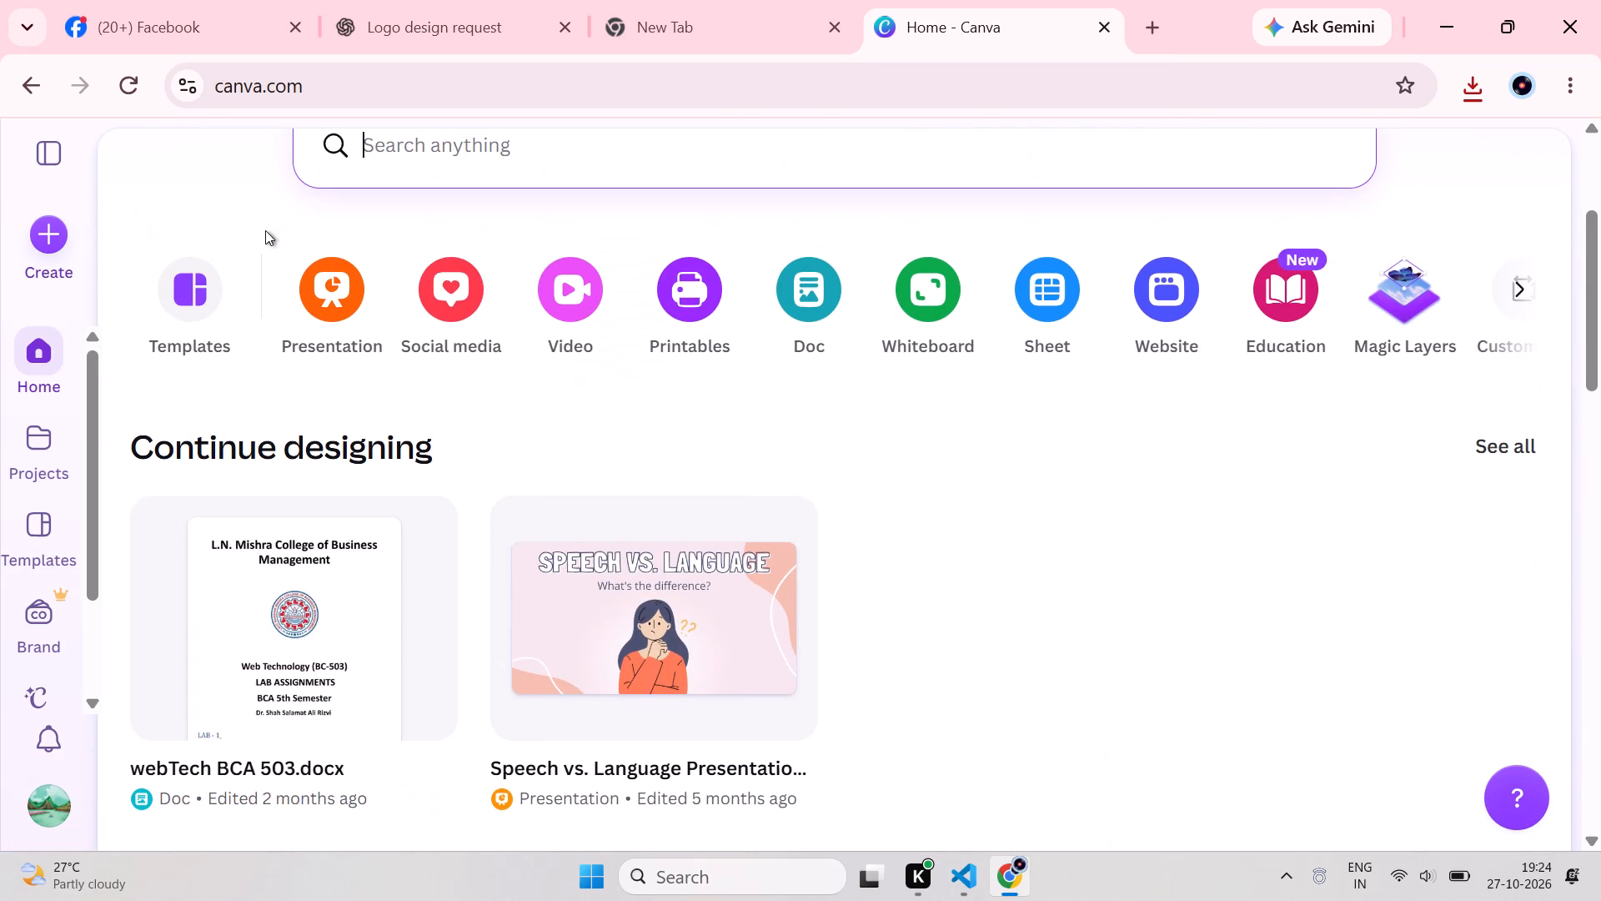
{"action": "scroll", "coordinate": [265, 230], "scroll_direction": "down", "scroll_amount": 2}
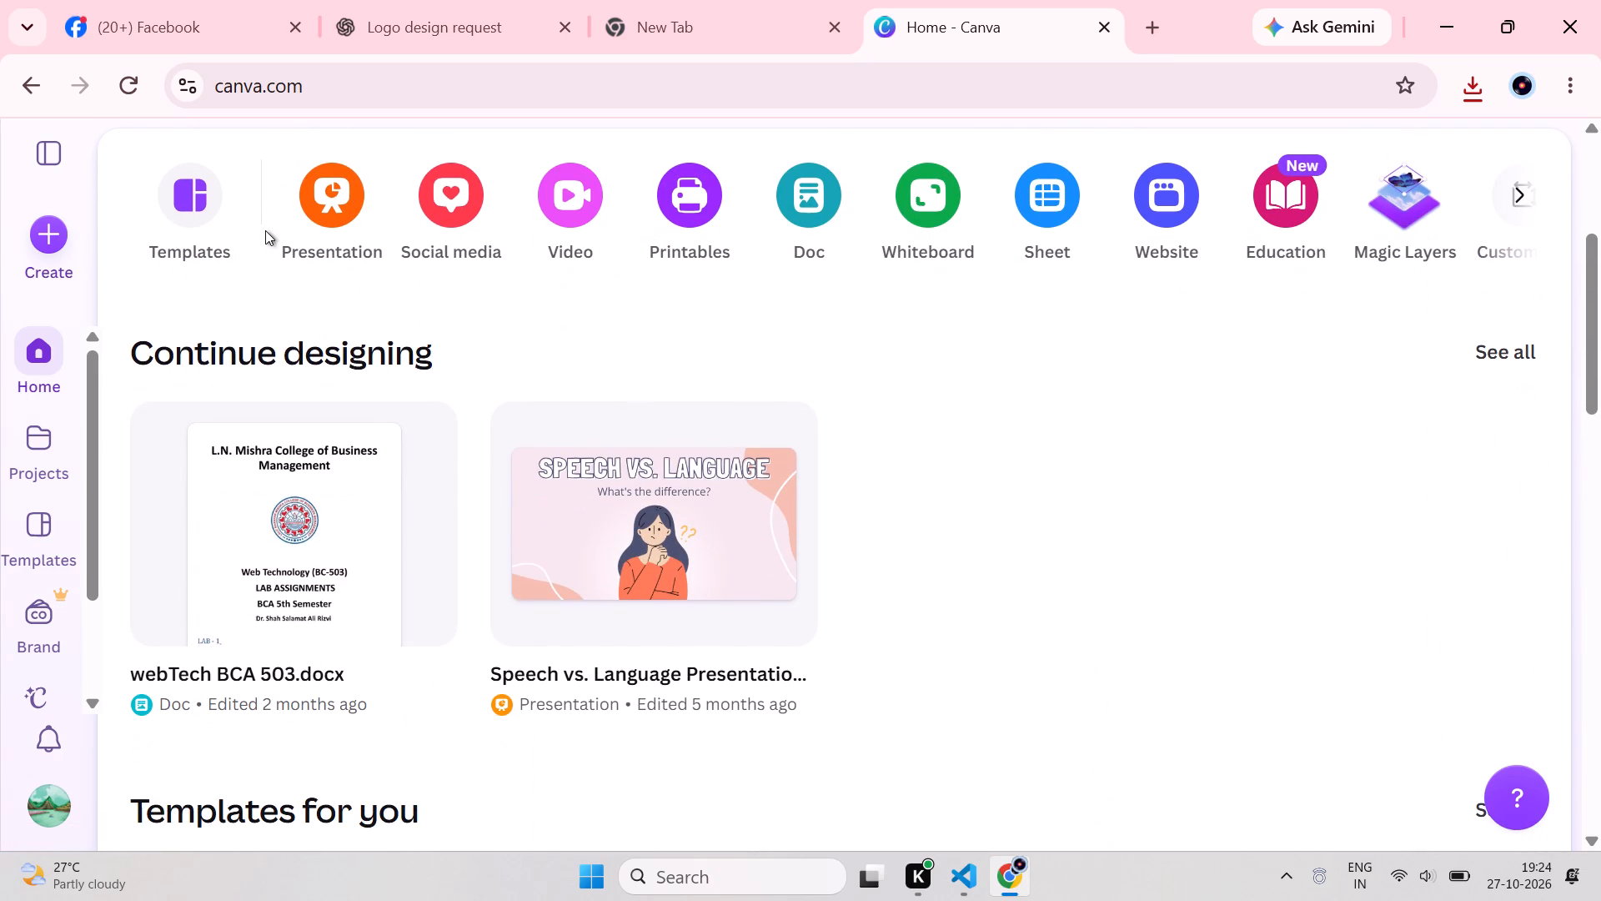
{"action": "scroll", "coordinate": [265, 230], "scroll_direction": "down", "scroll_amount": 1}
Open the Speech vs. Language presentation from the recent designs and look through its slides, including pages 3 and 4.
{"action": "left_click", "coordinate": [567, 627]}
{"action": "scroll", "coordinate": [567, 627], "scroll_direction": "down", "scroll_amount": 1}
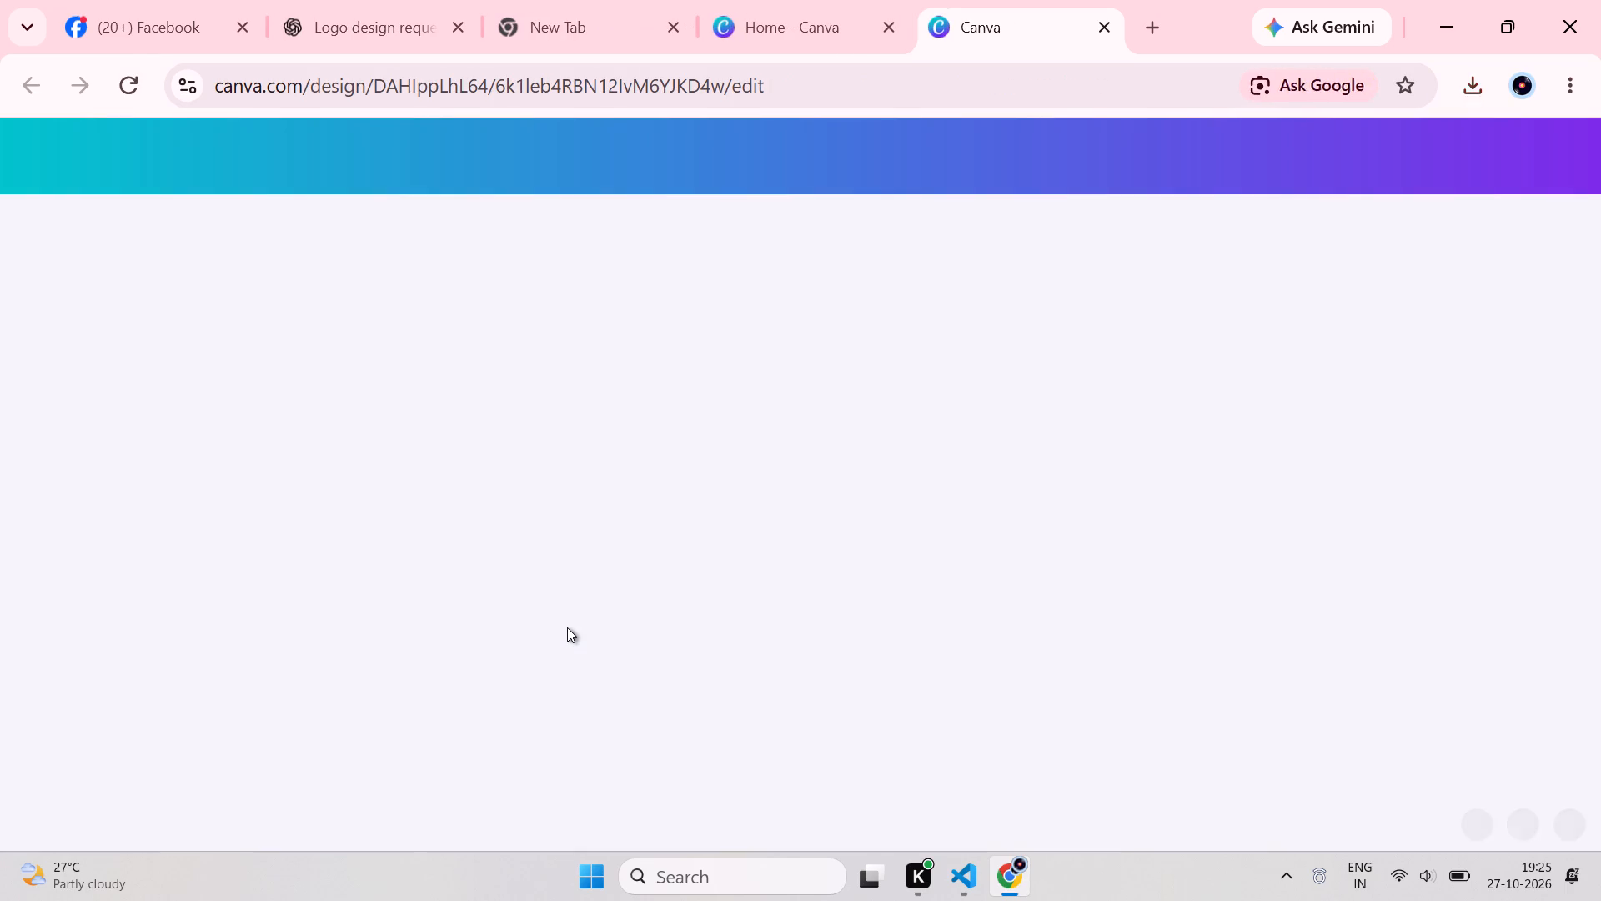
{"action": "scroll", "coordinate": [567, 627], "scroll_direction": "down", "scroll_amount": 2}
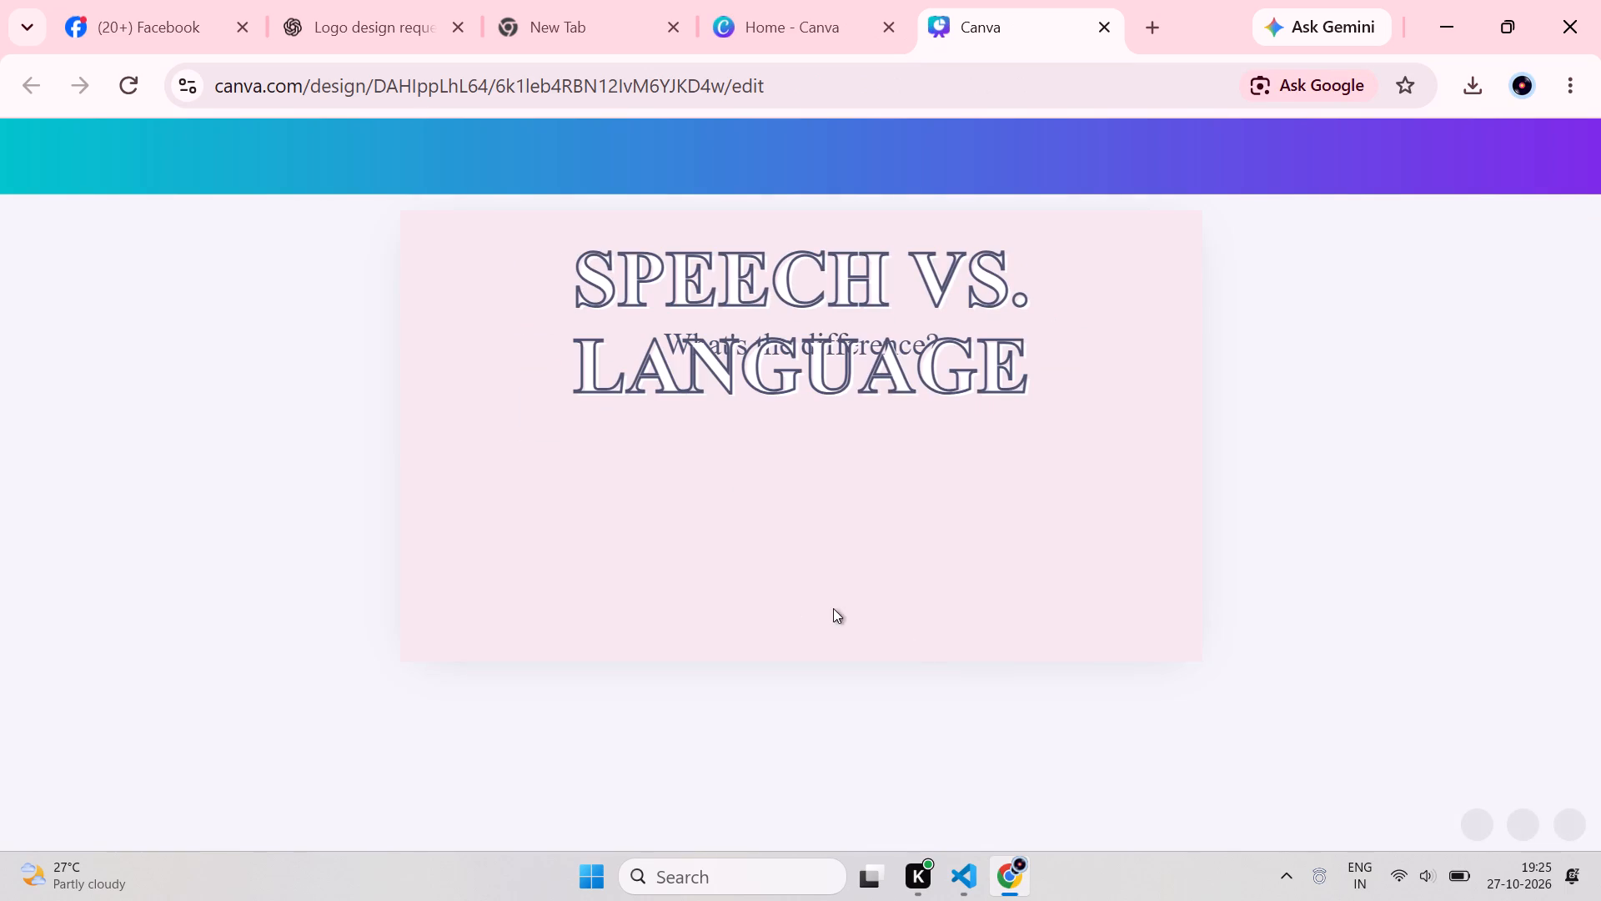
{"action": "scroll", "coordinate": [911, 643], "scroll_direction": "down", "scroll_amount": 1}
{"action": "scroll", "coordinate": [911, 643], "scroll_direction": "up", "scroll_amount": 2}
{"action": "scroll", "coordinate": [911, 643], "scroll_direction": "down", "scroll_amount": 1}
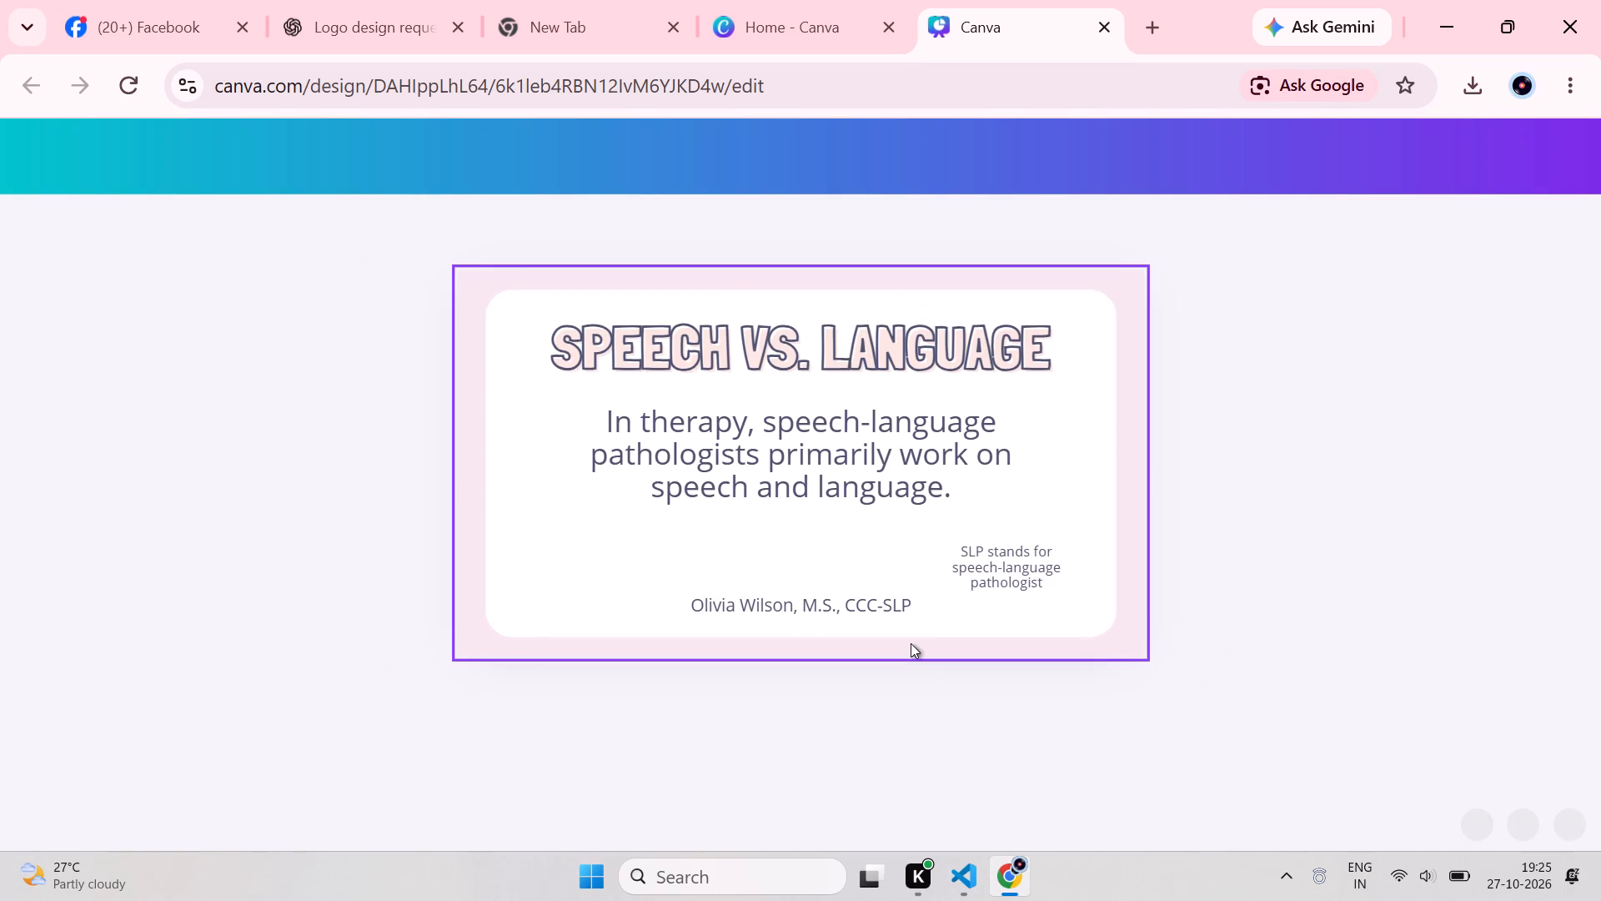
{"action": "scroll", "coordinate": [911, 643], "scroll_direction": "down", "scroll_amount": 1}
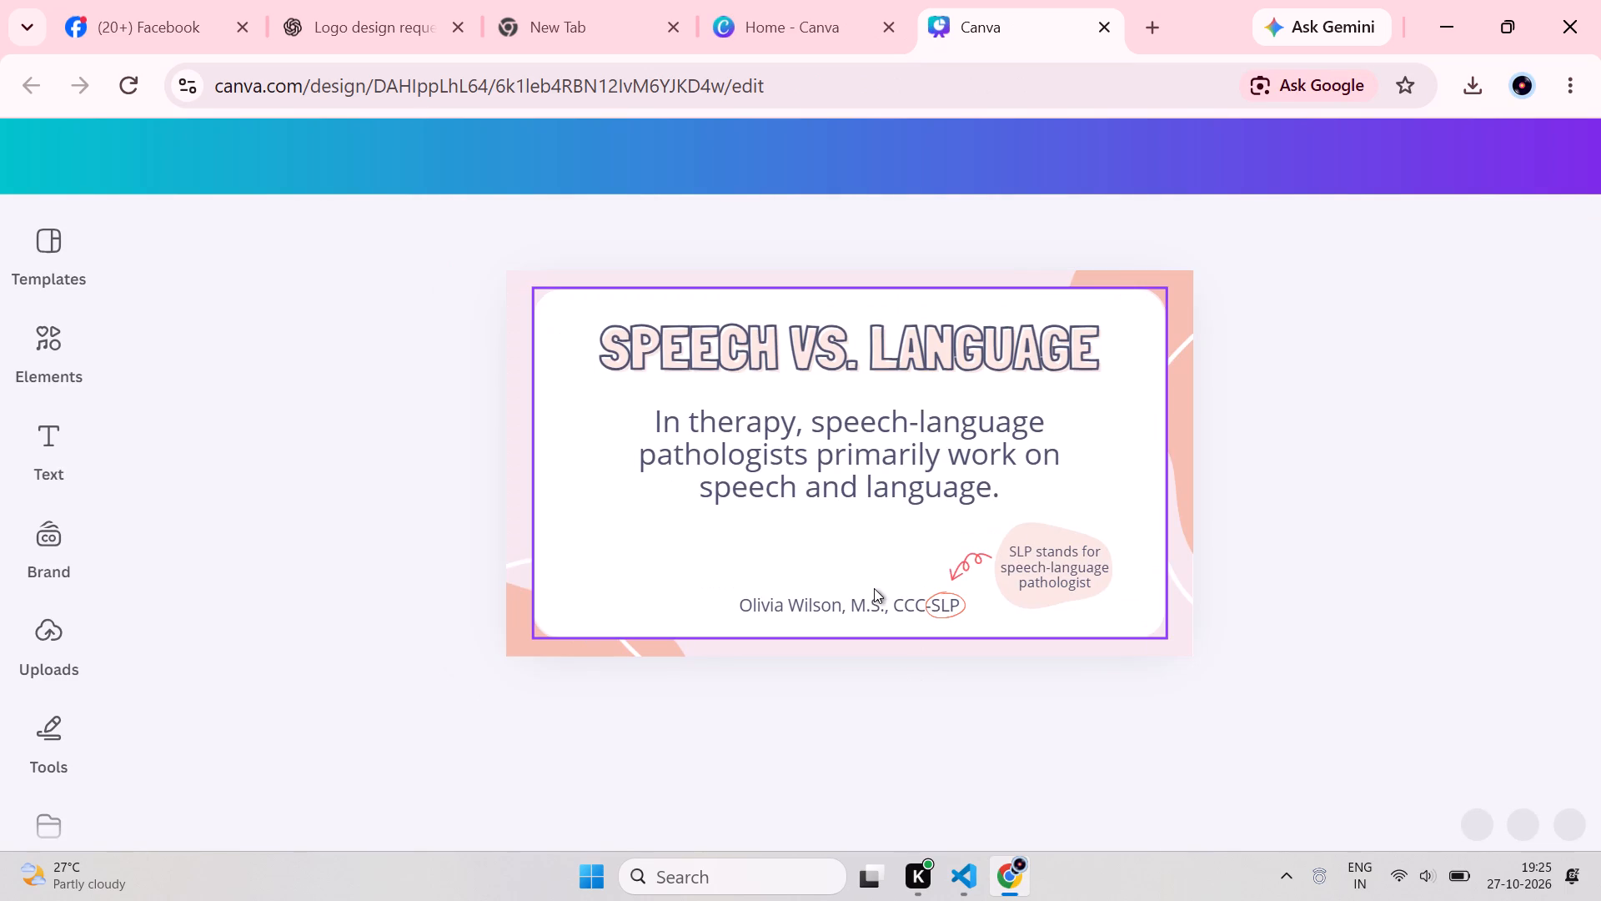
{"action": "scroll", "coordinate": [828, 579], "scroll_direction": "left", "scroll_amount": 1}
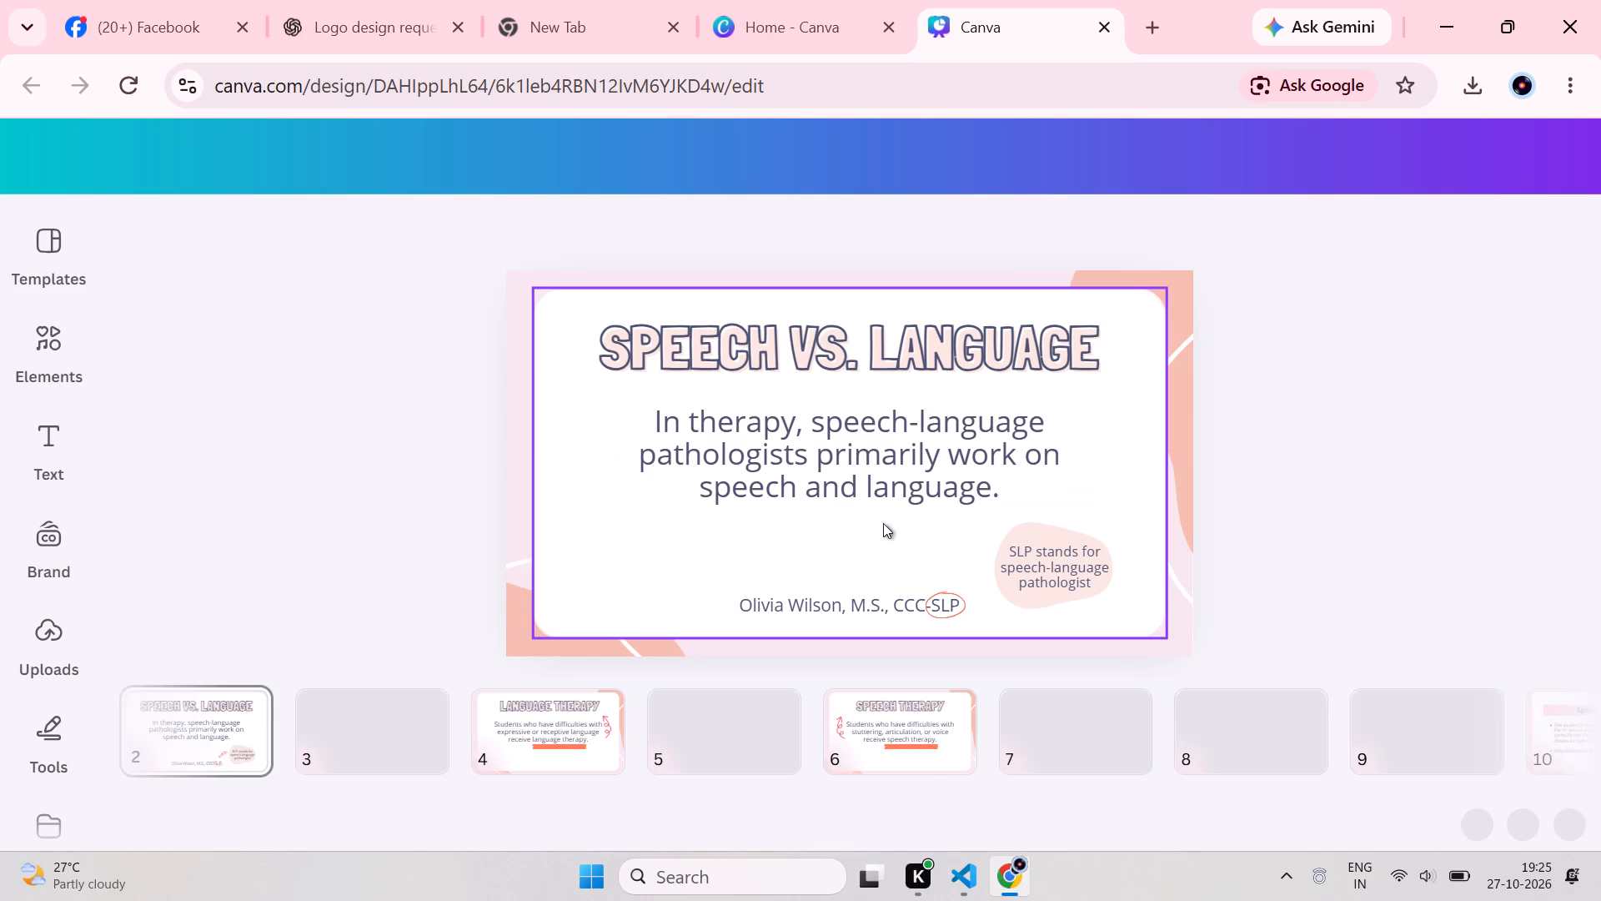
{"action": "left_click", "coordinate": [366, 753]}
{"action": "left_click", "coordinate": [511, 762]}
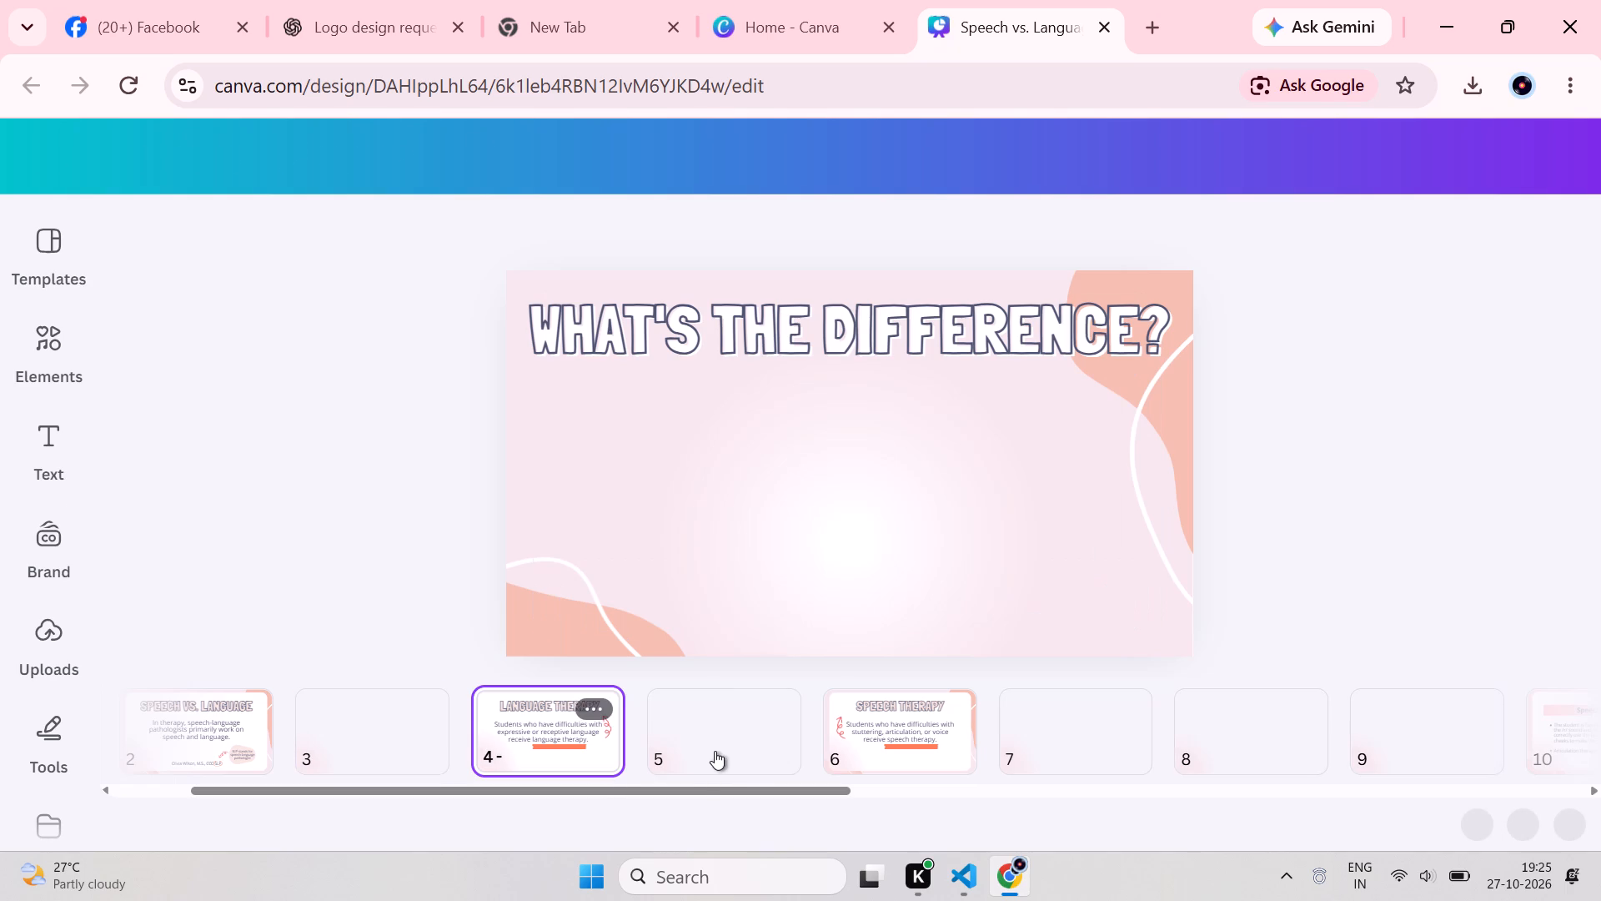
Leave the presentation and return to the already open Canva home page.
{"action": "left_click", "coordinate": [780, 23]}
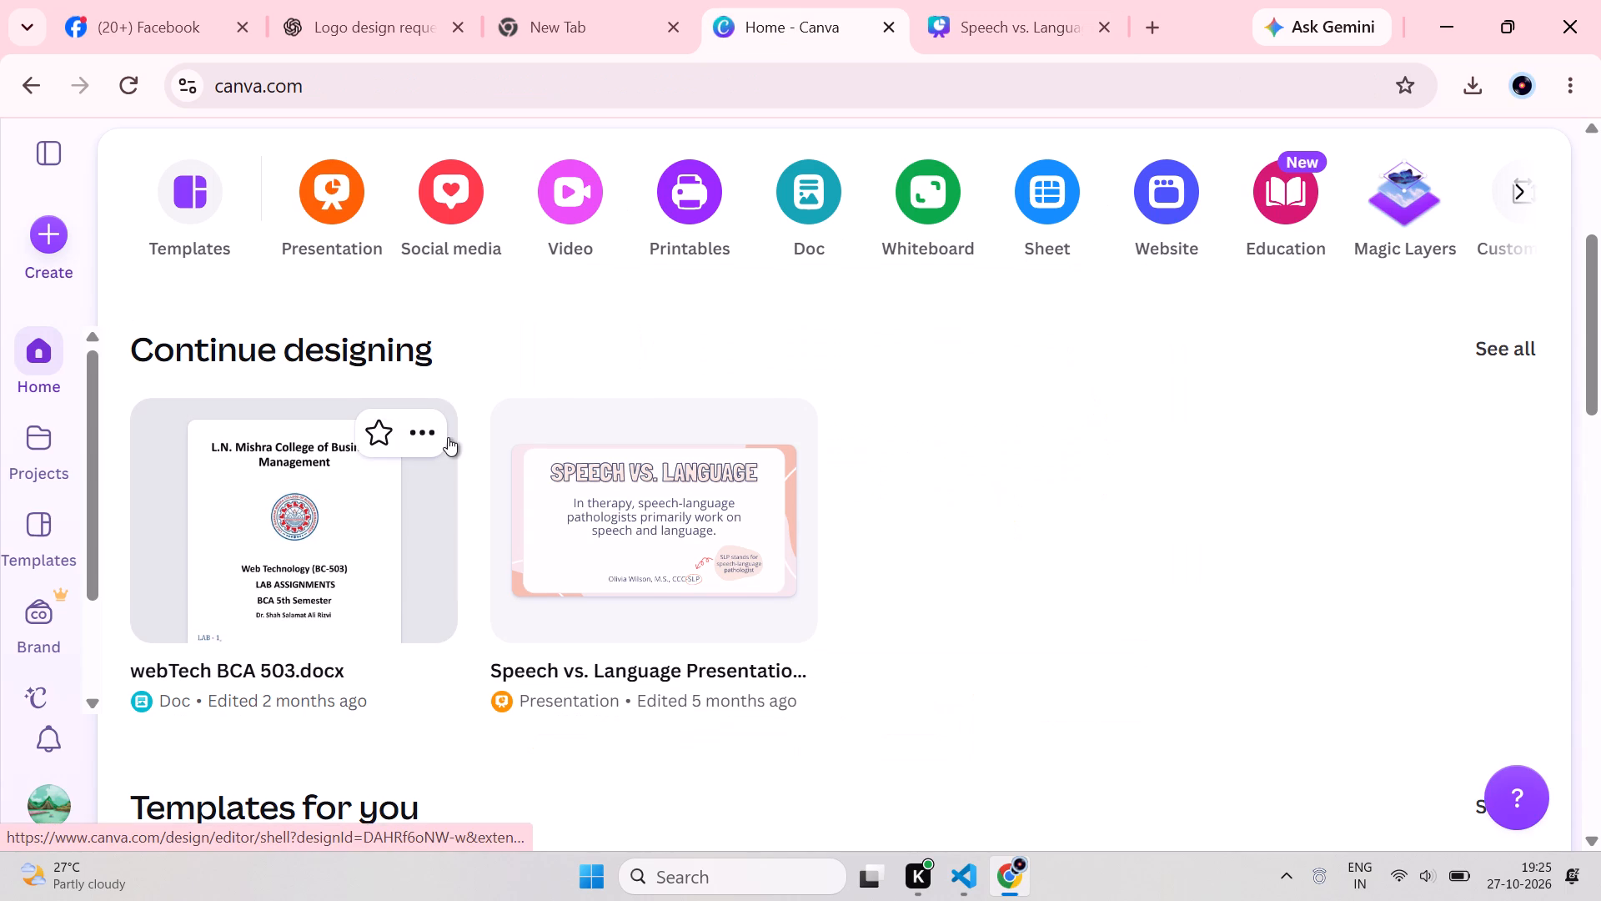
Create a blank Facebook Cover (Landscape) design from the Facebook formats in the social media category.
{"action": "left_click", "coordinate": [459, 233]}
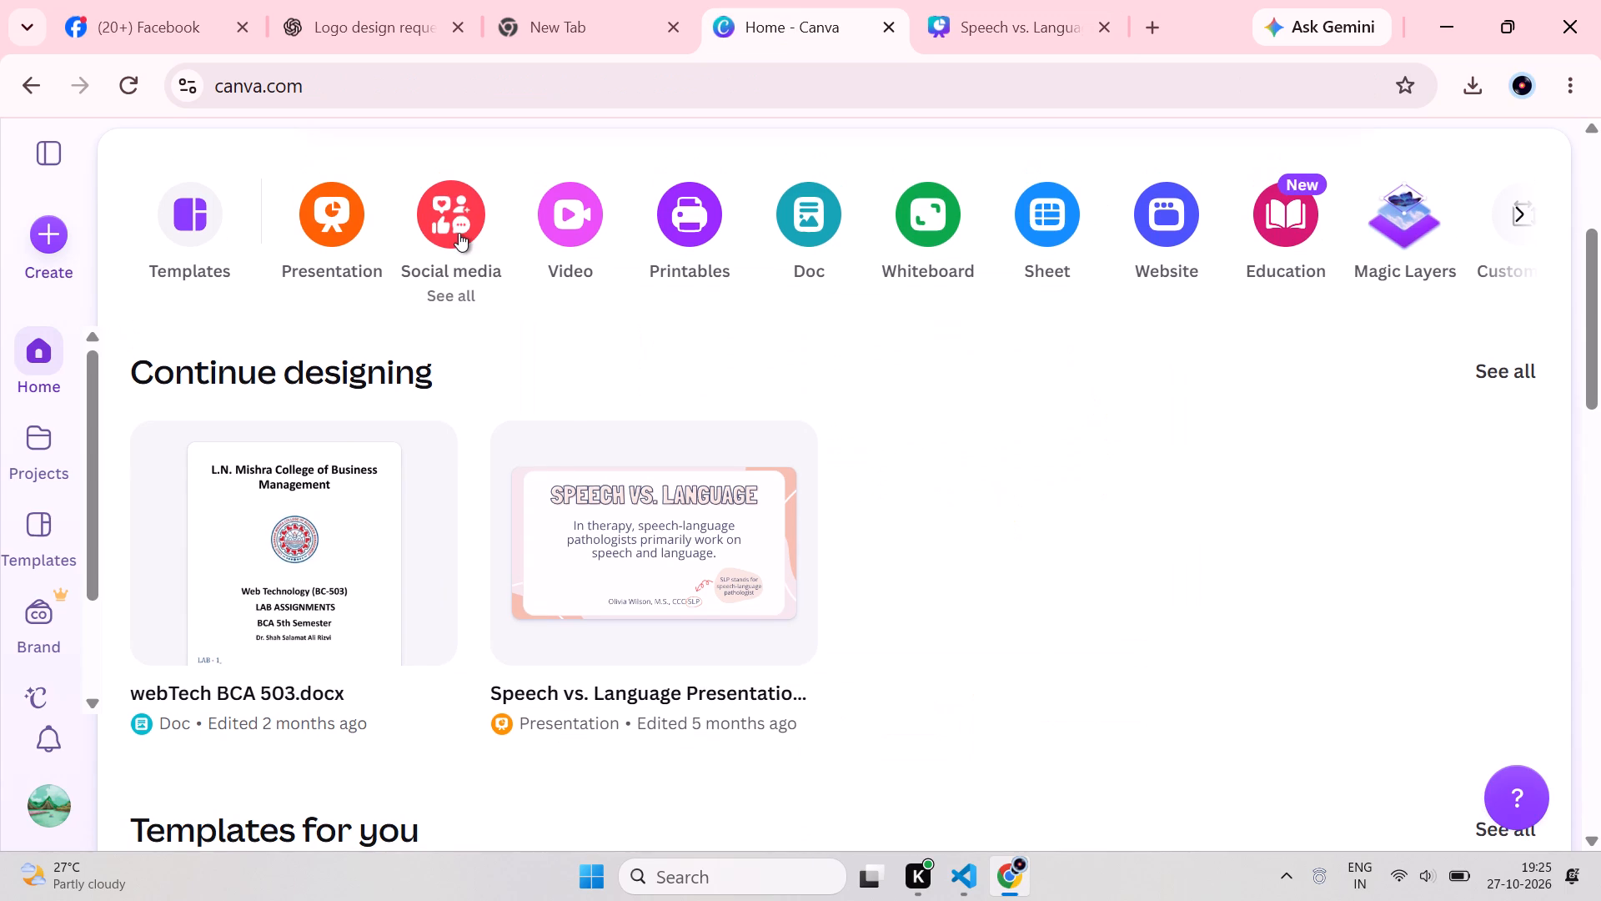
{"action": "scroll", "coordinate": [695, 418], "scroll_direction": "down", "scroll_amount": 1}
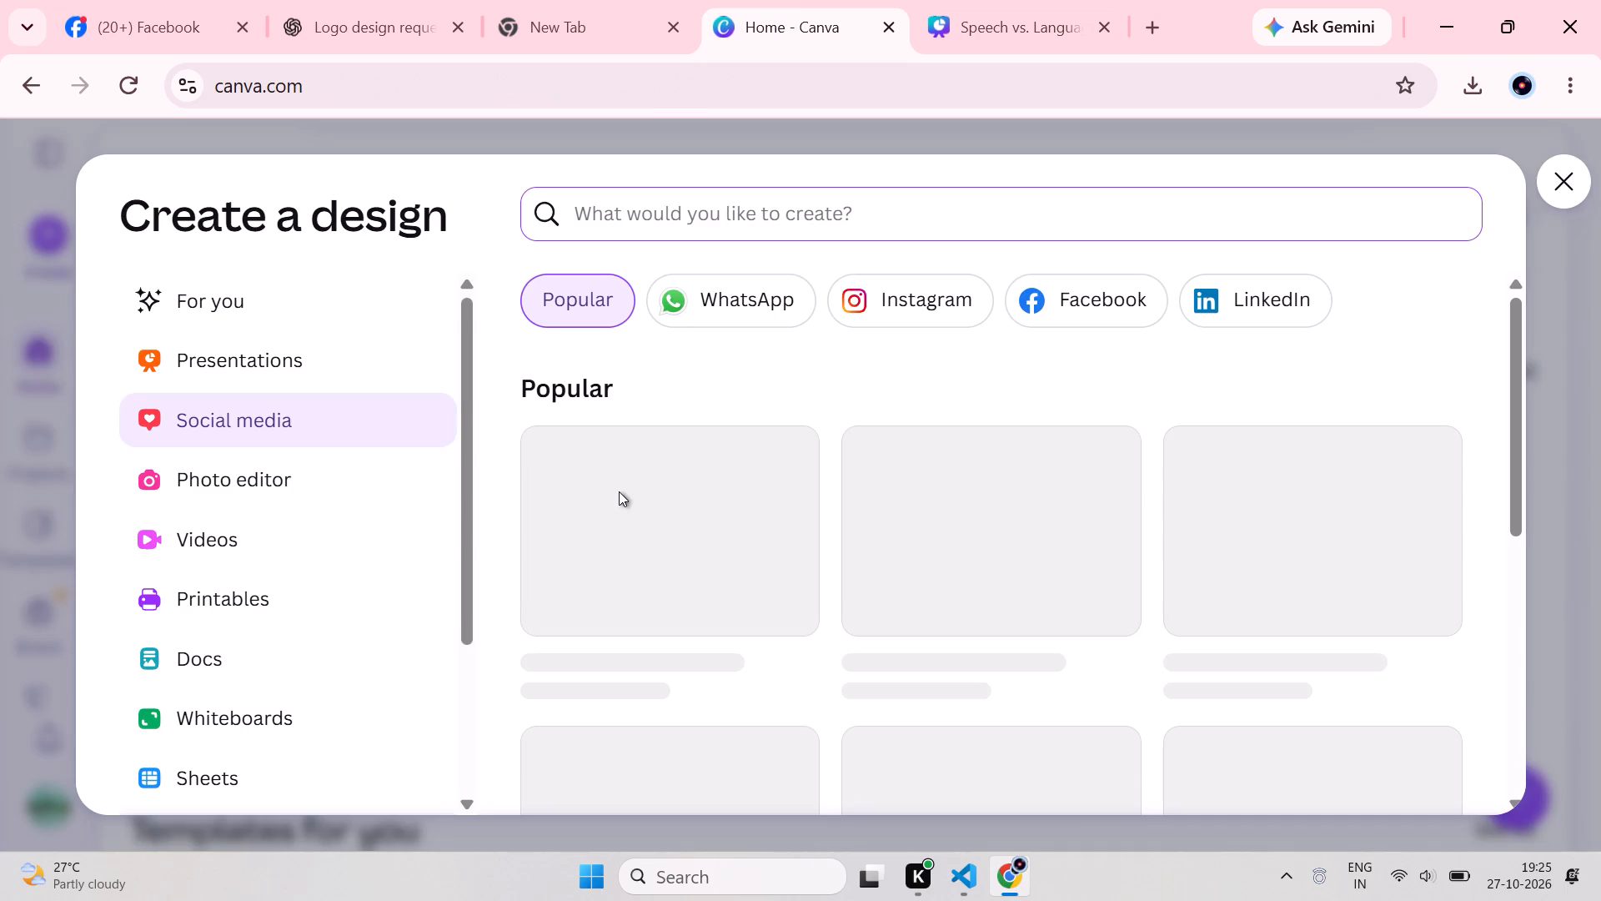
{"action": "left_click", "coordinate": [1078, 313]}
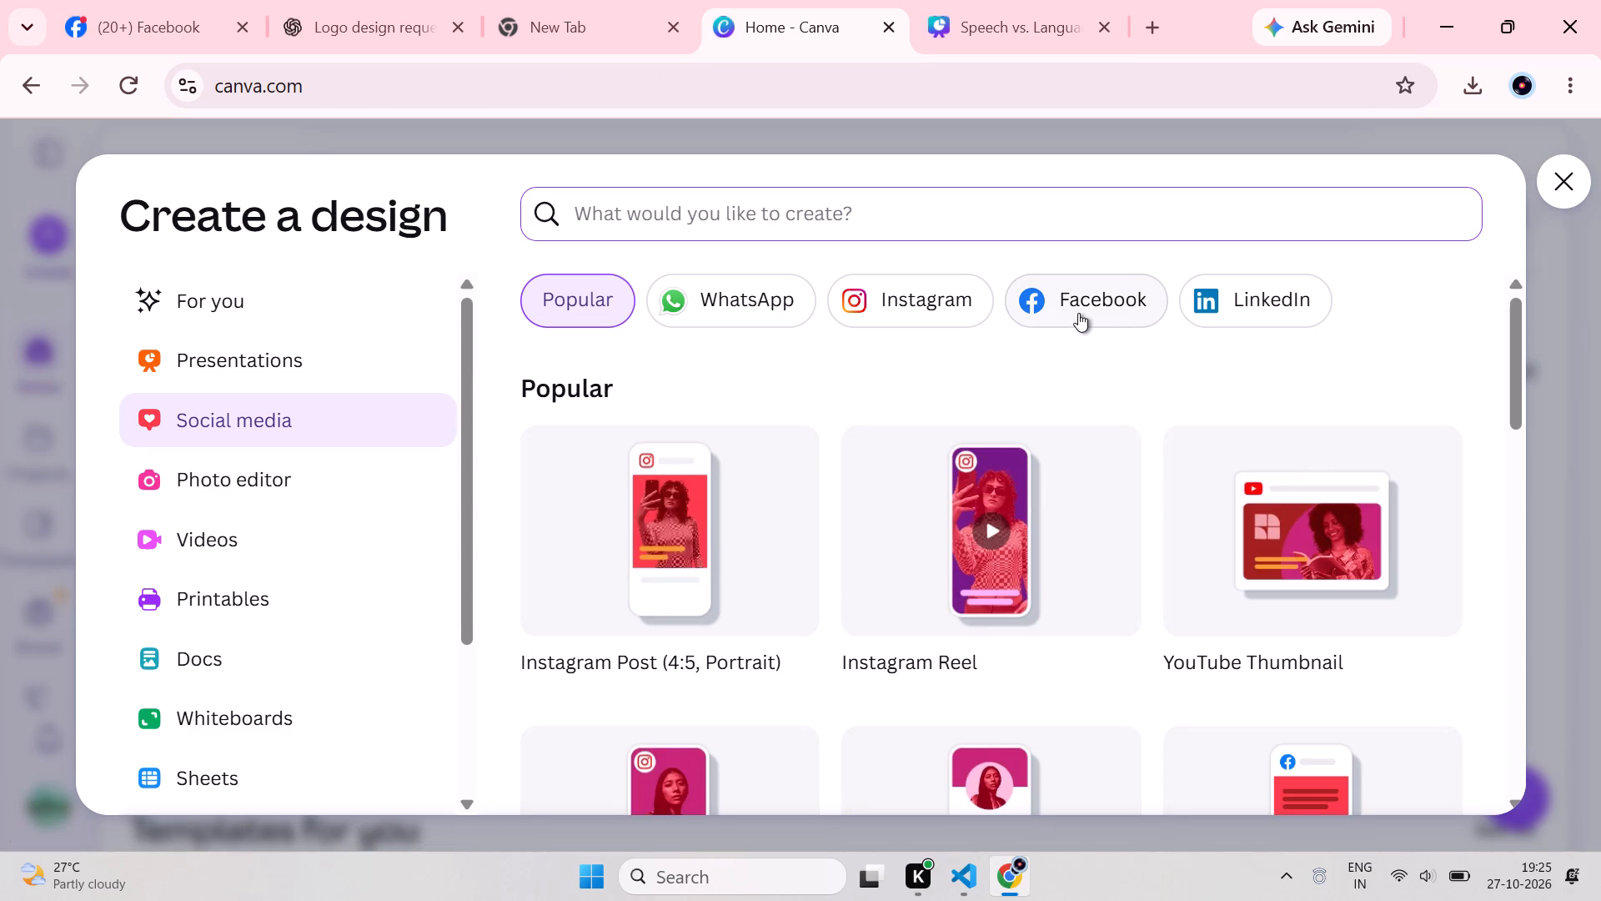
{"action": "scroll", "coordinate": [942, 382], "scroll_direction": "down", "scroll_amount": 2}
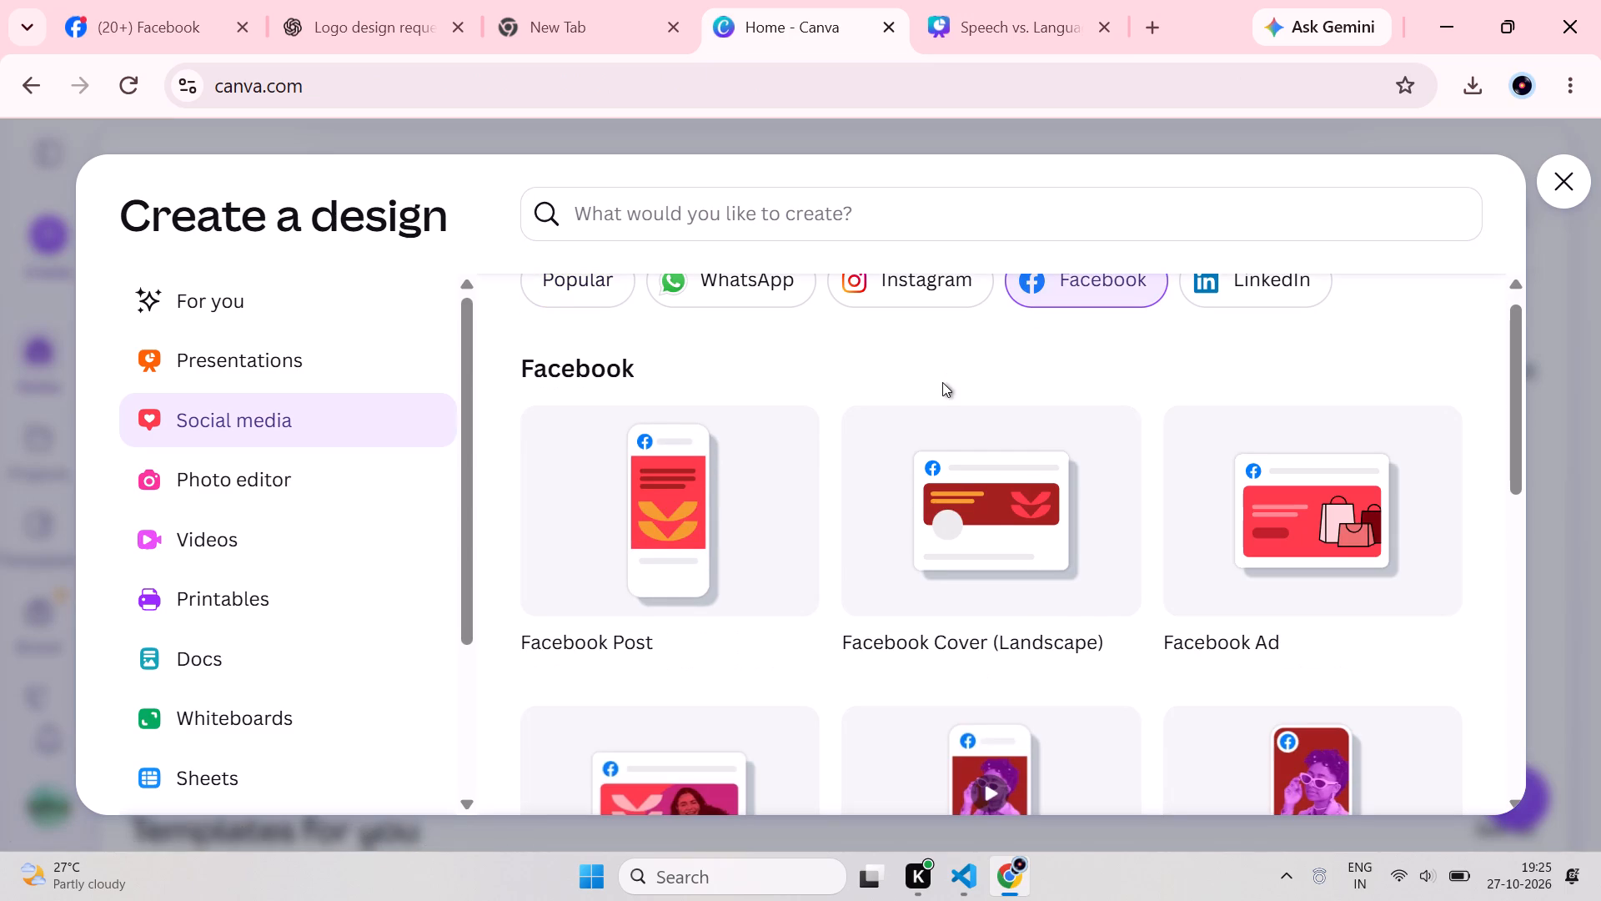
{"action": "scroll", "coordinate": [942, 382], "scroll_direction": "down", "scroll_amount": 1}
{"action": "scroll", "coordinate": [889, 579], "scroll_direction": "down", "scroll_amount": 2}
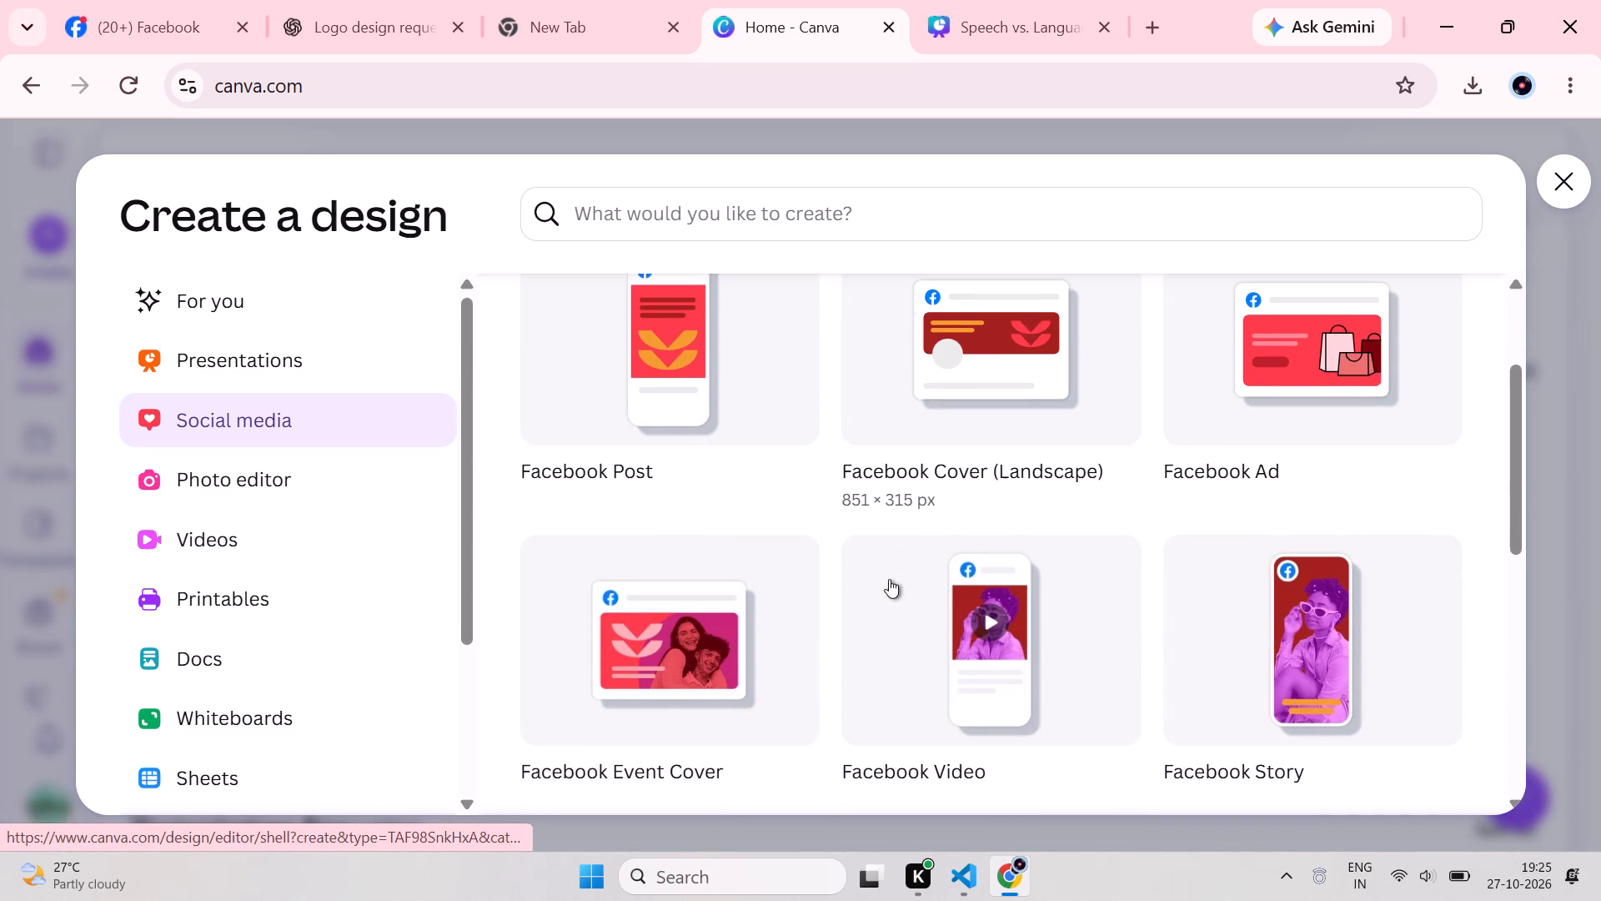
{"action": "scroll", "coordinate": [889, 579], "scroll_direction": "down", "scroll_amount": 2}
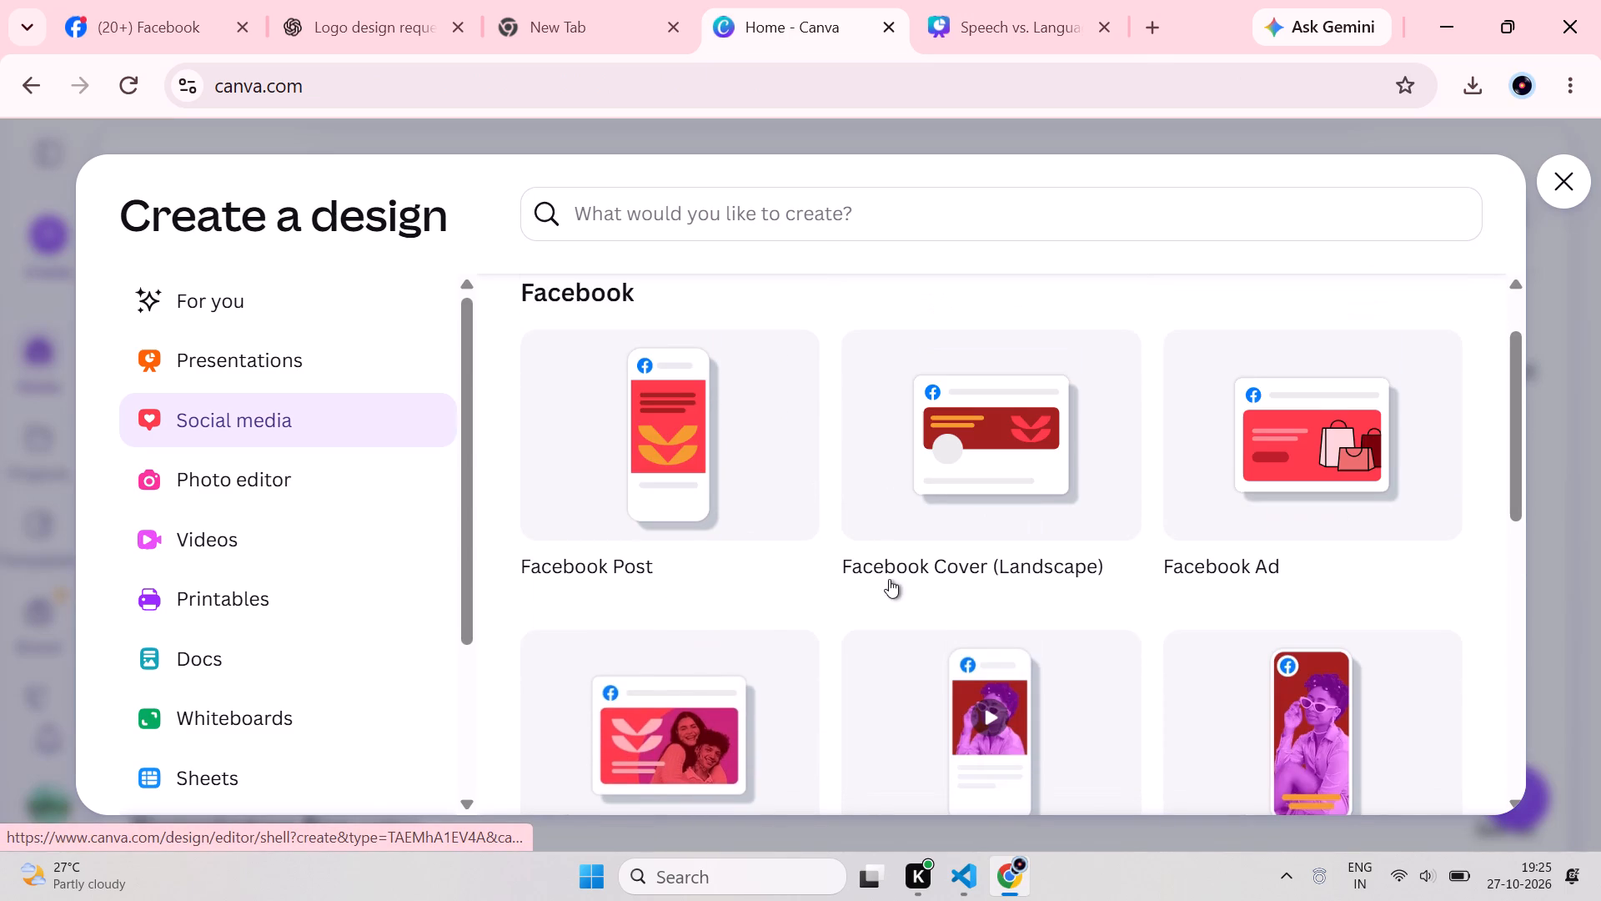
{"action": "scroll", "coordinate": [889, 579], "scroll_direction": "down", "scroll_amount": 3}
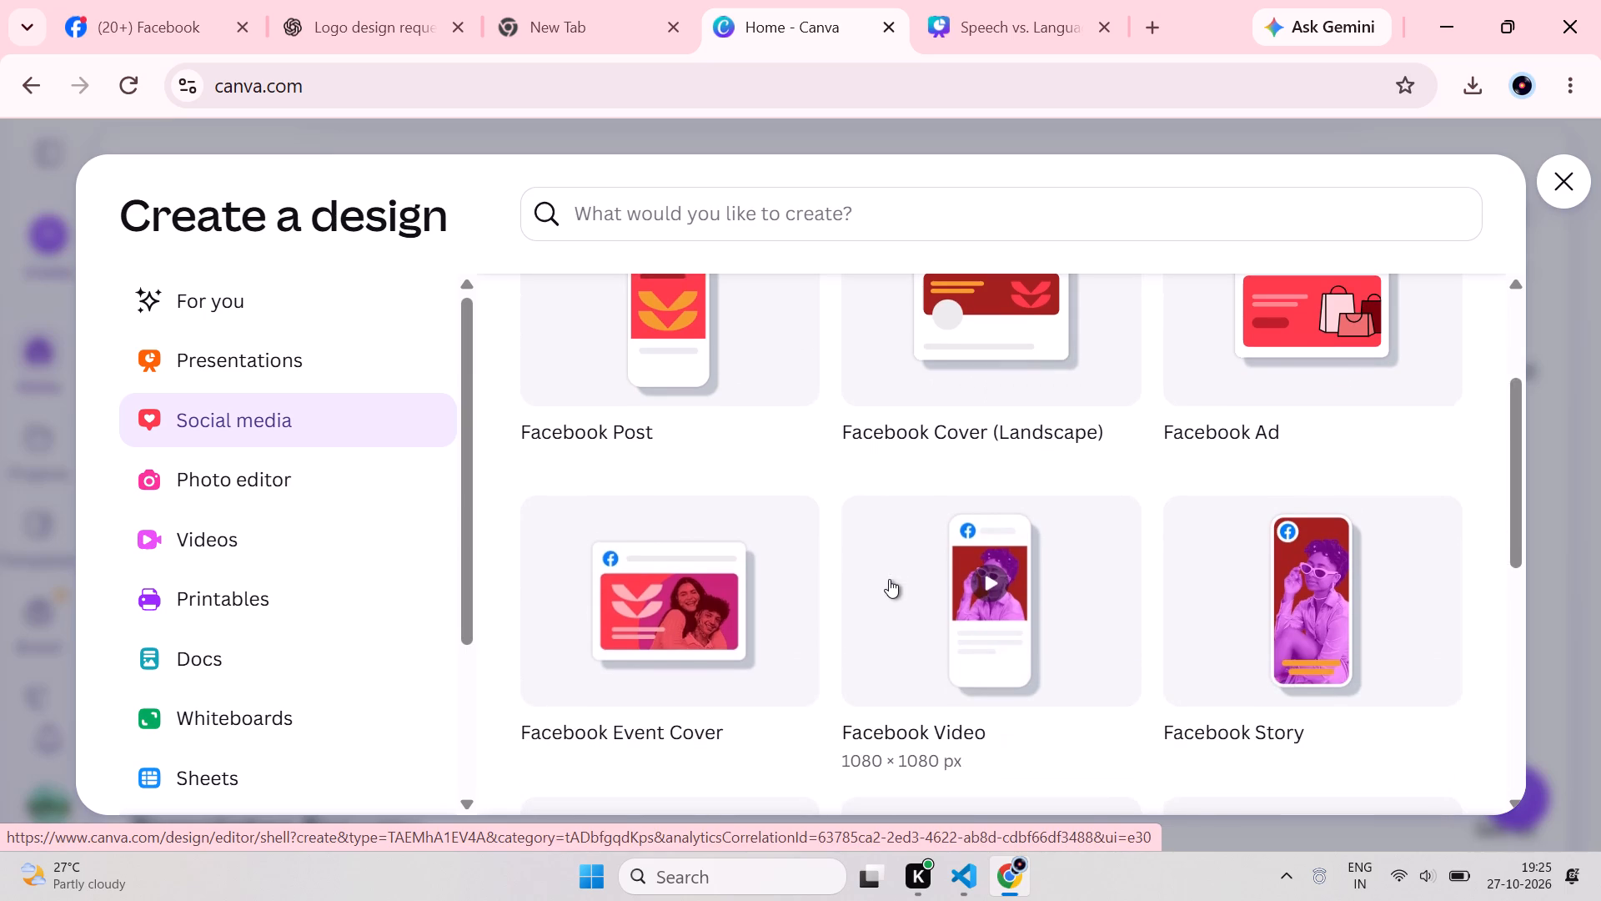
{"action": "scroll", "coordinate": [889, 579], "scroll_direction": "down", "scroll_amount": 2}
{"action": "scroll", "coordinate": [889, 579], "scroll_direction": "up", "scroll_amount": 2}
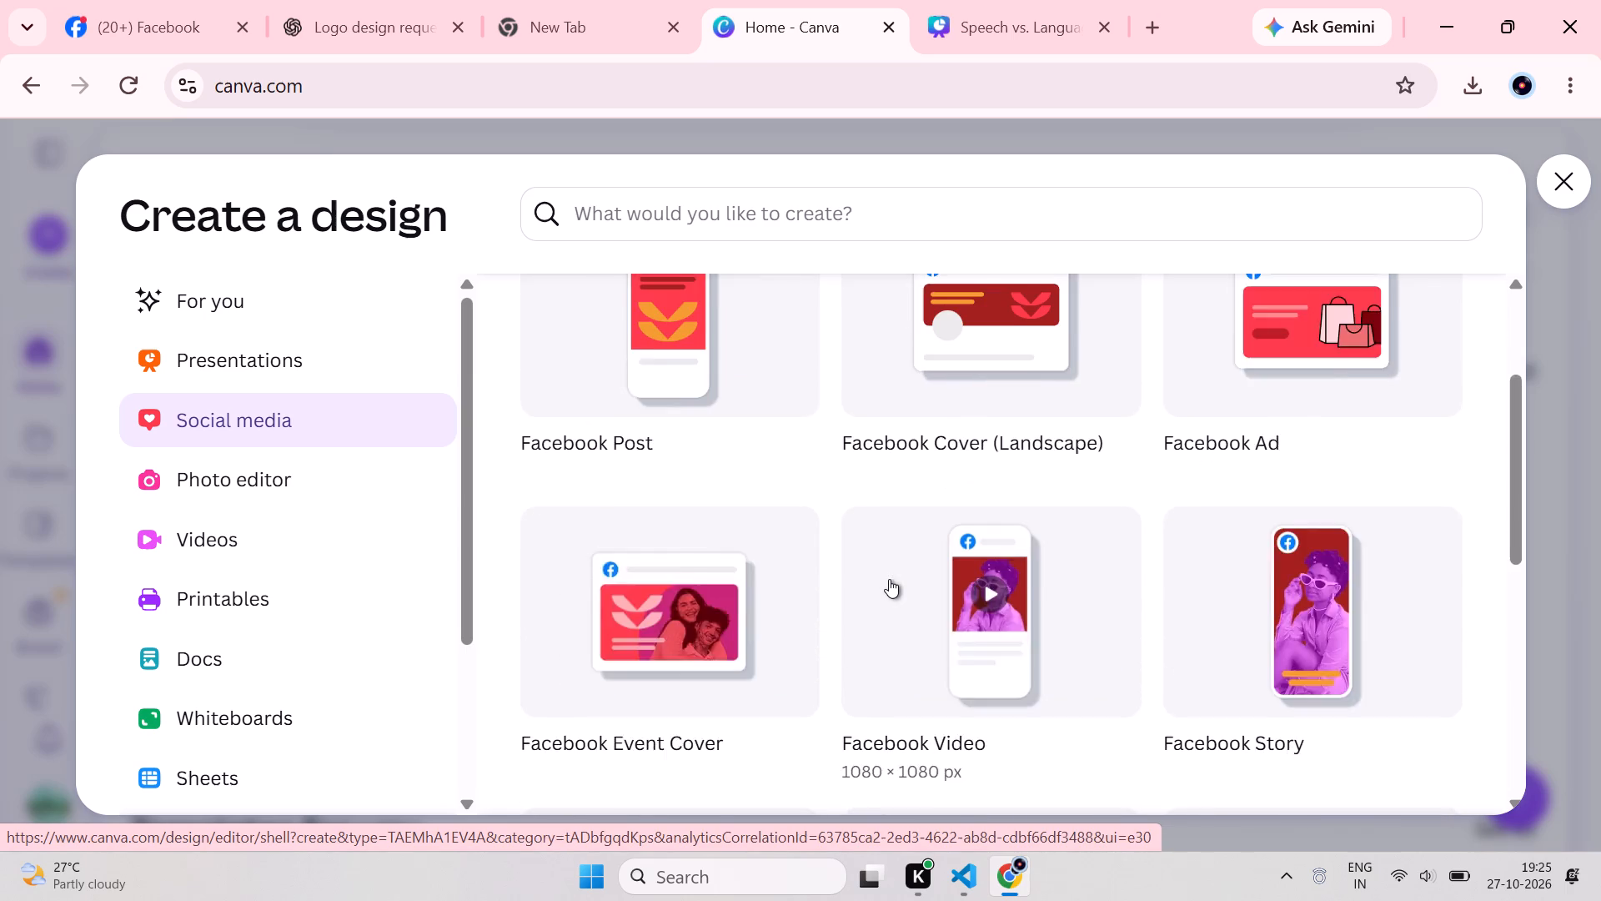
{"action": "left_click", "coordinate": [960, 410]}
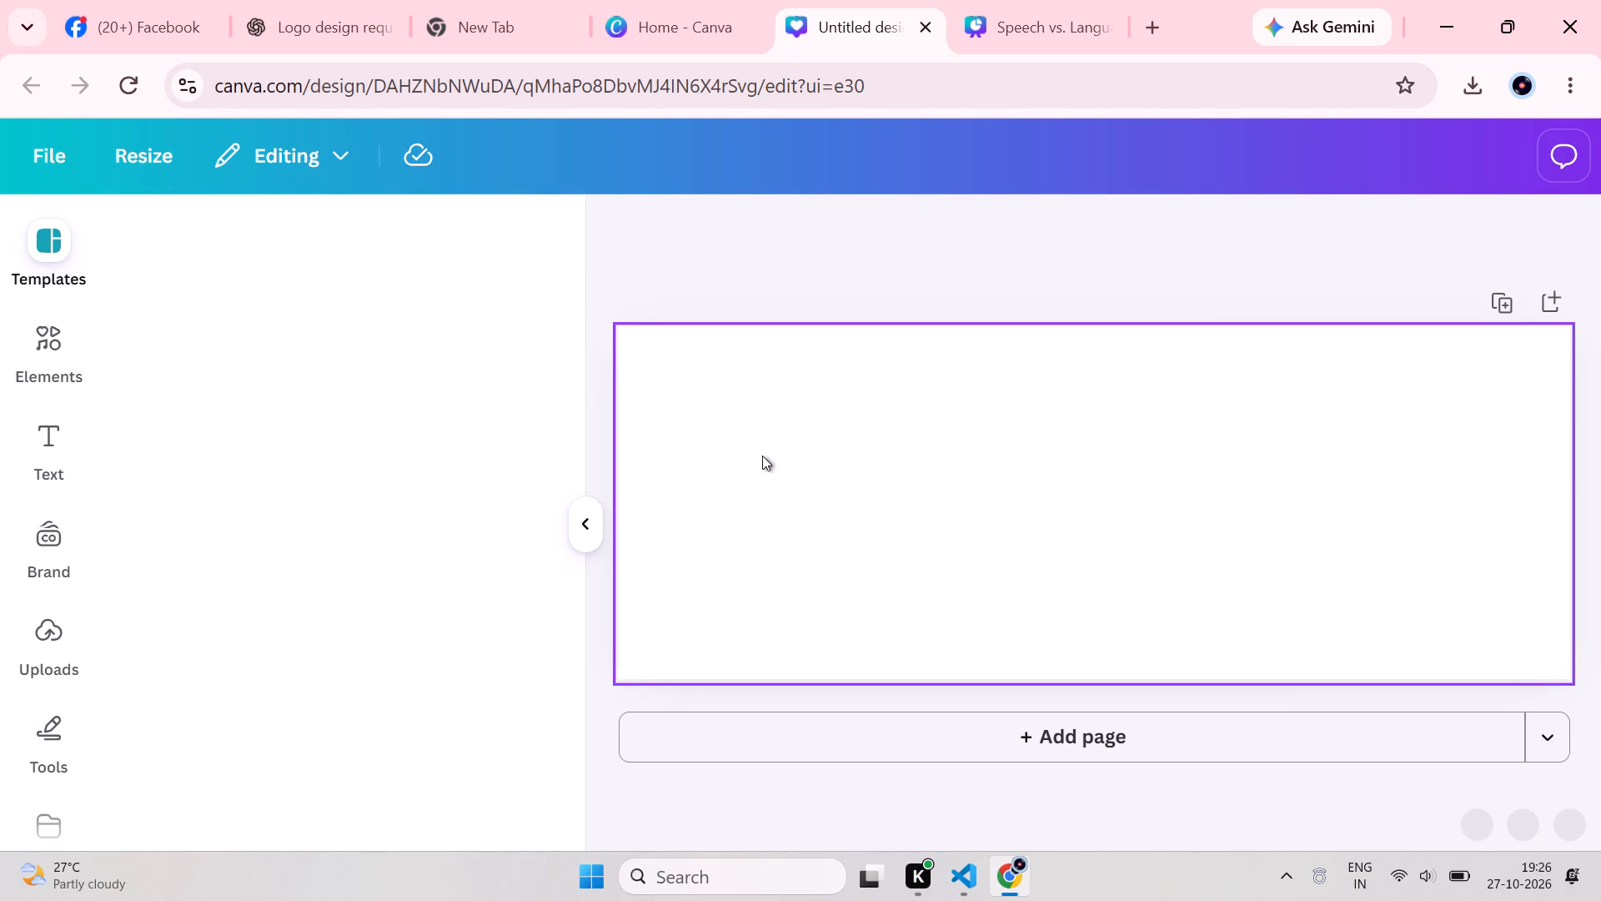
Reduce the browser page zoom to 80% for the new cover design's editor.
{"action": "left_click", "coordinate": [1558, 82]}
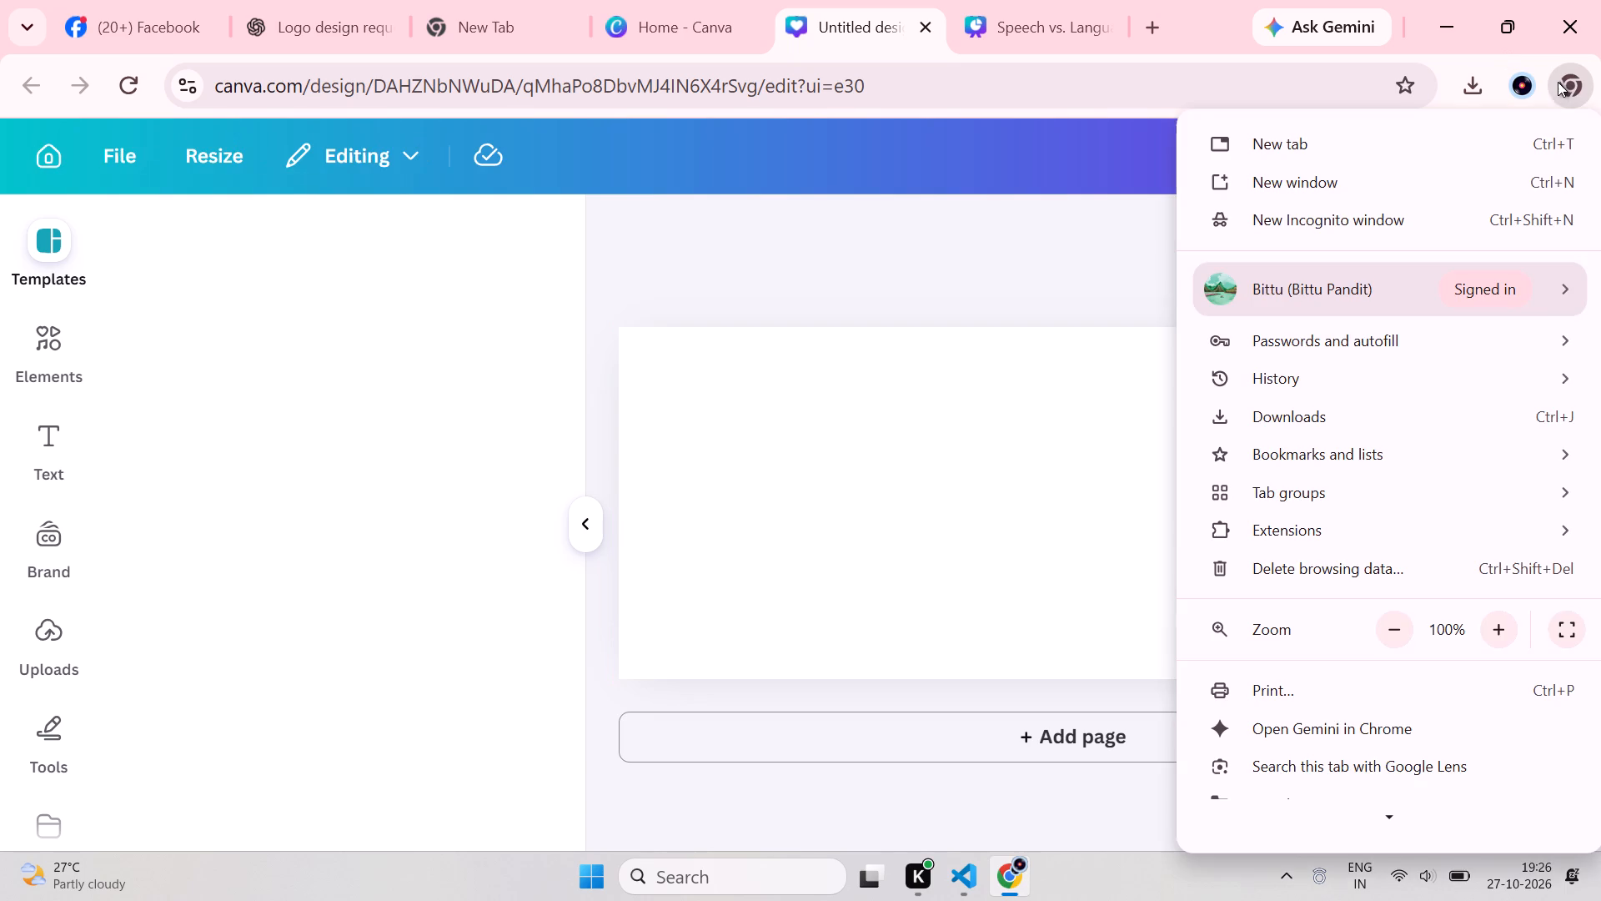
{"action": "left_click", "coordinate": [1393, 619]}
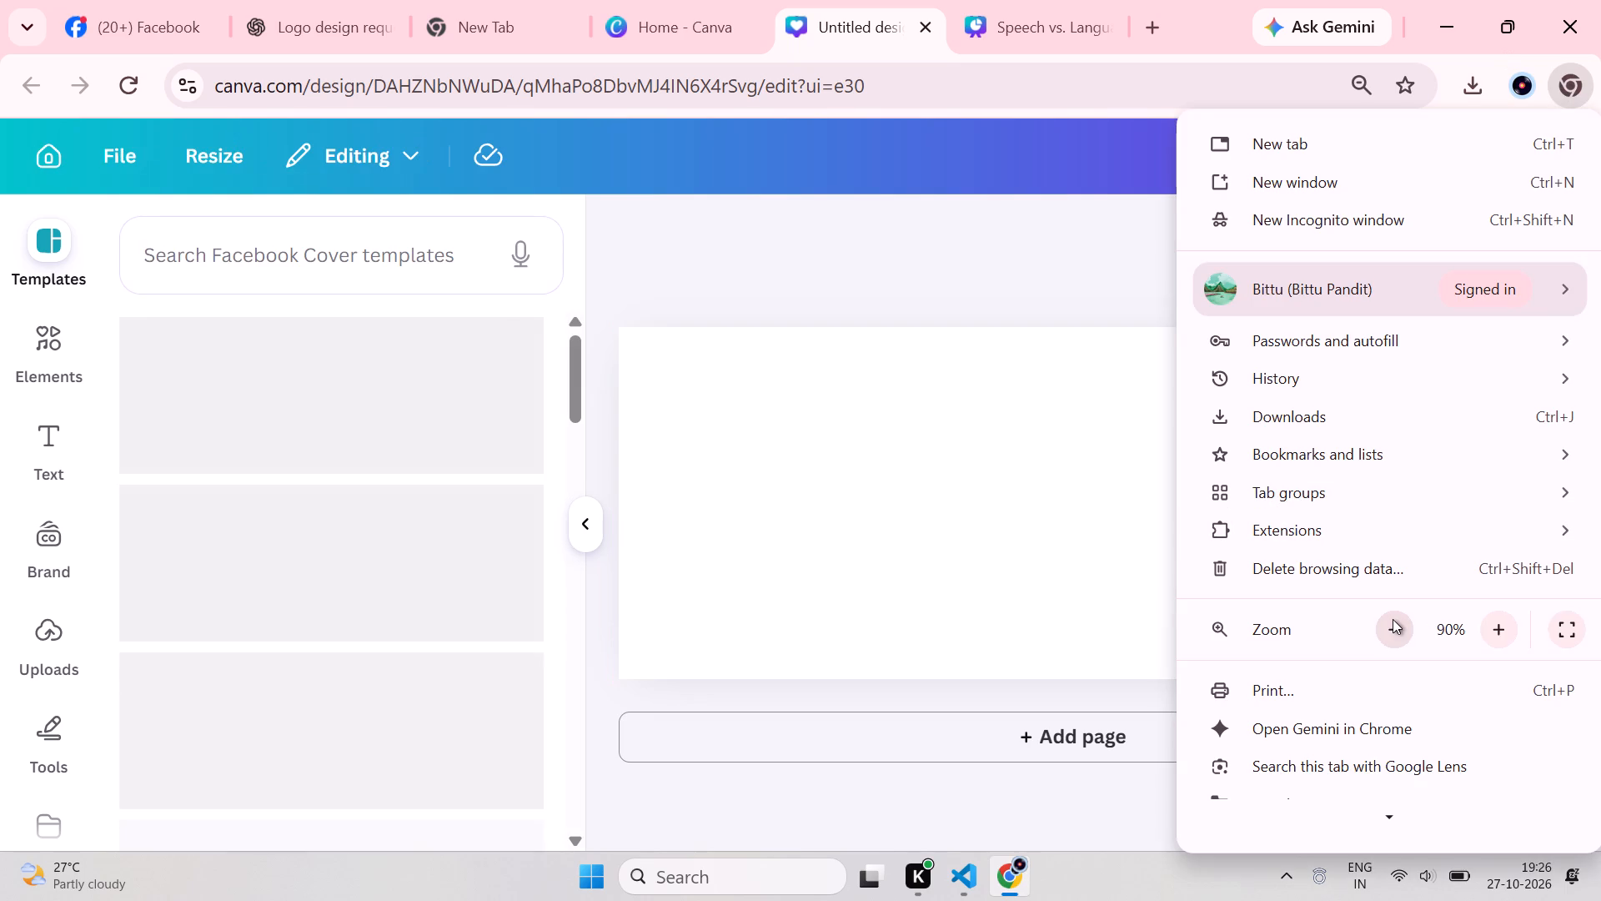
{"action": "left_click", "coordinate": [1393, 619]}
{"action": "scroll", "coordinate": [958, 607], "scroll_direction": "down", "scroll_amount": 1}
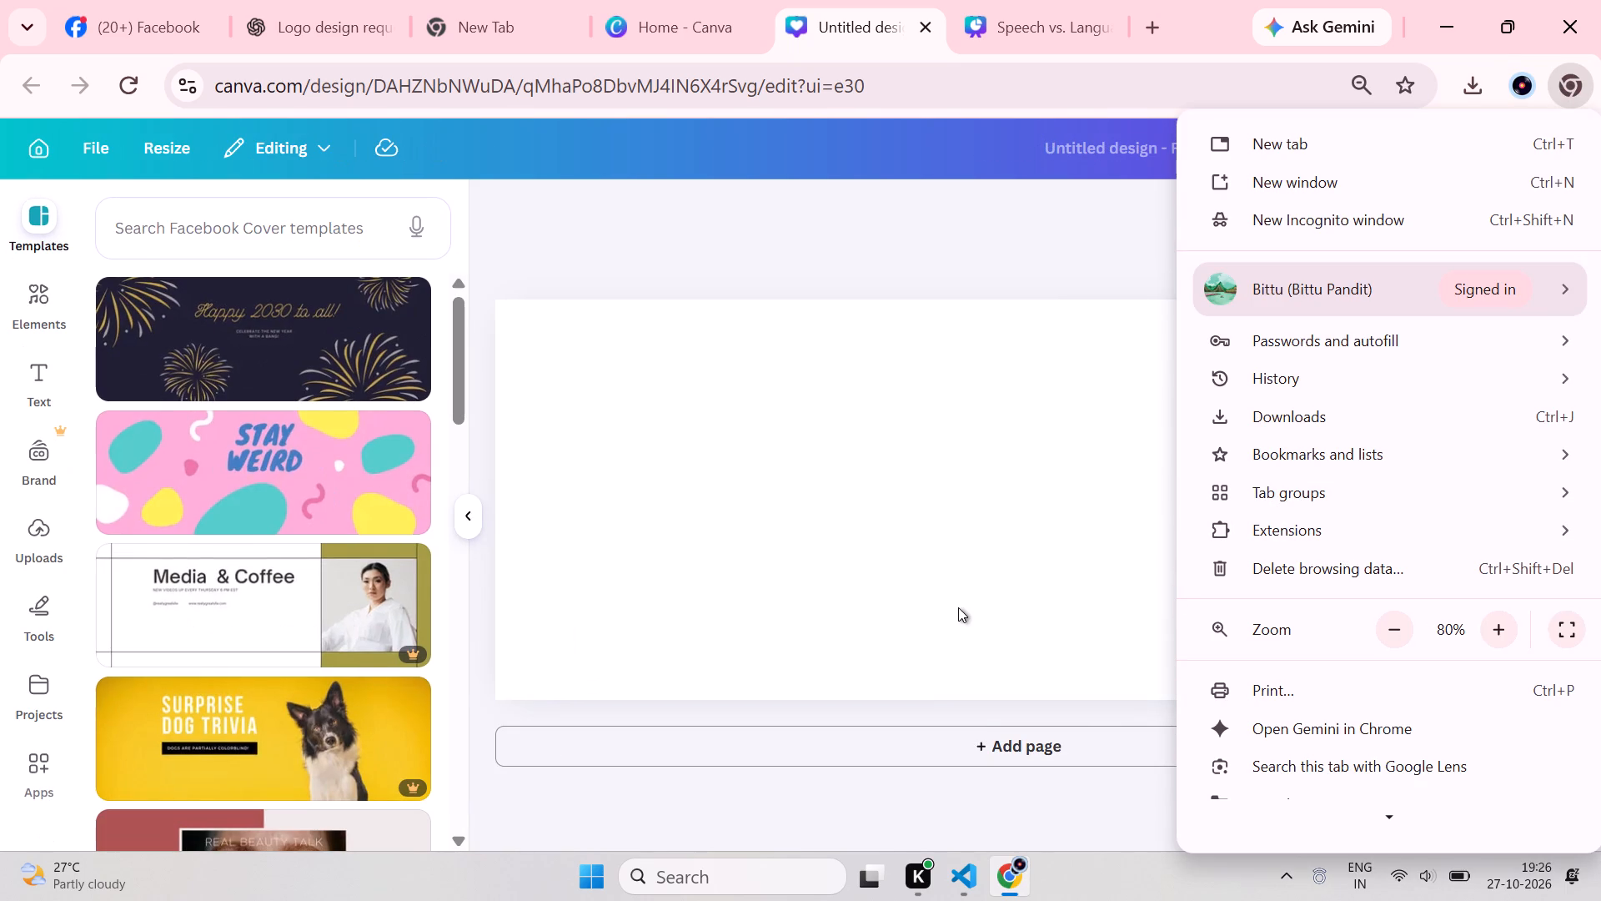
{"action": "scroll", "coordinate": [958, 607], "scroll_direction": "down", "scroll_amount": 1}
{"action": "left_click", "coordinate": [777, 626]}
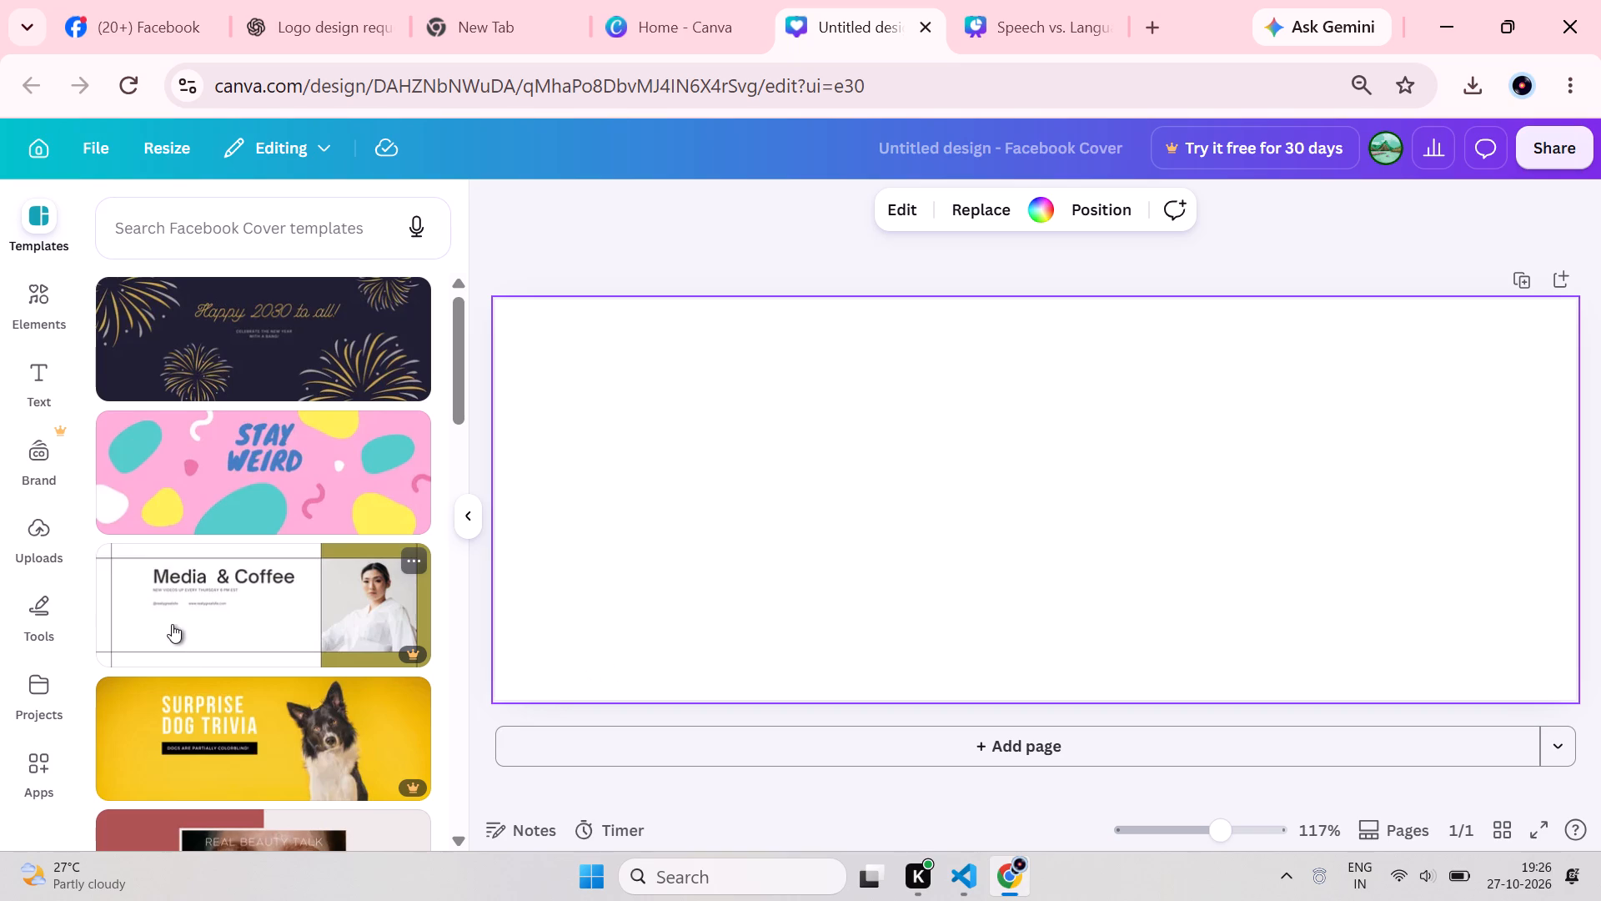
Look through the suggested Facebook Cover templates for a layout that suits the page.
{"action": "scroll", "coordinate": [172, 624], "scroll_direction": "down", "scroll_amount": 1}
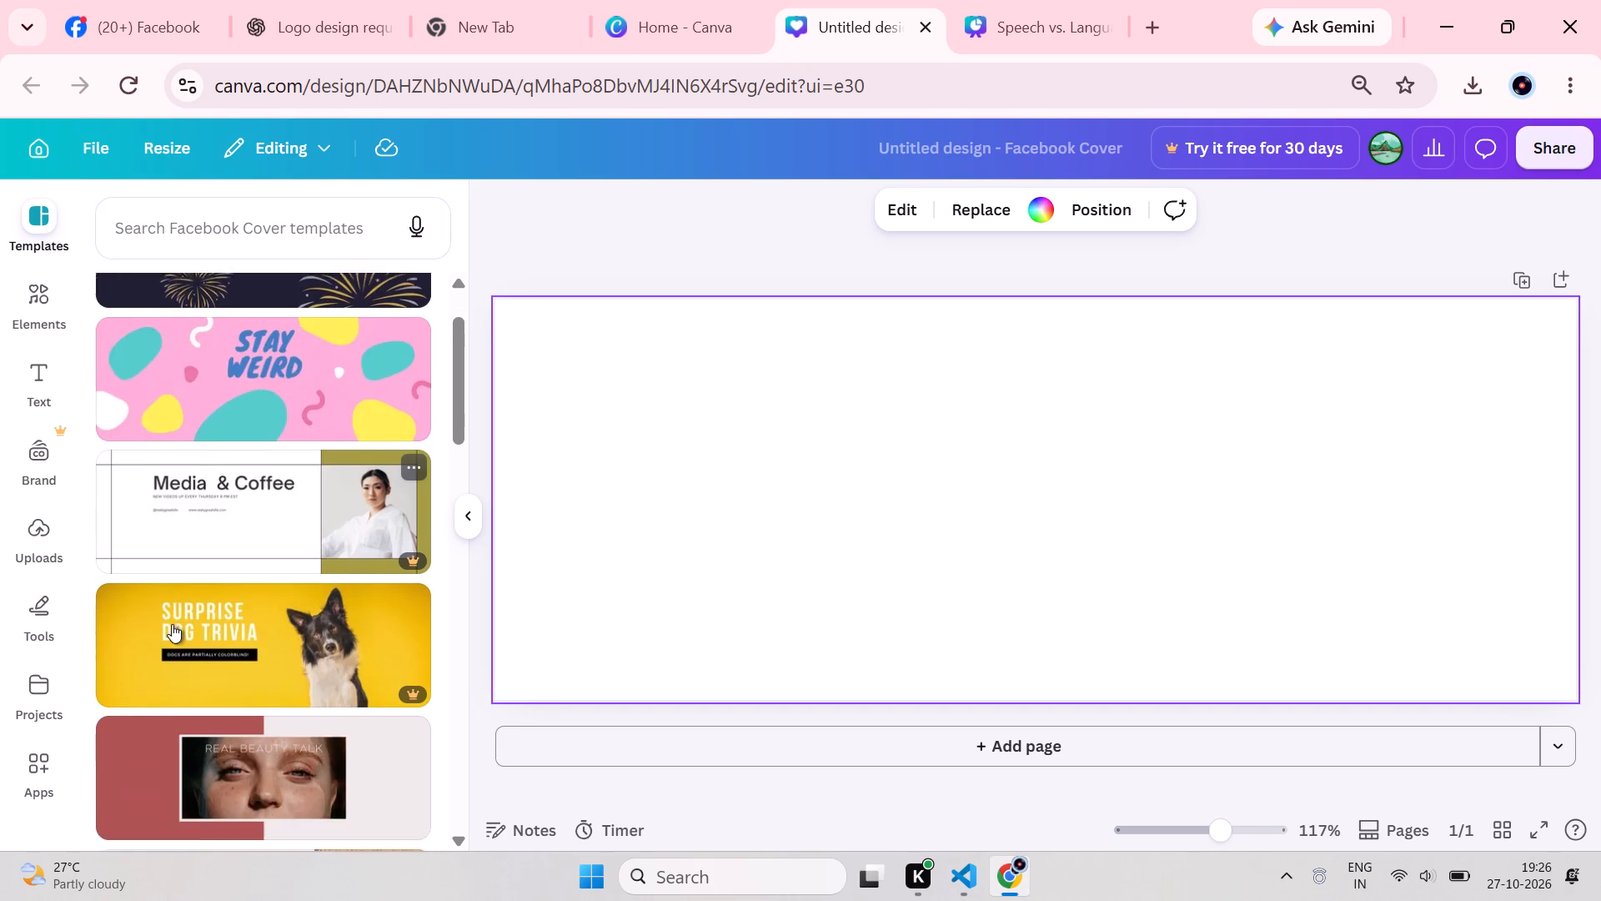
{"action": "scroll", "coordinate": [172, 624], "scroll_direction": "down", "scroll_amount": 2}
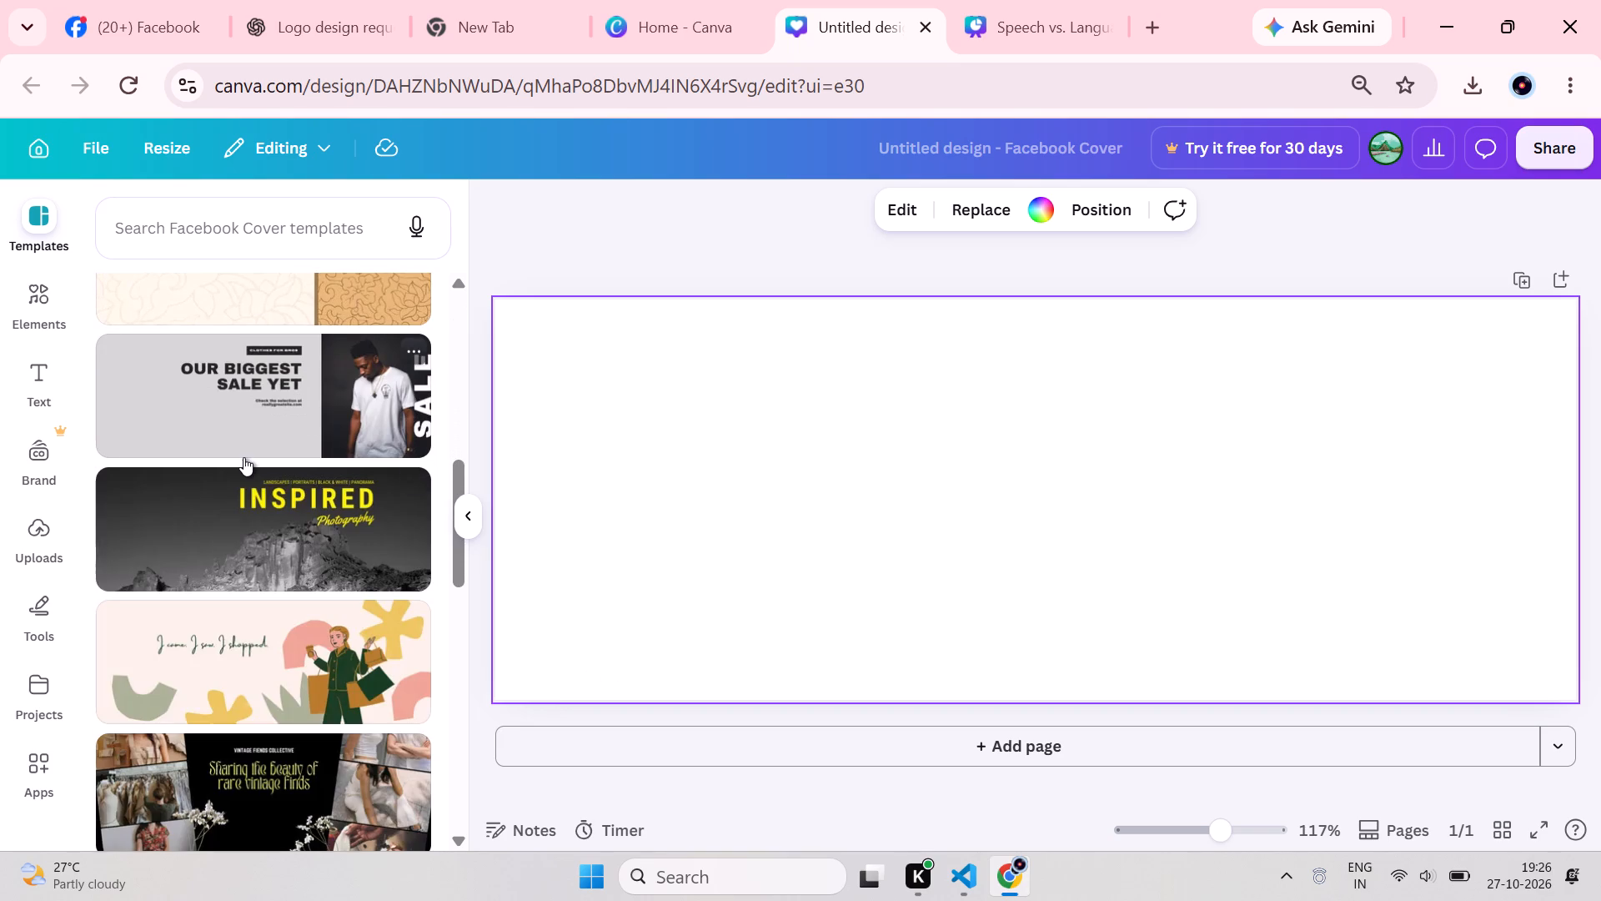
{"action": "scroll", "coordinate": [273, 603], "scroll_direction": "down", "scroll_amount": 2}
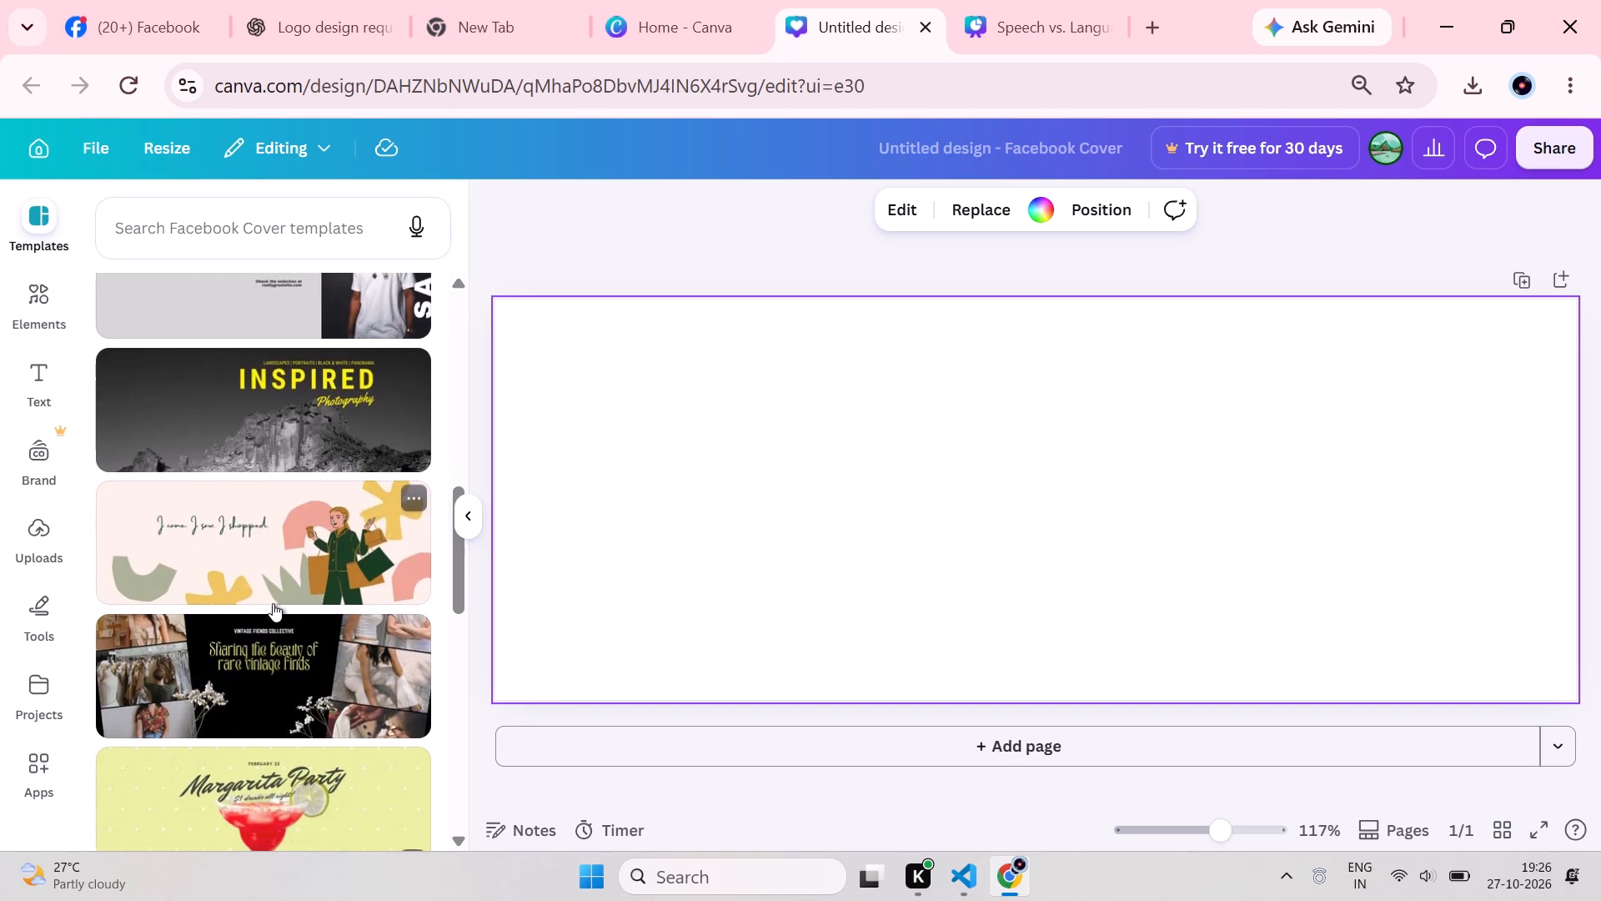
{"action": "scroll", "coordinate": [273, 603], "scroll_direction": "down", "scroll_amount": 2}
{"action": "scroll", "coordinate": [273, 603], "scroll_direction": "up", "scroll_amount": 1}
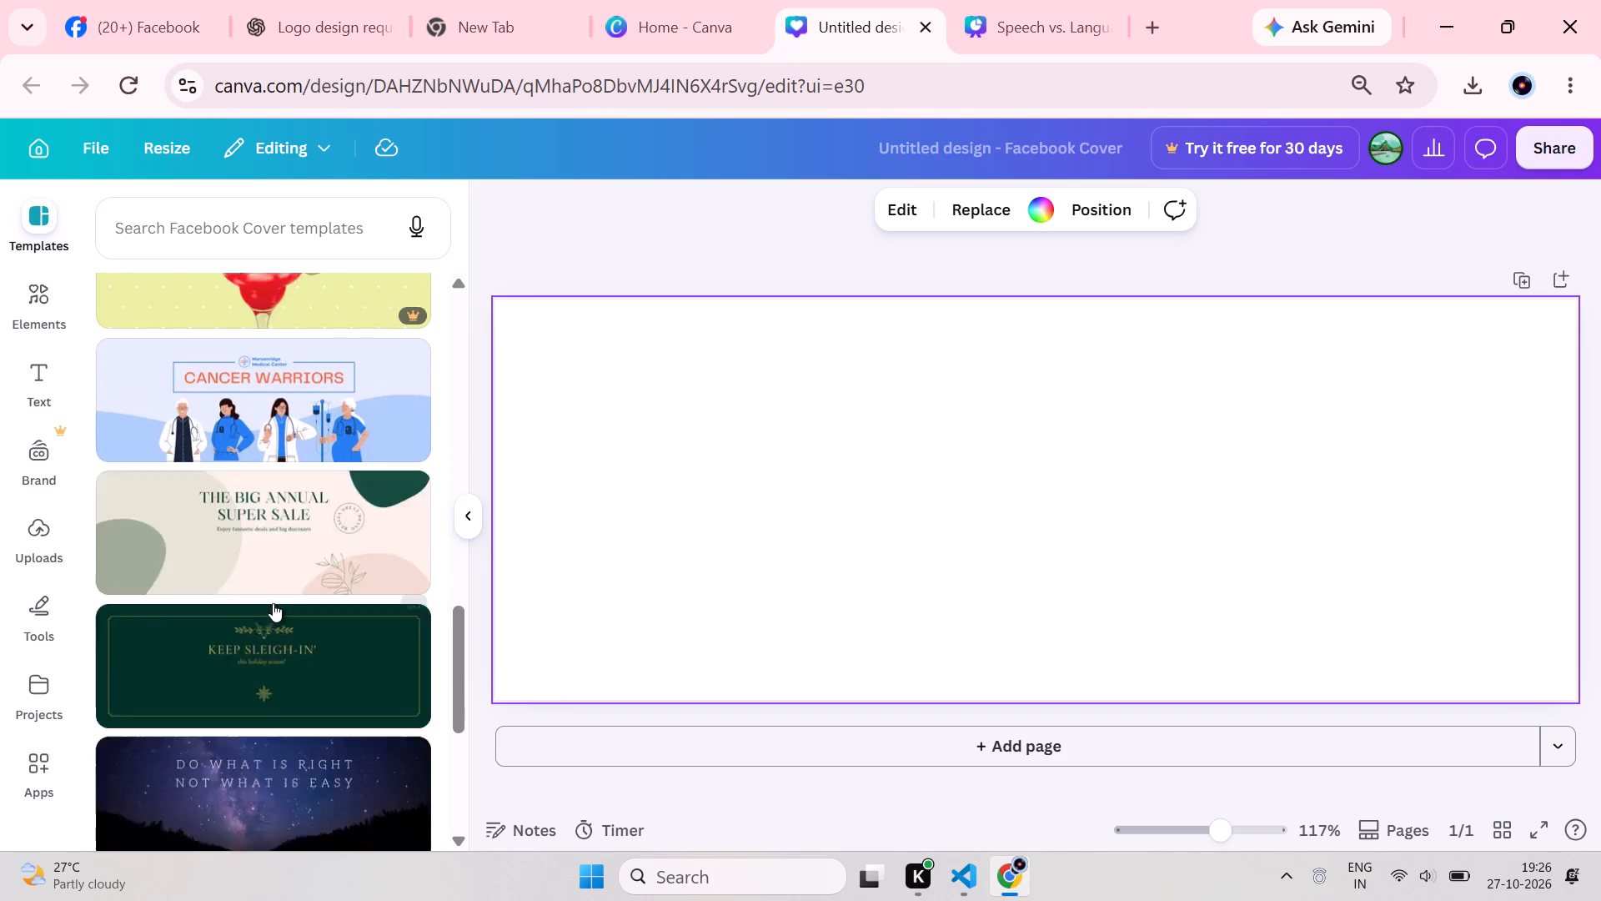
{"action": "scroll", "coordinate": [273, 603], "scroll_direction": "up", "scroll_amount": 1}
{"action": "scroll", "coordinate": [273, 603], "scroll_direction": "down", "scroll_amount": 4}
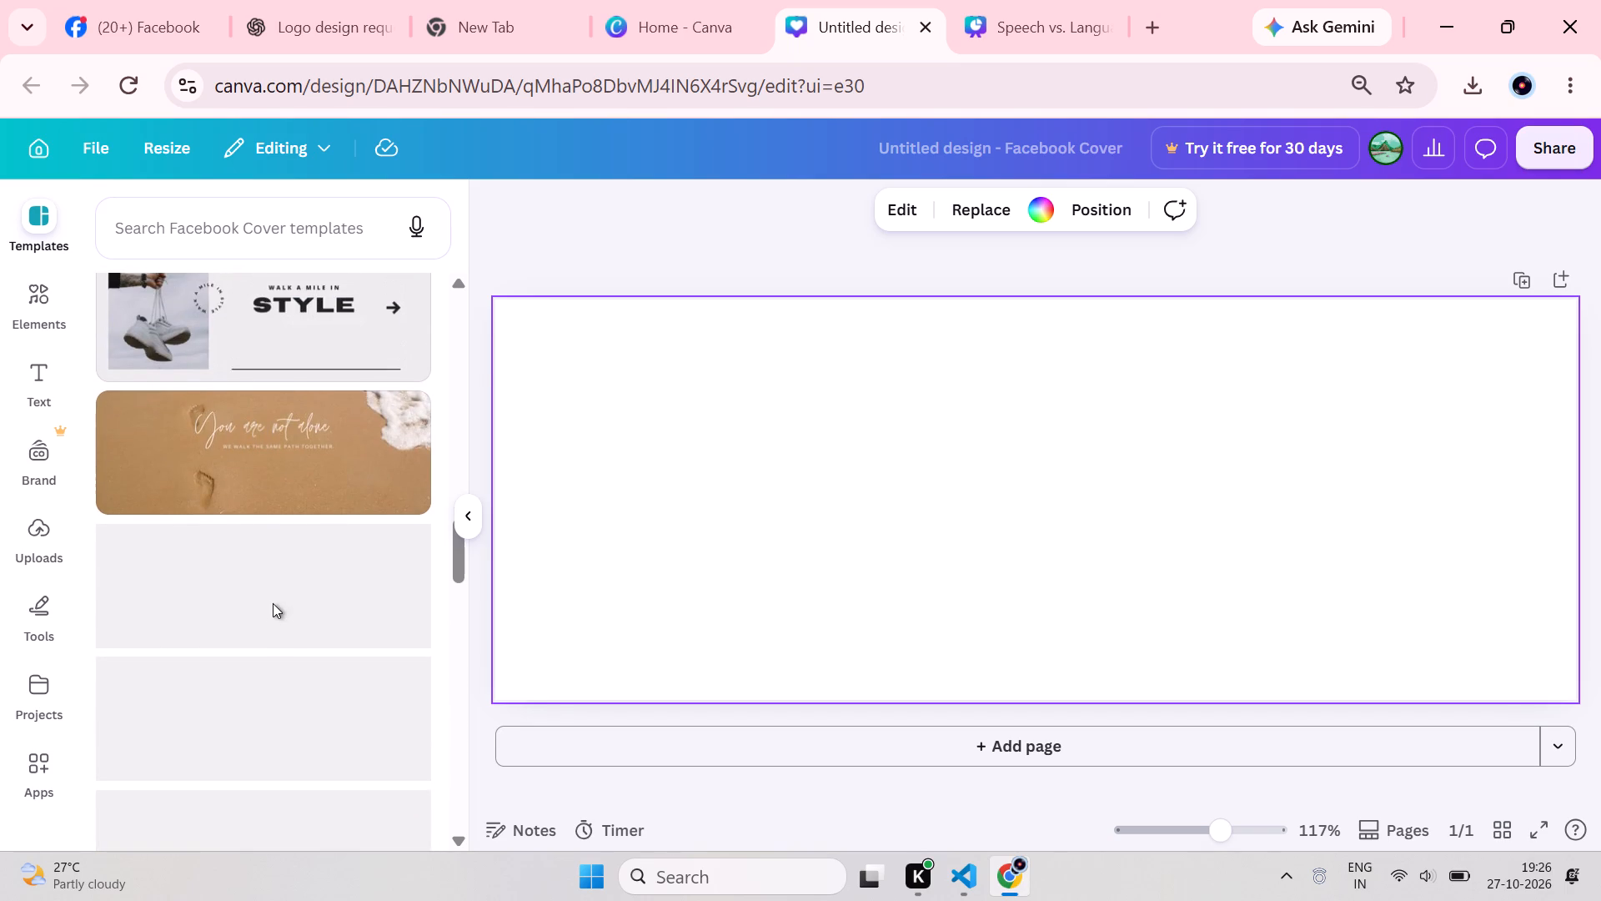
{"action": "scroll", "coordinate": [273, 603], "scroll_direction": "down", "scroll_amount": 3}
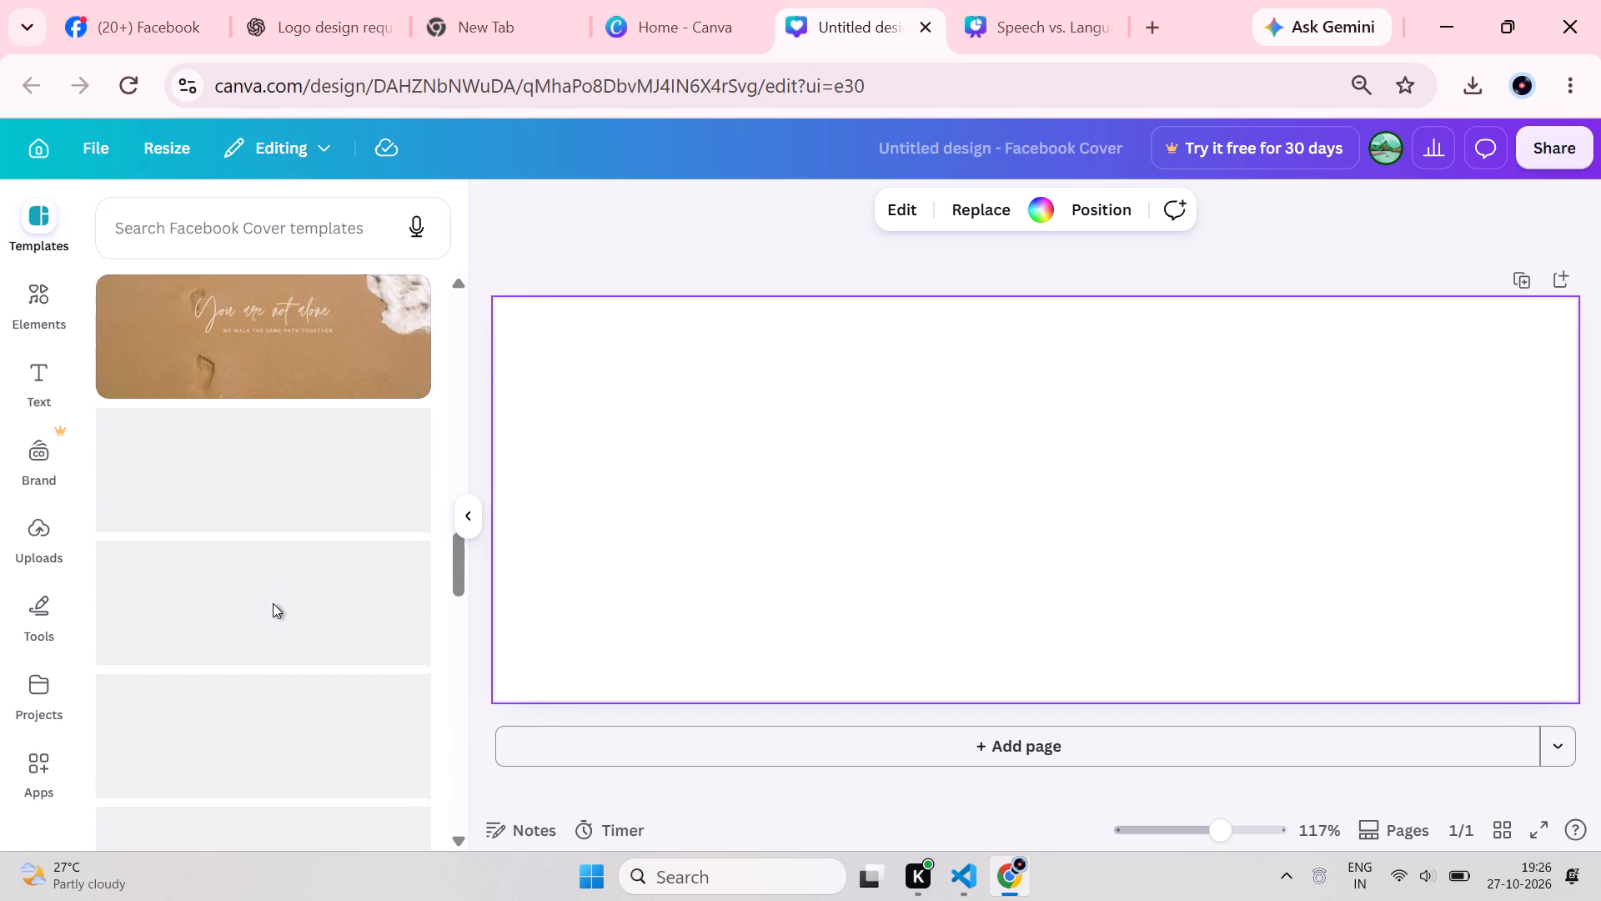
{"action": "scroll", "coordinate": [273, 603], "scroll_direction": "down", "scroll_amount": 4}
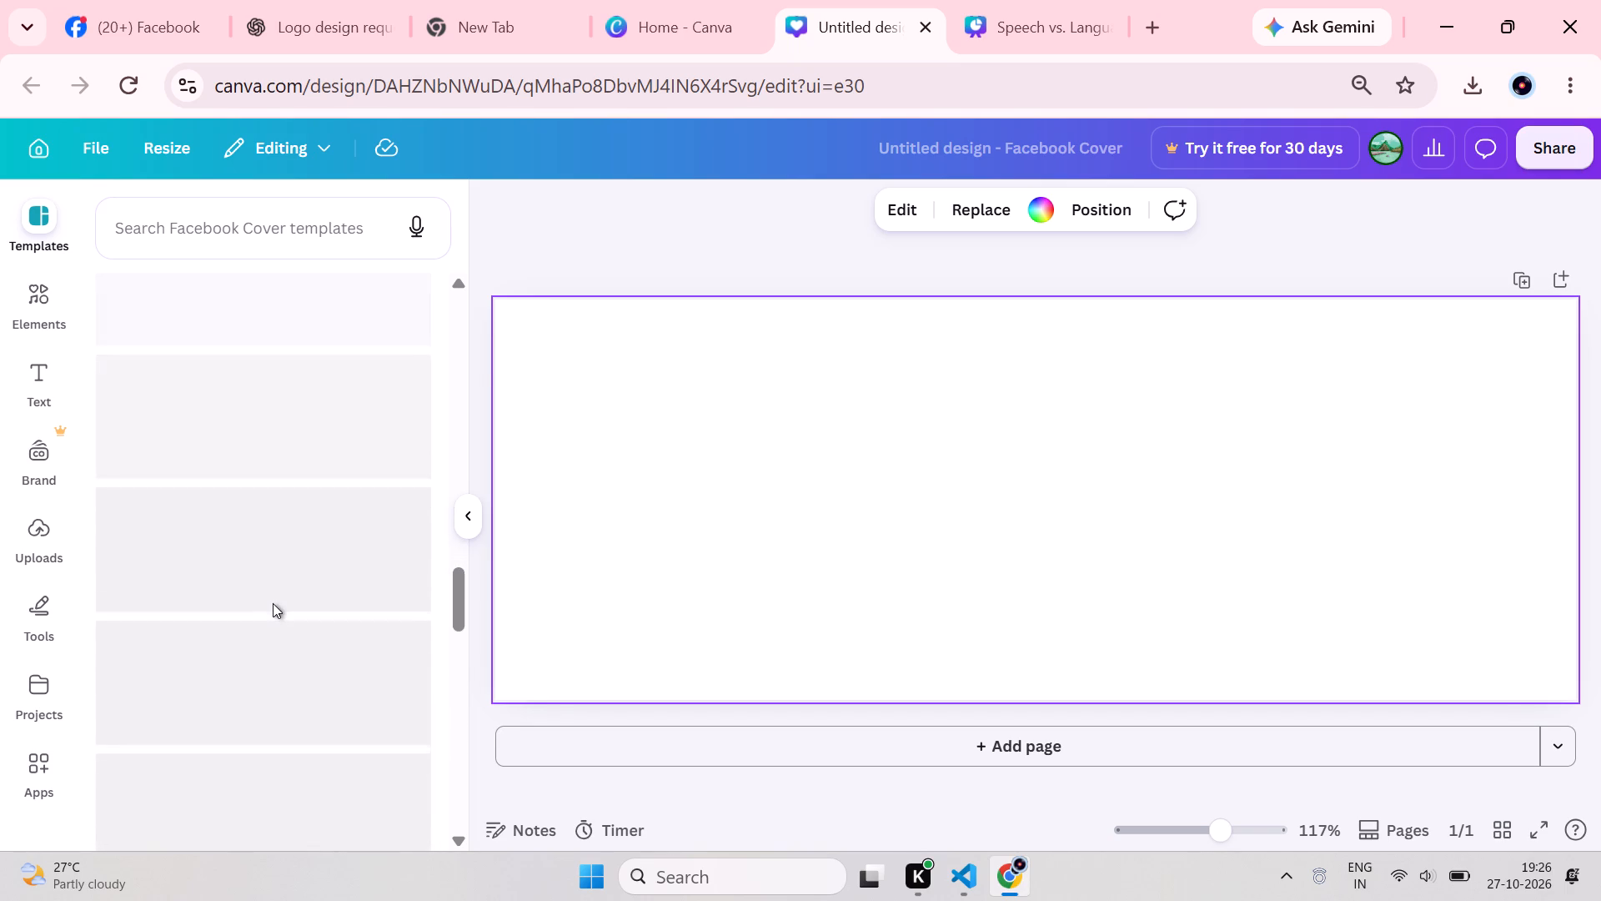
{"action": "scroll", "coordinate": [273, 603], "scroll_direction": "down", "scroll_amount": 2}
{"action": "scroll", "coordinate": [273, 603], "scroll_direction": "up", "scroll_amount": 4}
{"action": "scroll", "coordinate": [273, 603], "scroll_direction": "down", "scroll_amount": 3}
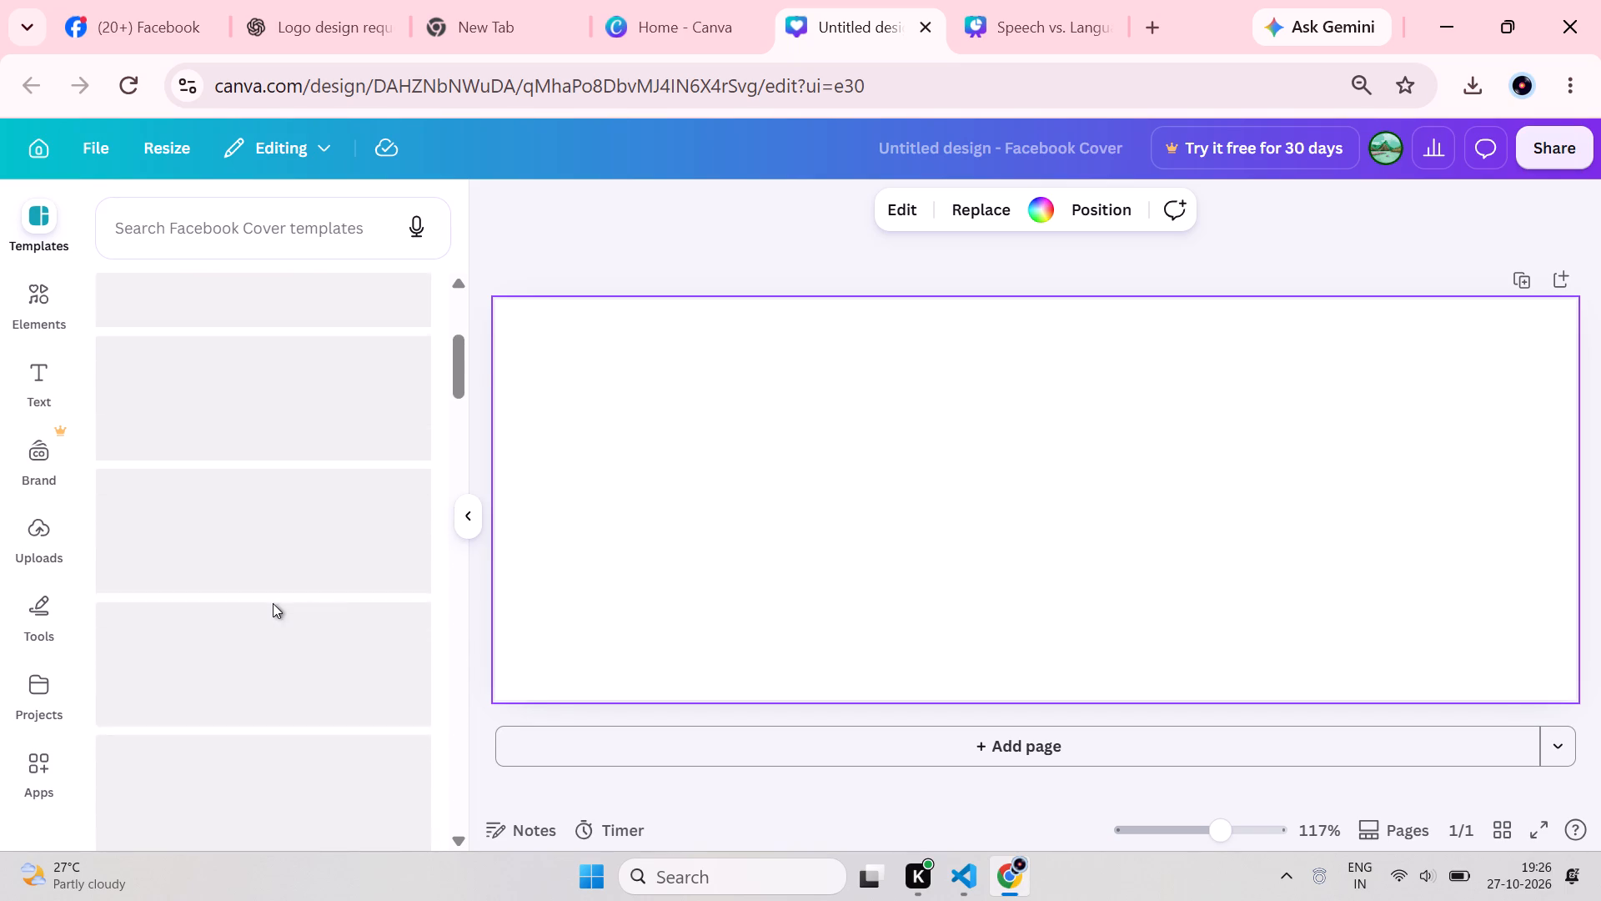
{"action": "scroll", "coordinate": [273, 603], "scroll_direction": "down", "scroll_amount": 2}
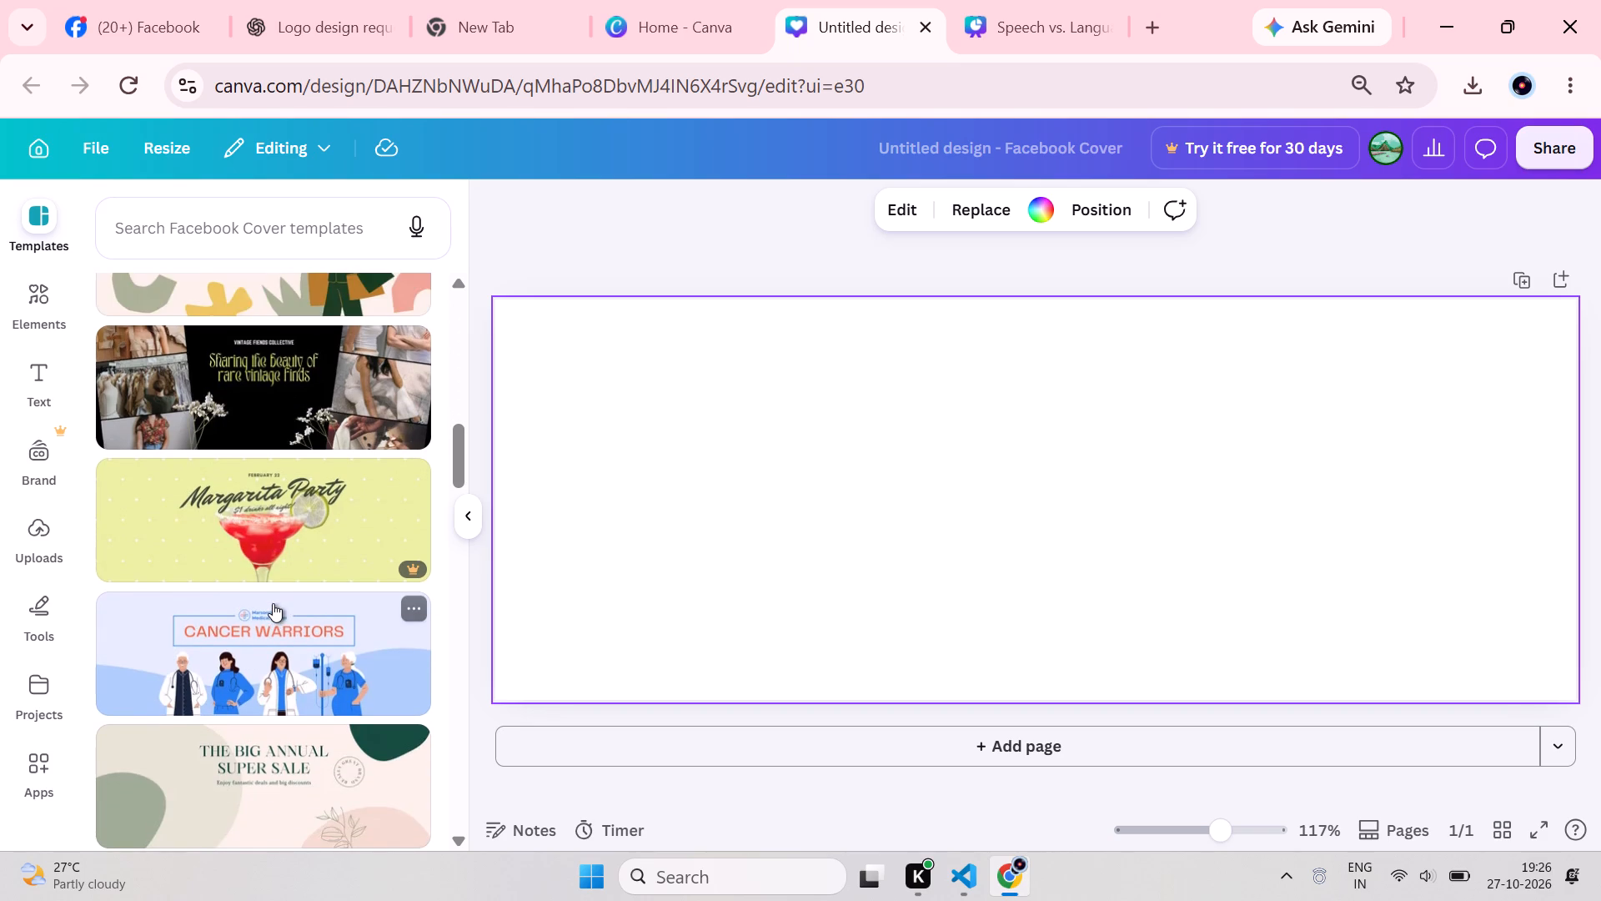
{"action": "scroll", "coordinate": [273, 603], "scroll_direction": "down", "scroll_amount": 2}
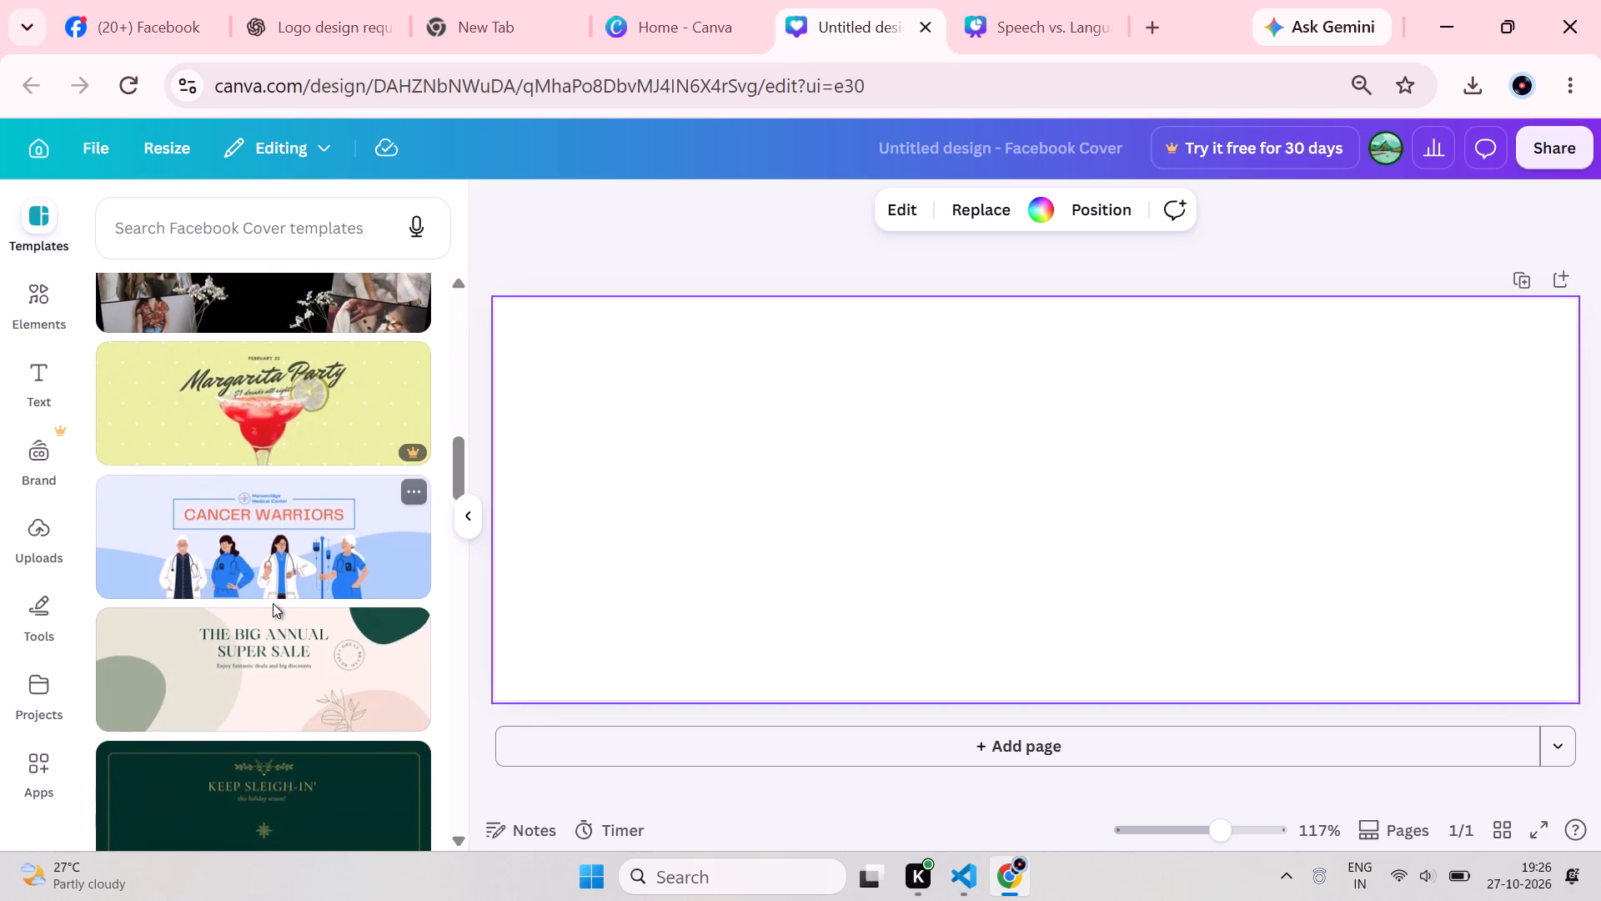
{"action": "scroll", "coordinate": [273, 603], "scroll_direction": "down", "scroll_amount": 3}
{"action": "scroll", "coordinate": [273, 603], "scroll_direction": "up", "scroll_amount": 1}
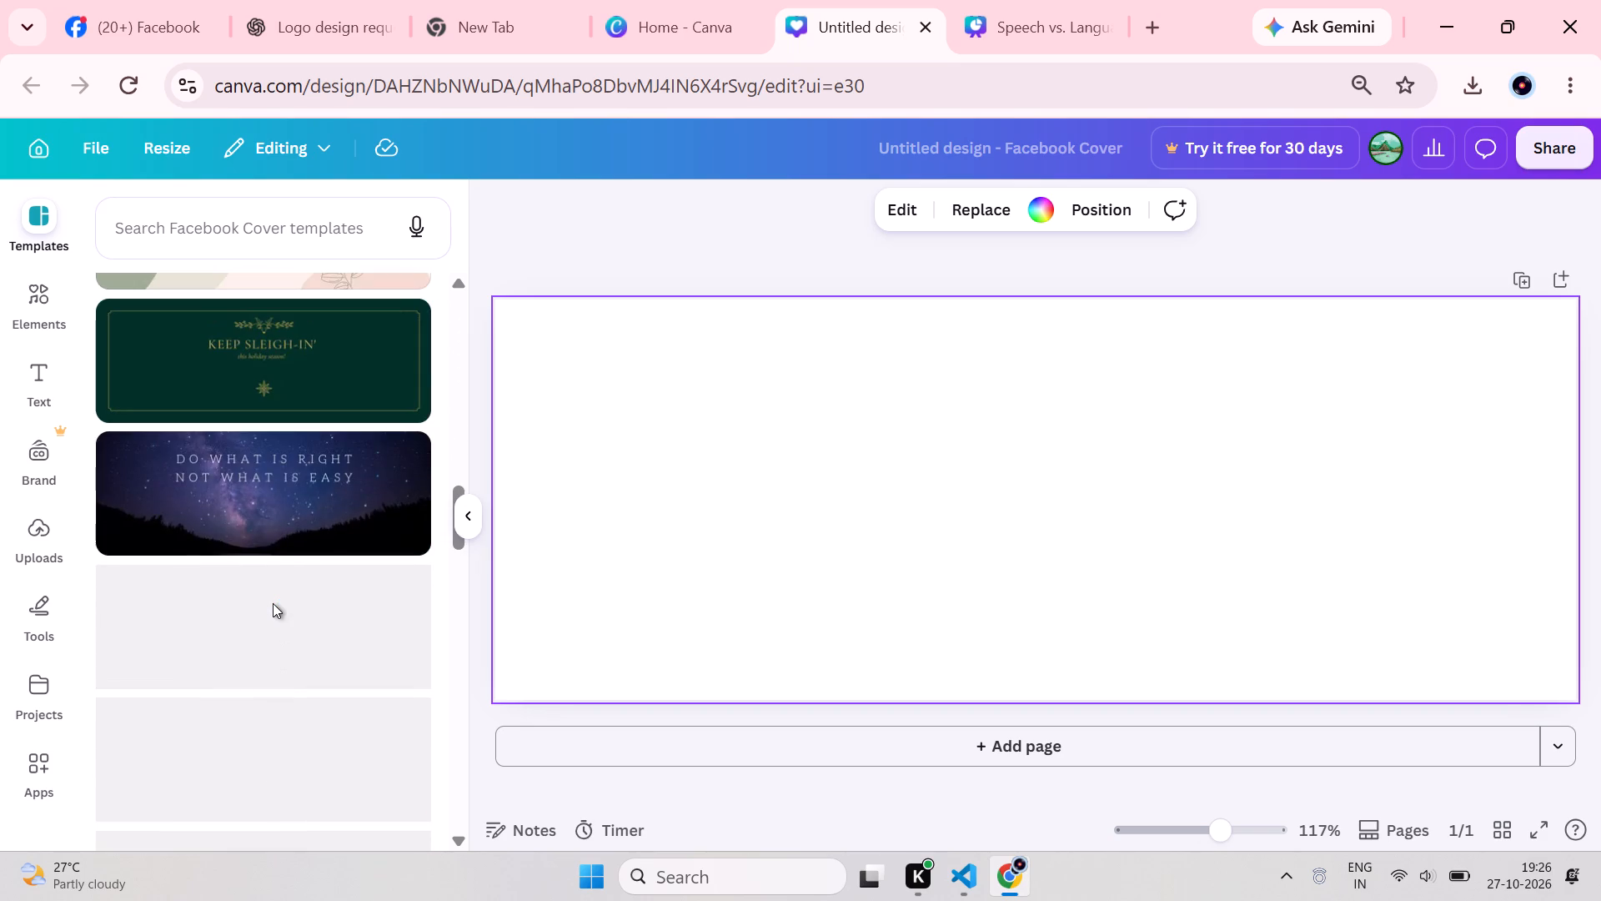
{"action": "scroll", "coordinate": [365, 683], "scroll_direction": "down", "scroll_amount": 2}
{"action": "scroll", "coordinate": [269, 519], "scroll_direction": "down", "scroll_amount": 1}
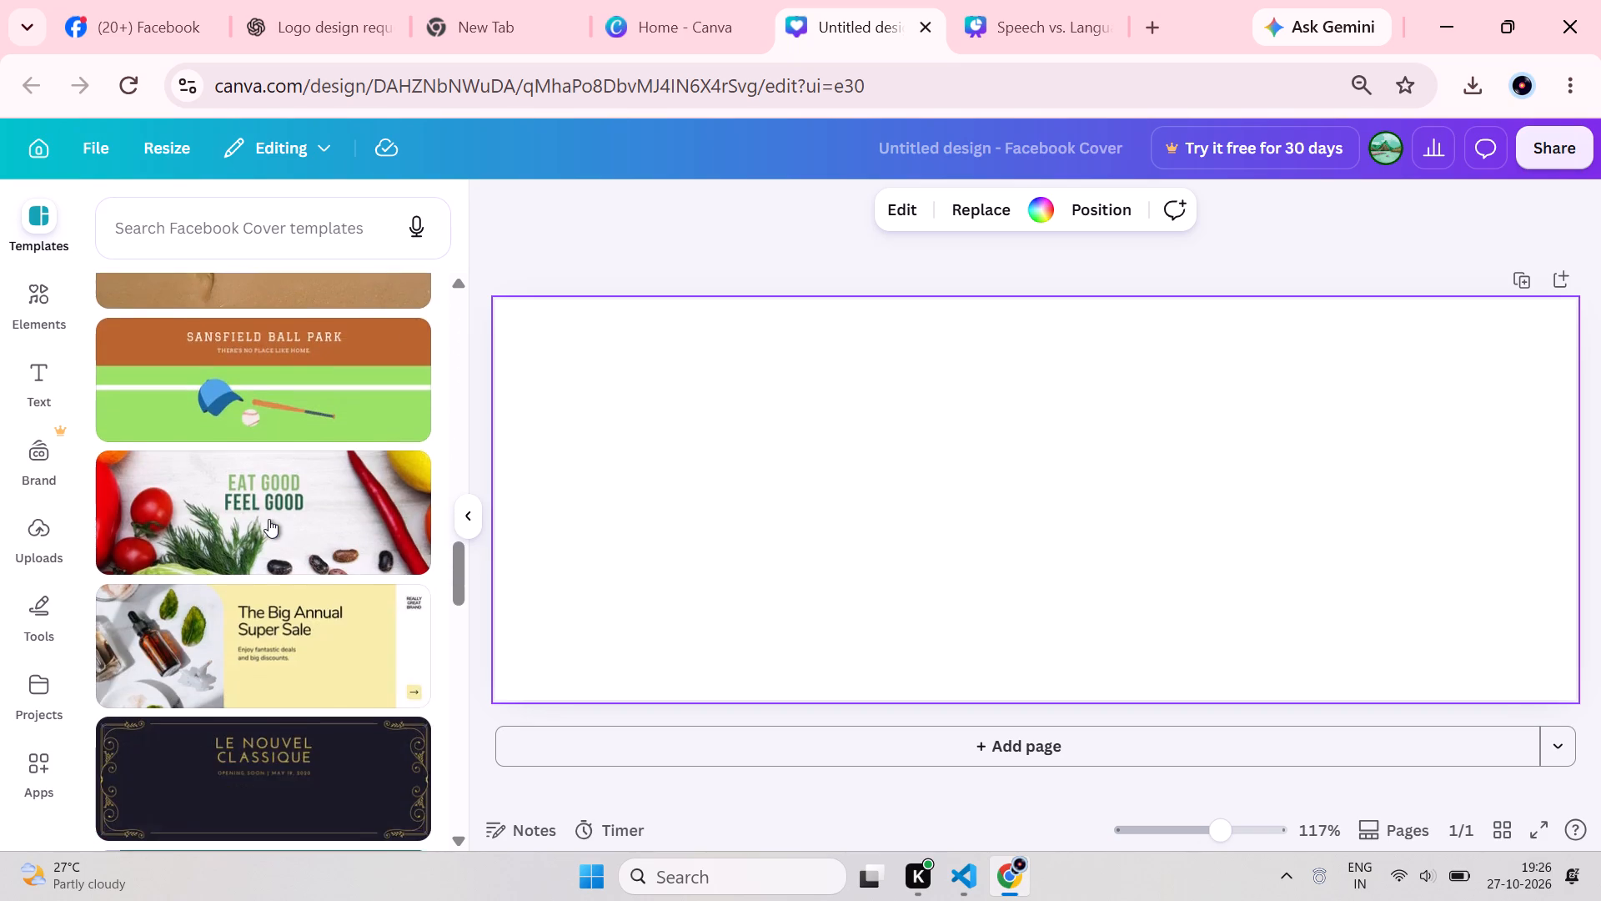
{"action": "scroll", "coordinate": [269, 519], "scroll_direction": "down", "scroll_amount": 3}
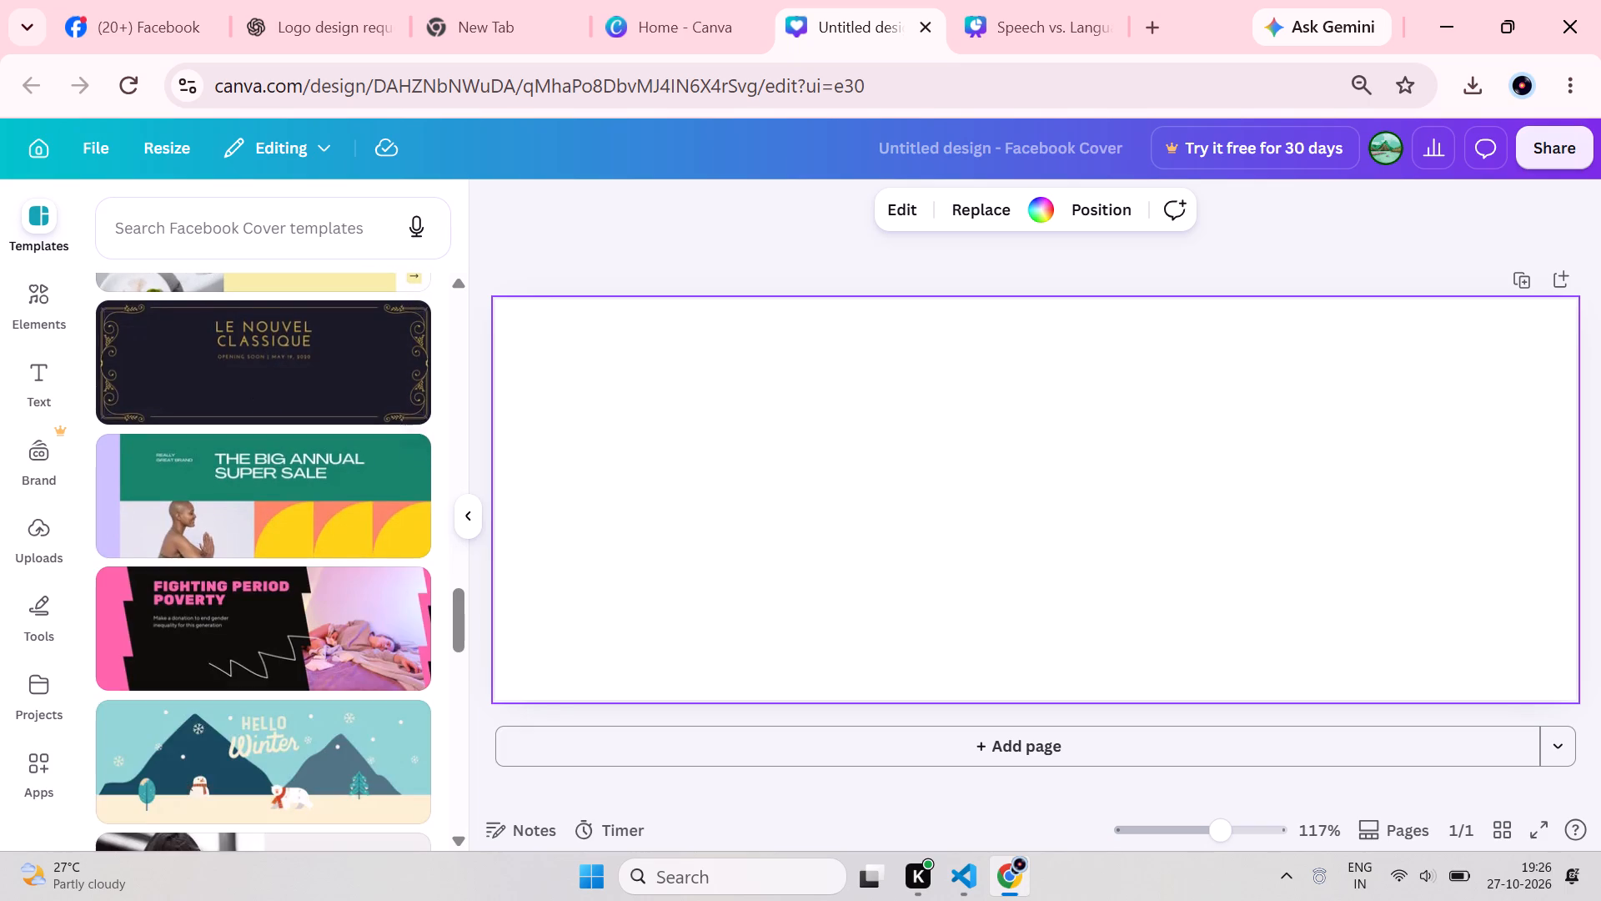
Search the Facebook Cover templates for "digital".
{"action": "left_click", "coordinate": [255, 215]}
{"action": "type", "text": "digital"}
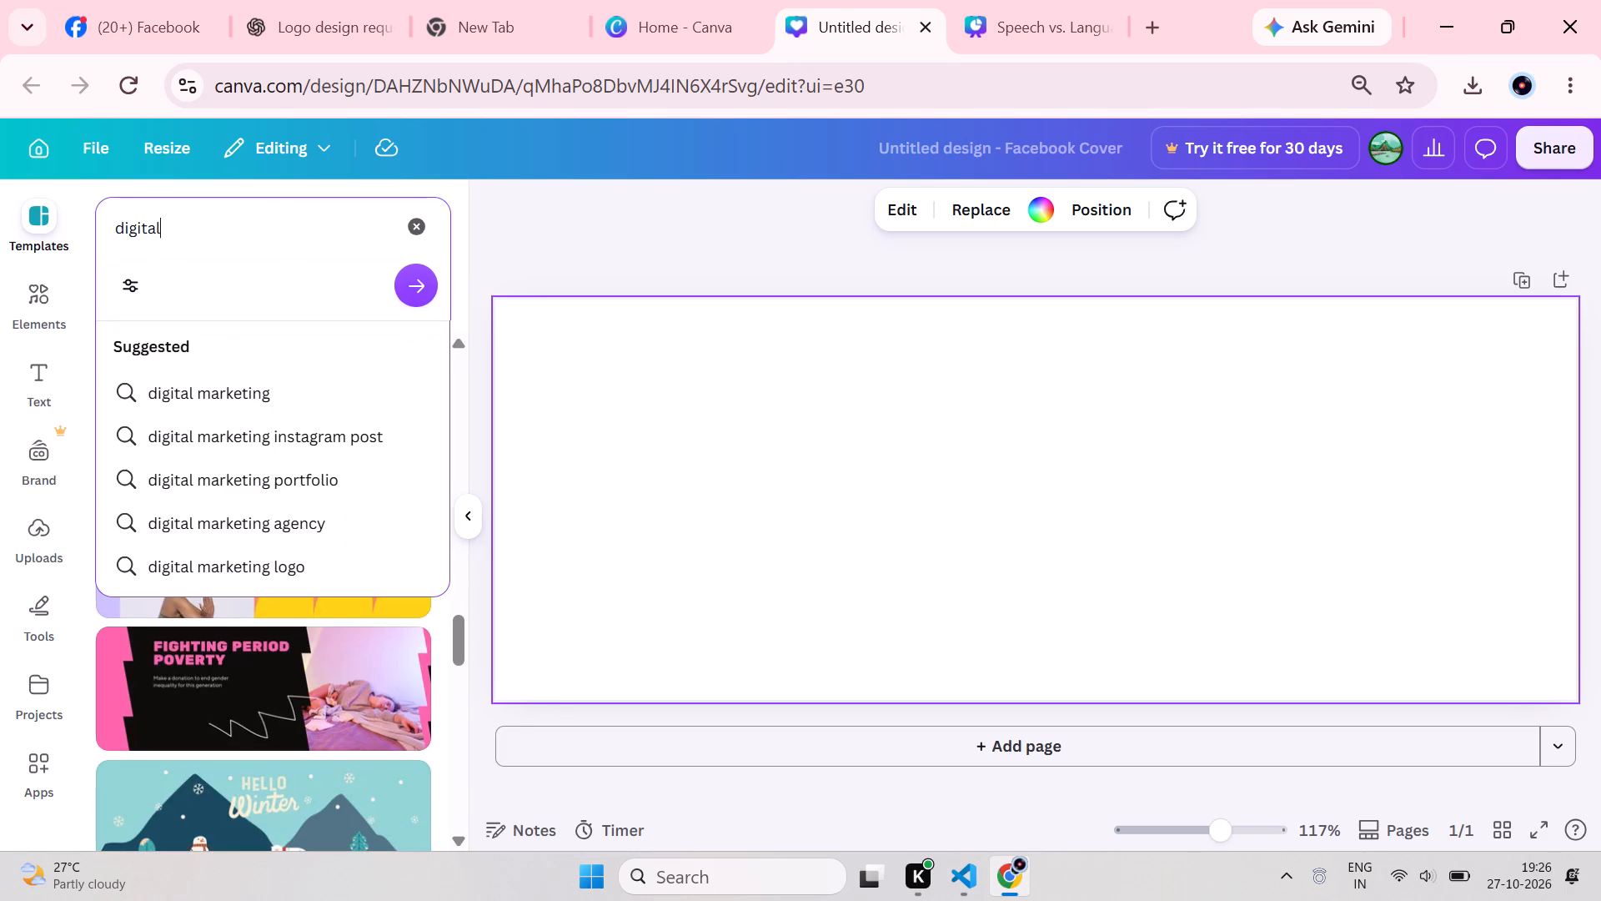
Search the templates for the suggested term "digital marketing" in the blank Facebook Cover design.
{"action": "left_click", "coordinate": [198, 394]}
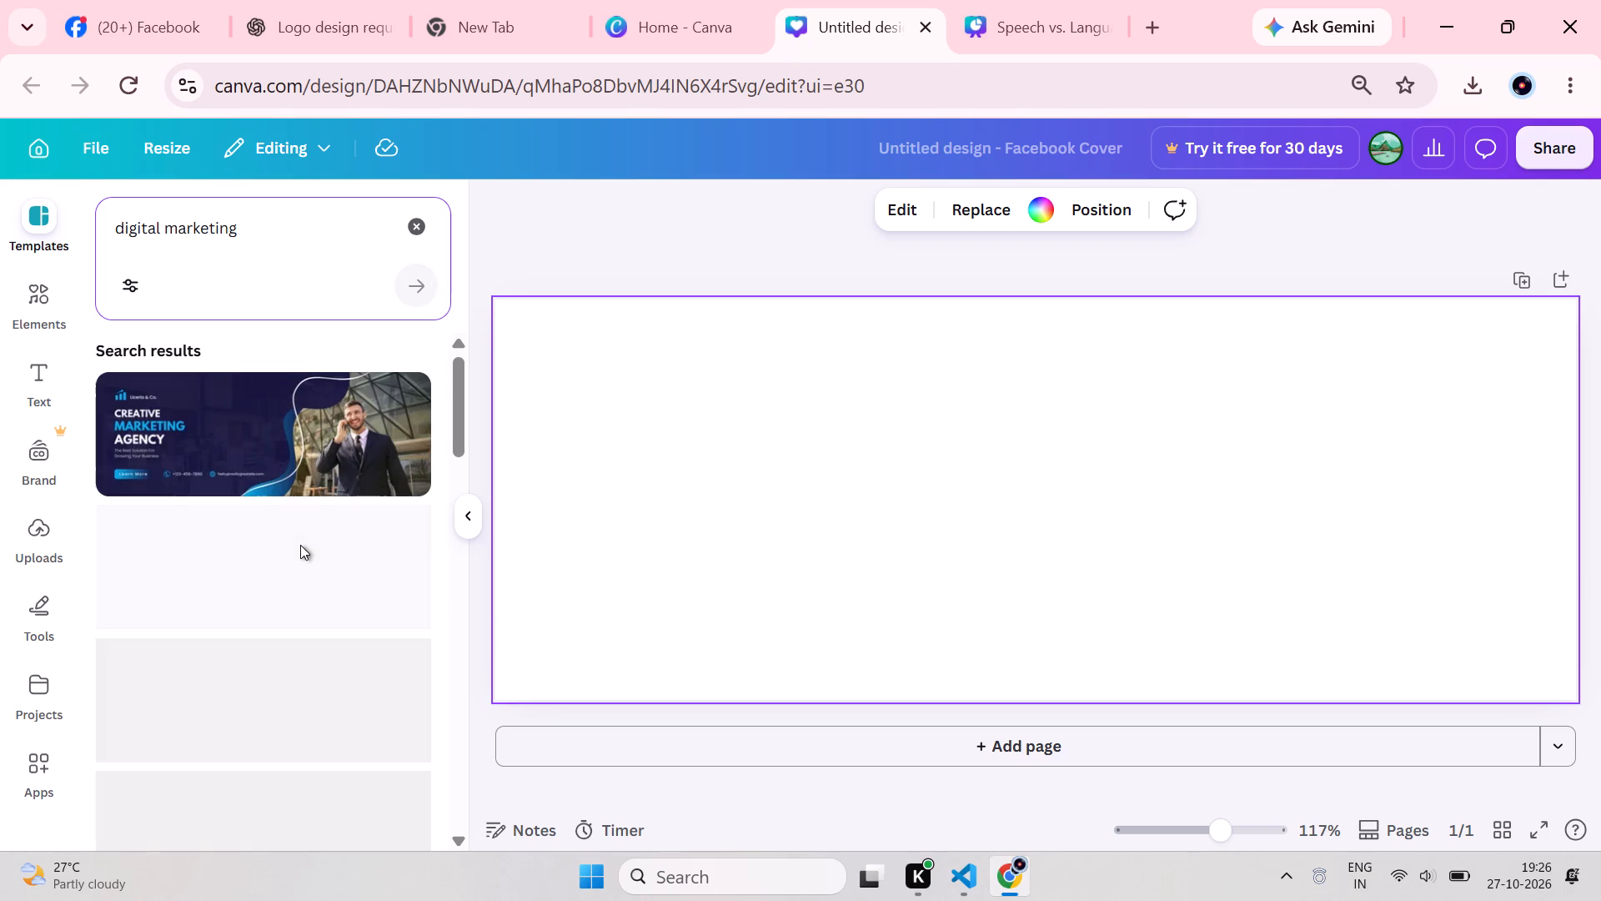
Browse the "digital marketing" template results for a Facebook cover design suited to a digital or tech brand.
{"action": "scroll", "coordinate": [300, 545], "scroll_direction": "down", "scroll_amount": 1}
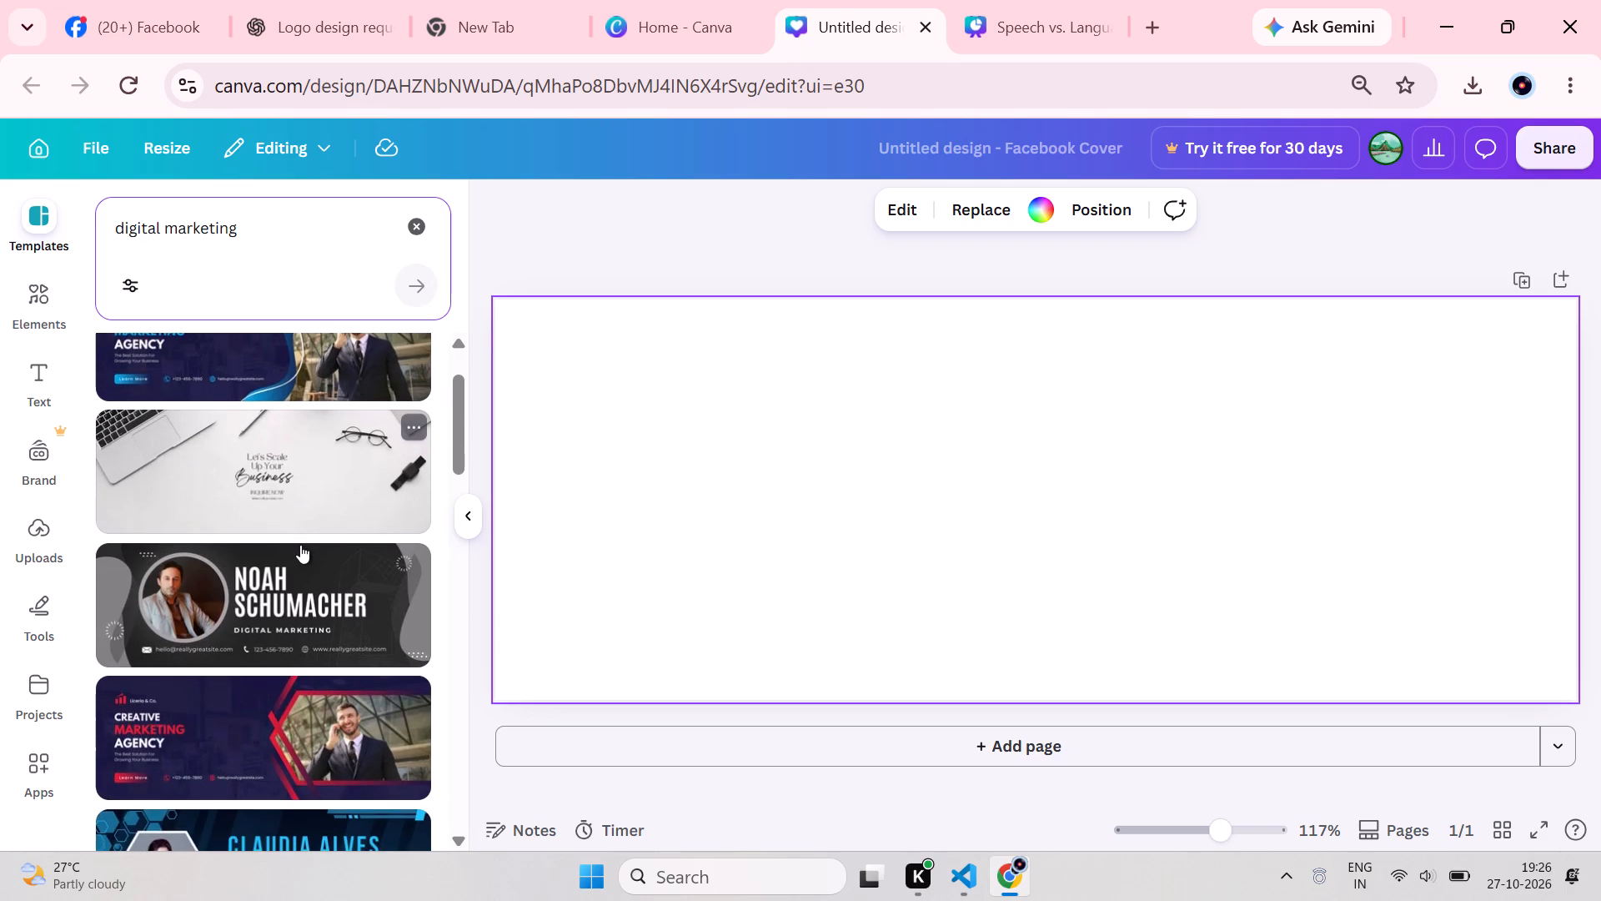
{"action": "scroll", "coordinate": [300, 545], "scroll_direction": "down", "scroll_amount": 2}
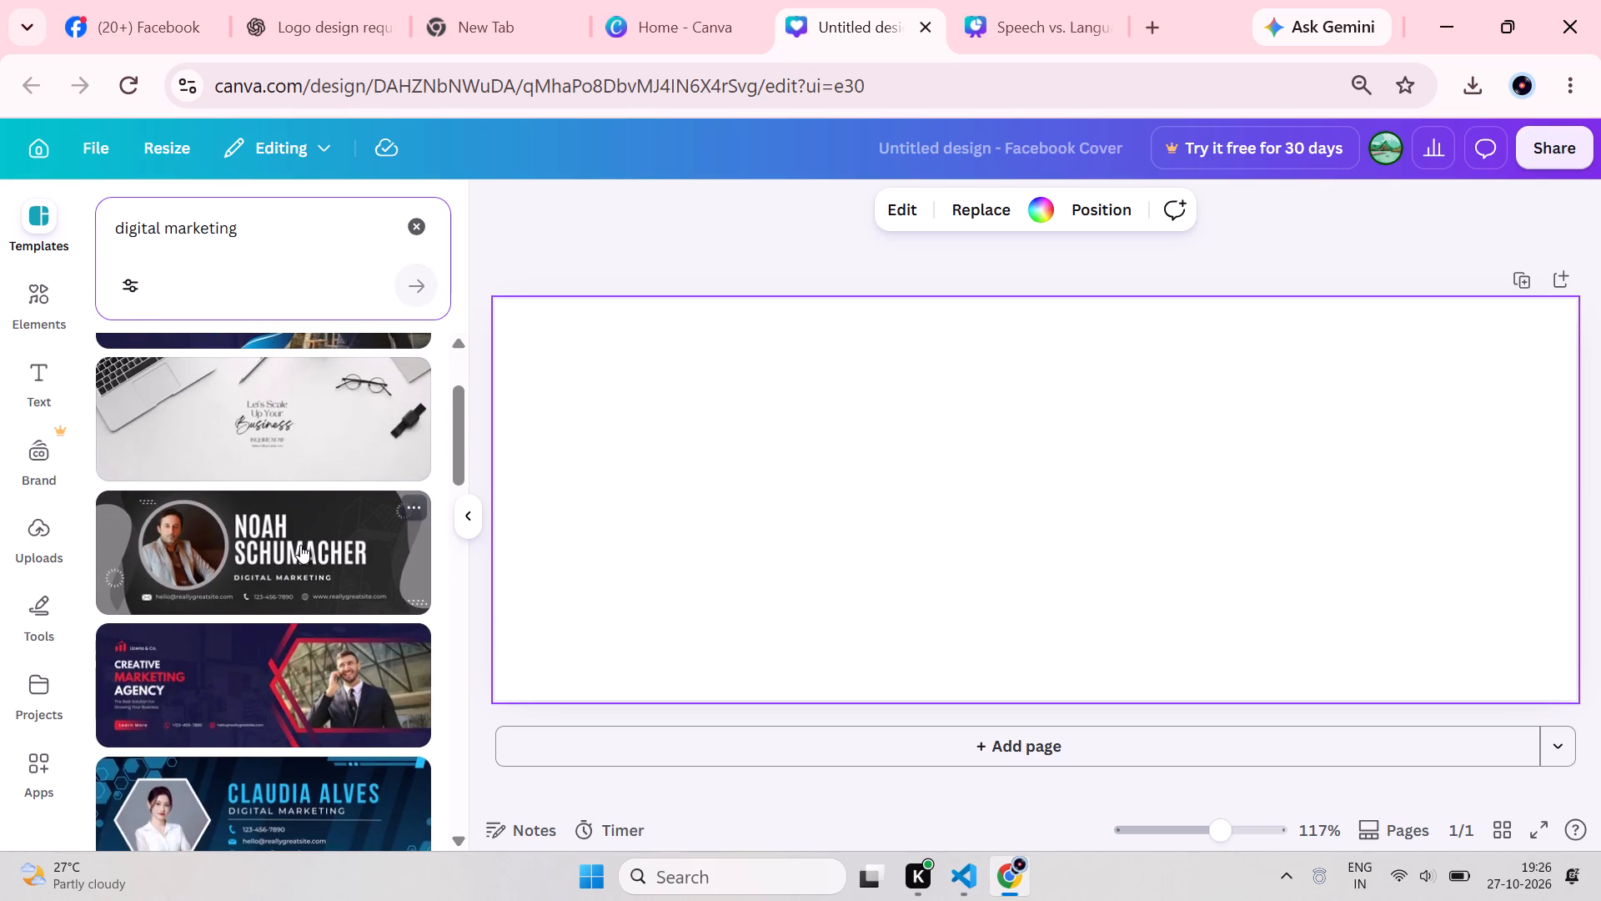
{"action": "scroll", "coordinate": [302, 689], "scroll_direction": "down", "scroll_amount": 2}
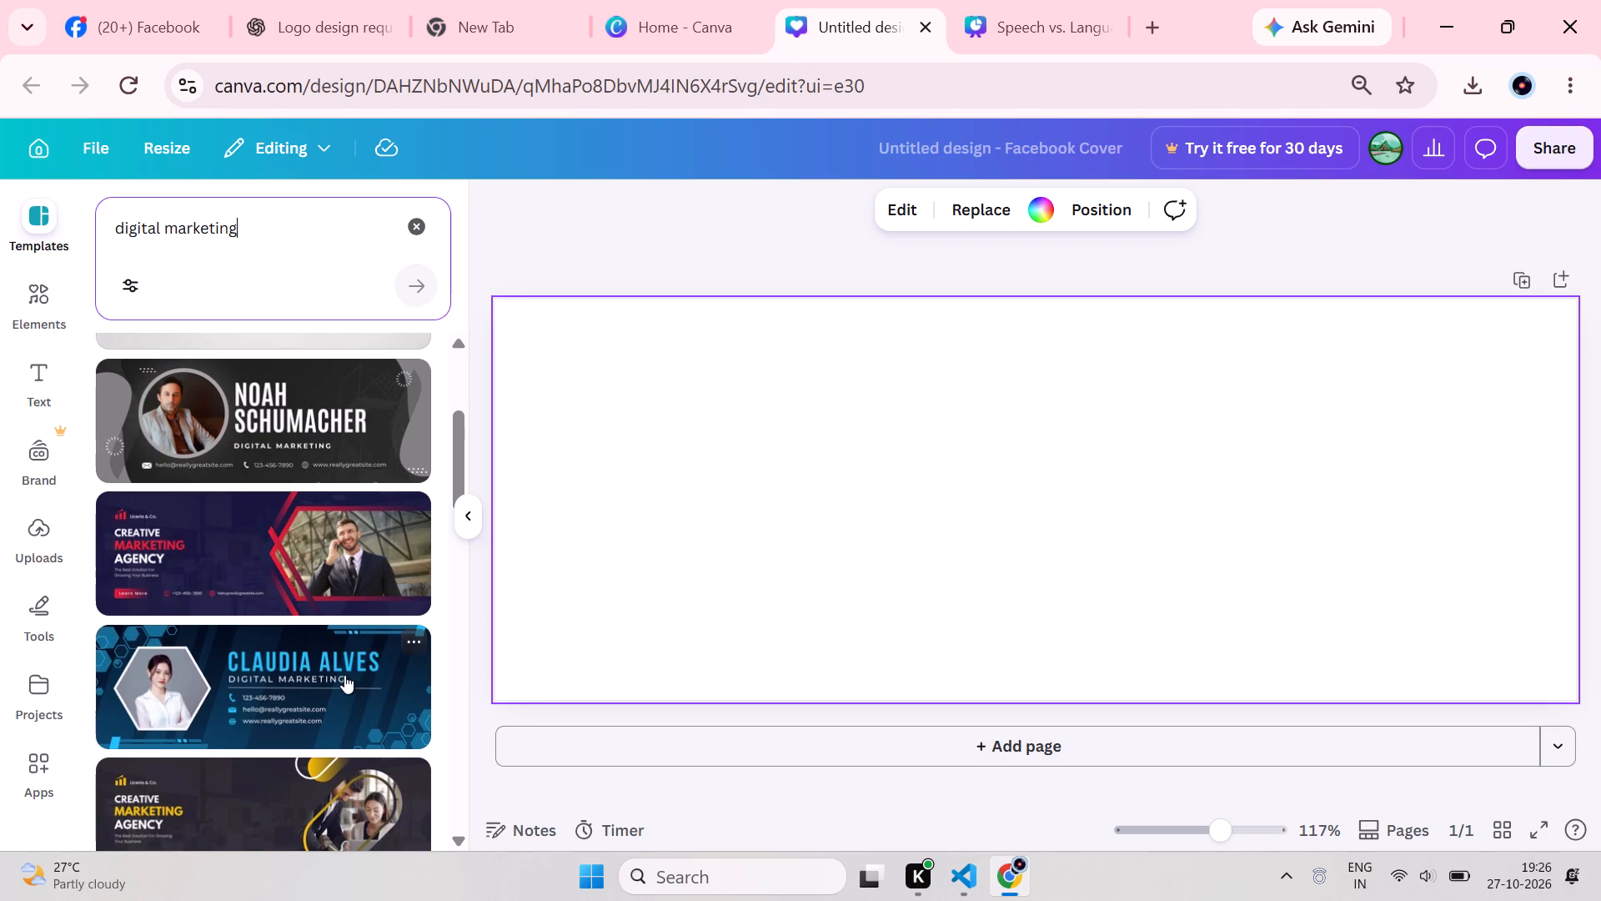
{"action": "scroll", "coordinate": [344, 675], "scroll_direction": "down", "scroll_amount": 4}
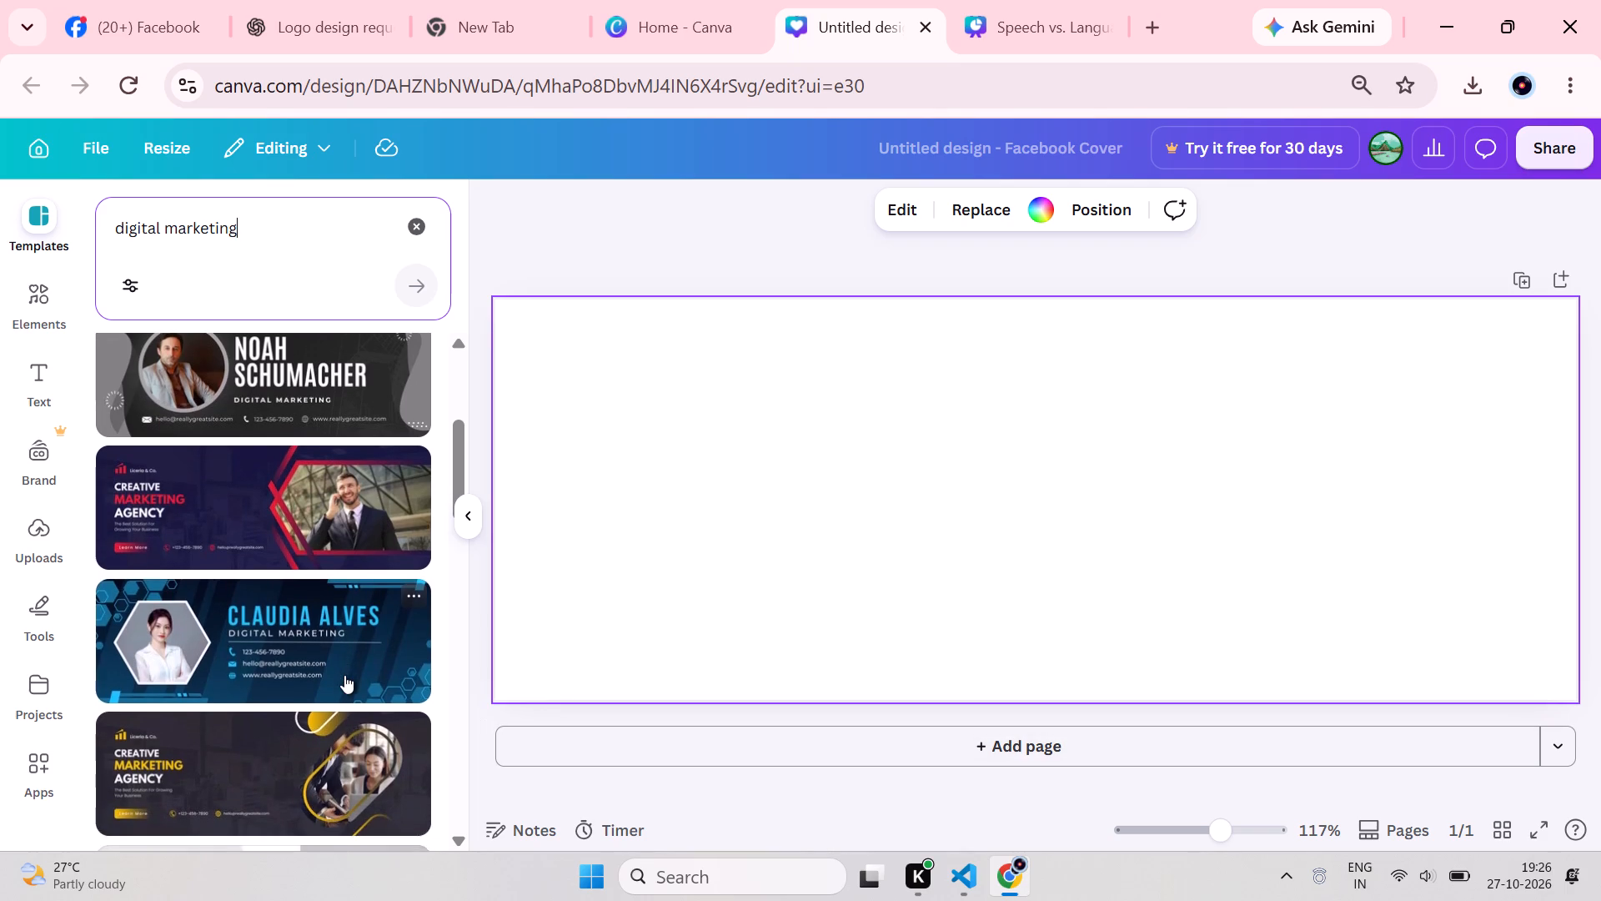
{"action": "scroll", "coordinate": [344, 675], "scroll_direction": "down", "scroll_amount": 3}
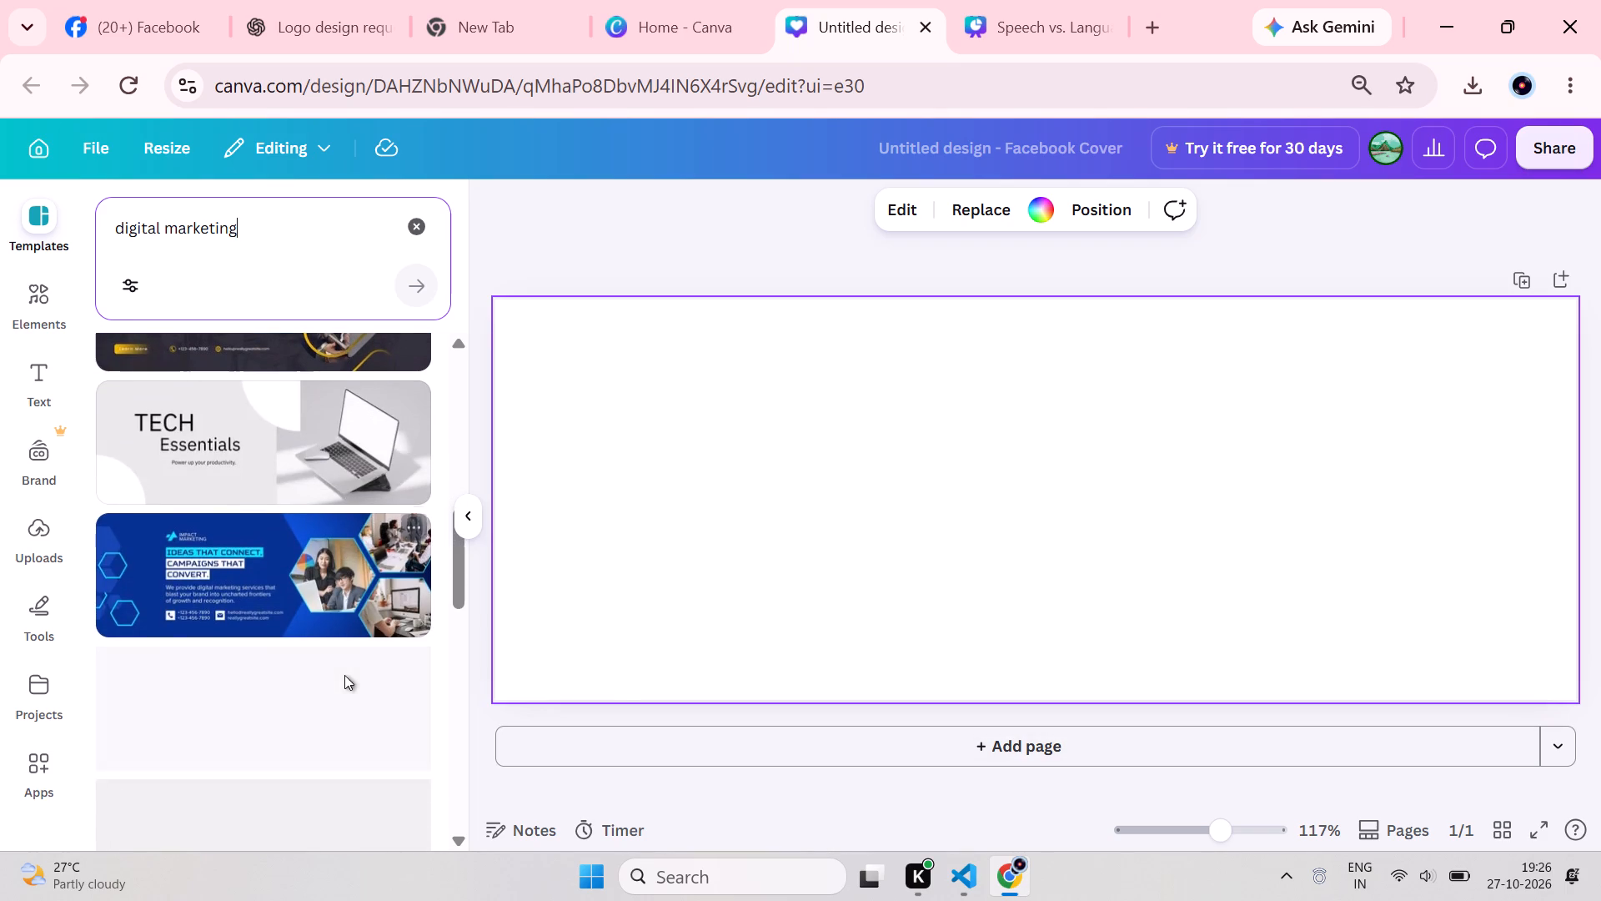
{"action": "scroll", "coordinate": [280, 758], "scroll_direction": "down", "scroll_amount": 4}
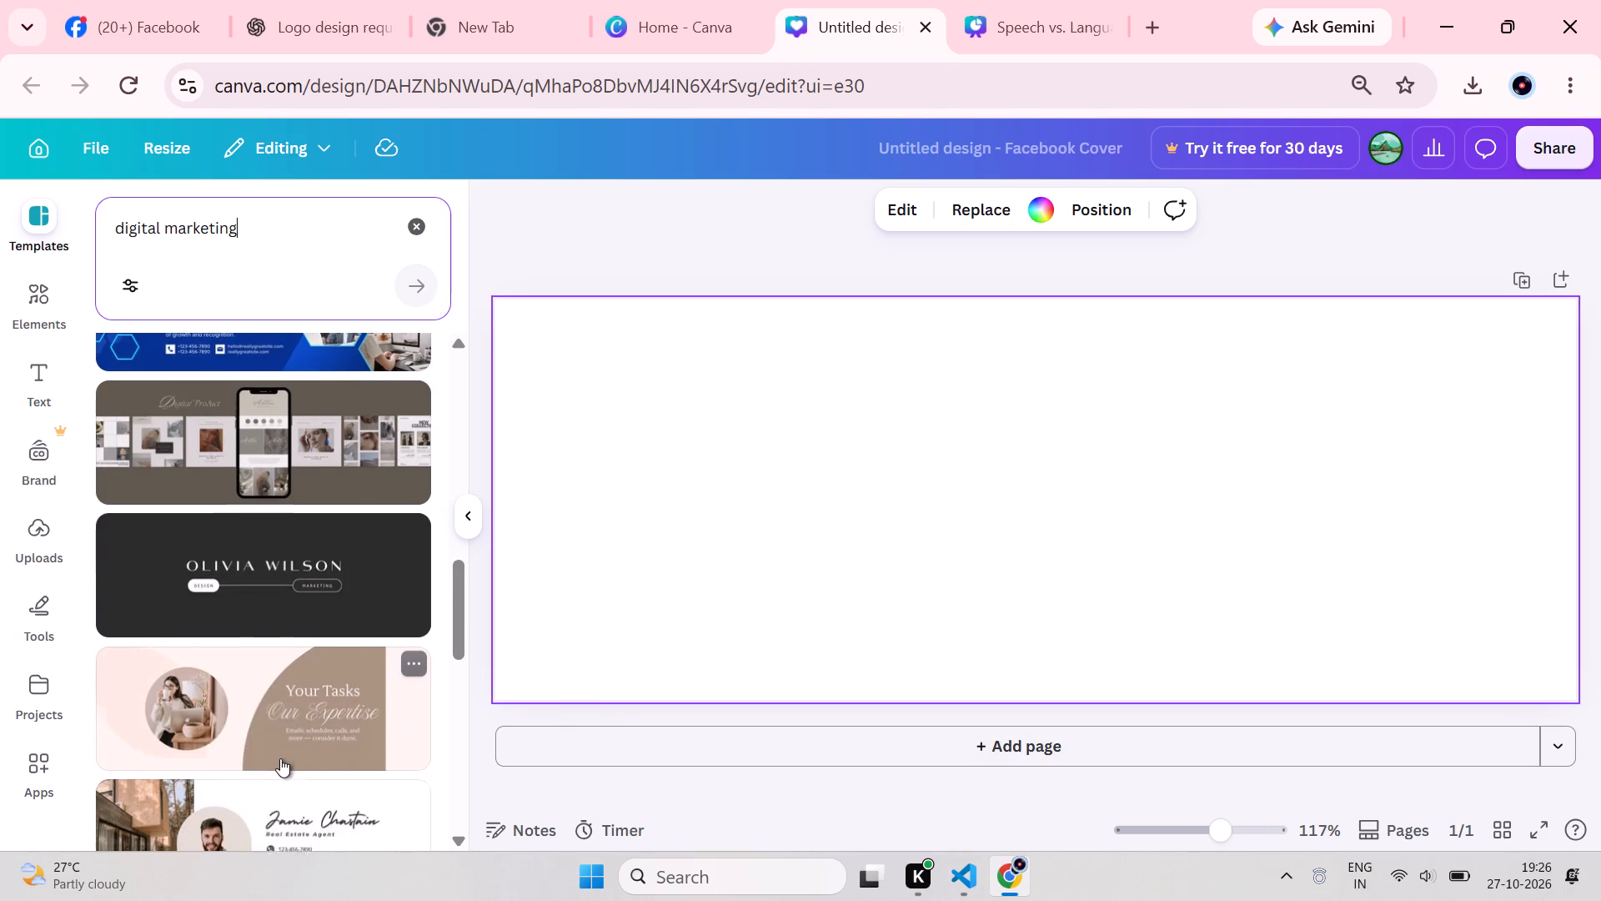
{"action": "scroll", "coordinate": [280, 758], "scroll_direction": "down", "scroll_amount": 3}
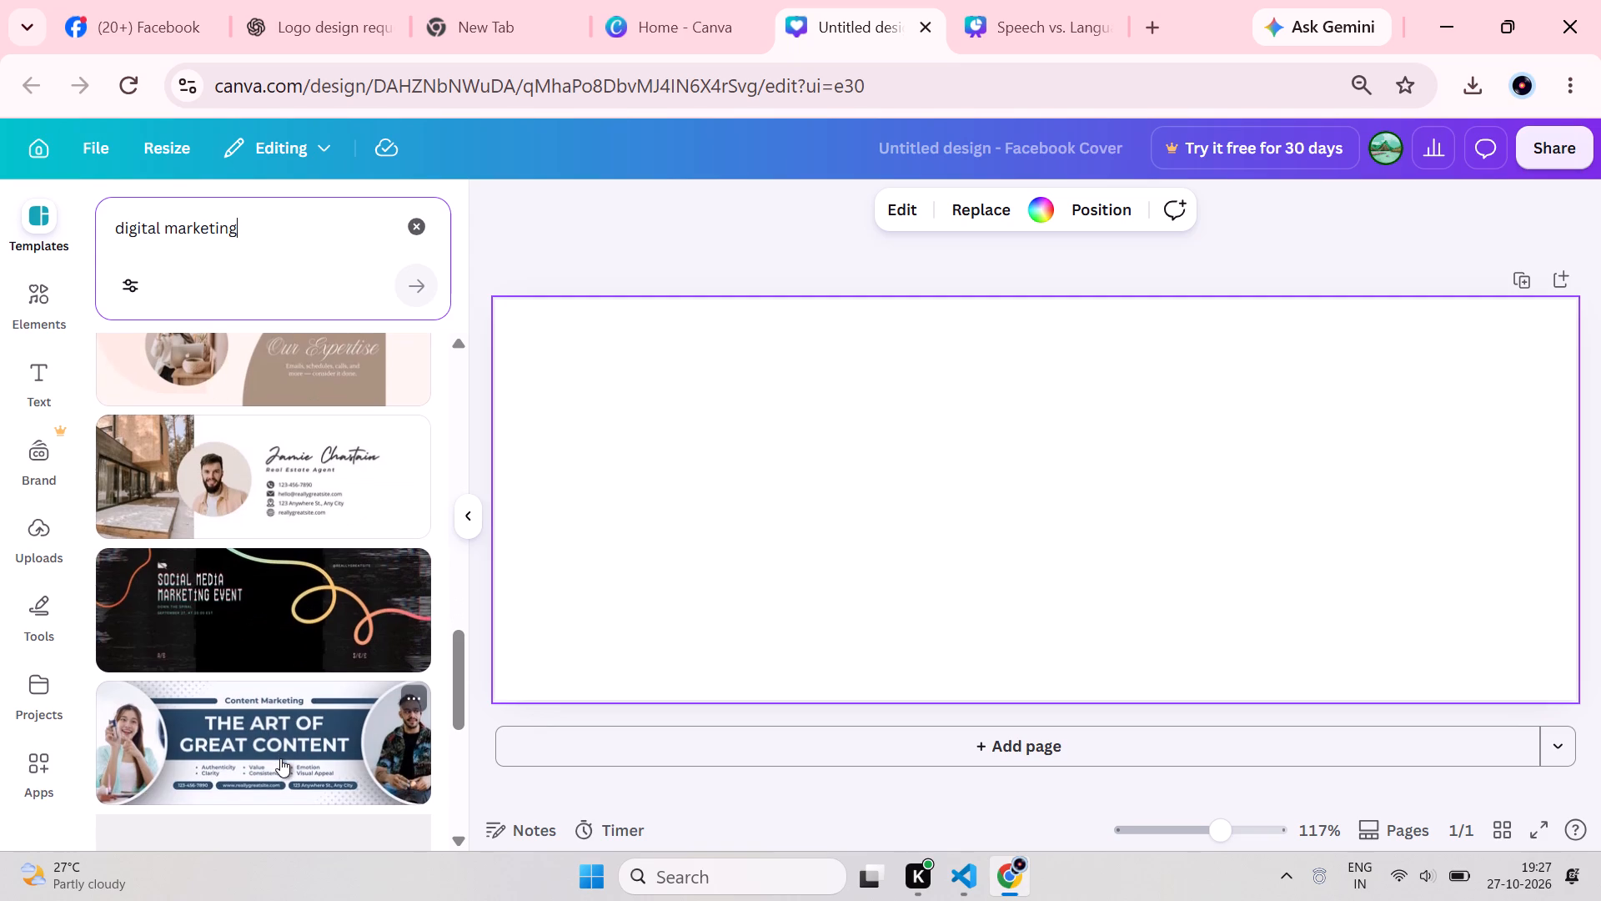
{"action": "scroll", "coordinate": [280, 758], "scroll_direction": "down", "scroll_amount": 1}
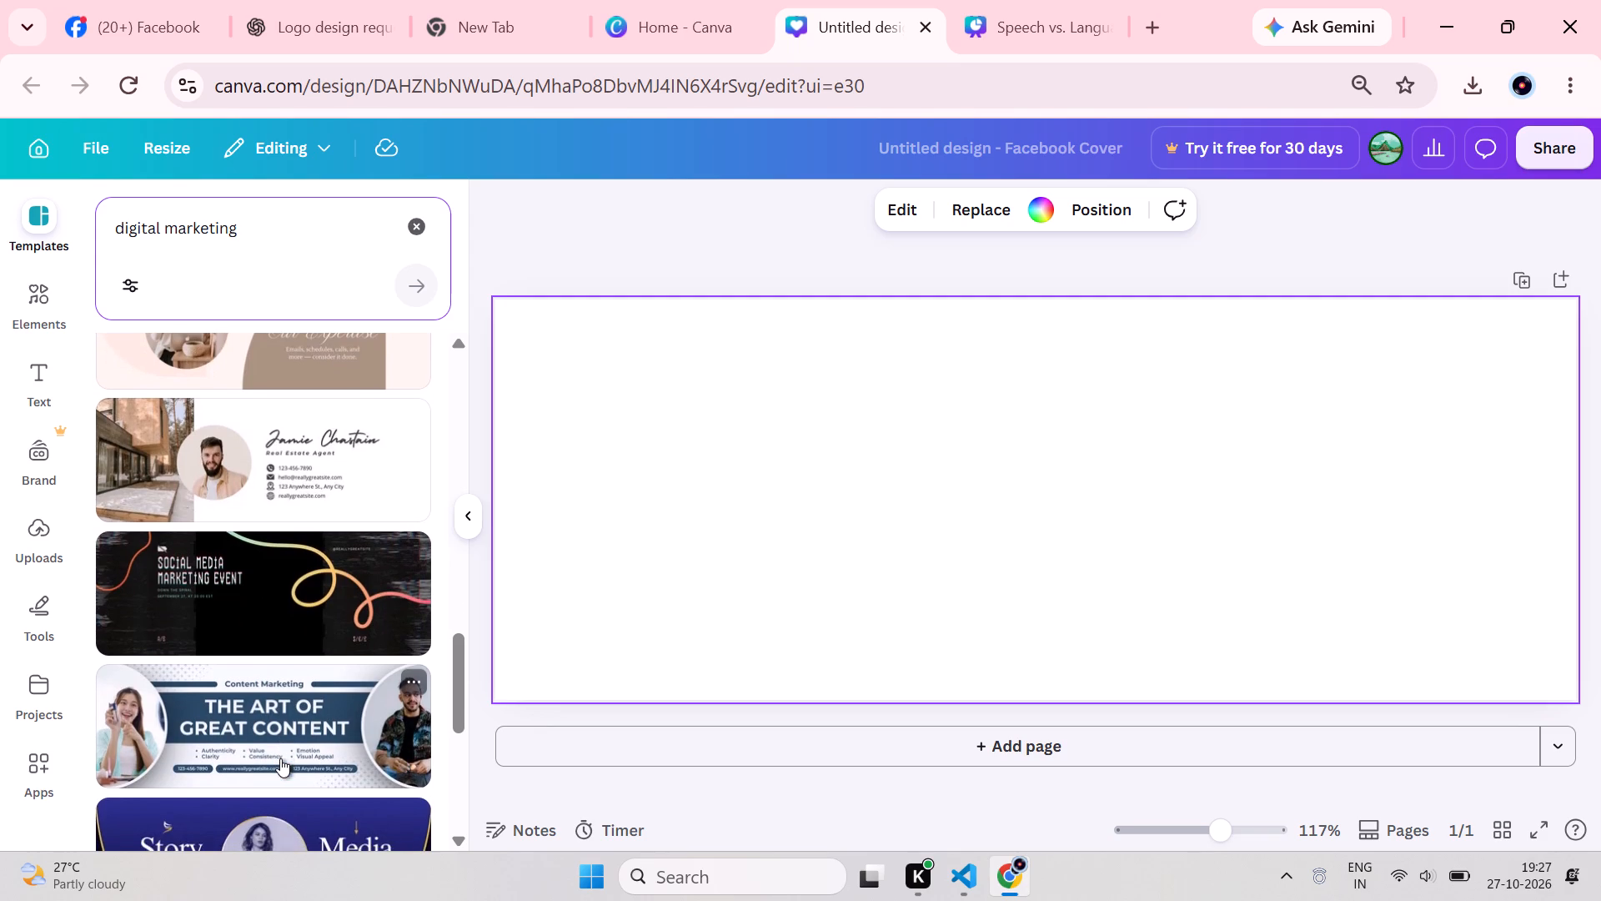
{"action": "scroll", "coordinate": [280, 758], "scroll_direction": "down", "scroll_amount": 3}
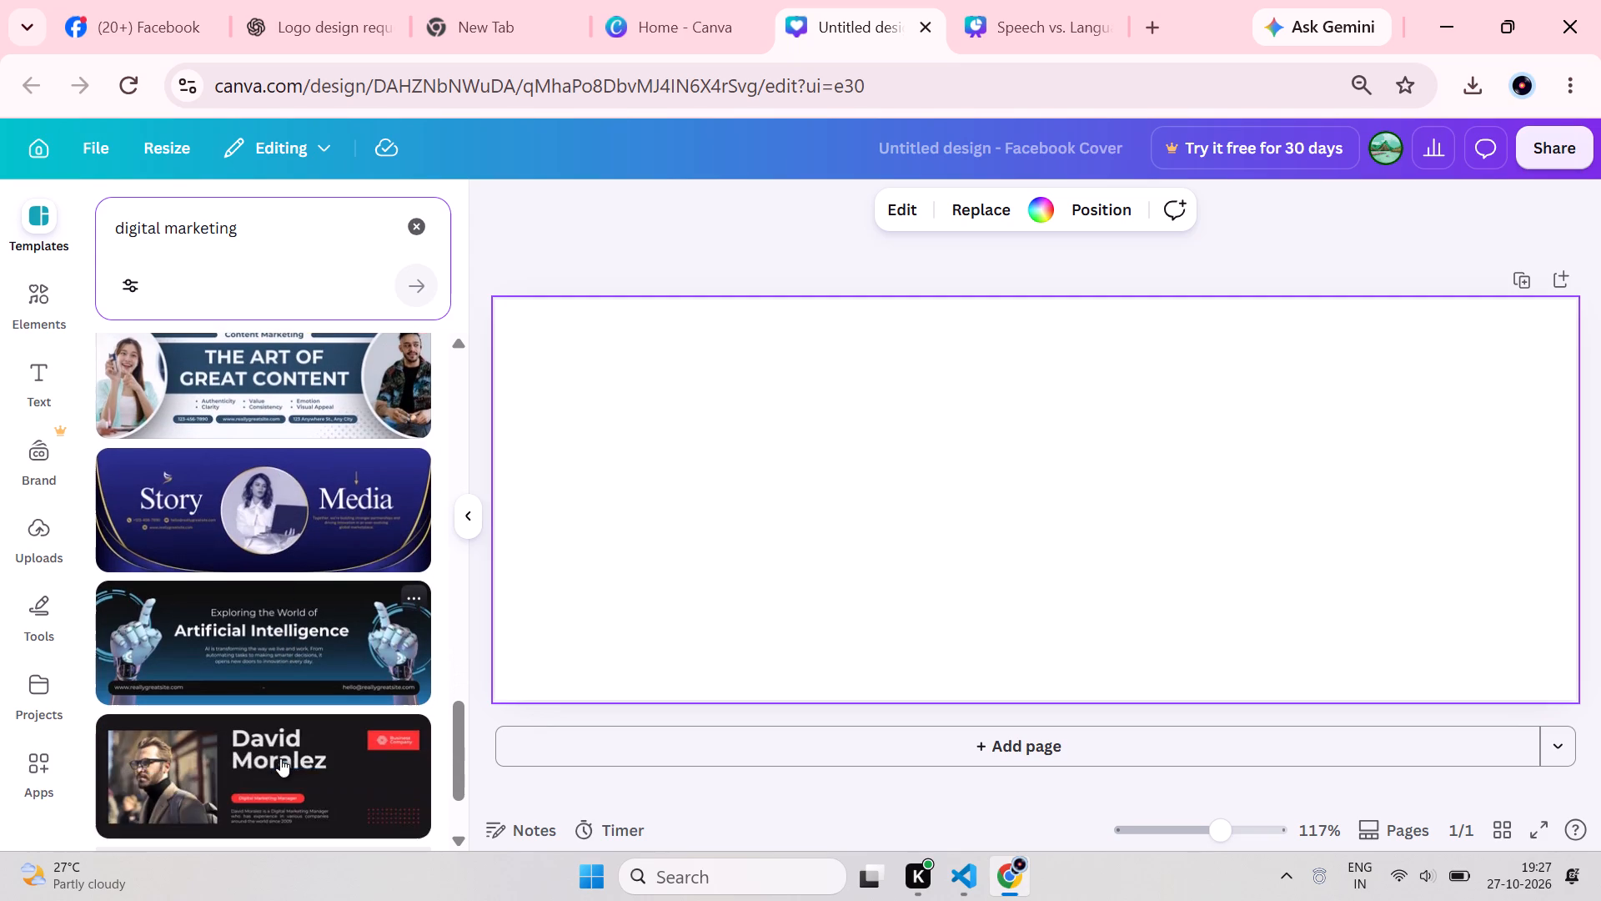
{"action": "scroll", "coordinate": [280, 758], "scroll_direction": "down", "scroll_amount": 3}
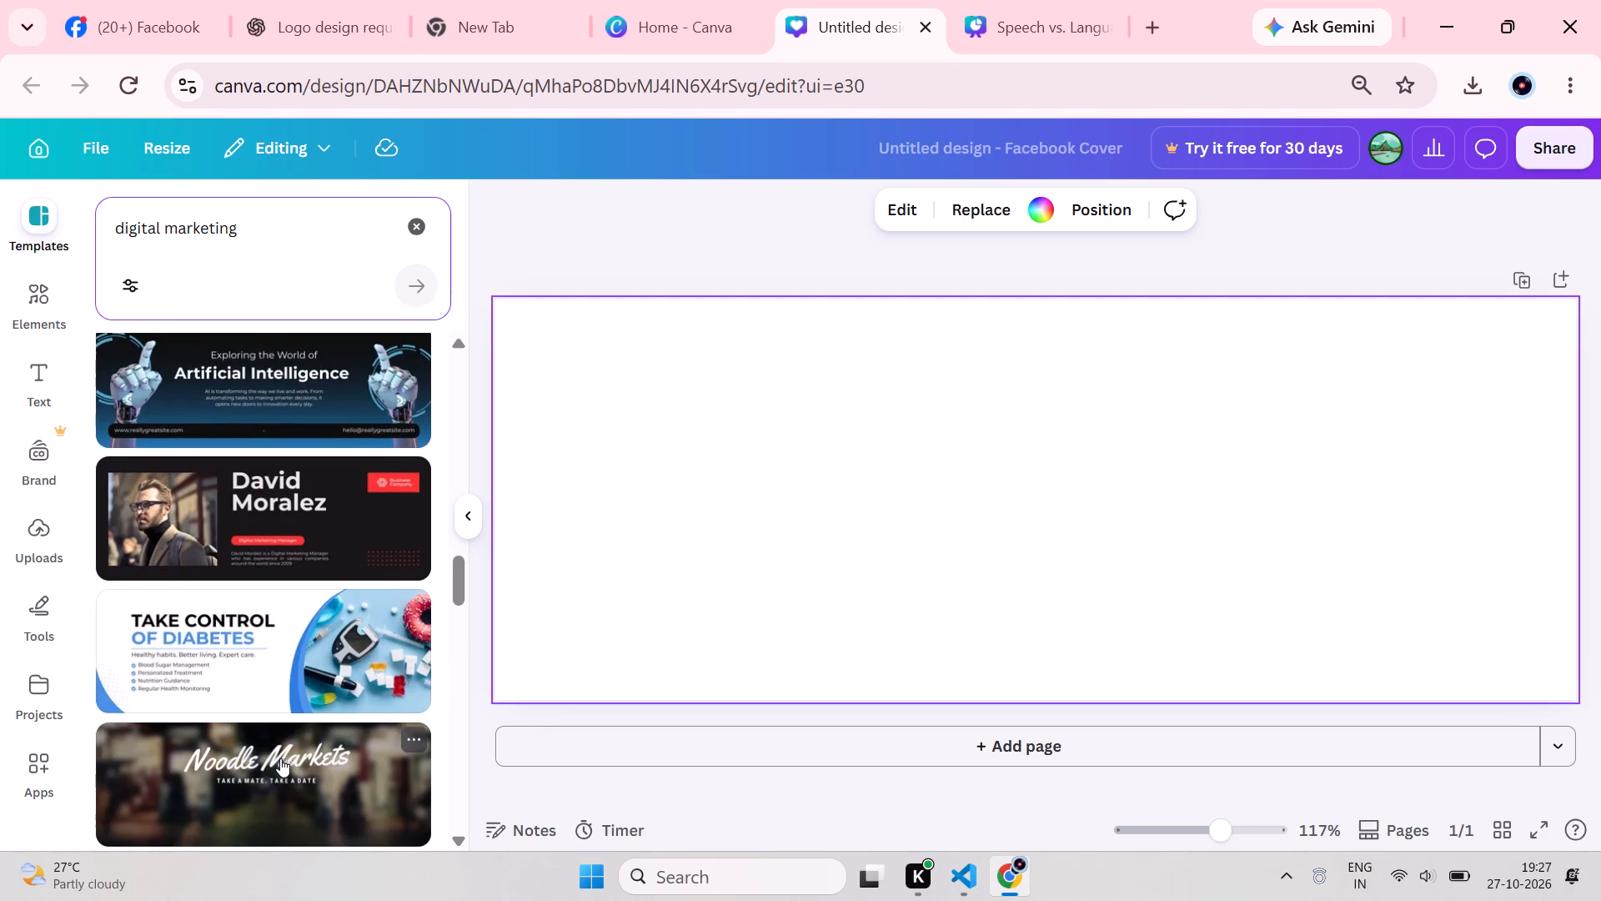
{"action": "scroll", "coordinate": [280, 758], "scroll_direction": "down", "scroll_amount": 2}
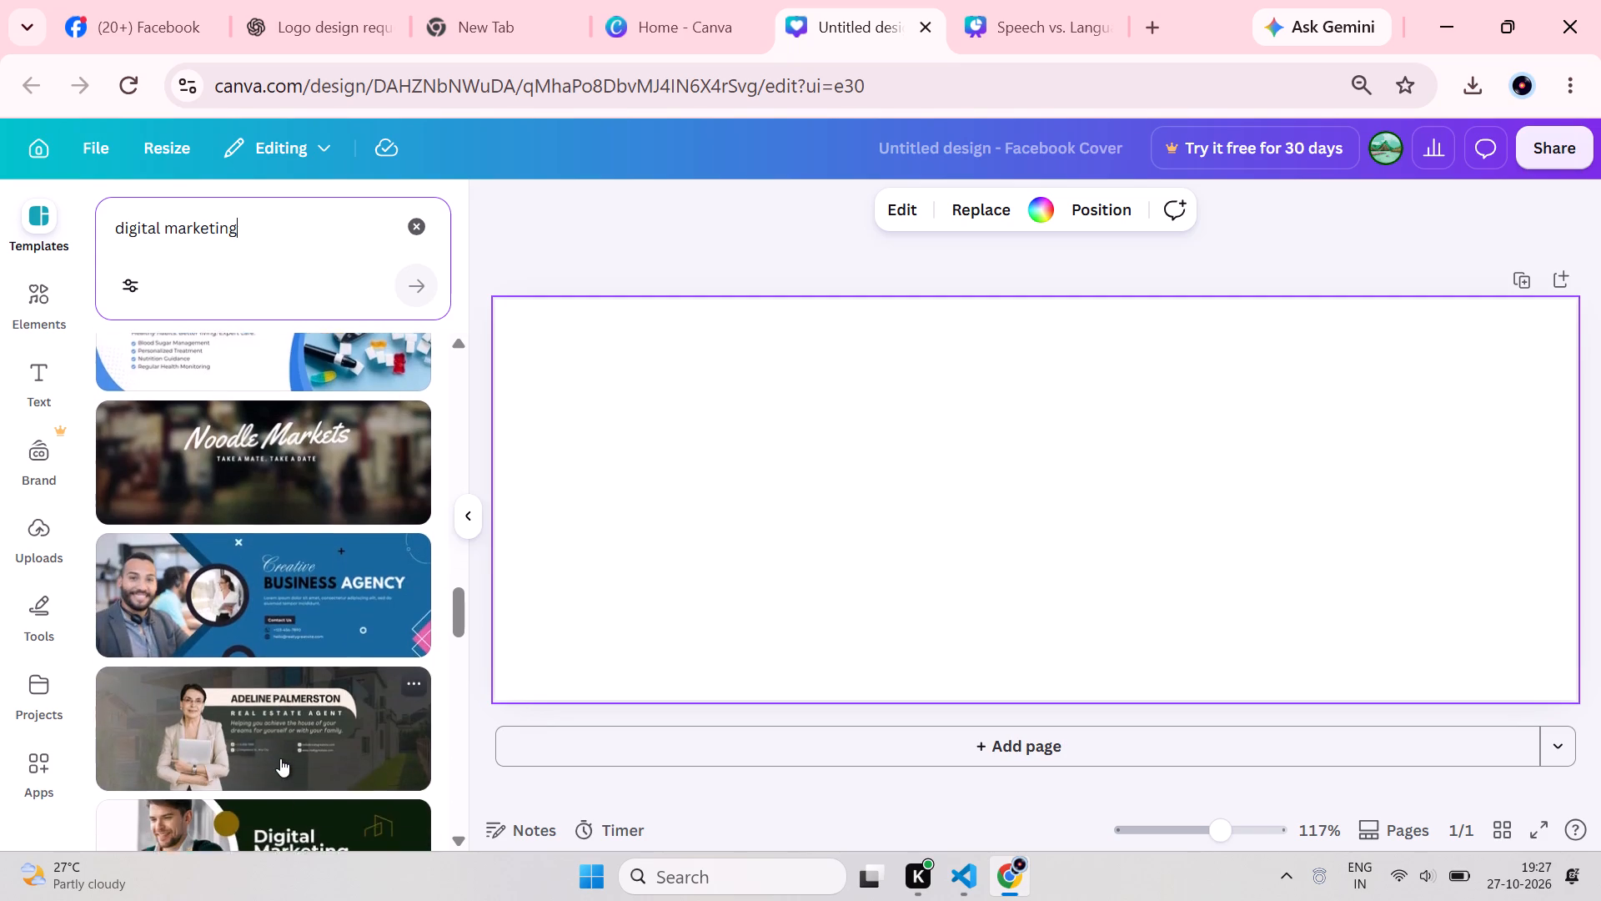
{"action": "scroll", "coordinate": [280, 758], "scroll_direction": "down", "scroll_amount": 2}
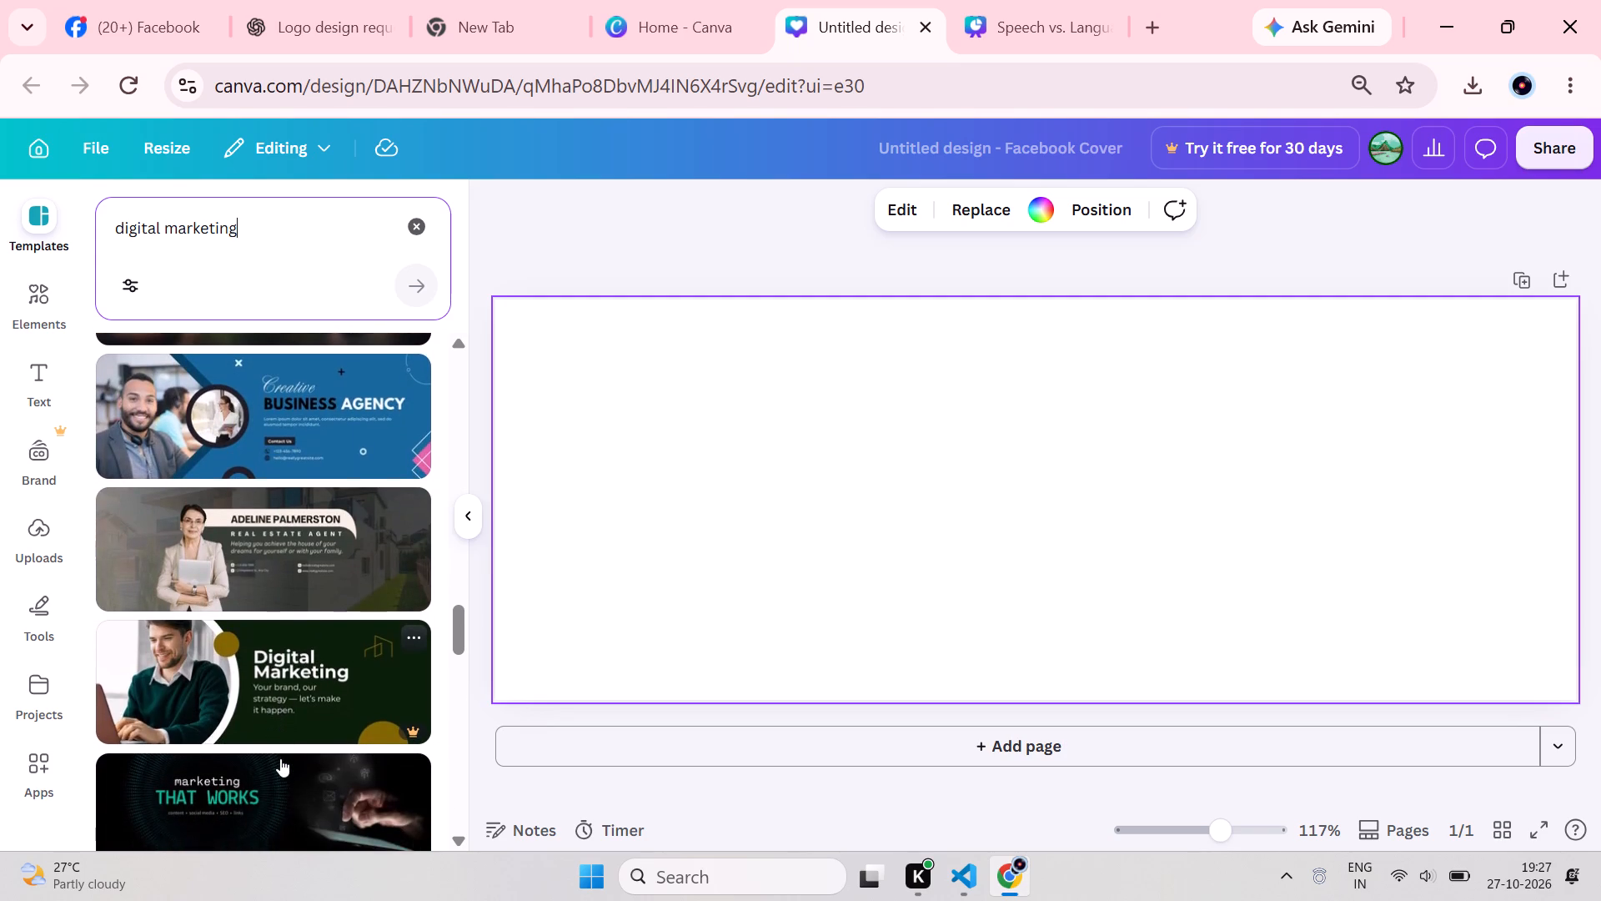
{"action": "scroll", "coordinate": [280, 758], "scroll_direction": "down", "scroll_amount": 1}
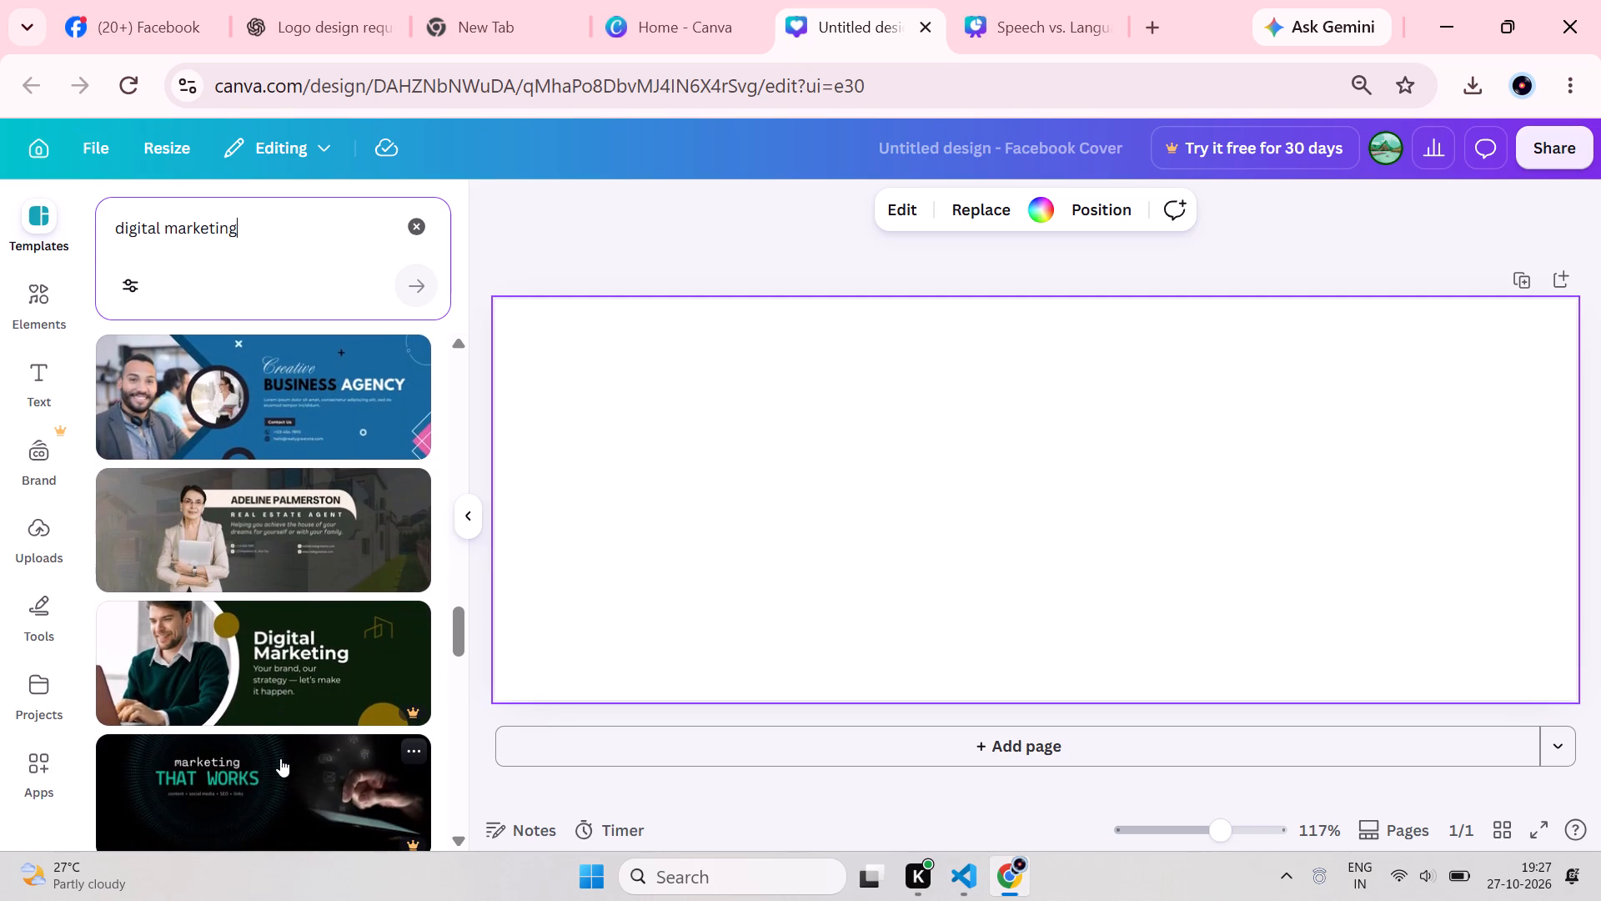
{"action": "scroll", "coordinate": [280, 758], "scroll_direction": "down", "scroll_amount": 1}
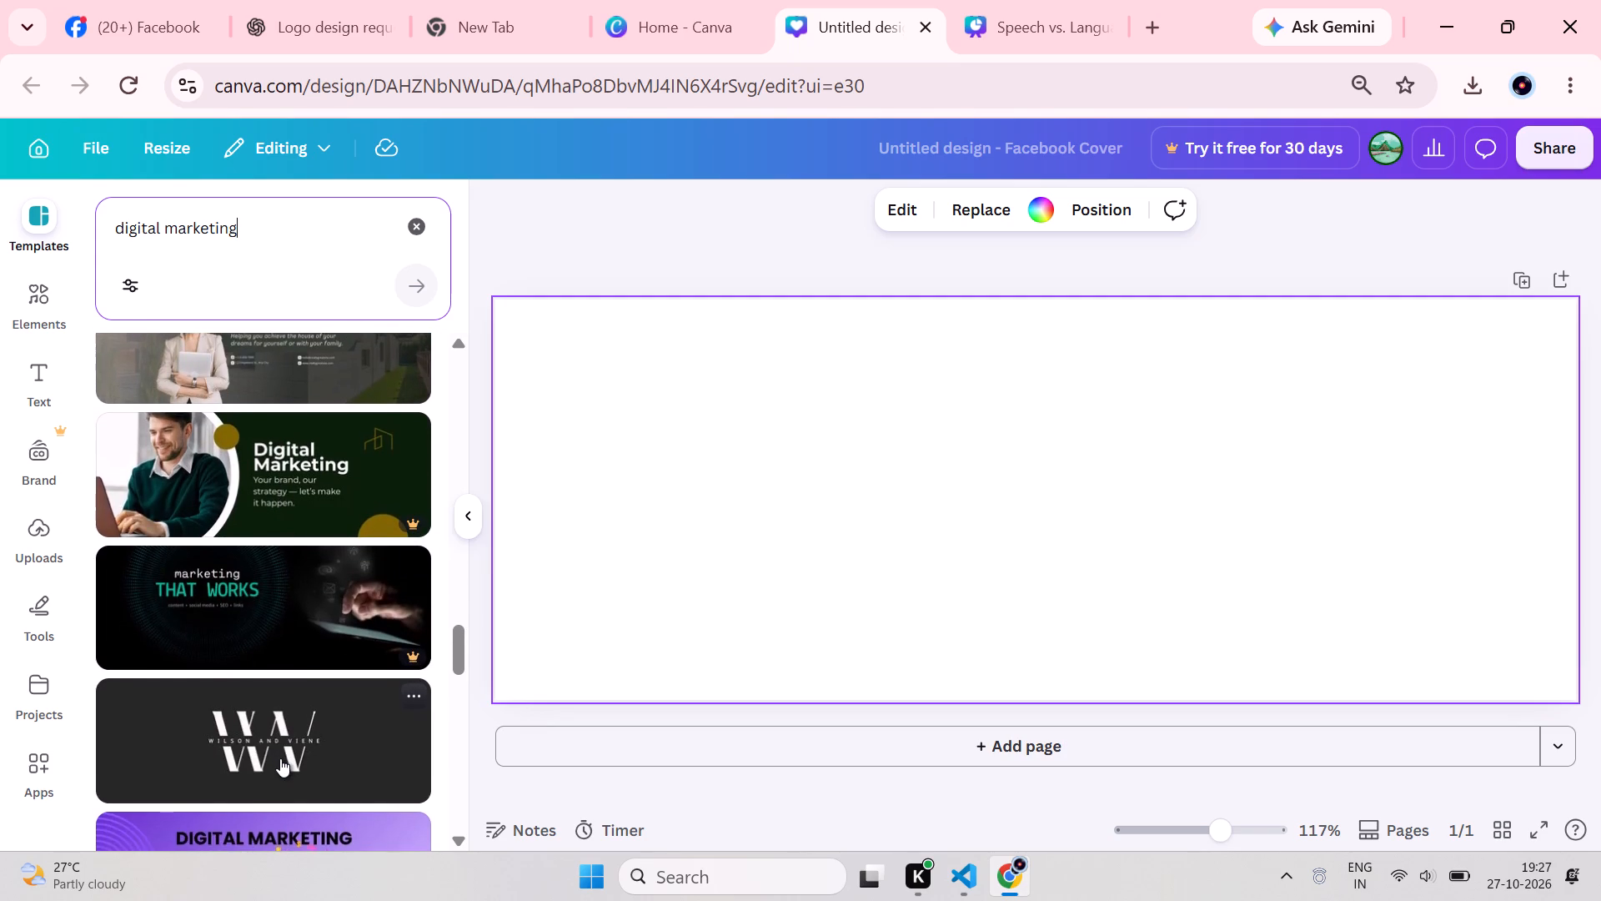
{"action": "scroll", "coordinate": [280, 758], "scroll_direction": "down", "scroll_amount": 1}
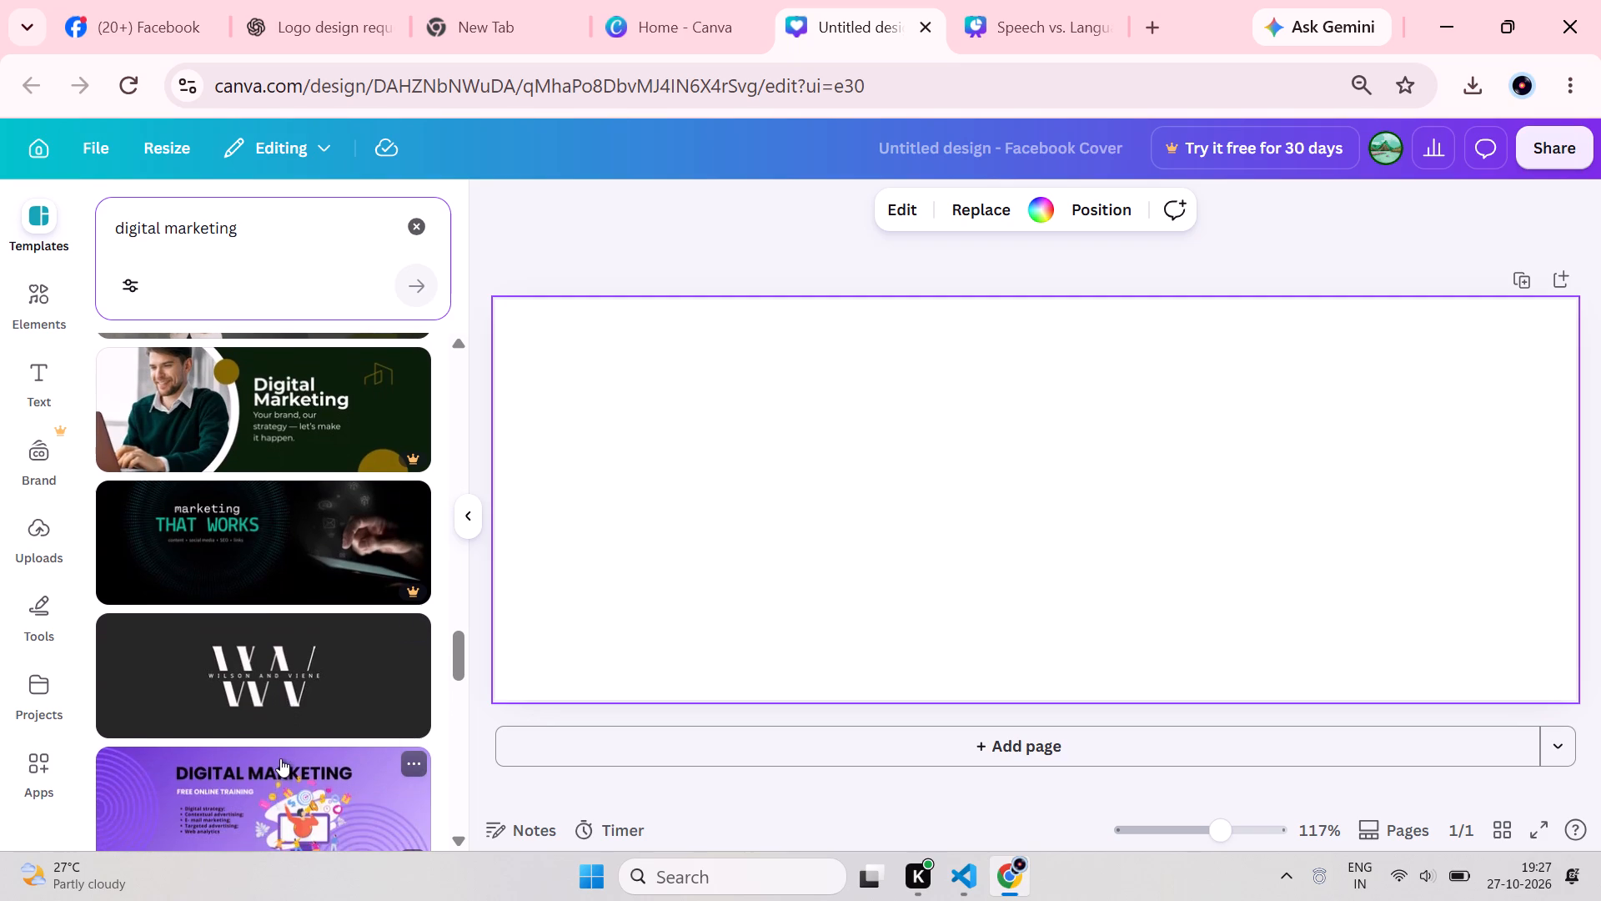
{"action": "scroll", "coordinate": [299, 522], "scroll_direction": "up", "scroll_amount": 1}
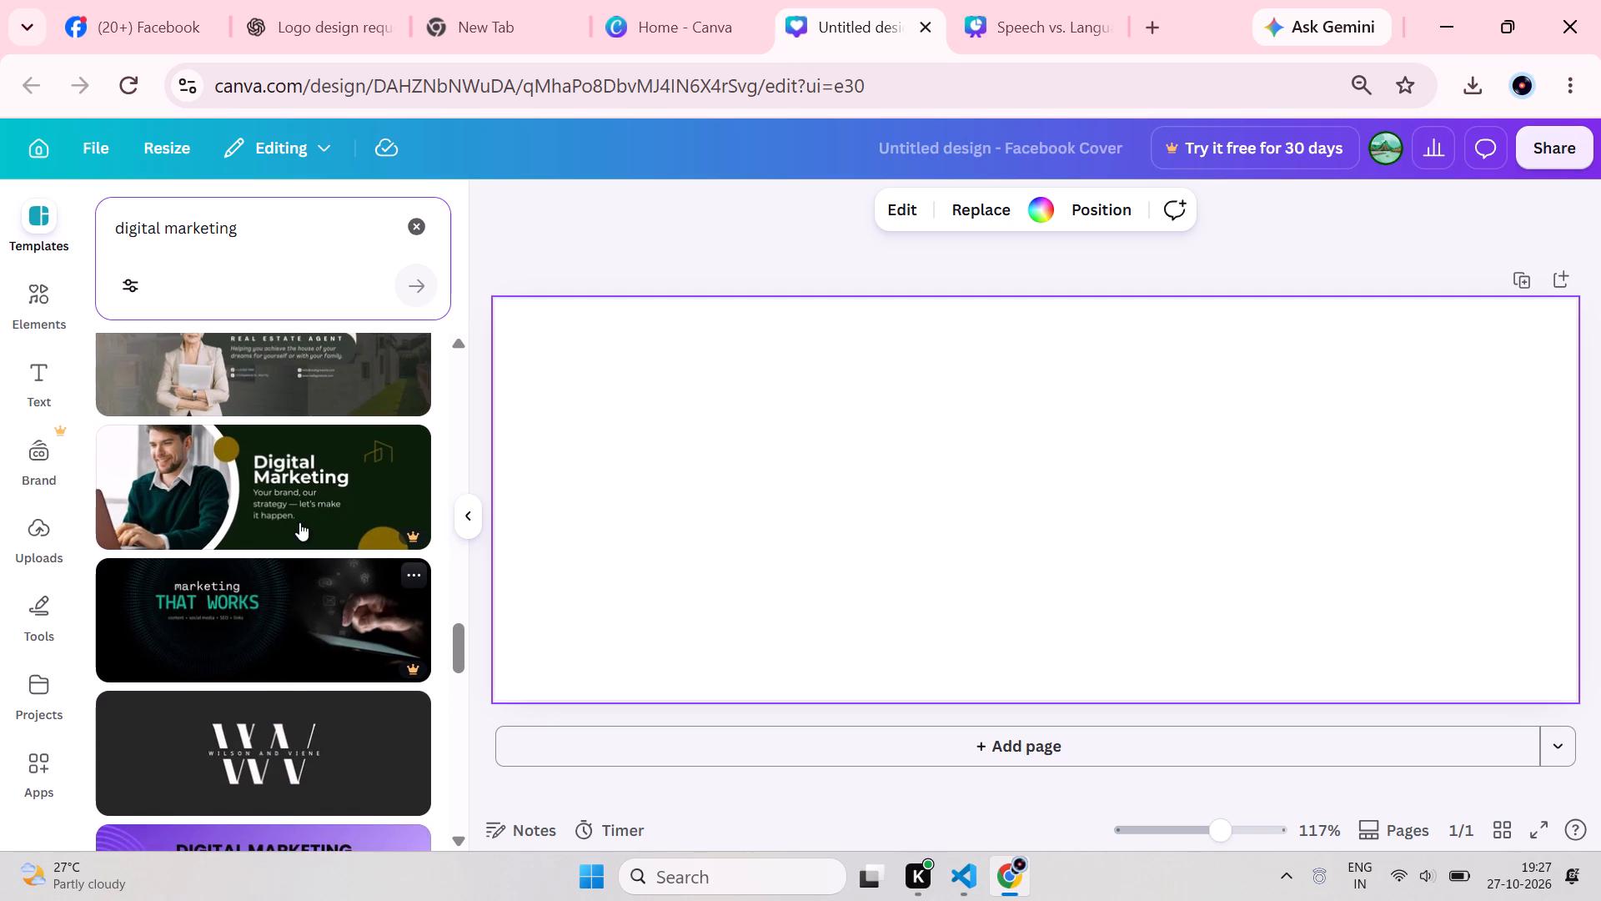
{"action": "scroll", "coordinate": [299, 522], "scroll_direction": "up", "scroll_amount": 1}
{"action": "scroll", "coordinate": [336, 718], "scroll_direction": "down", "scroll_amount": 2}
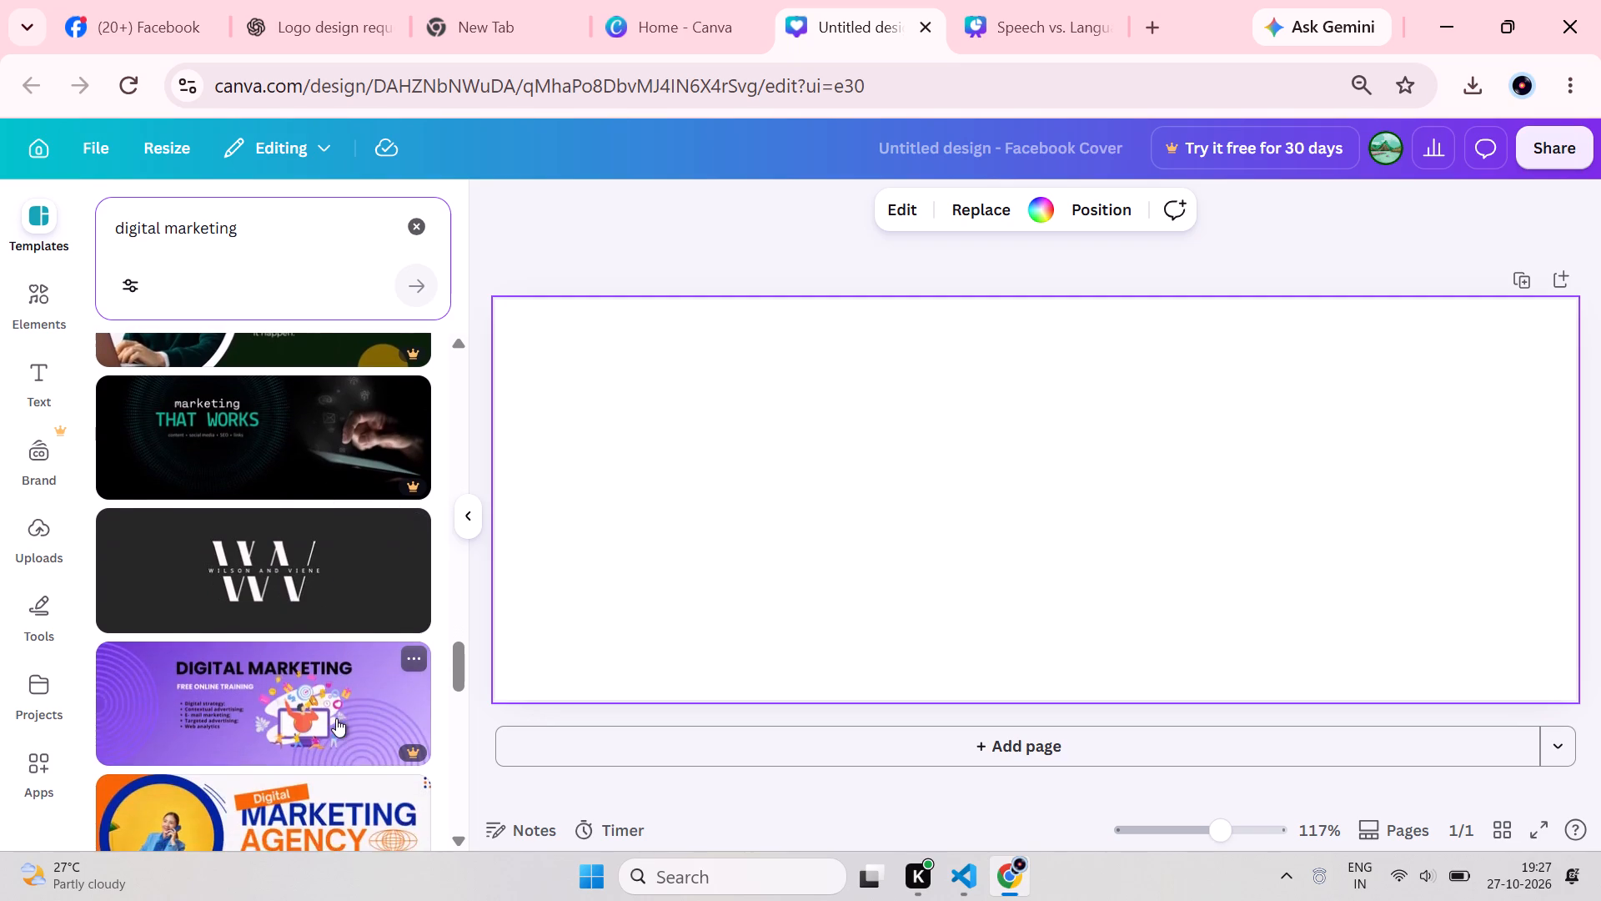
{"action": "scroll", "coordinate": [336, 718], "scroll_direction": "down", "scroll_amount": 3}
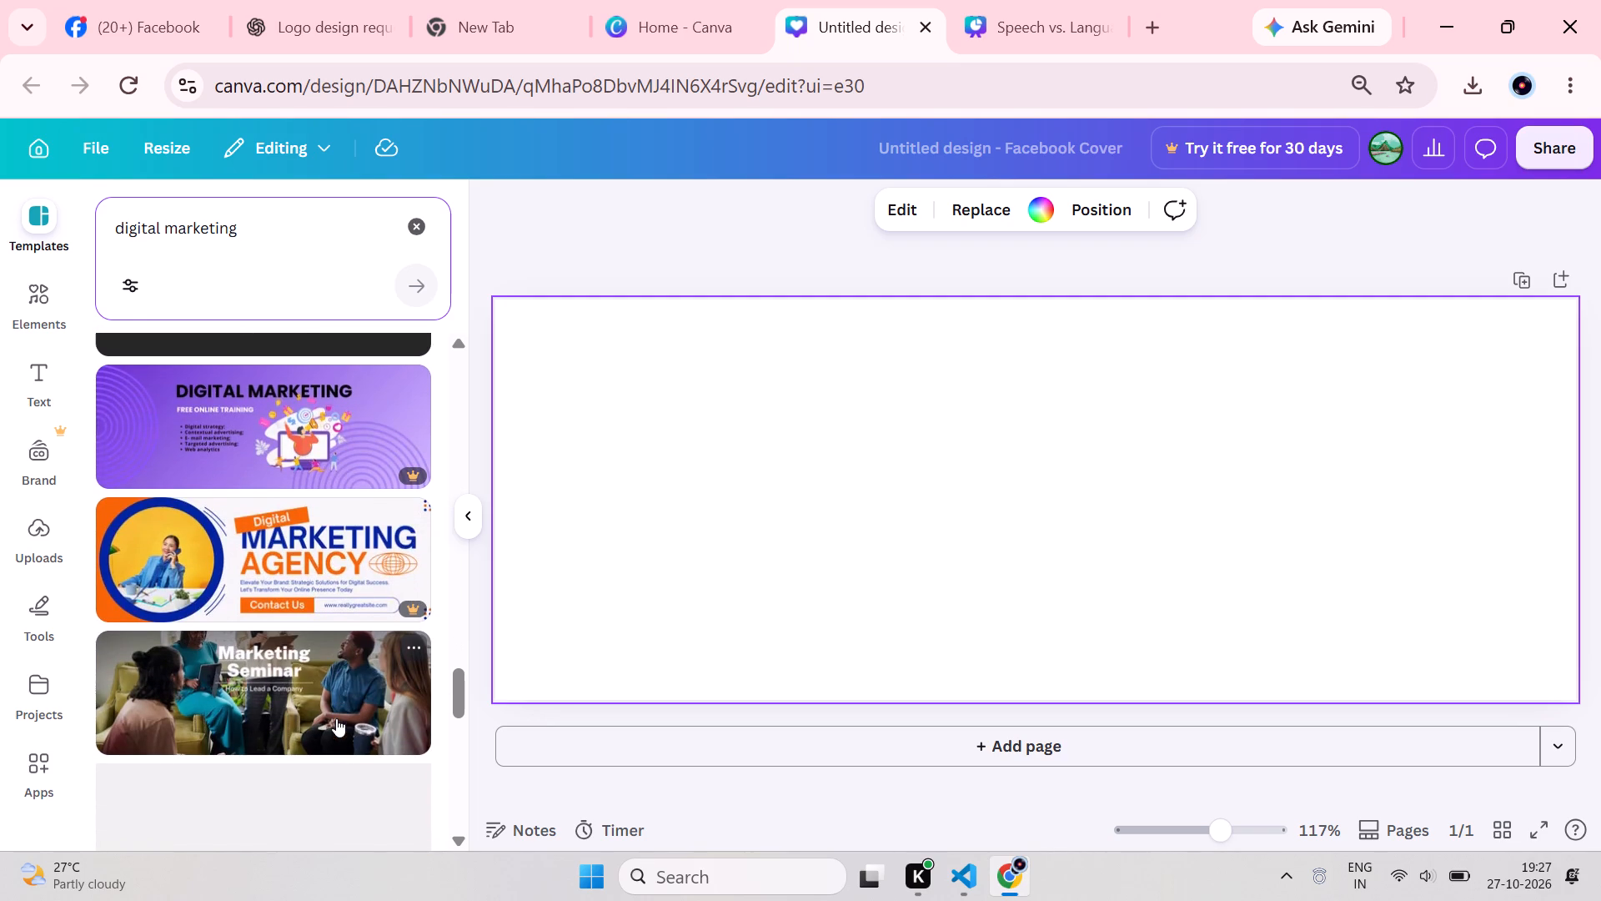
{"action": "scroll", "coordinate": [336, 718], "scroll_direction": "down", "scroll_amount": 2}
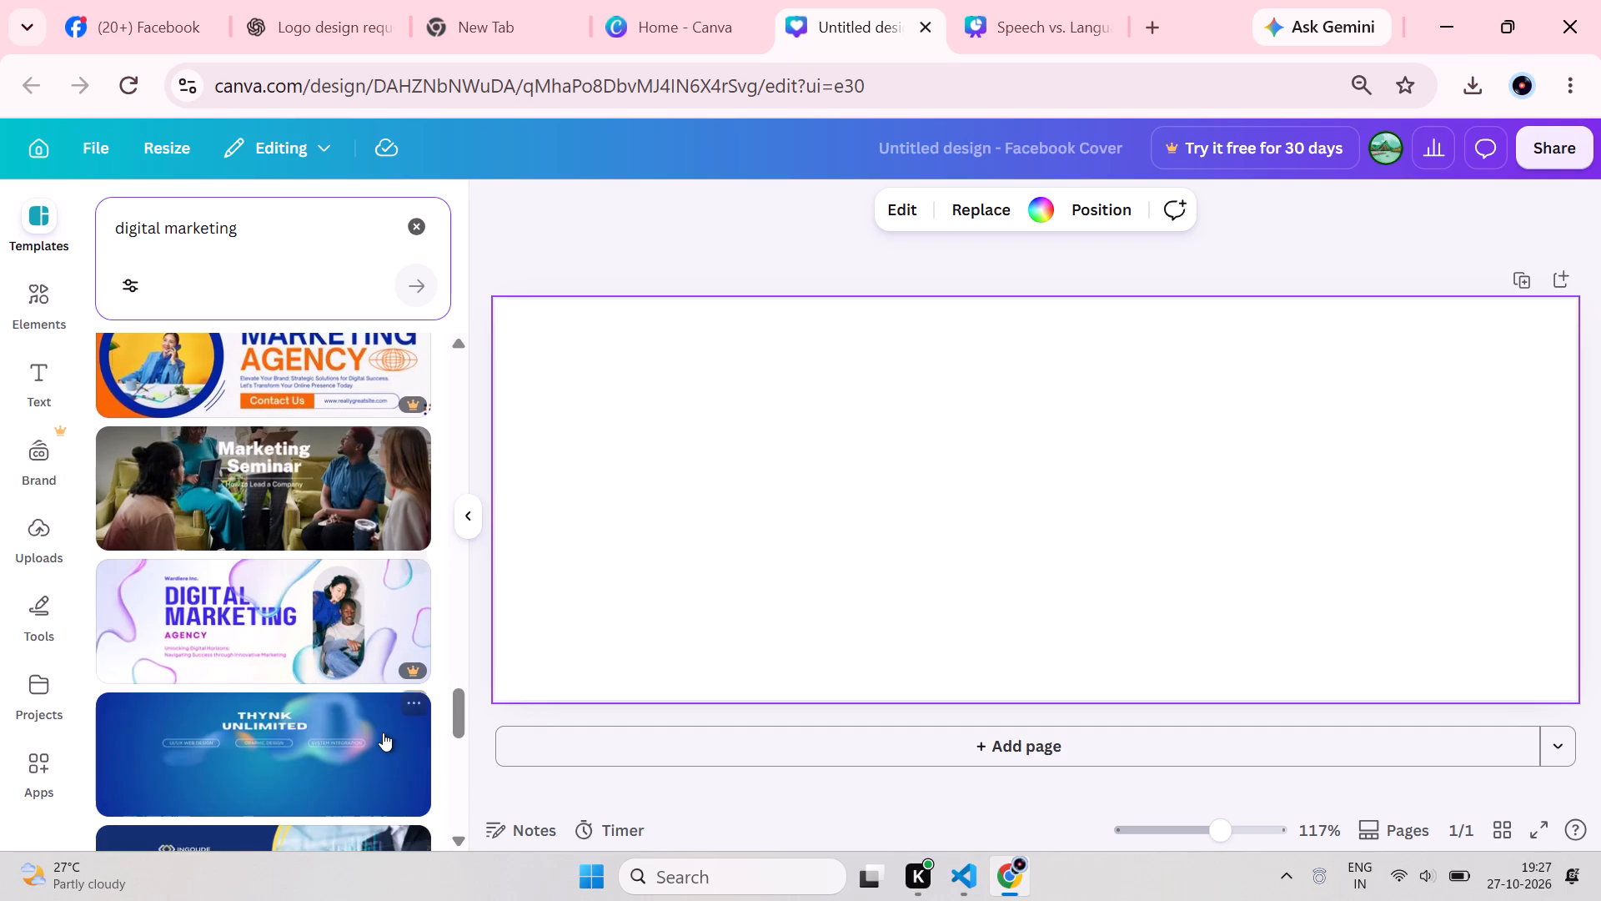
{"action": "scroll", "coordinate": [383, 732], "scroll_direction": "down", "scroll_amount": 3}
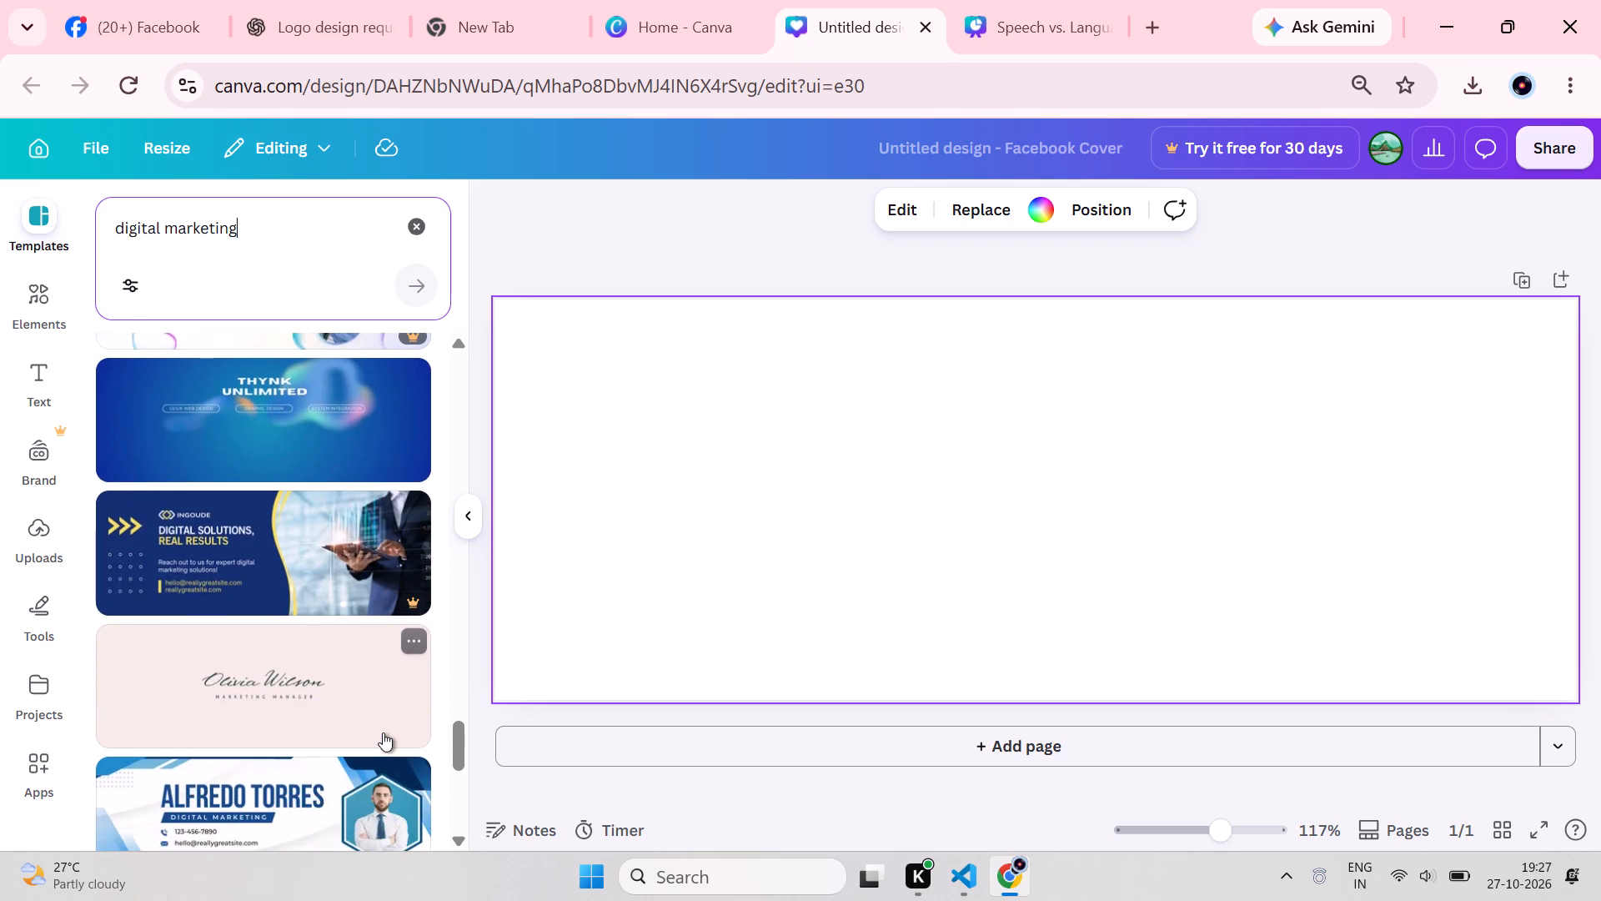
{"action": "scroll", "coordinate": [383, 732], "scroll_direction": "down", "scroll_amount": 3}
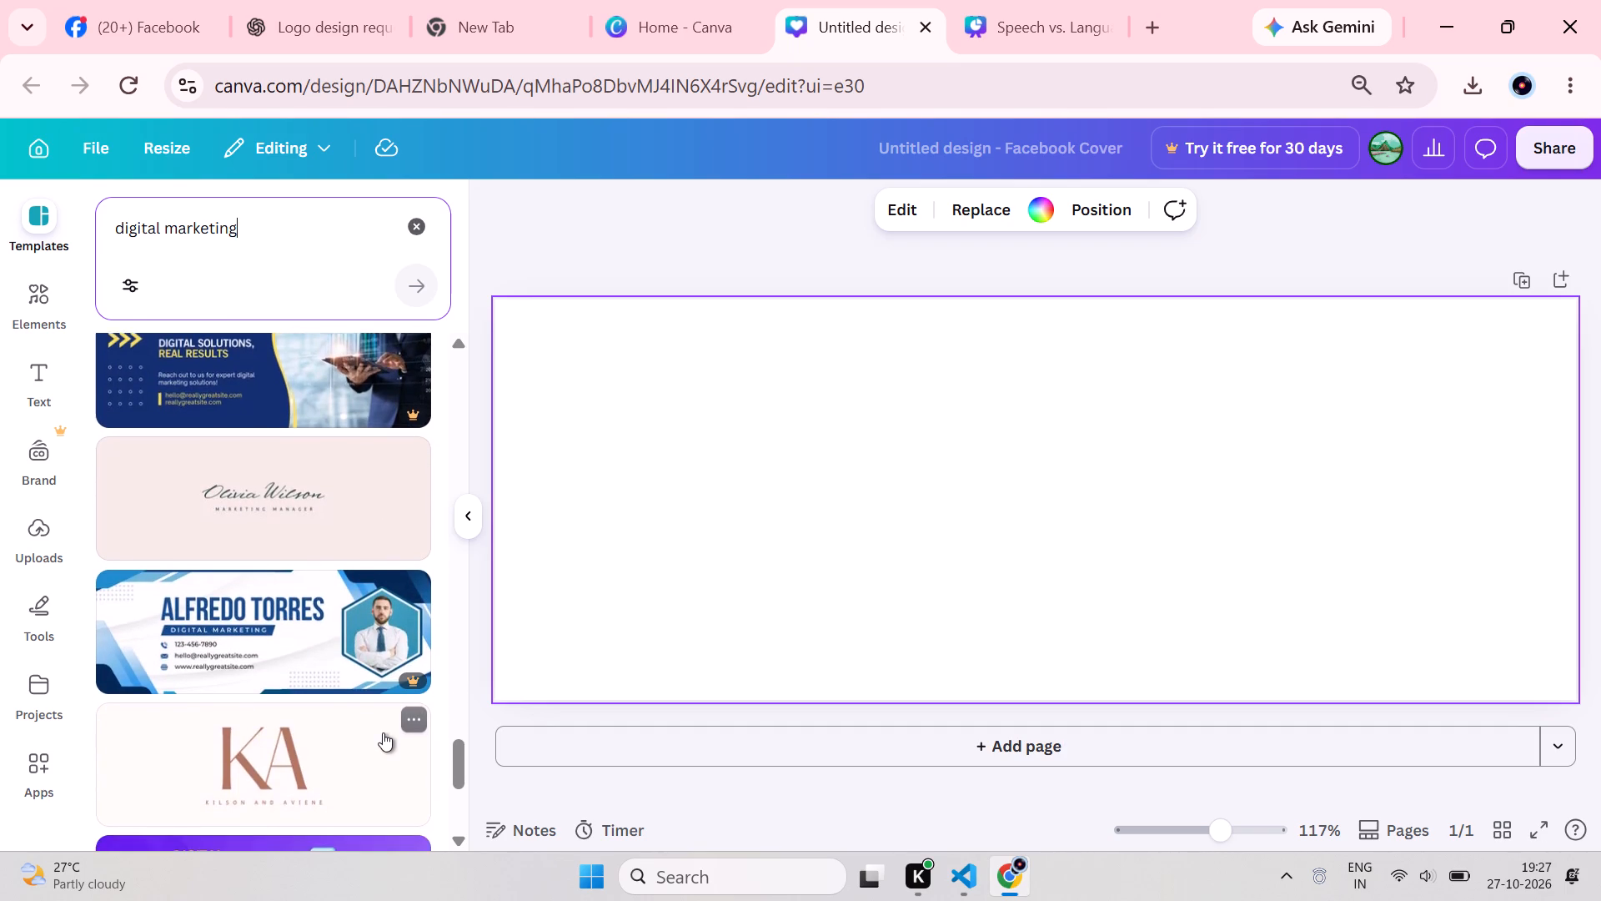
{"action": "scroll", "coordinate": [383, 732], "scroll_direction": "down", "scroll_amount": 2}
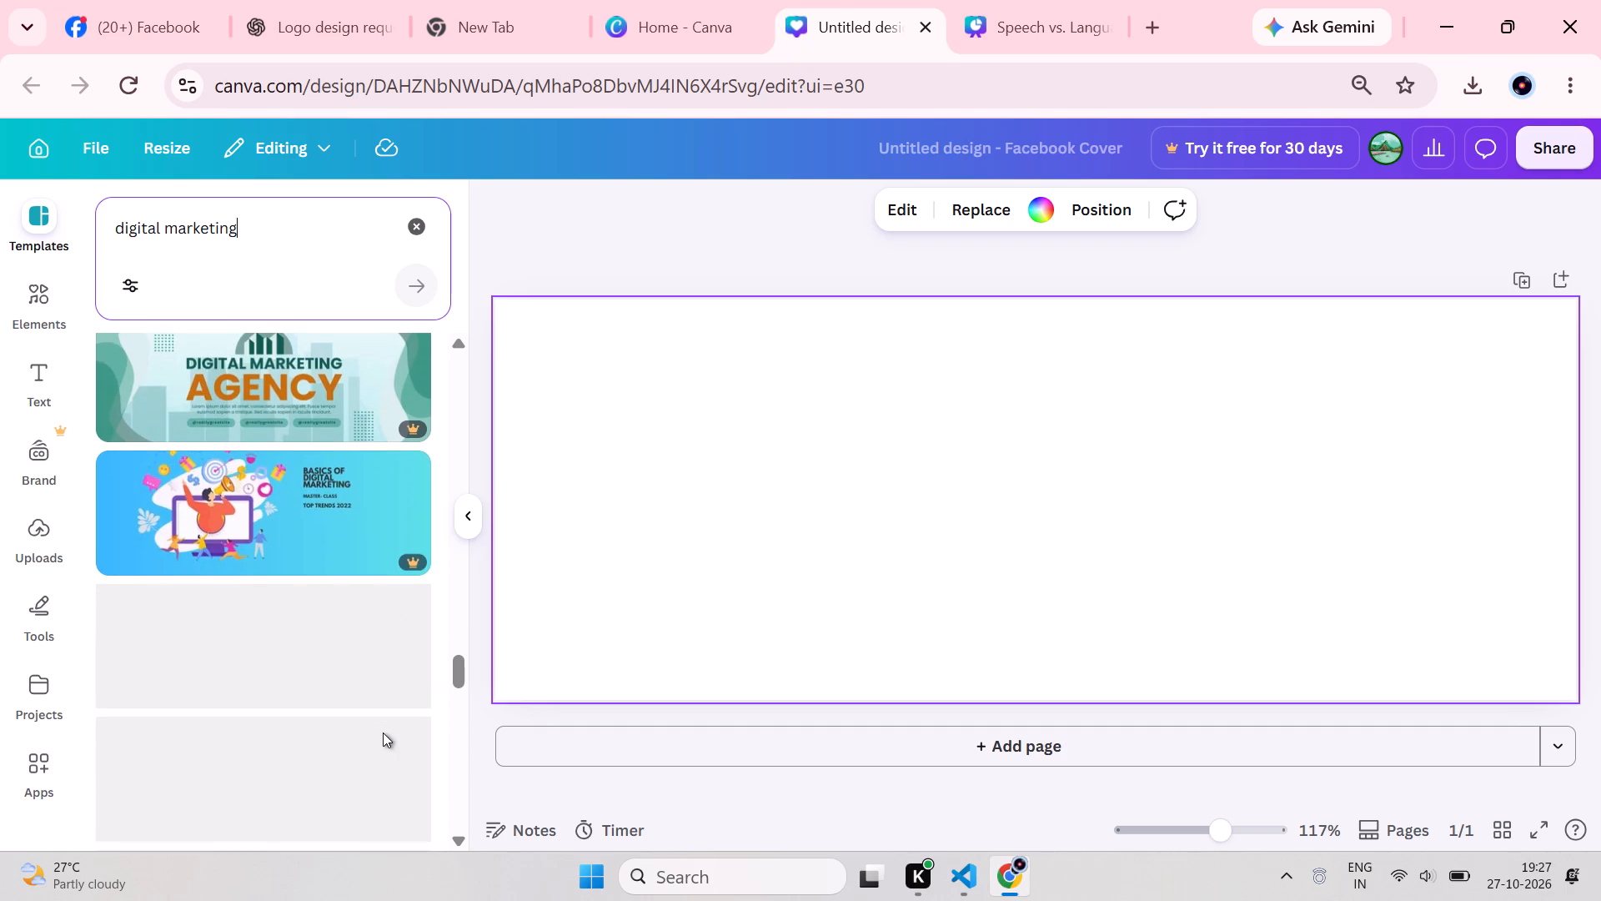
{"action": "scroll", "coordinate": [383, 732], "scroll_direction": "down", "scroll_amount": 2}
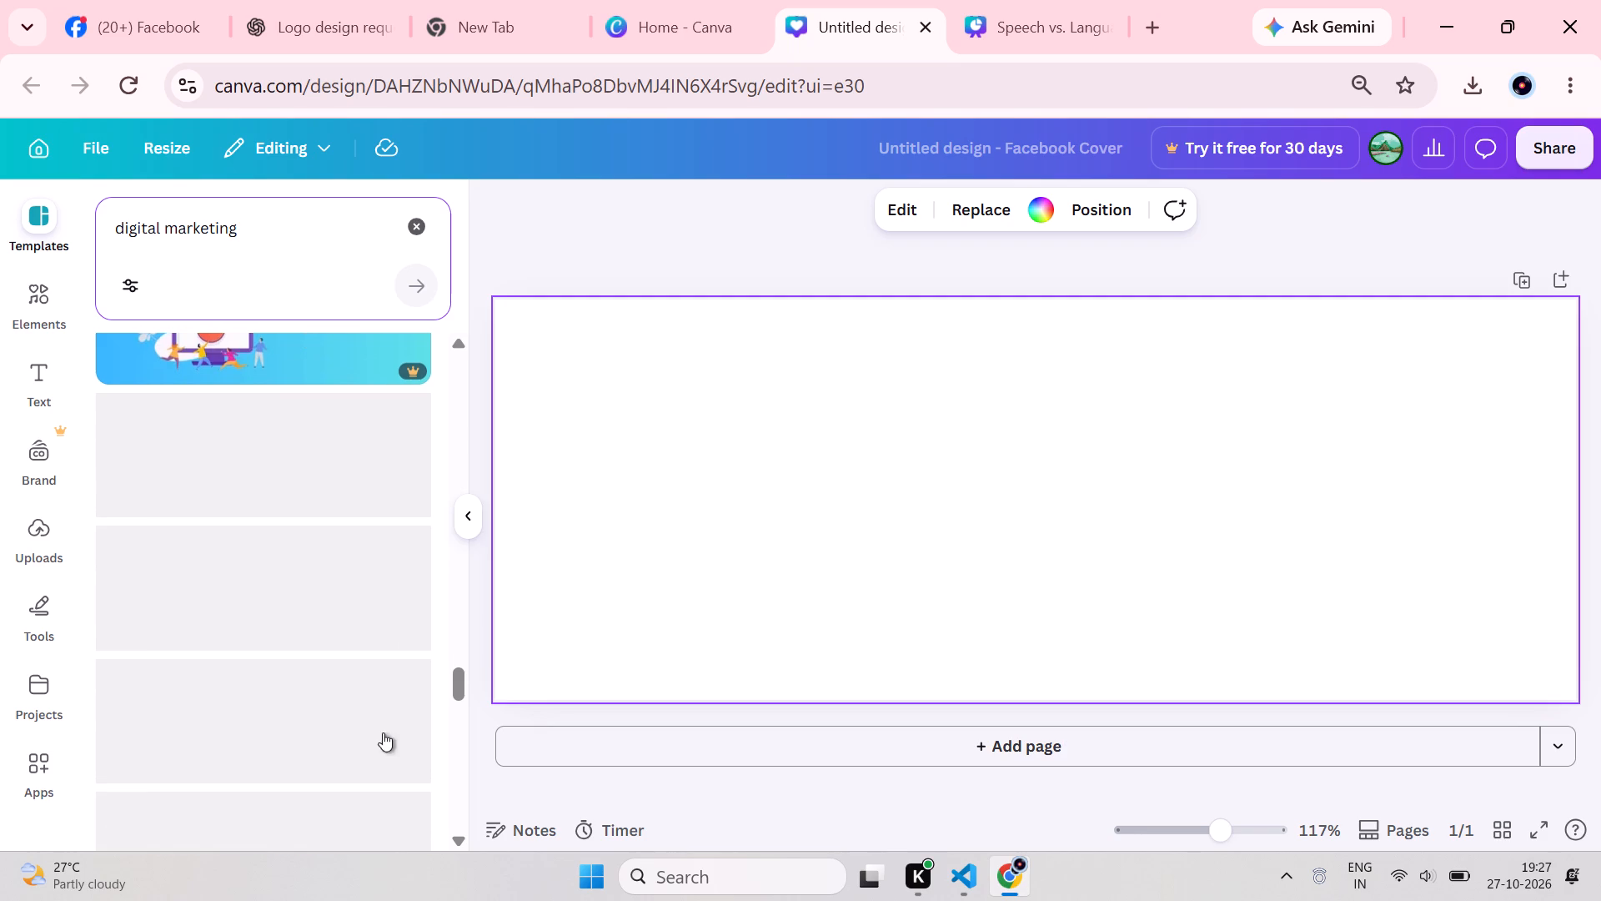
{"action": "scroll", "coordinate": [383, 732], "scroll_direction": "down", "scroll_amount": 2}
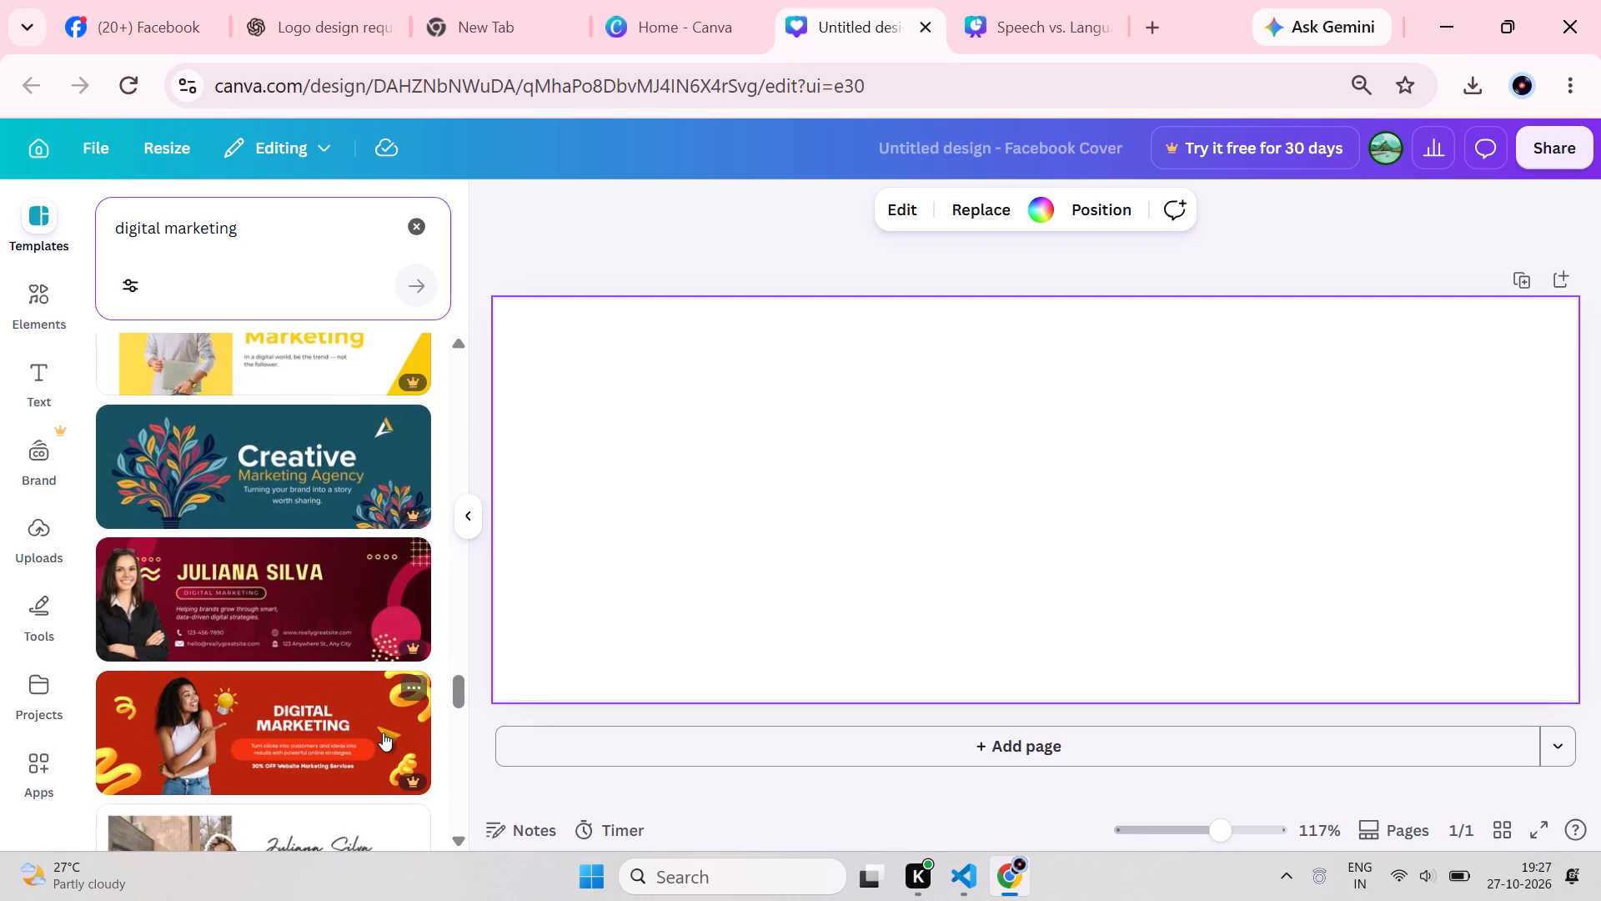
{"action": "scroll", "coordinate": [383, 732], "scroll_direction": "down", "scroll_amount": 1}
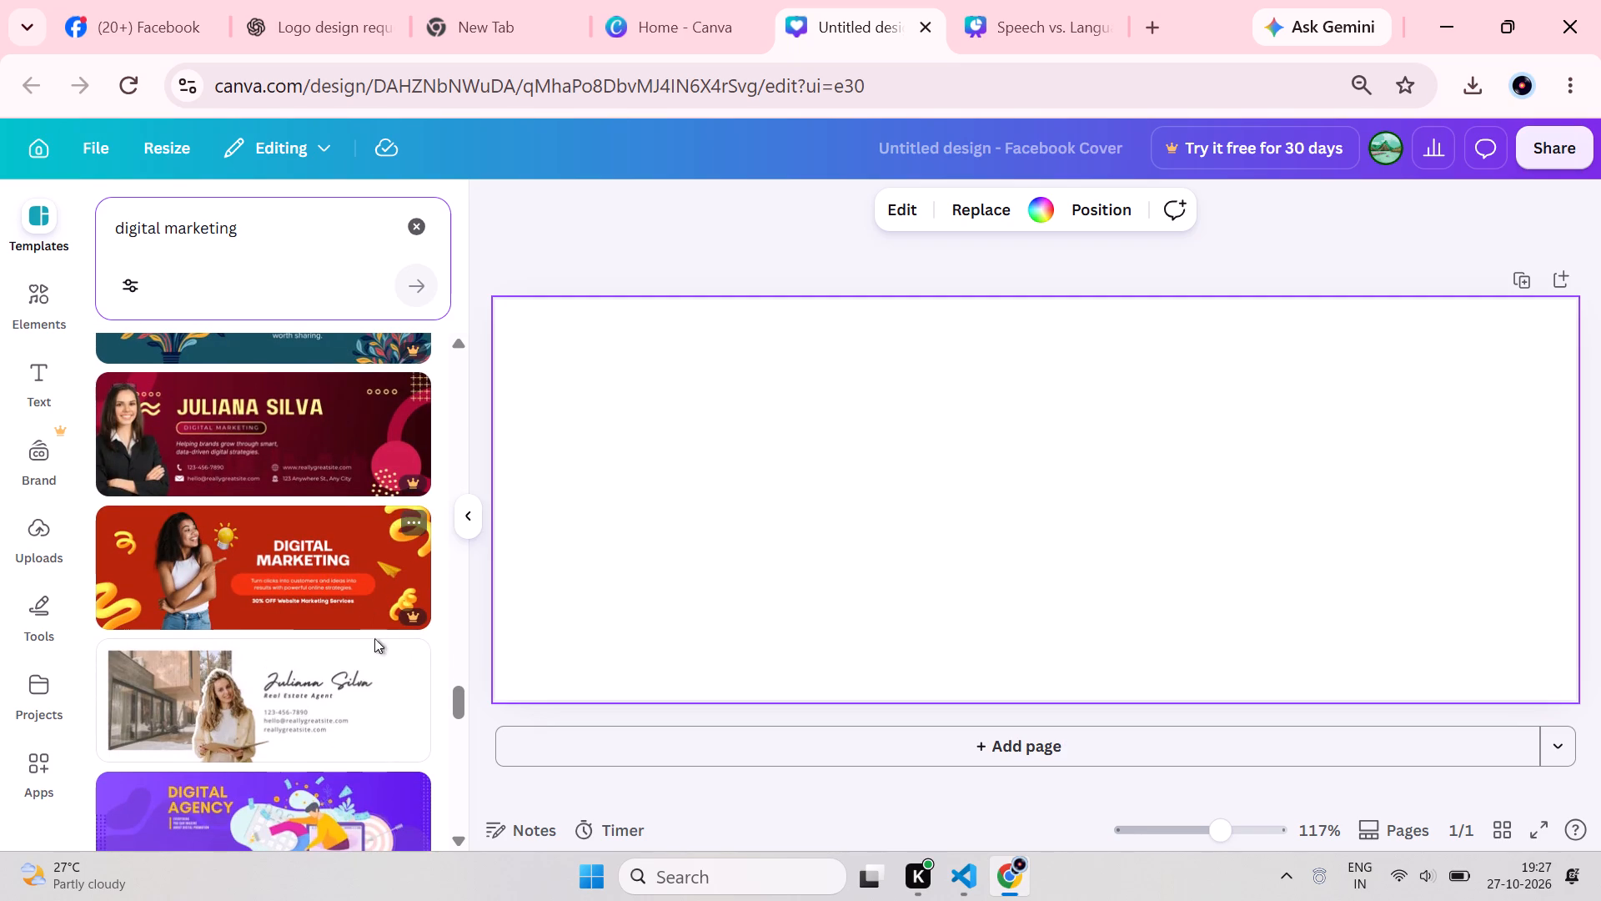
{"action": "scroll", "coordinate": [399, 706], "scroll_direction": "down", "scroll_amount": 2}
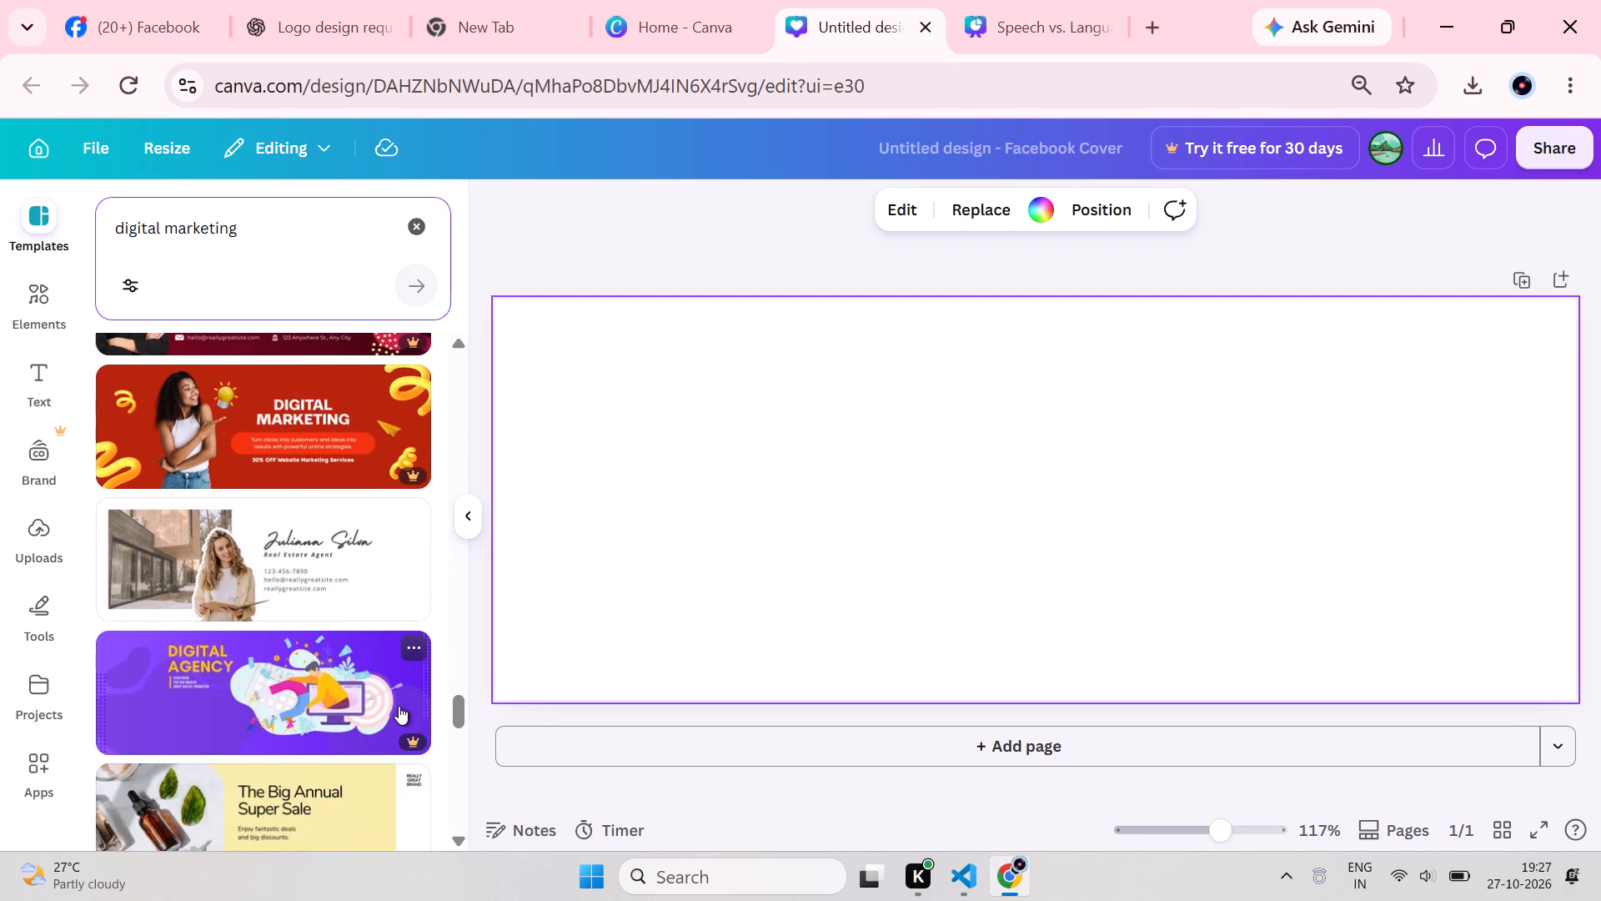
{"action": "scroll", "coordinate": [399, 706], "scroll_direction": "down", "scroll_amount": 2}
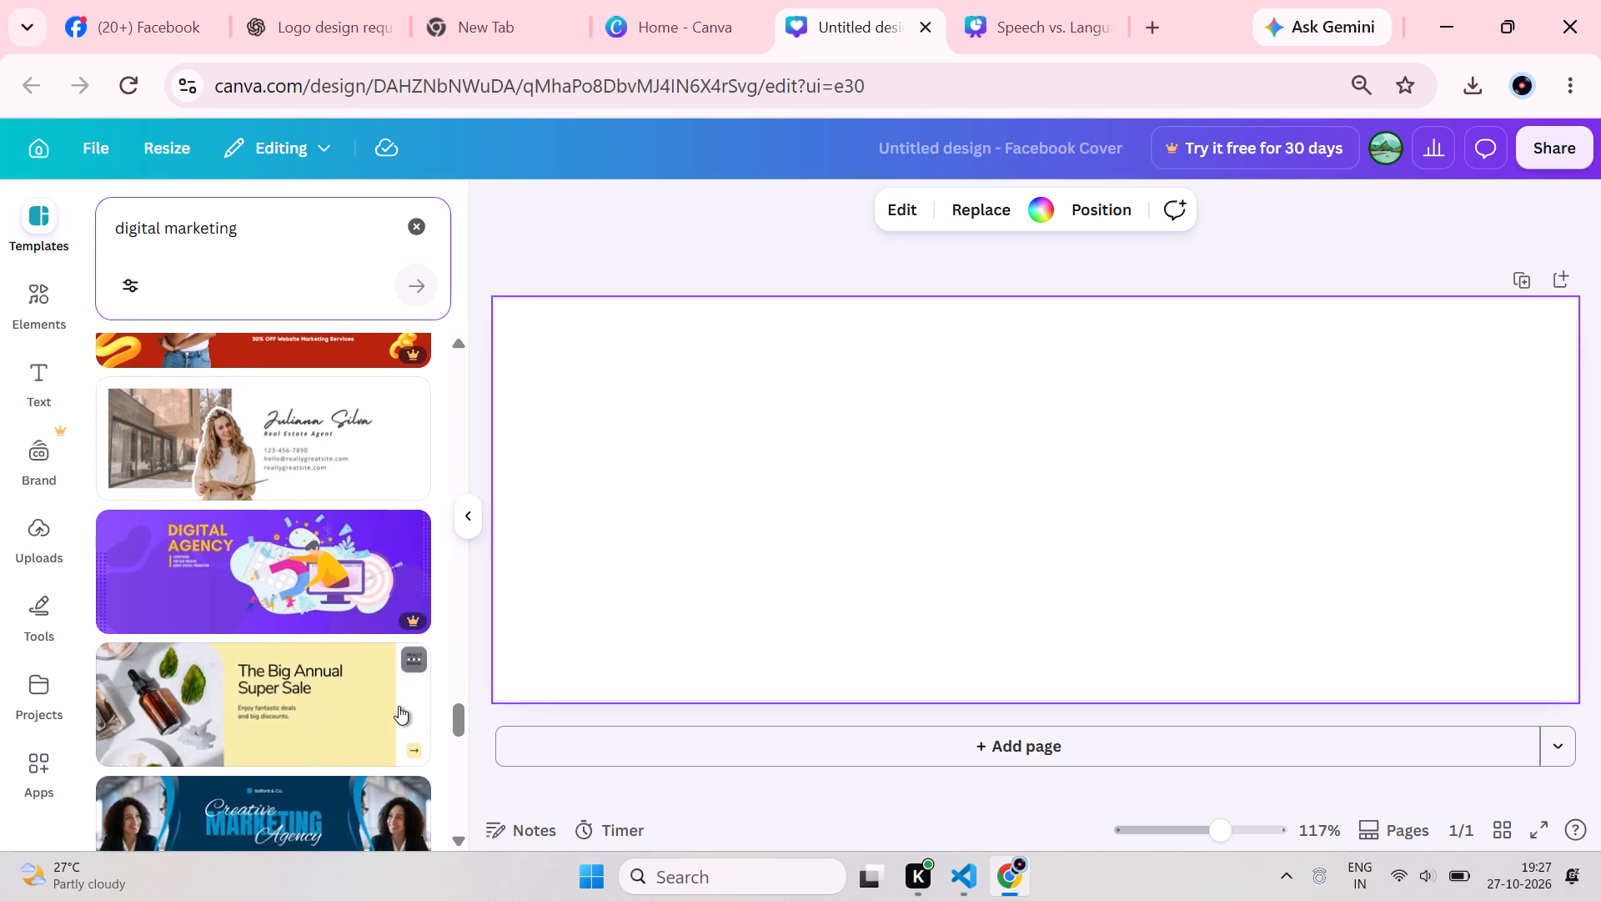
{"action": "scroll", "coordinate": [399, 706], "scroll_direction": "down", "scroll_amount": 1}
{"action": "scroll", "coordinate": [284, 681], "scroll_direction": "down", "scroll_amount": 1}
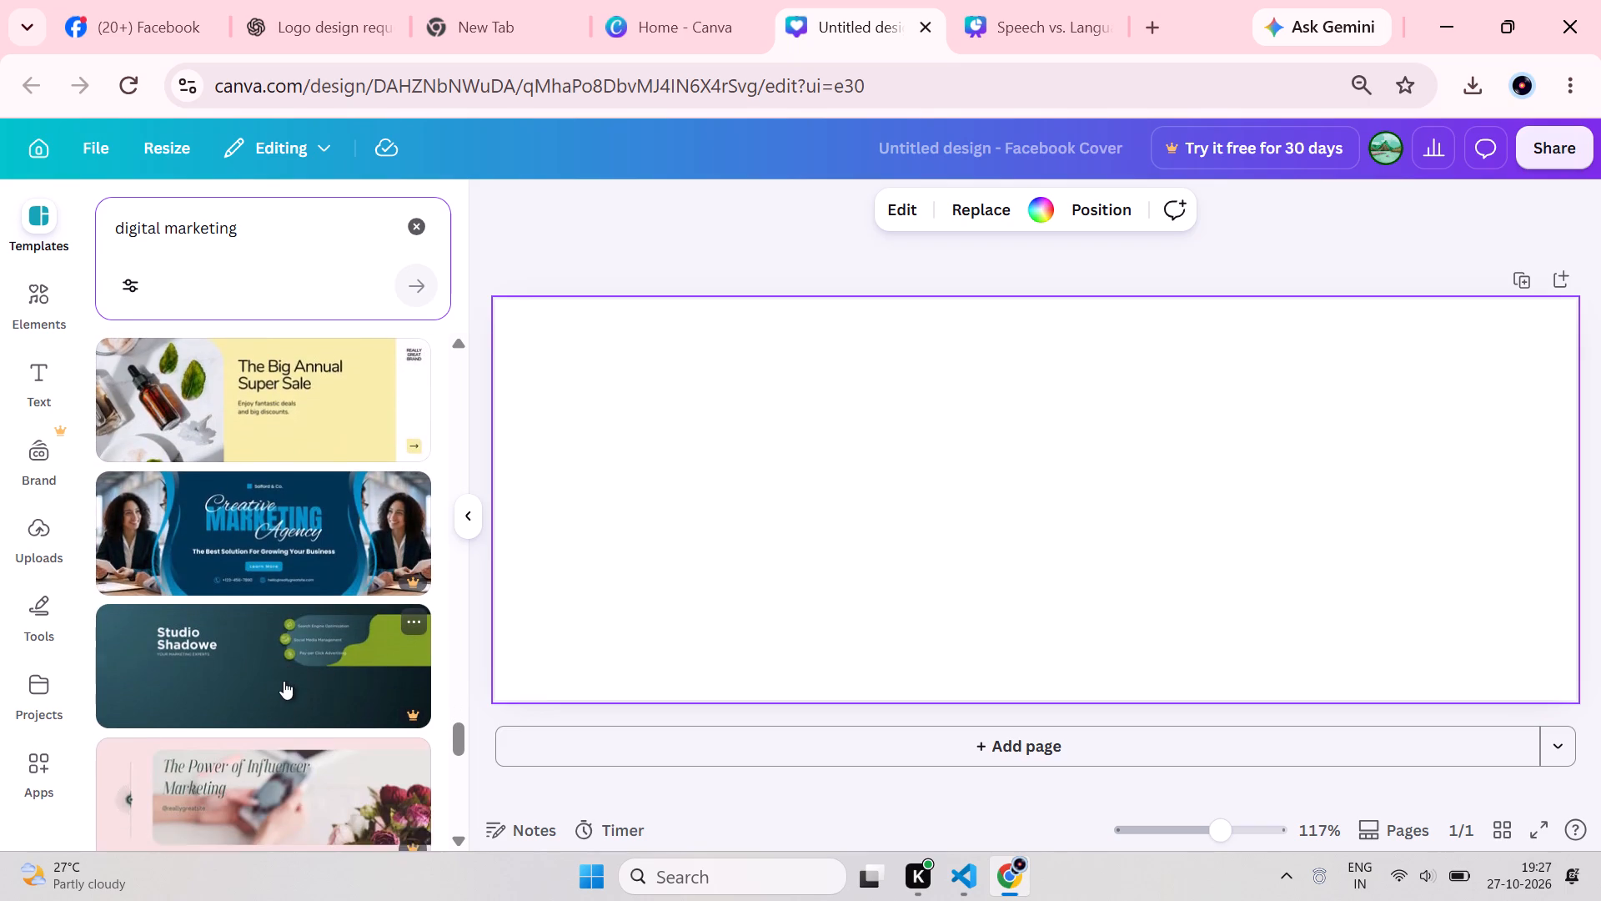
{"action": "scroll", "coordinate": [284, 681], "scroll_direction": "down", "scroll_amount": 3}
{"action": "scroll", "coordinate": [284, 681], "scroll_direction": "up", "scroll_amount": 3}
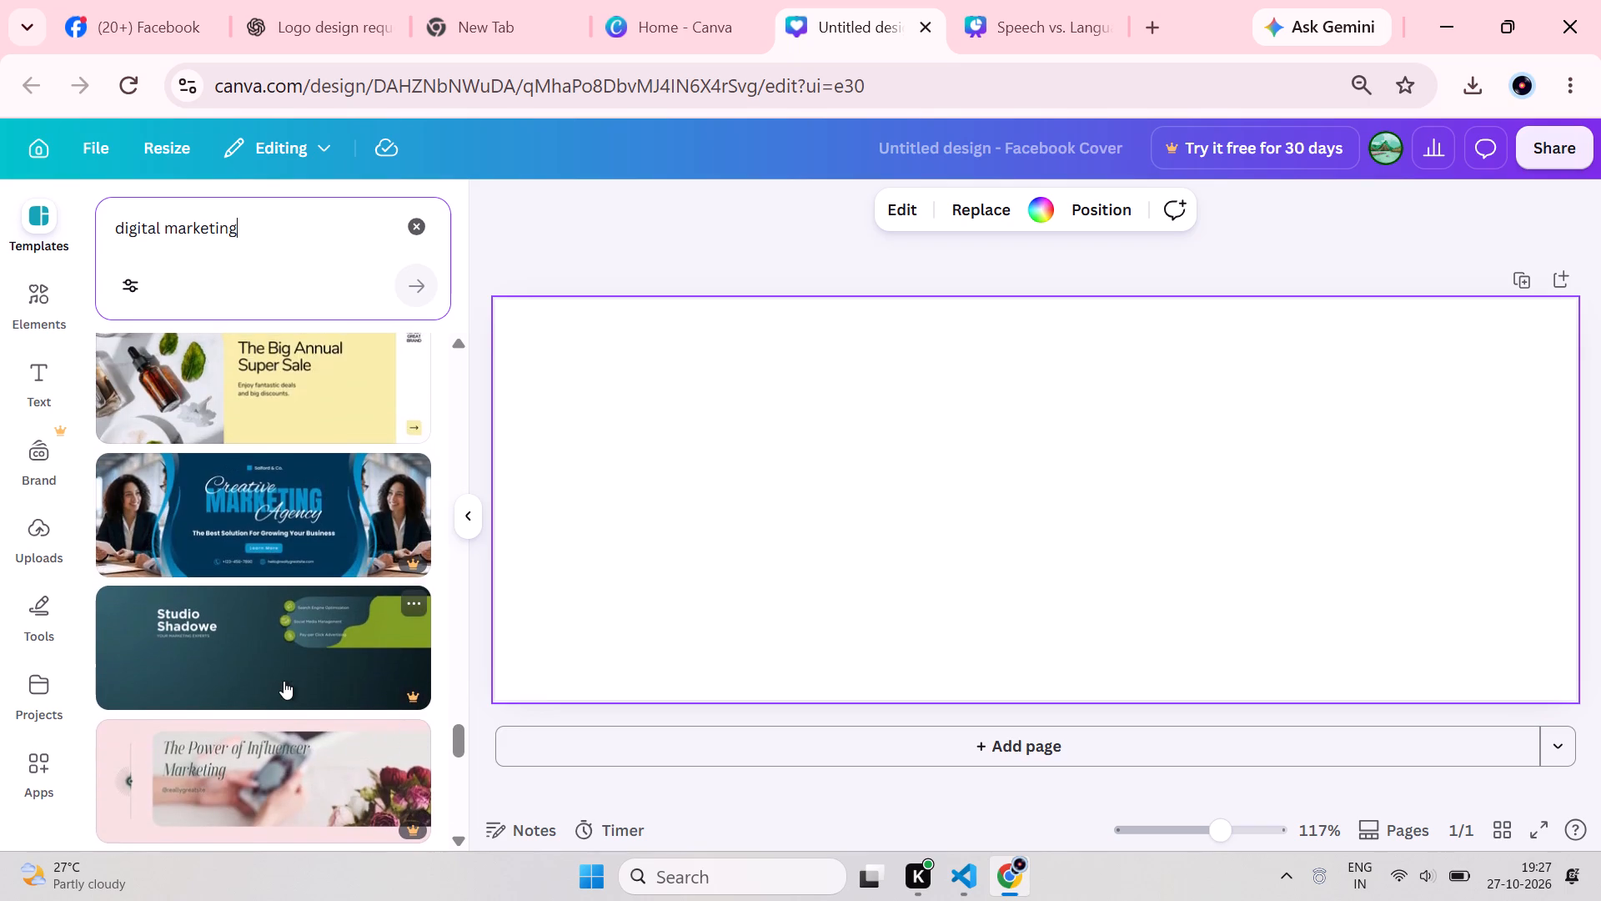
{"action": "scroll", "coordinate": [284, 681], "scroll_direction": "down", "scroll_amount": 5}
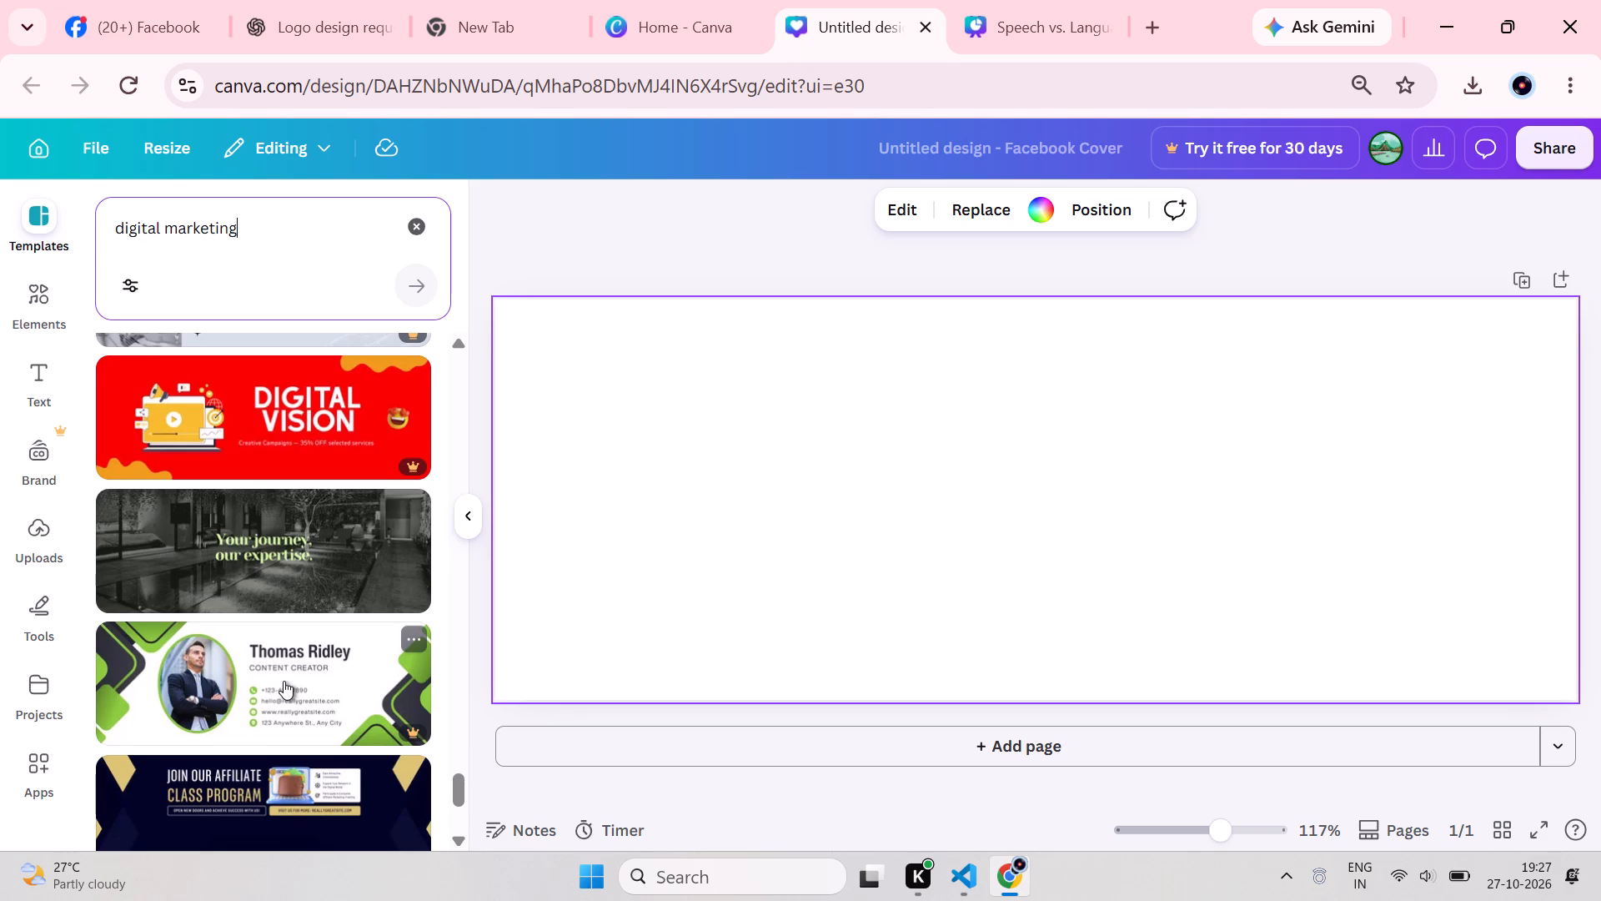
{"action": "scroll", "coordinate": [284, 681], "scroll_direction": "down", "scroll_amount": 4}
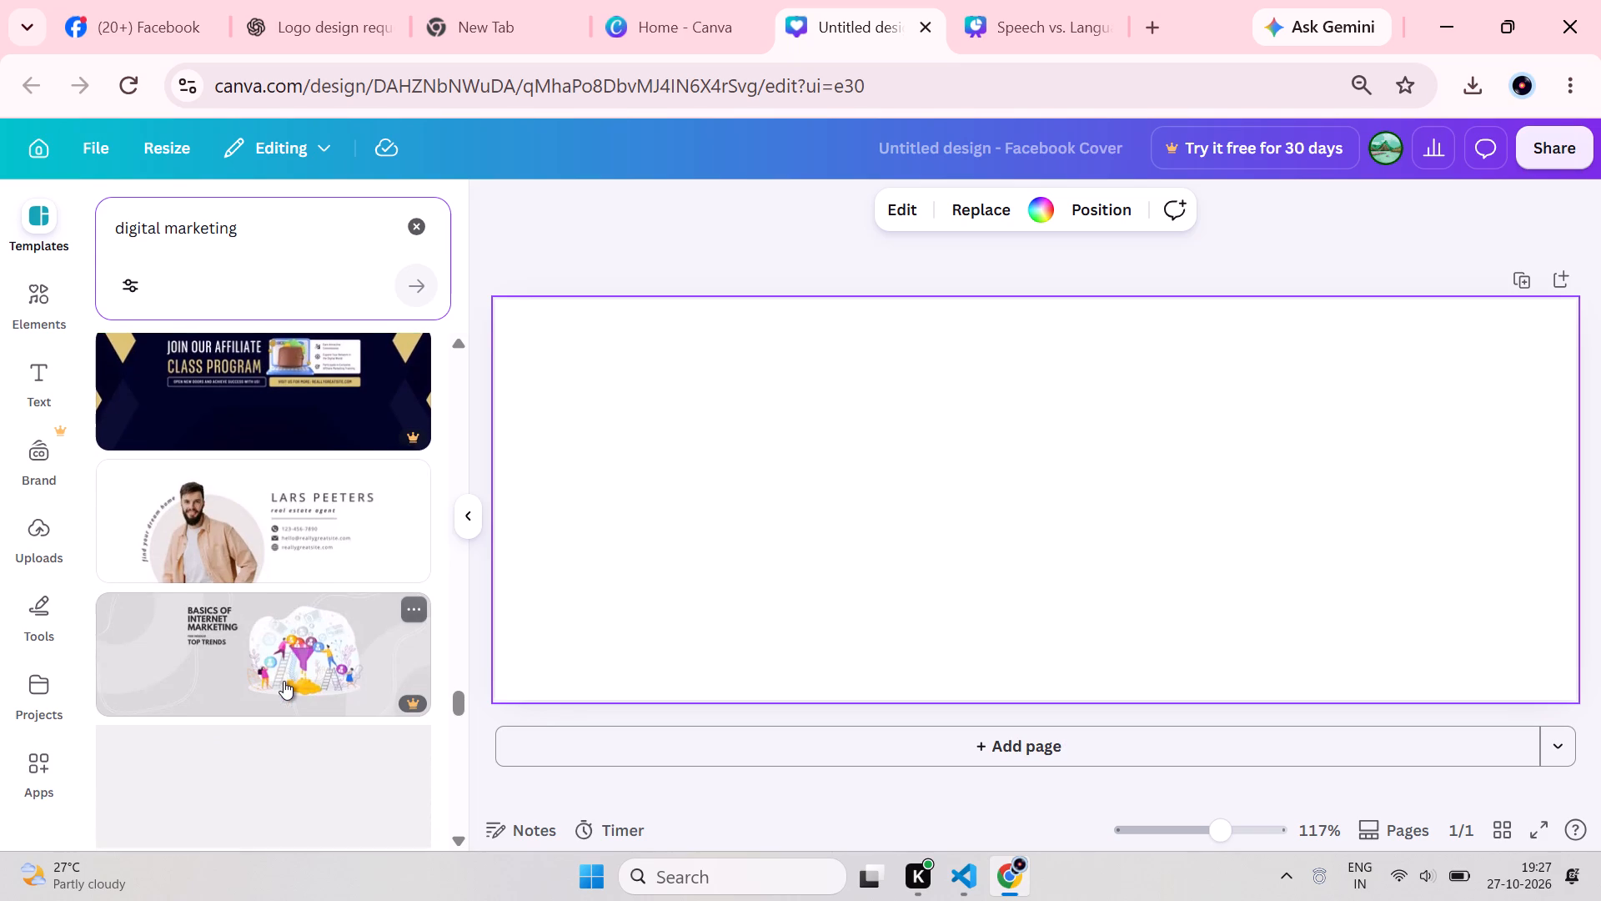
{"action": "scroll", "coordinate": [284, 681], "scroll_direction": "down", "scroll_amount": 3}
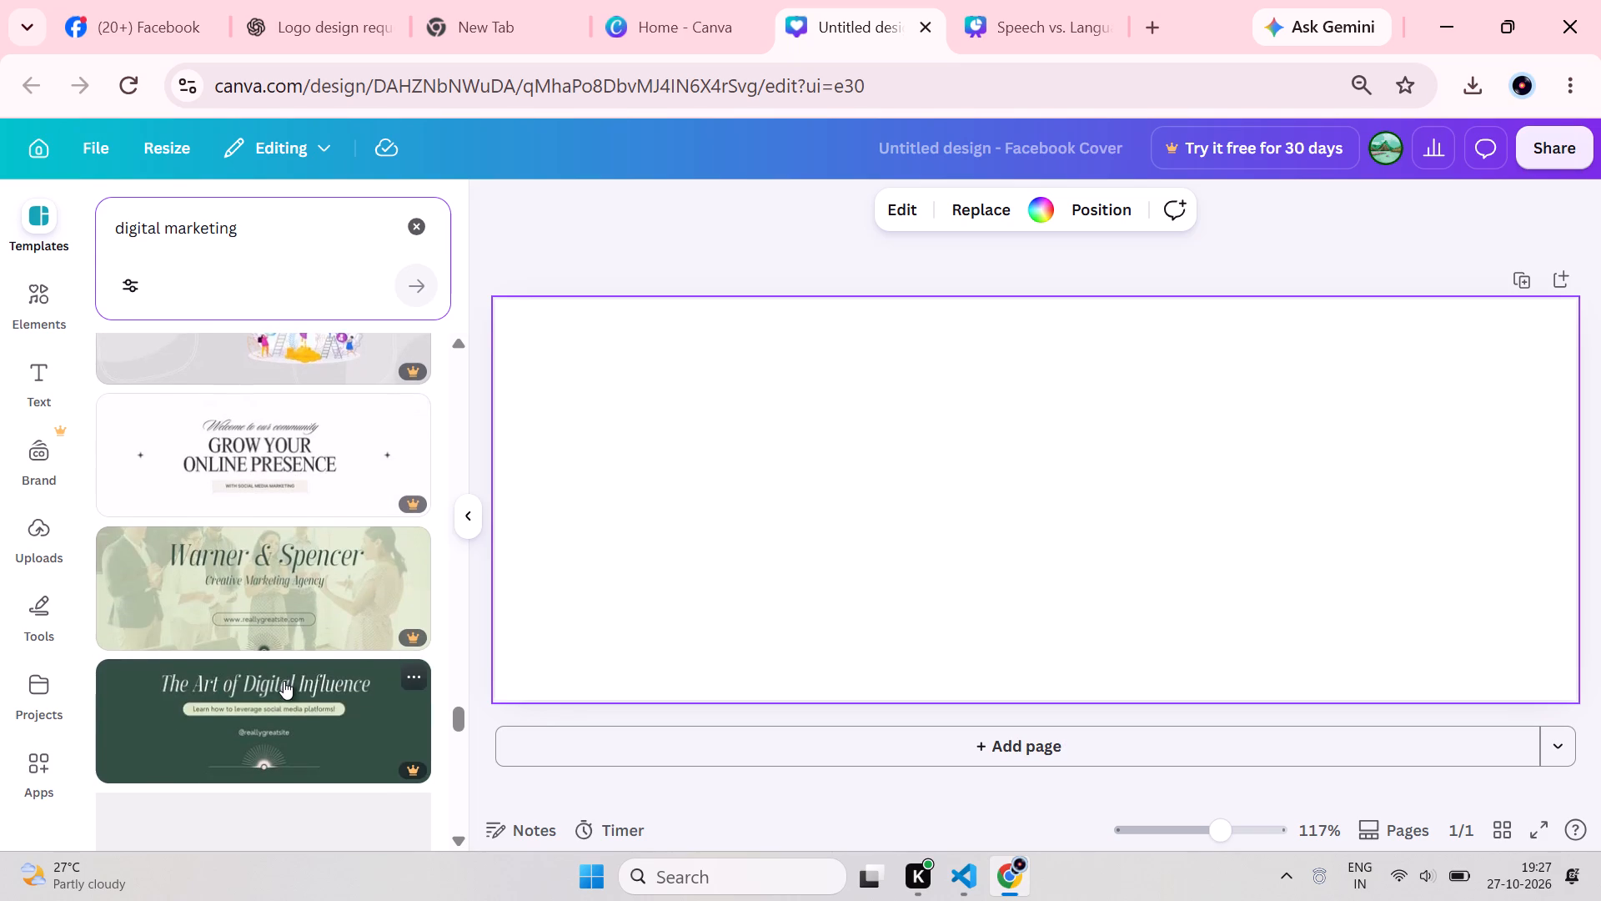
{"action": "scroll", "coordinate": [284, 681], "scroll_direction": "down", "scroll_amount": 2}
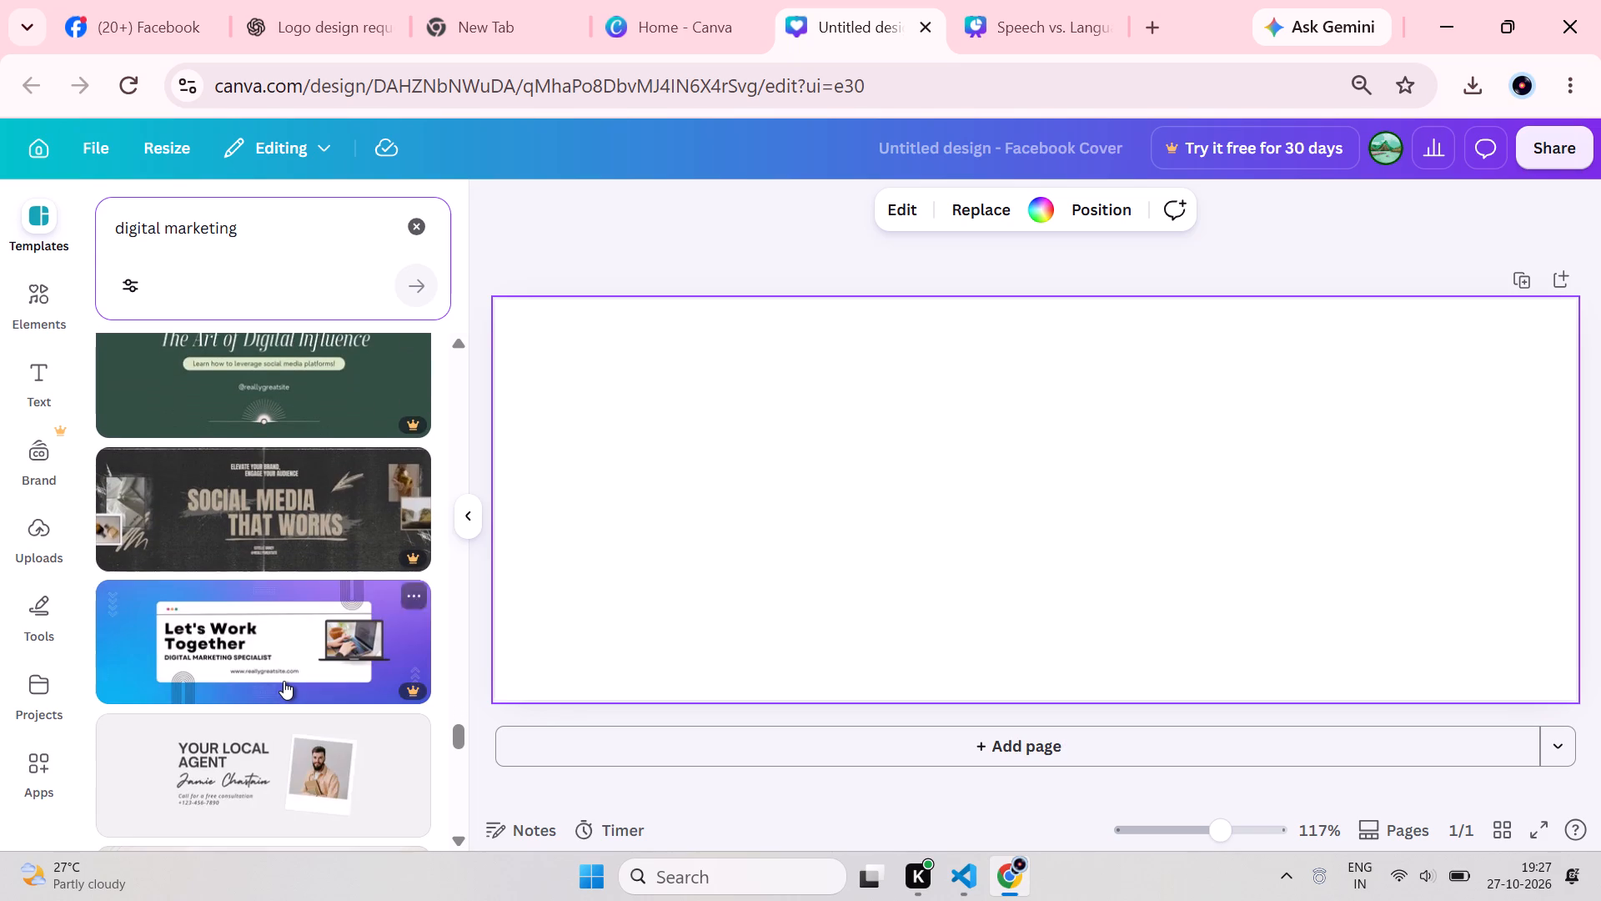
{"action": "scroll", "coordinate": [284, 681], "scroll_direction": "down", "scroll_amount": 2}
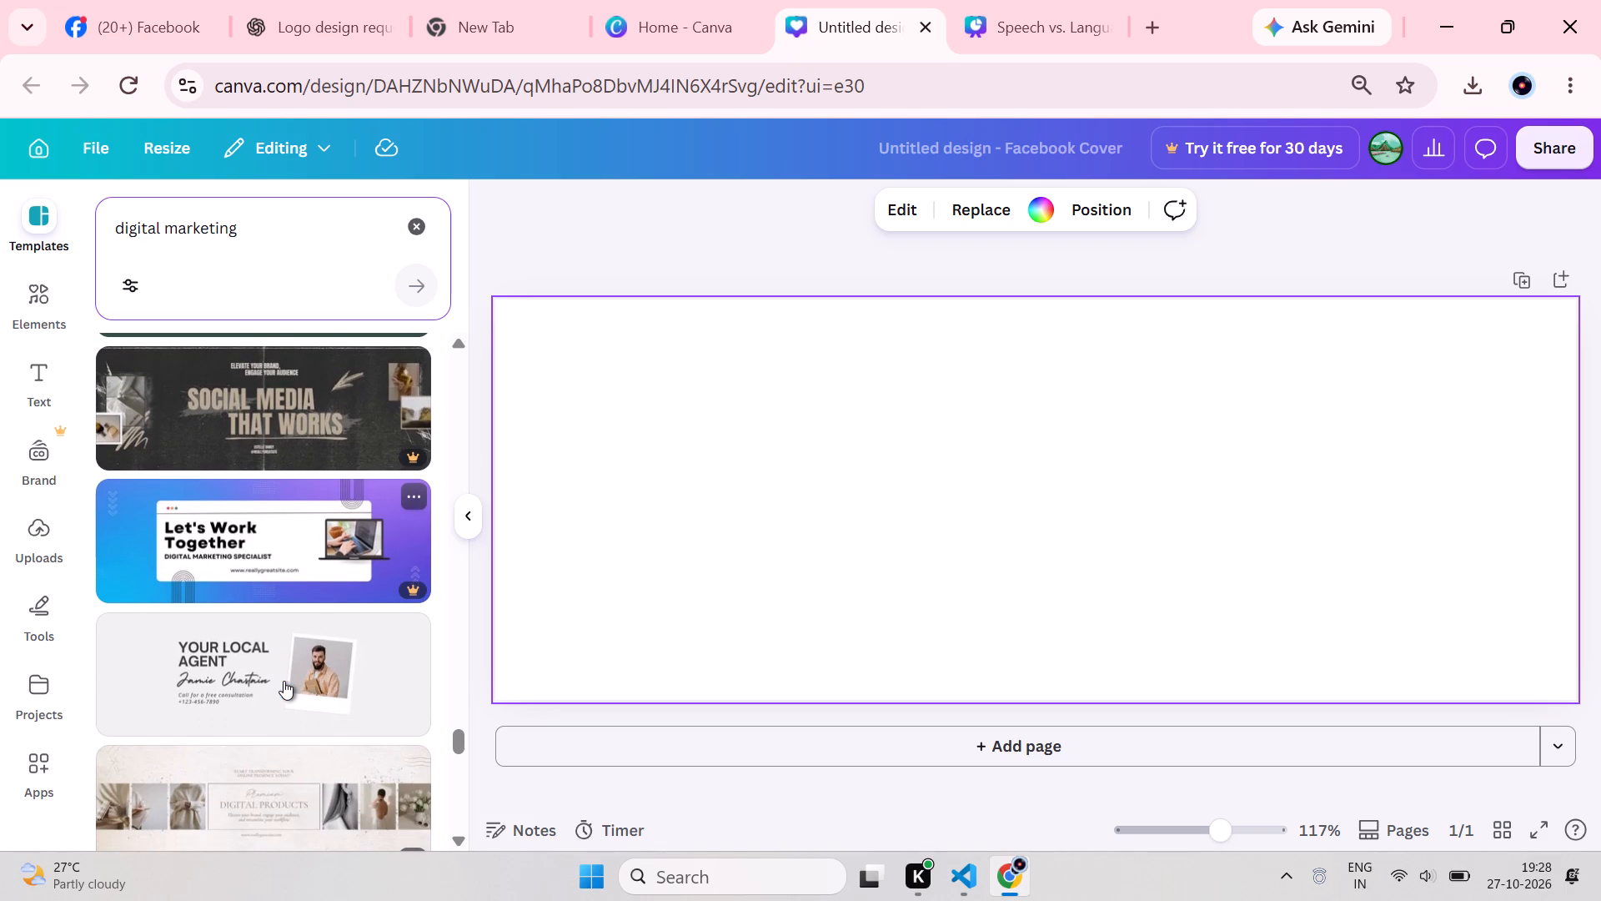
{"action": "scroll", "coordinate": [284, 681], "scroll_direction": "down", "scroll_amount": 4}
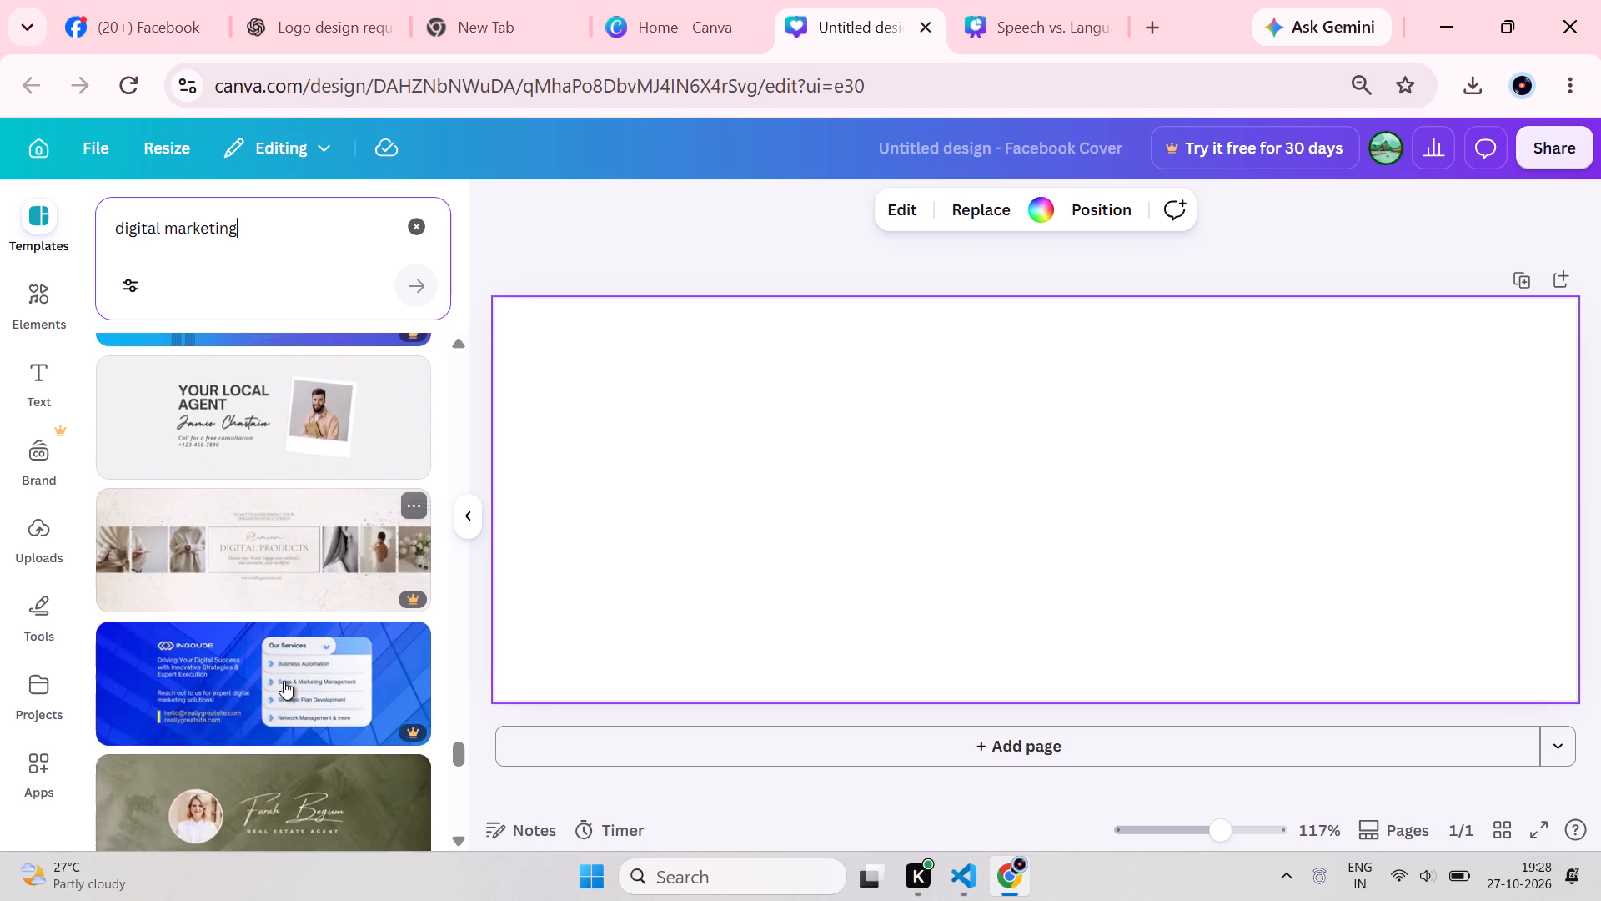
Look further down the "digital marketing" template results for a Facebook cover layout that fits a digital or tech brand.
{"action": "scroll", "coordinate": [284, 681], "scroll_direction": "down", "scroll_amount": 3}
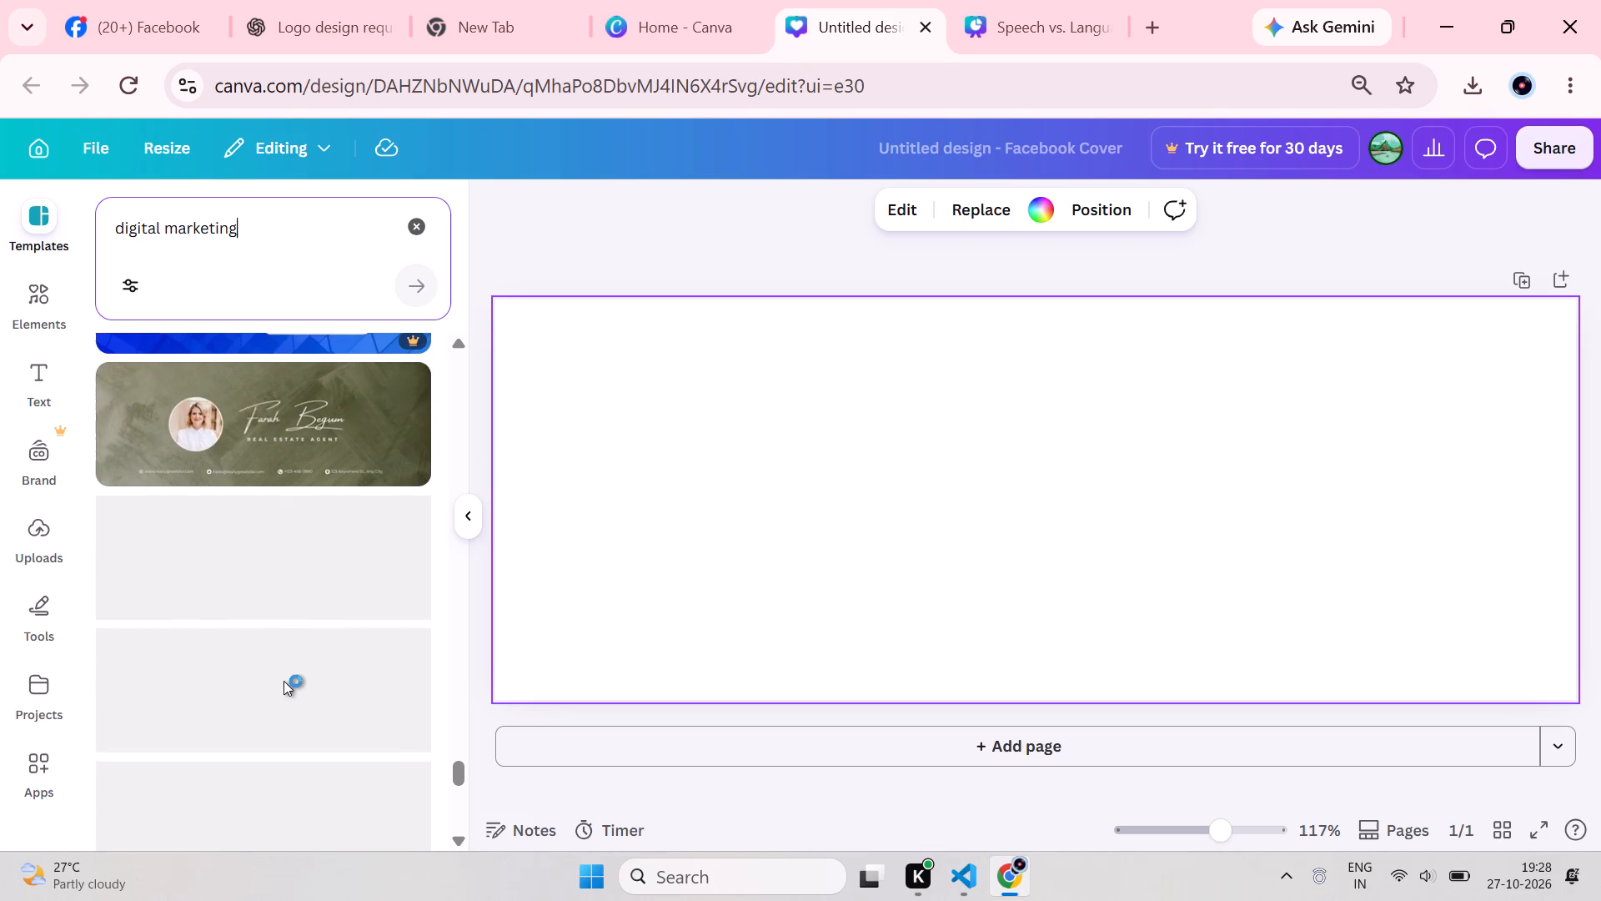
{"action": "scroll", "coordinate": [284, 681], "scroll_direction": "down", "scroll_amount": 1}
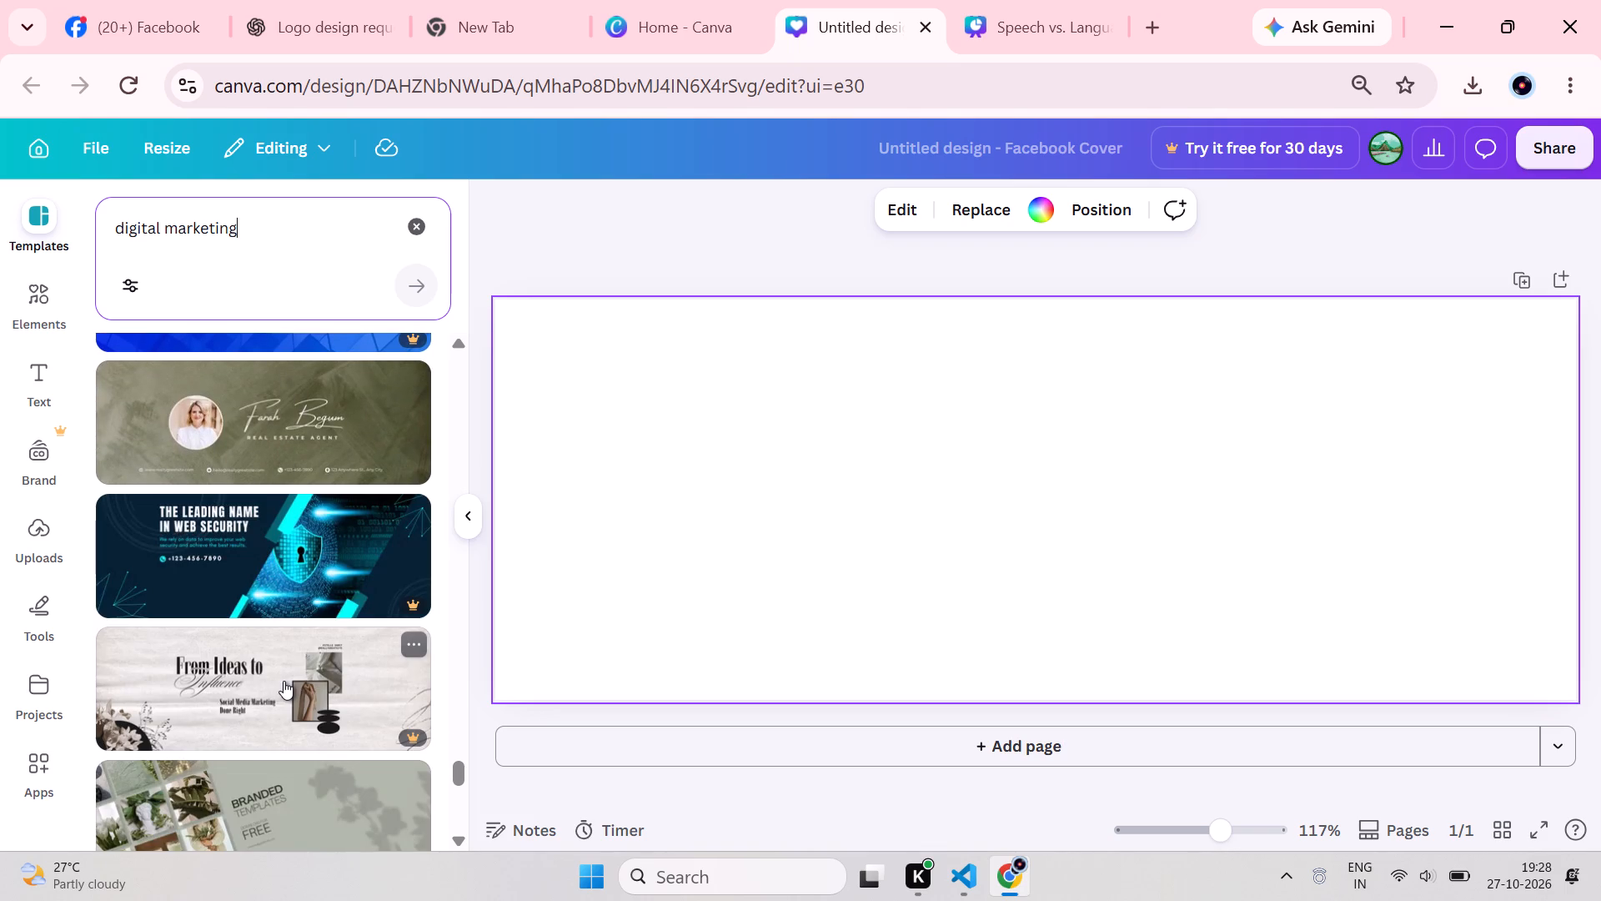
{"action": "scroll", "coordinate": [324, 623], "scroll_direction": "down", "scroll_amount": 1}
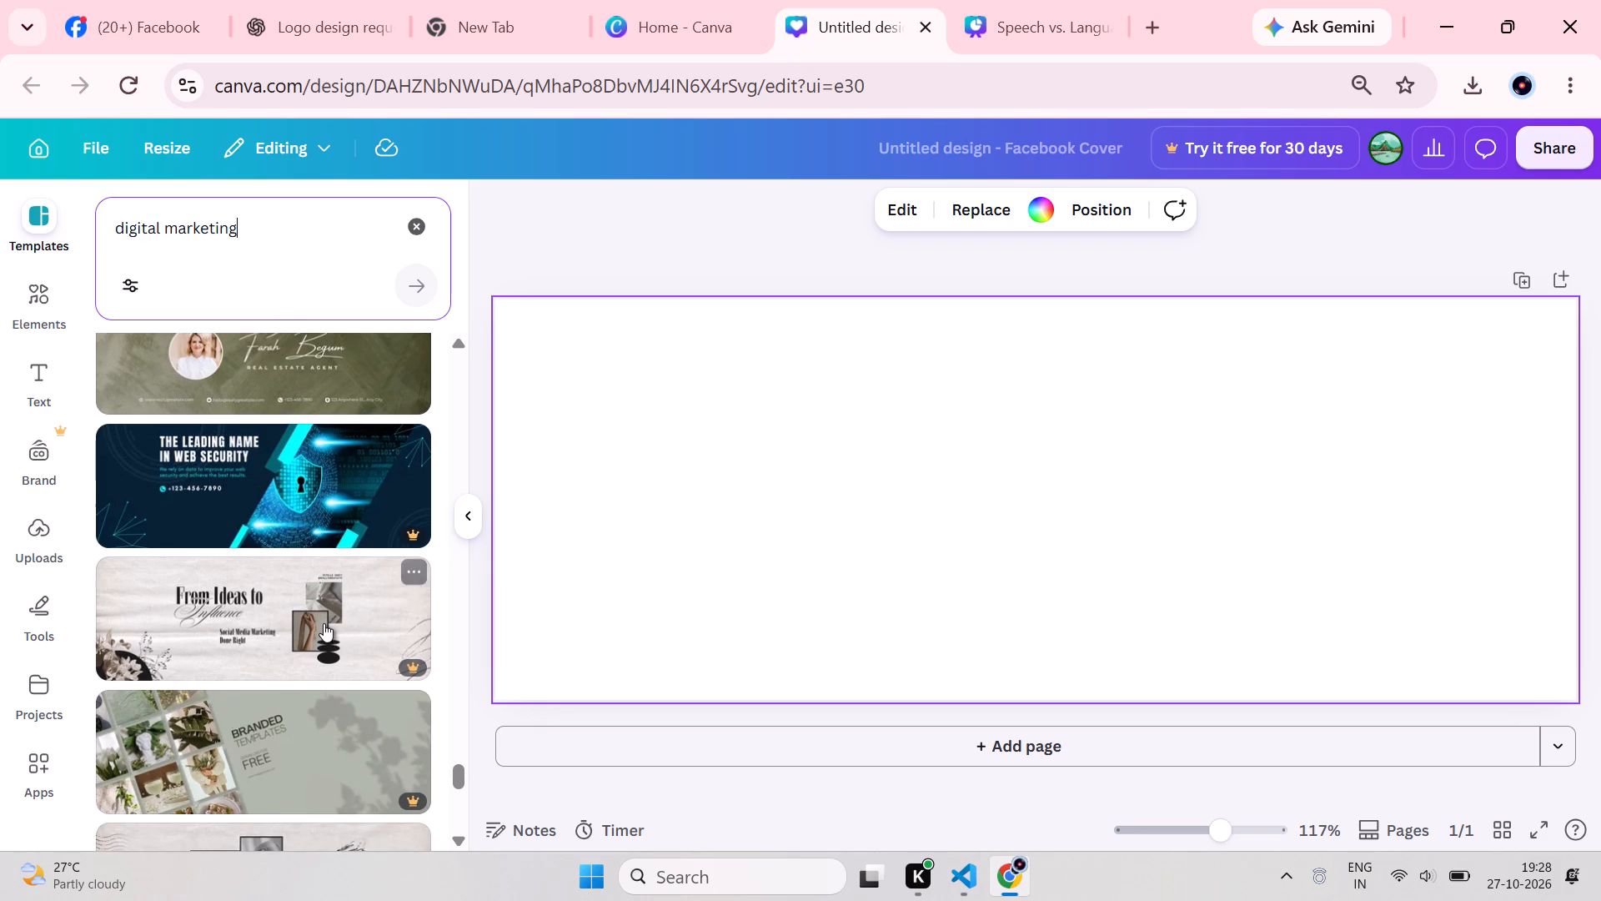
{"action": "scroll", "coordinate": [324, 623], "scroll_direction": "down", "scroll_amount": 6}
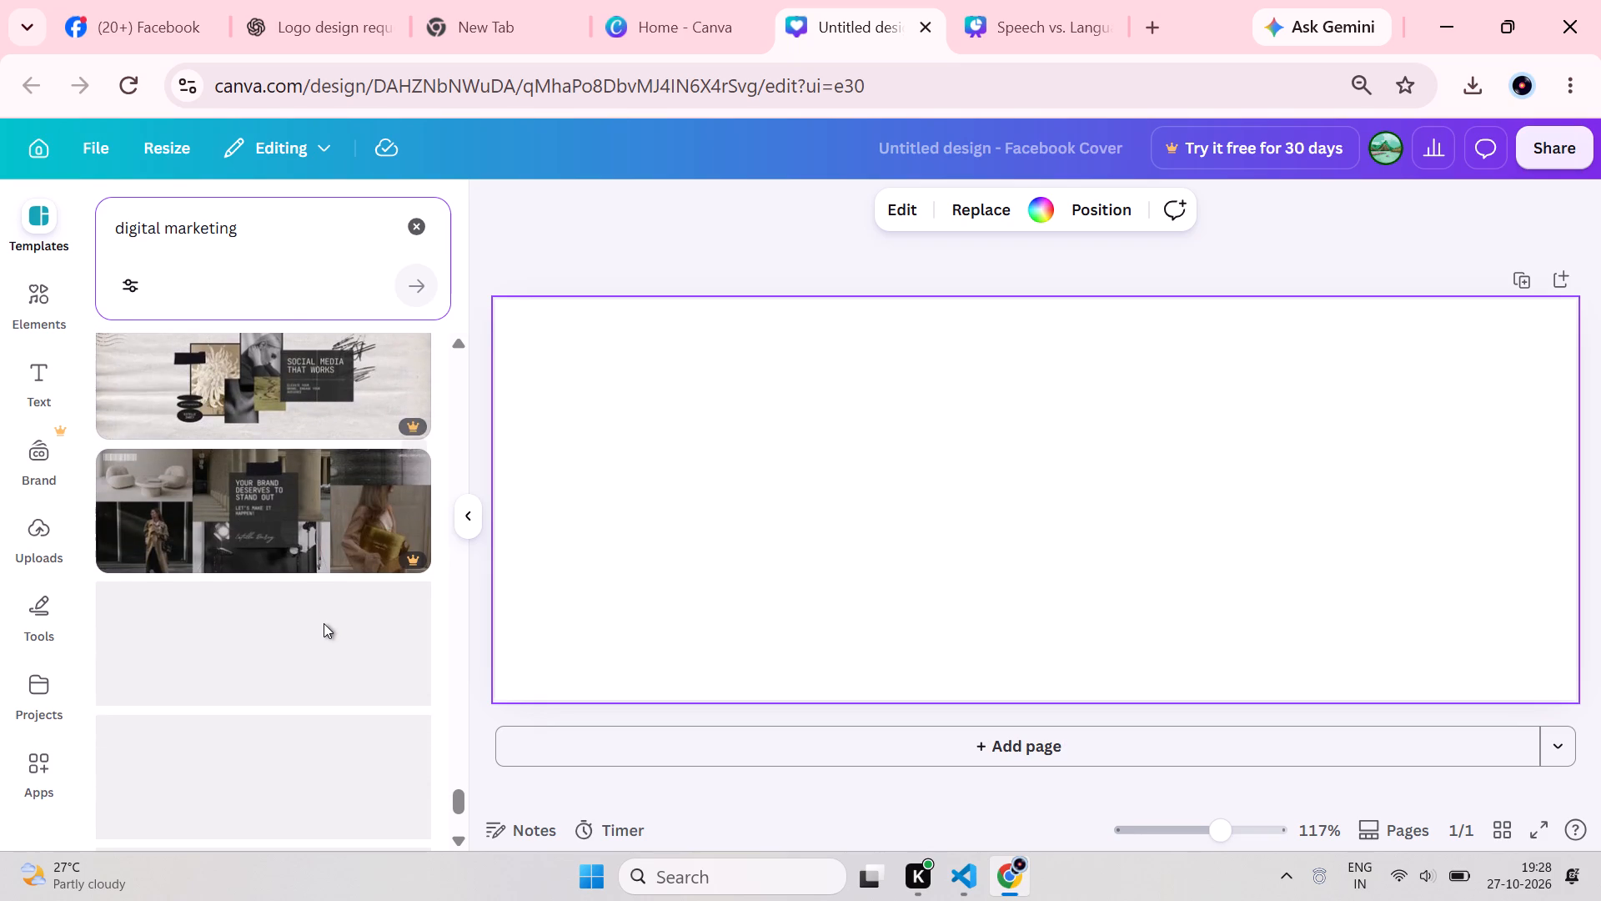
{"action": "scroll", "coordinate": [324, 623], "scroll_direction": "down", "scroll_amount": 2}
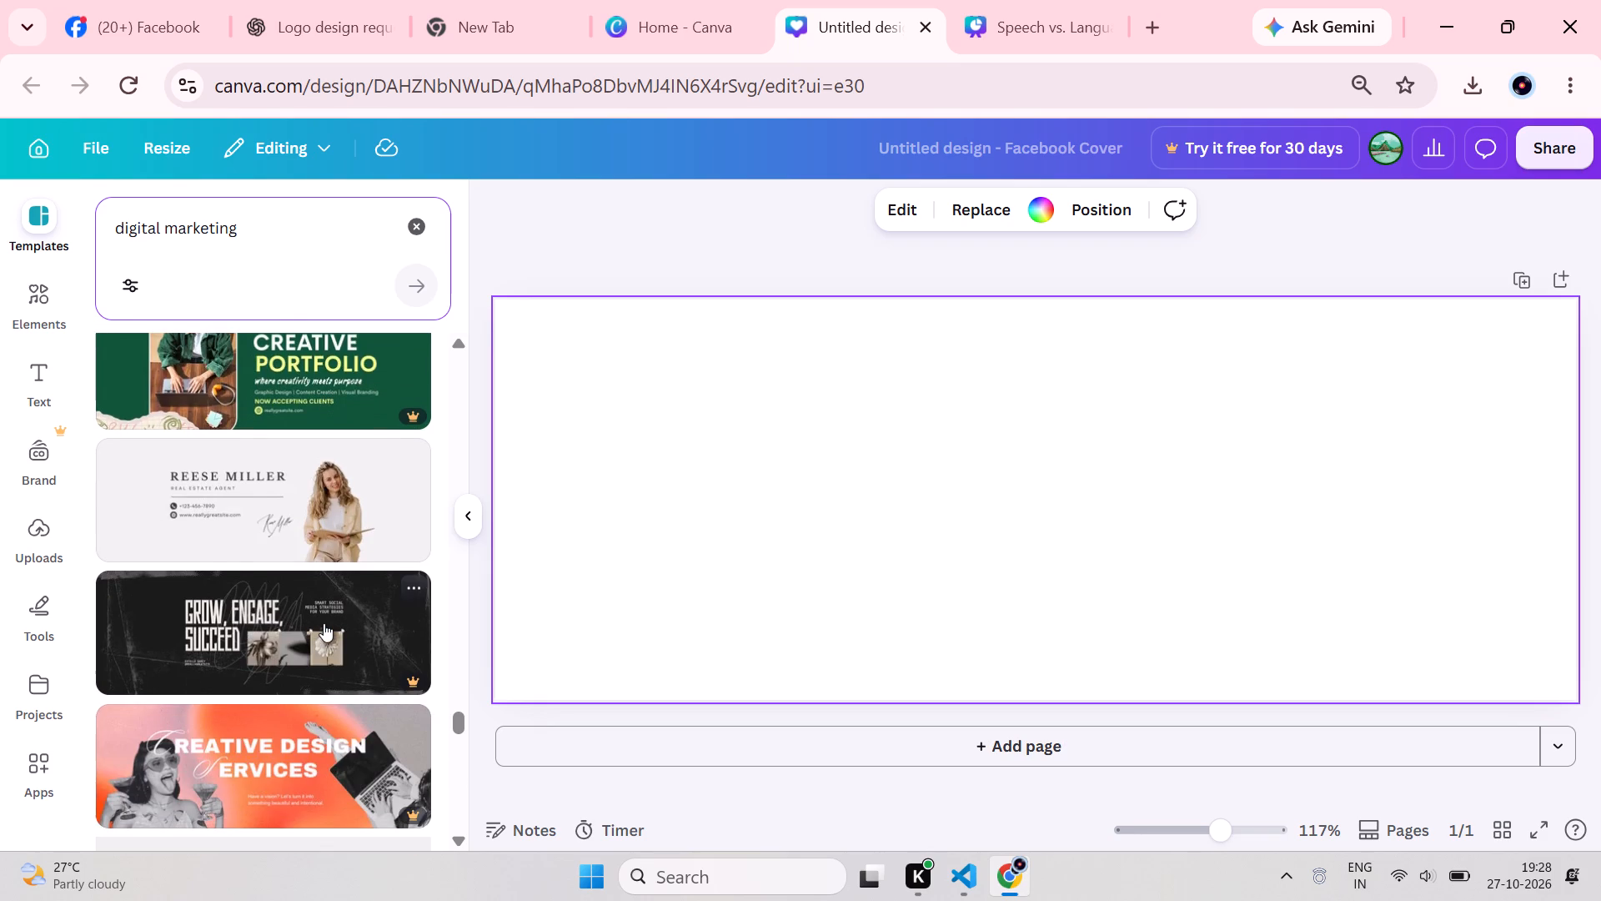
{"action": "scroll", "coordinate": [324, 623], "scroll_direction": "down", "scroll_amount": 3}
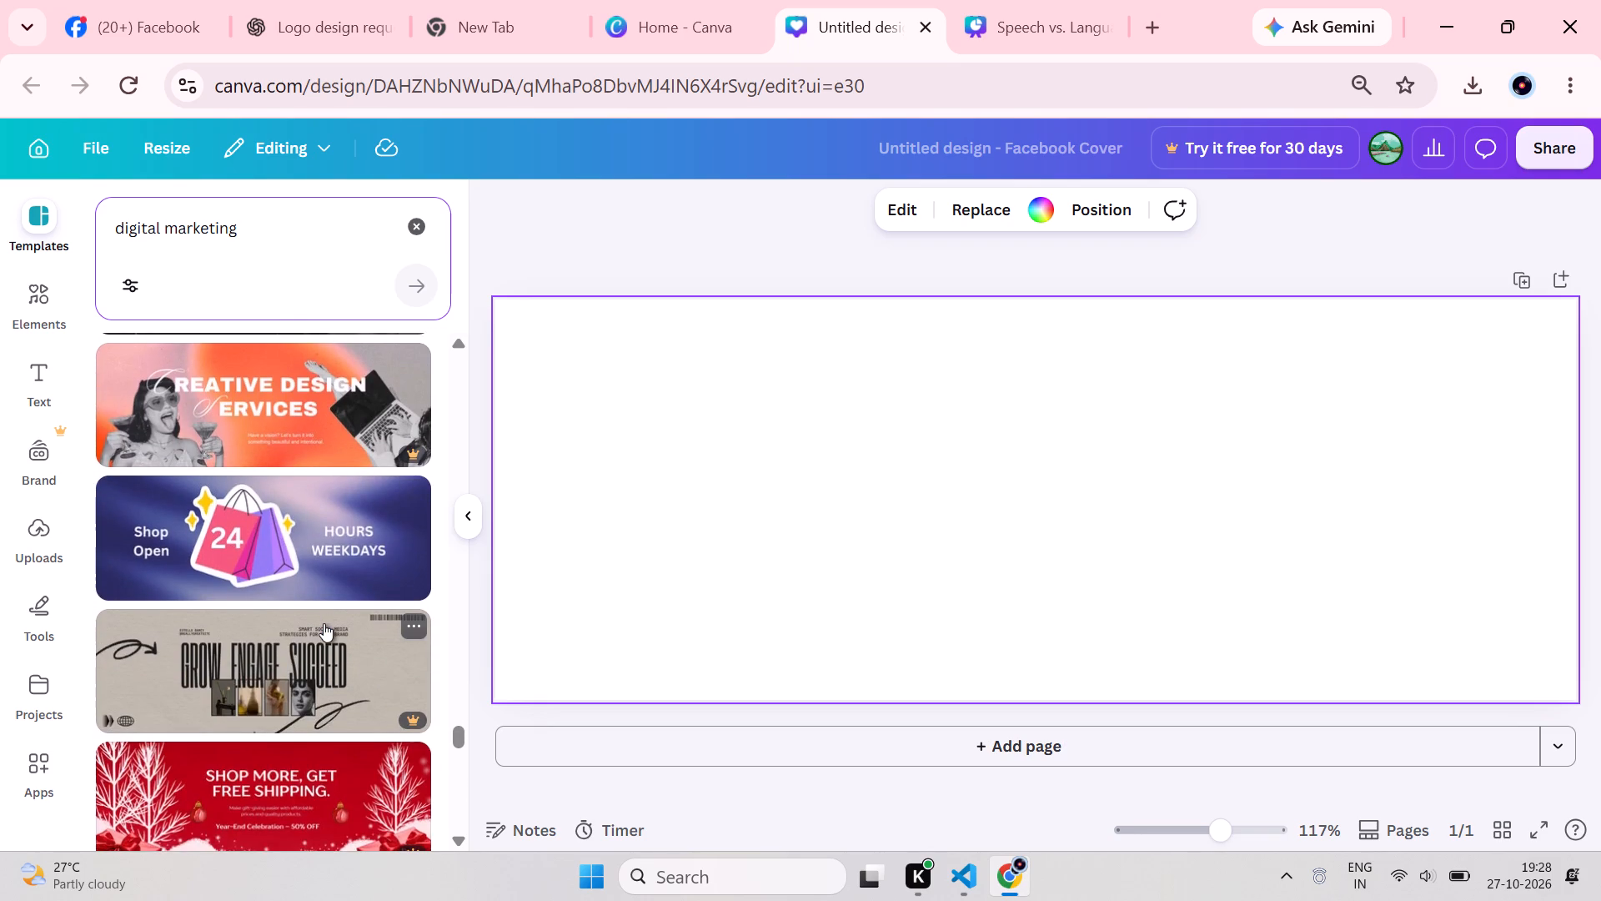
Browse further through the digital marketing template results for a suitable Facebook cover layout.
{"action": "scroll", "coordinate": [324, 623], "scroll_direction": "down", "scroll_amount": 4}
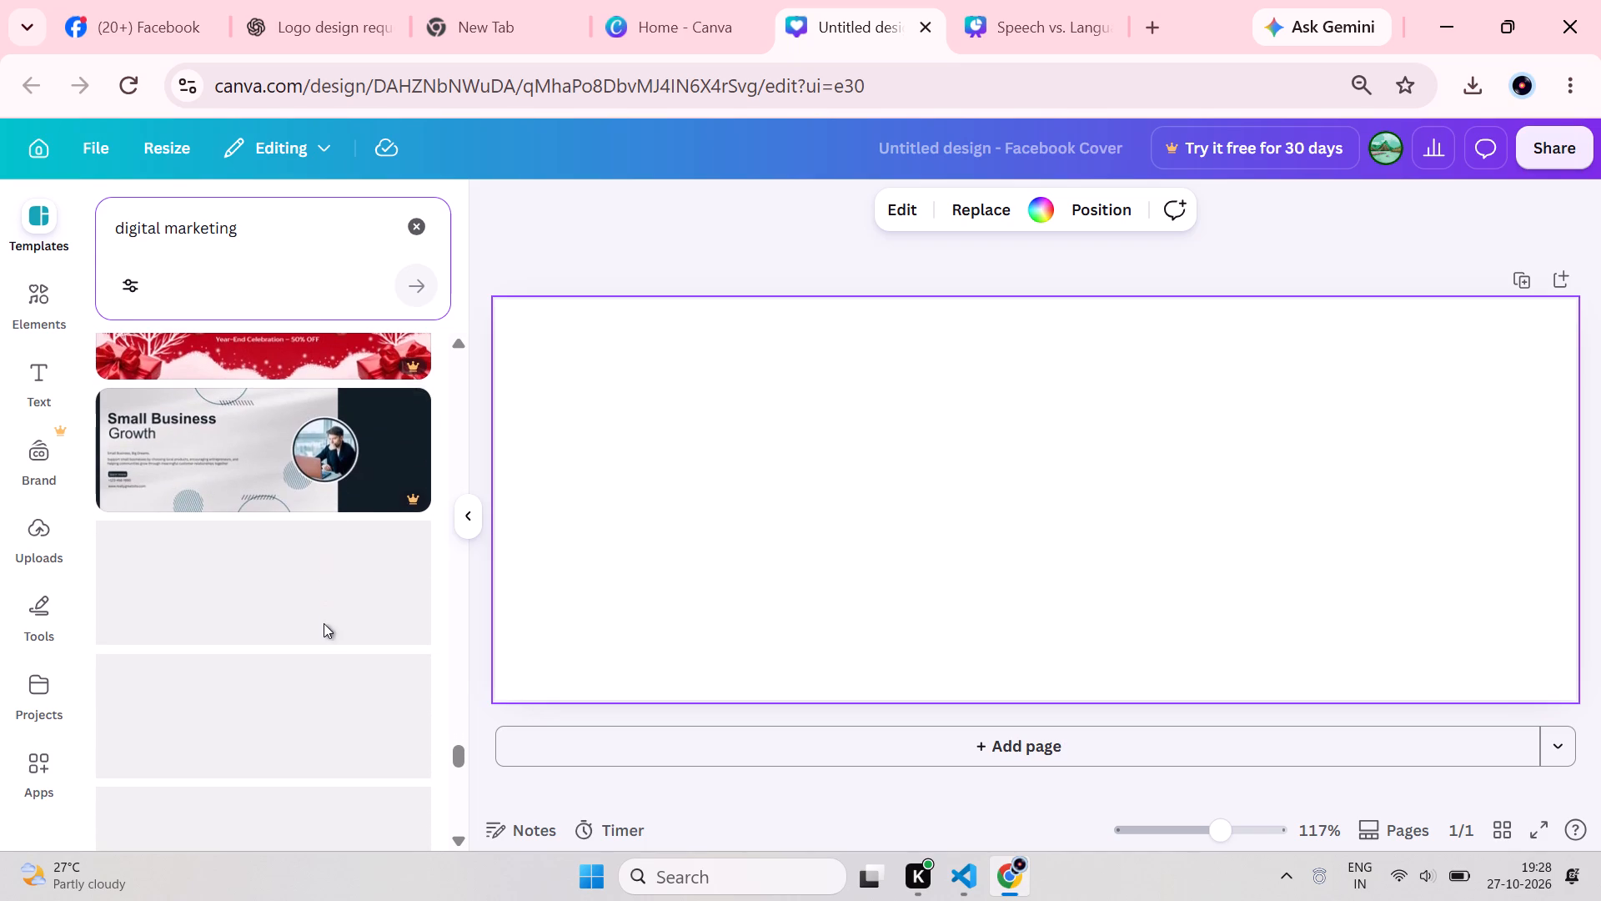
{"action": "scroll", "coordinate": [324, 623], "scroll_direction": "down", "scroll_amount": 4}
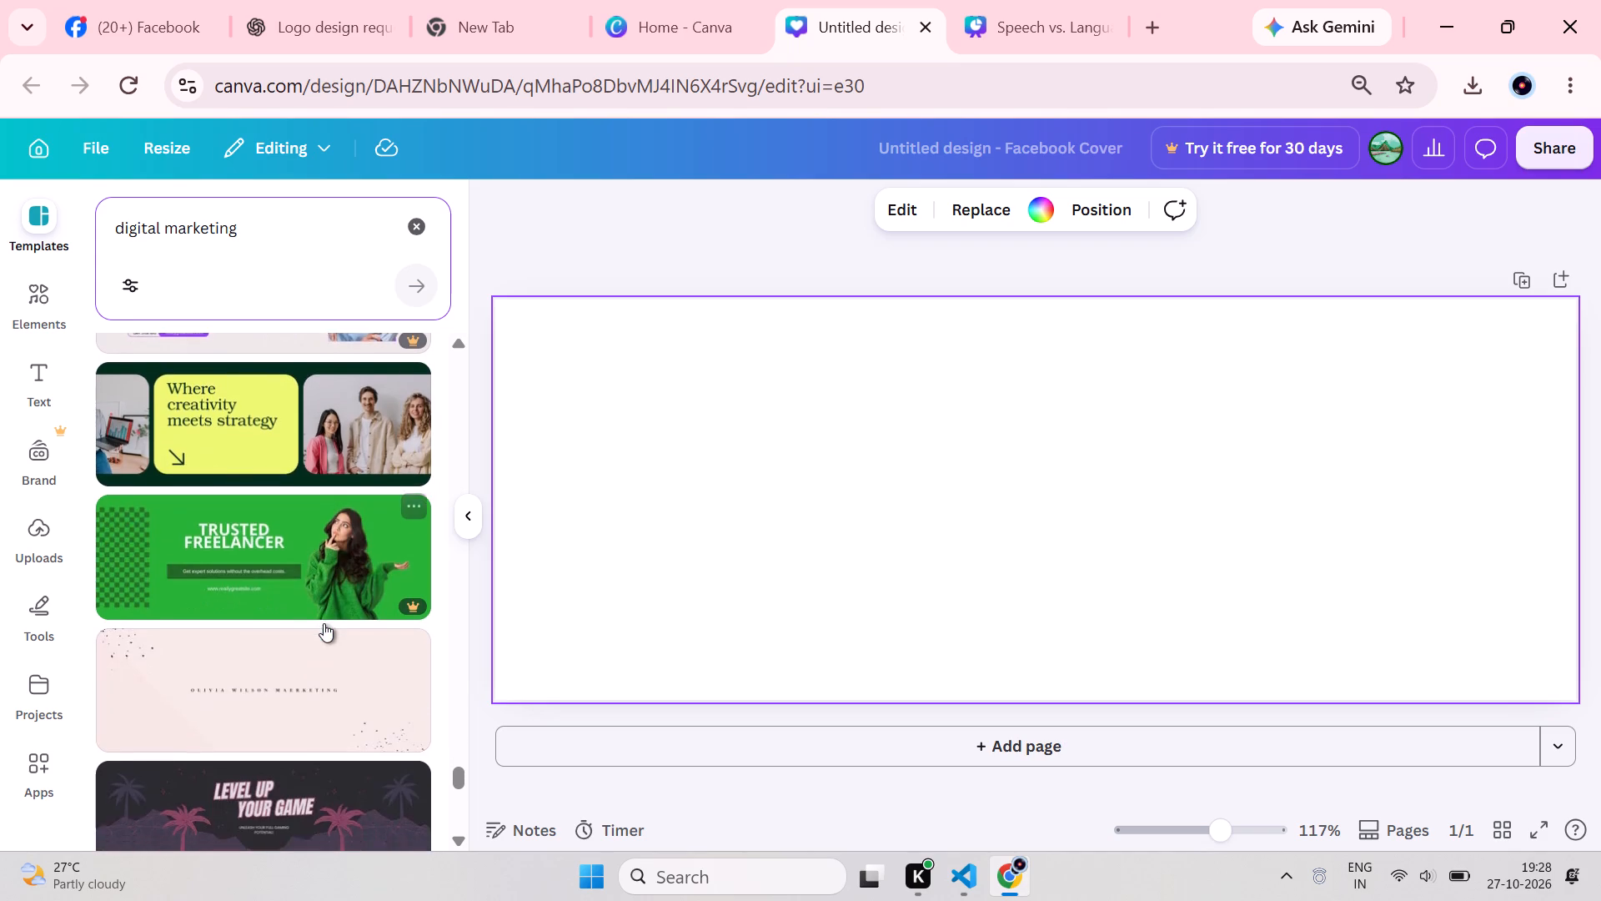
{"action": "scroll", "coordinate": [324, 623], "scroll_direction": "down", "scroll_amount": 3}
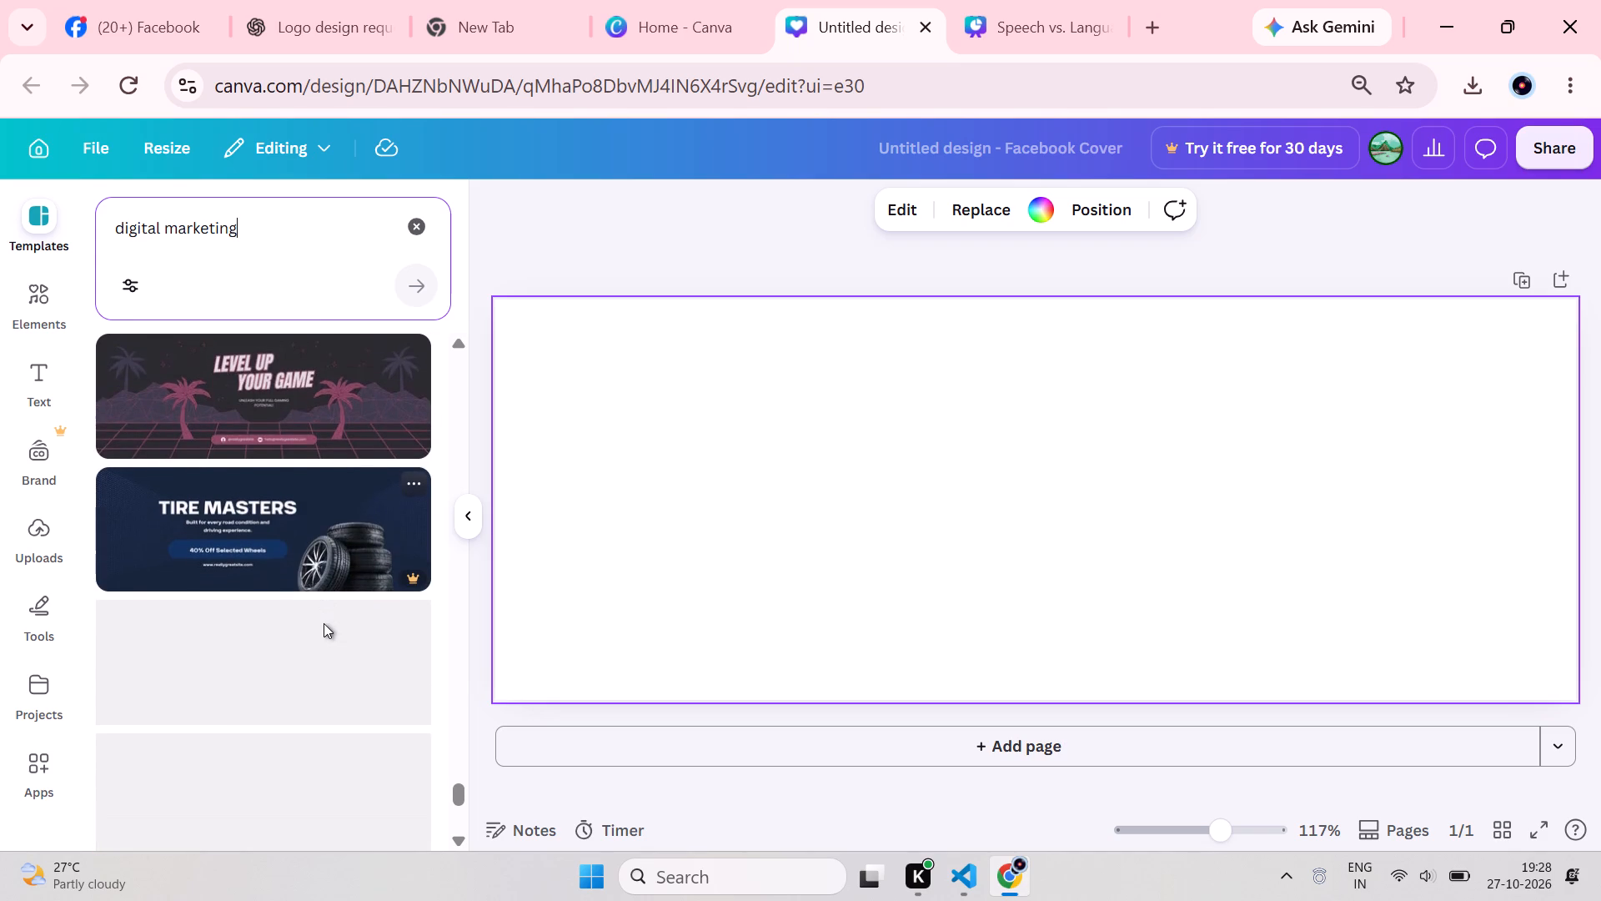
{"action": "scroll", "coordinate": [324, 623], "scroll_direction": "down", "scroll_amount": 2}
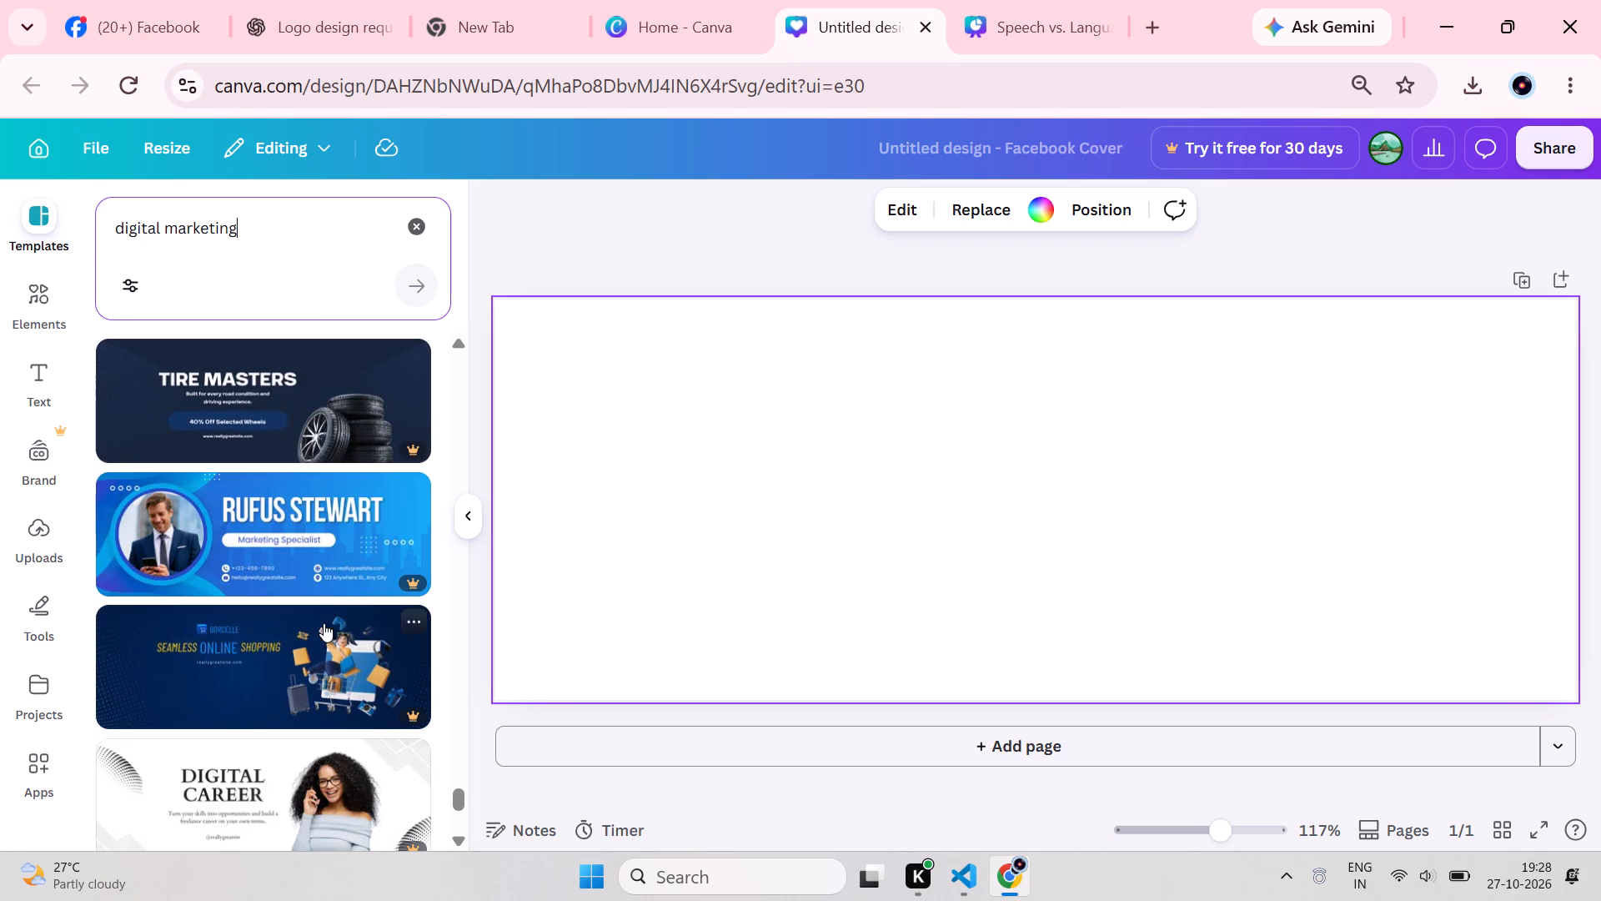
Look further through the digital marketing template results and return to the start of the list to compare cover layouts.
{"action": "scroll", "coordinate": [278, 637], "scroll_direction": "down", "scroll_amount": 2}
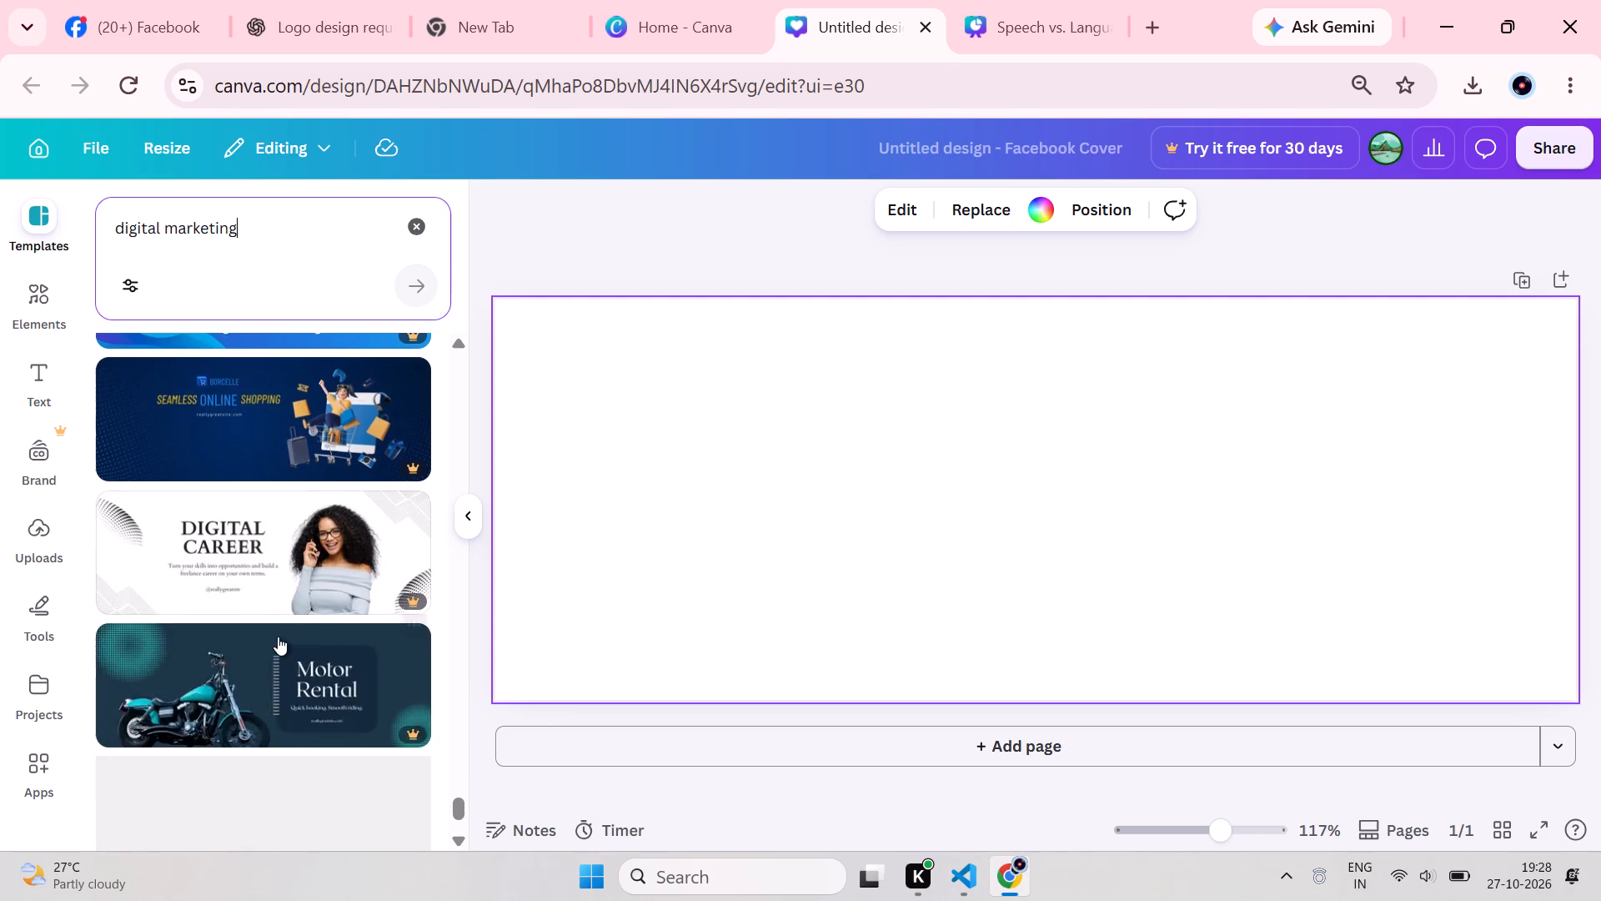
{"action": "scroll", "coordinate": [278, 637], "scroll_direction": "down", "scroll_amount": 4}
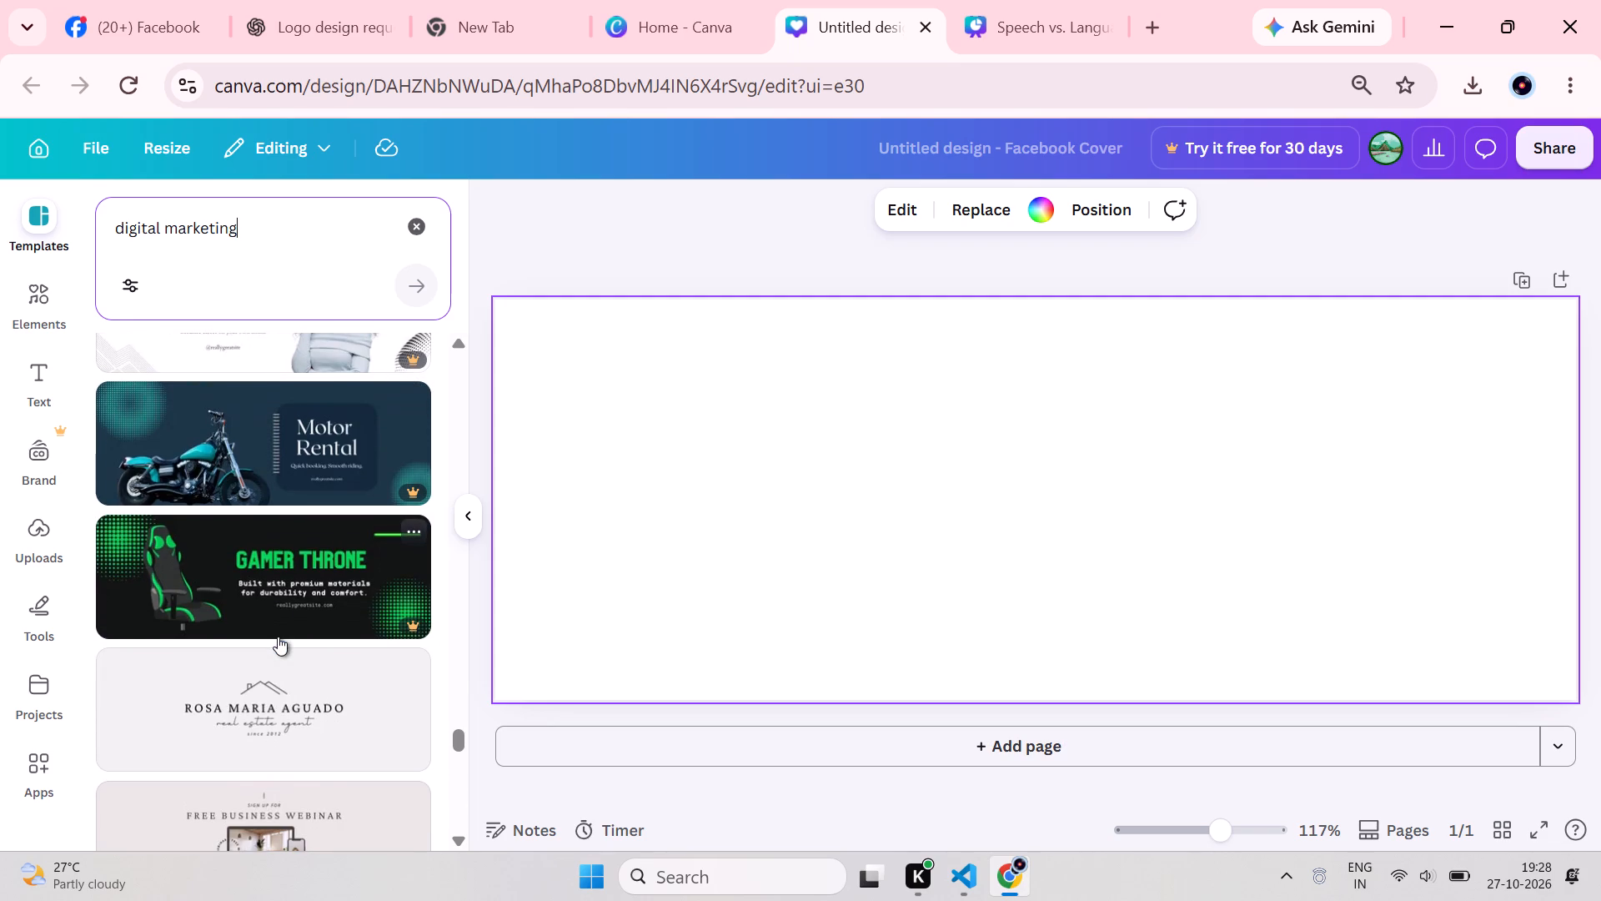
{"action": "scroll", "coordinate": [278, 637], "scroll_direction": "down", "scroll_amount": 4}
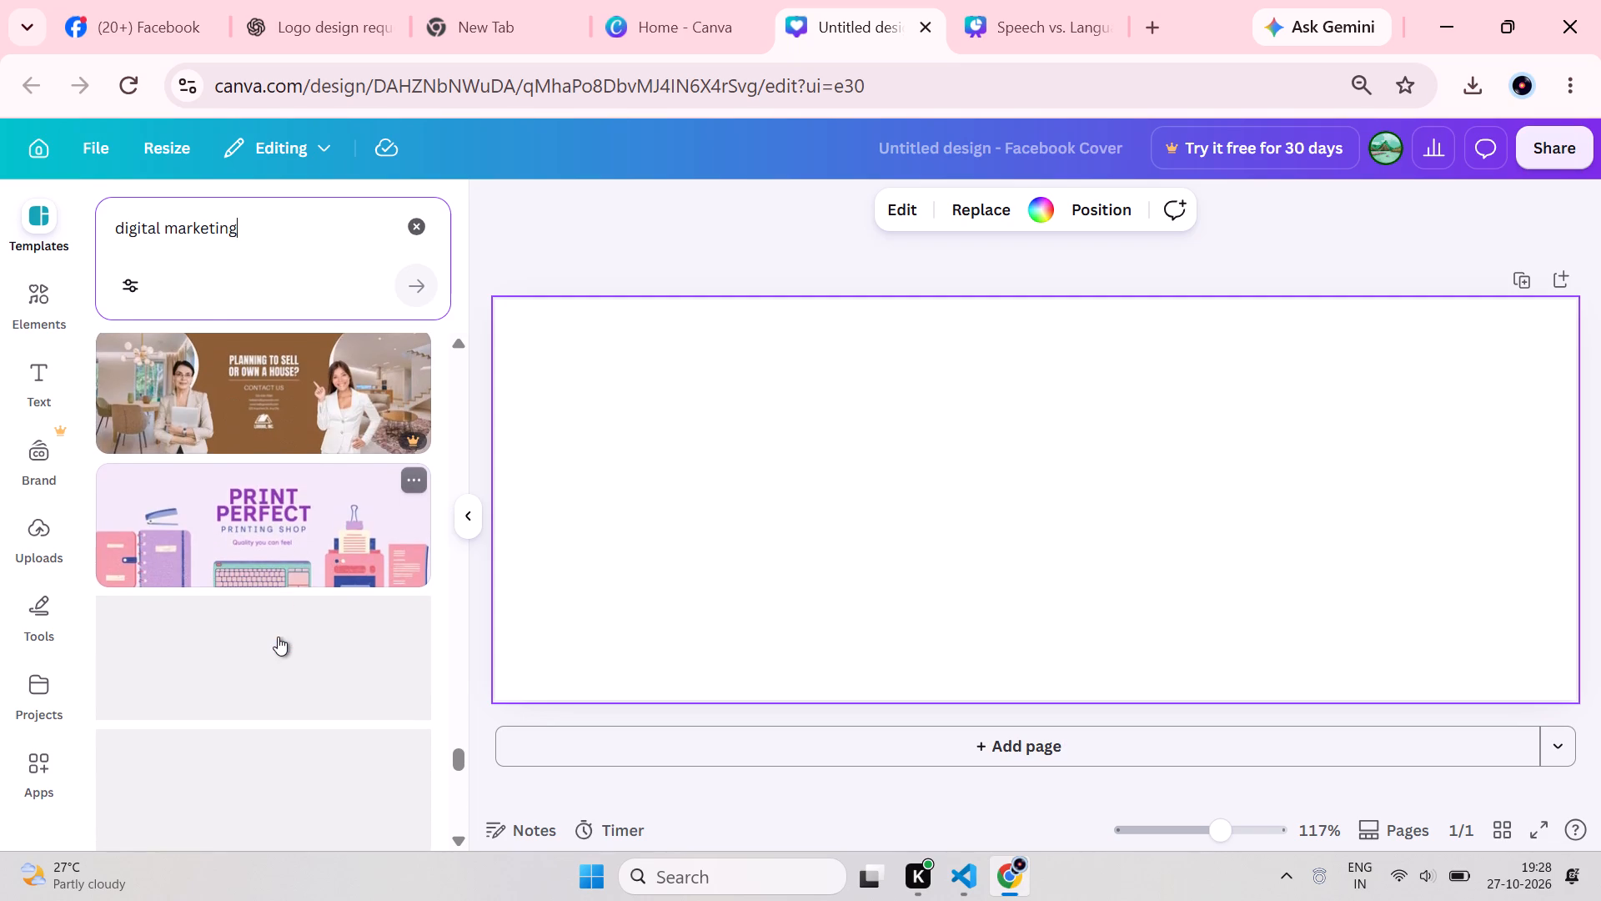
{"action": "scroll", "coordinate": [278, 637], "scroll_direction": "down", "scroll_amount": 2}
{"action": "scroll", "coordinate": [278, 637], "scroll_direction": "up", "scroll_amount": 2}
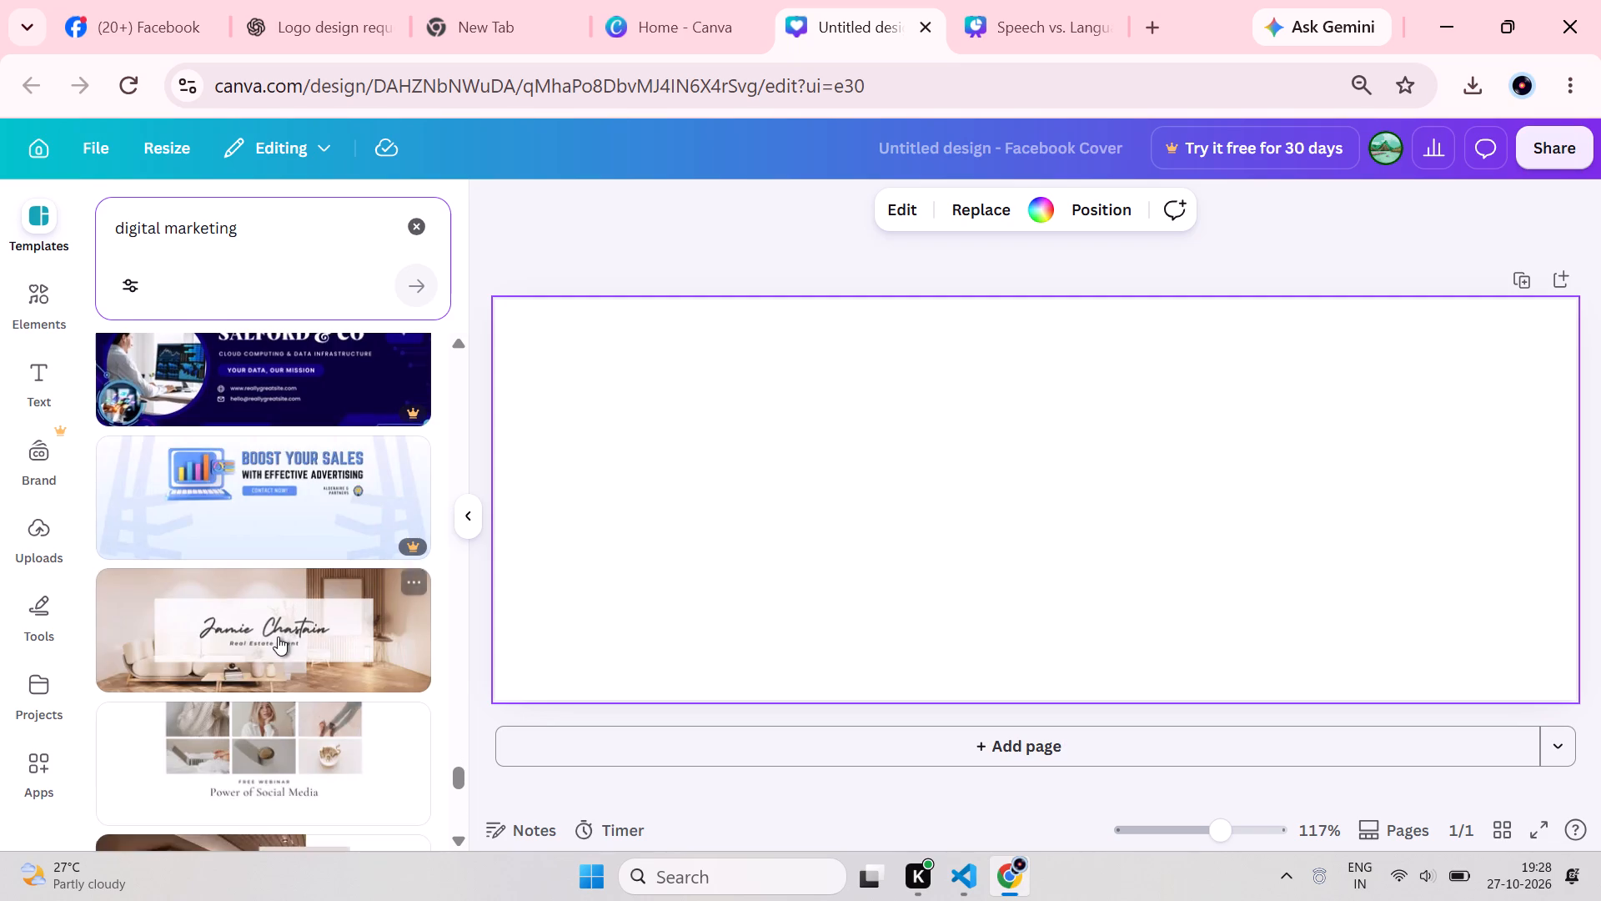
{"action": "scroll", "coordinate": [278, 637], "scroll_direction": "up", "scroll_amount": 17}
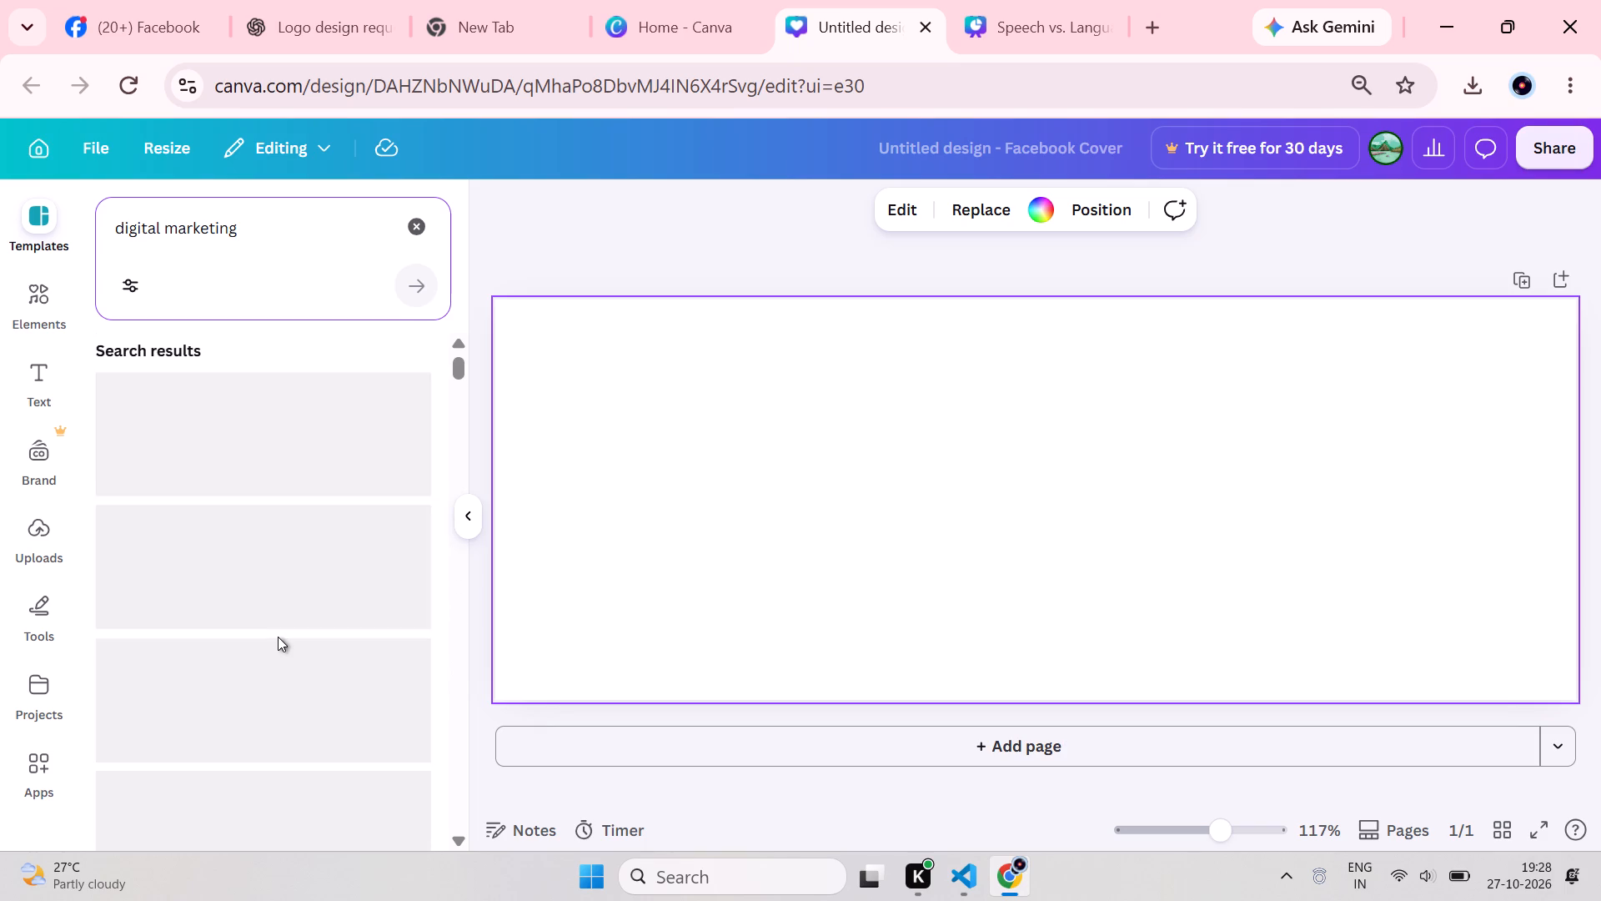
{"action": "scroll", "coordinate": [278, 637], "scroll_direction": "up", "scroll_amount": 3}
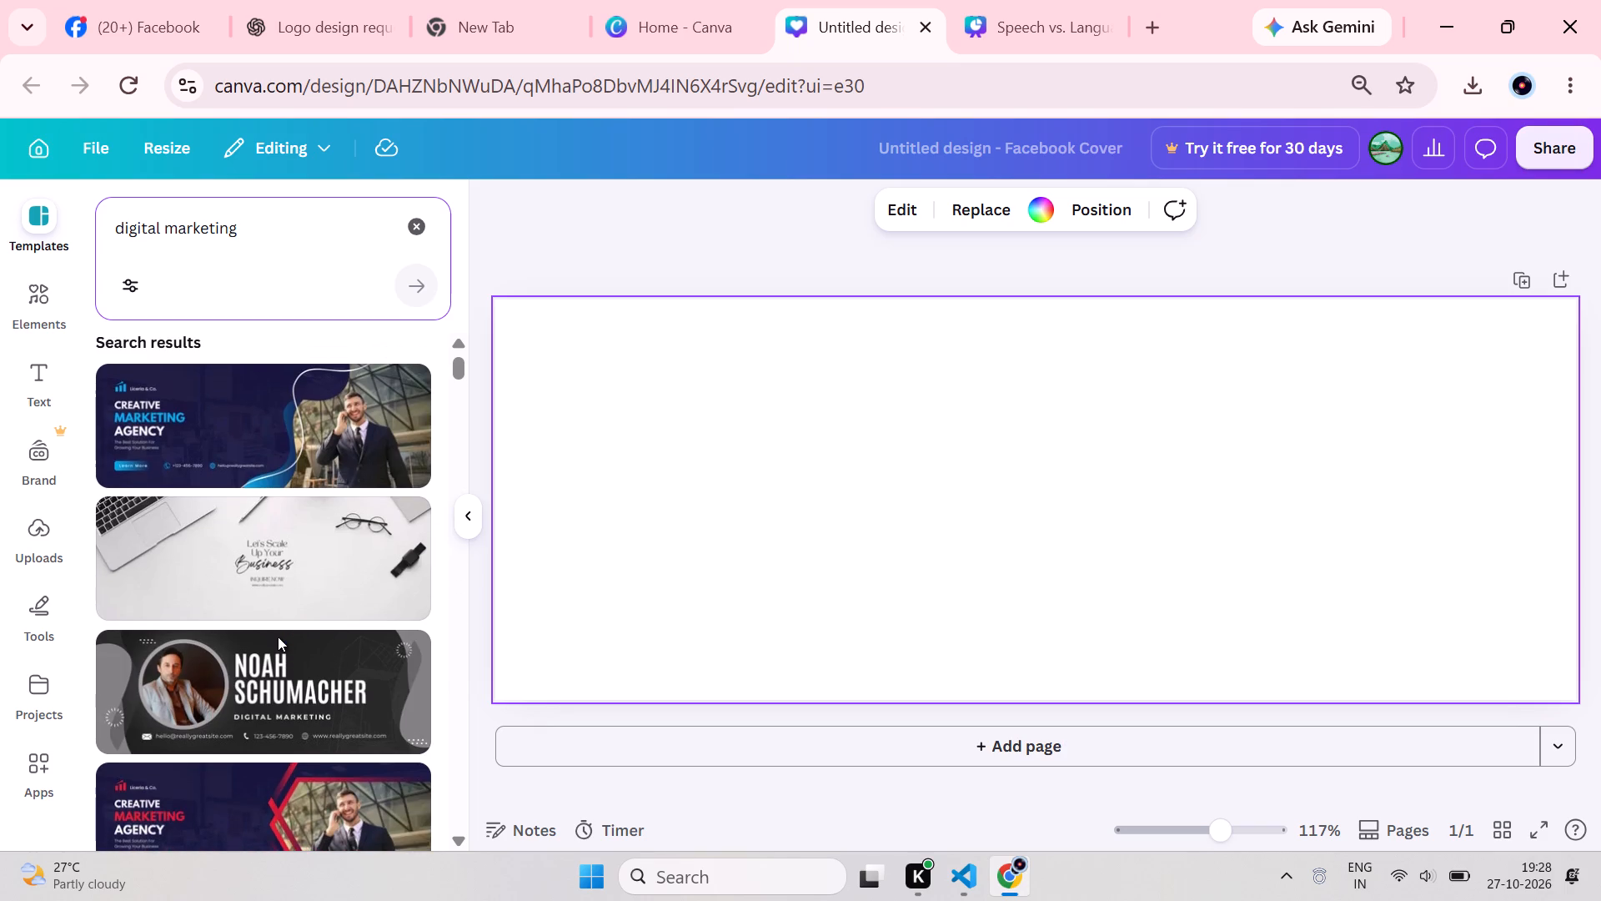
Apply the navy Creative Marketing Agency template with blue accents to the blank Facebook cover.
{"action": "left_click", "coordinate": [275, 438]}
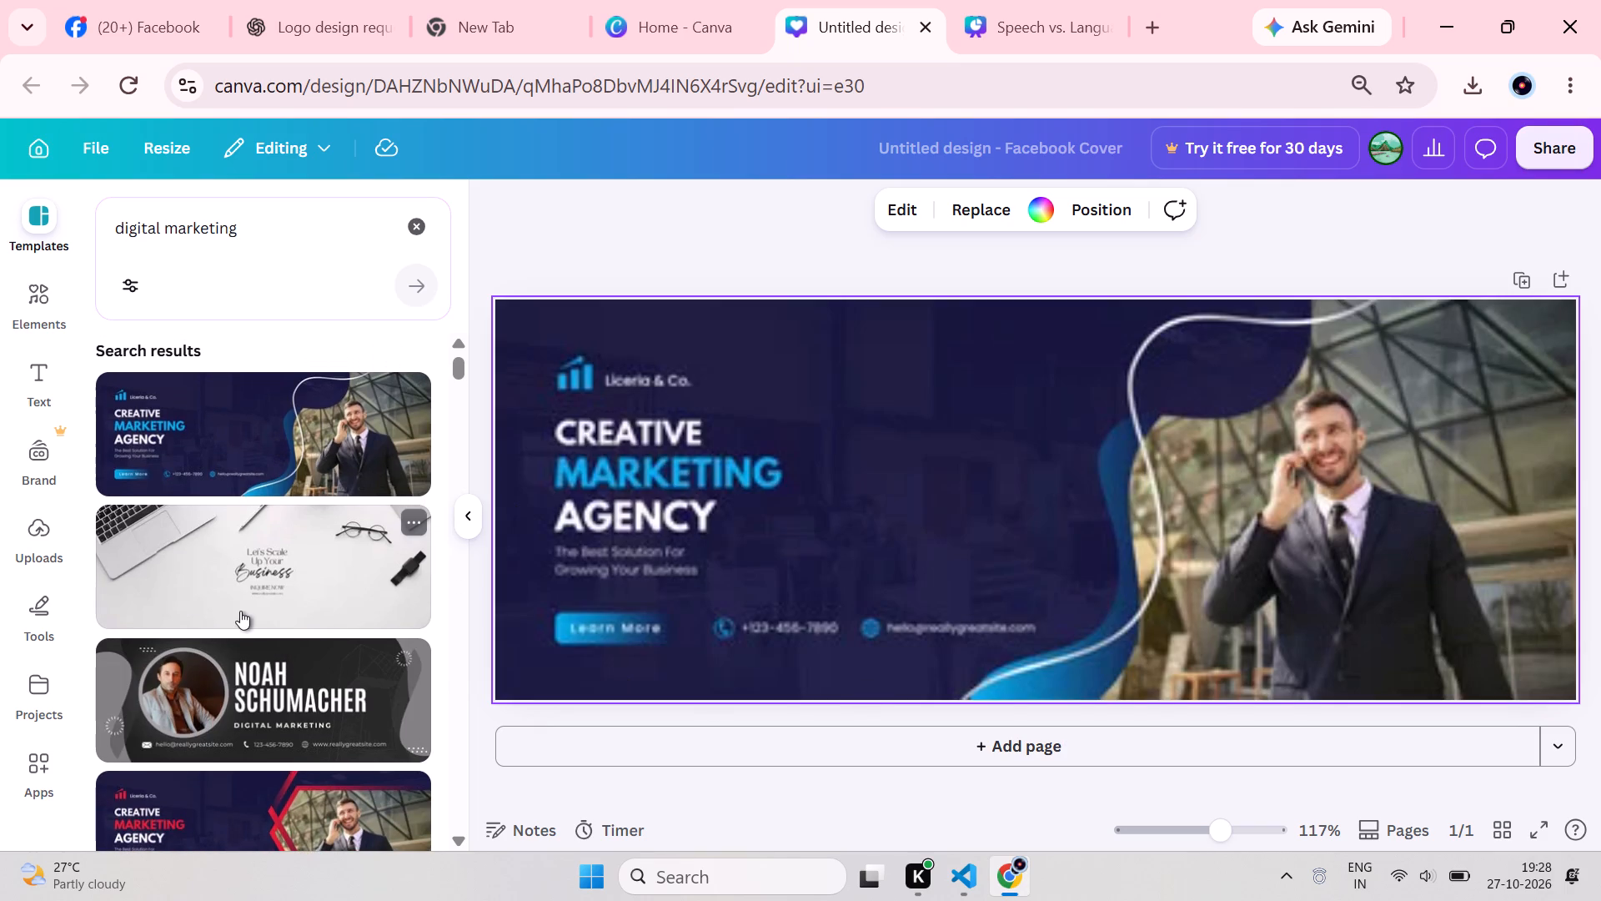
Replace the cover layout with the dark blue Digital Marketing template that has hexagon patterns and a hexagonal portrait.
{"action": "scroll", "coordinate": [240, 611], "scroll_direction": "down", "scroll_amount": 2}
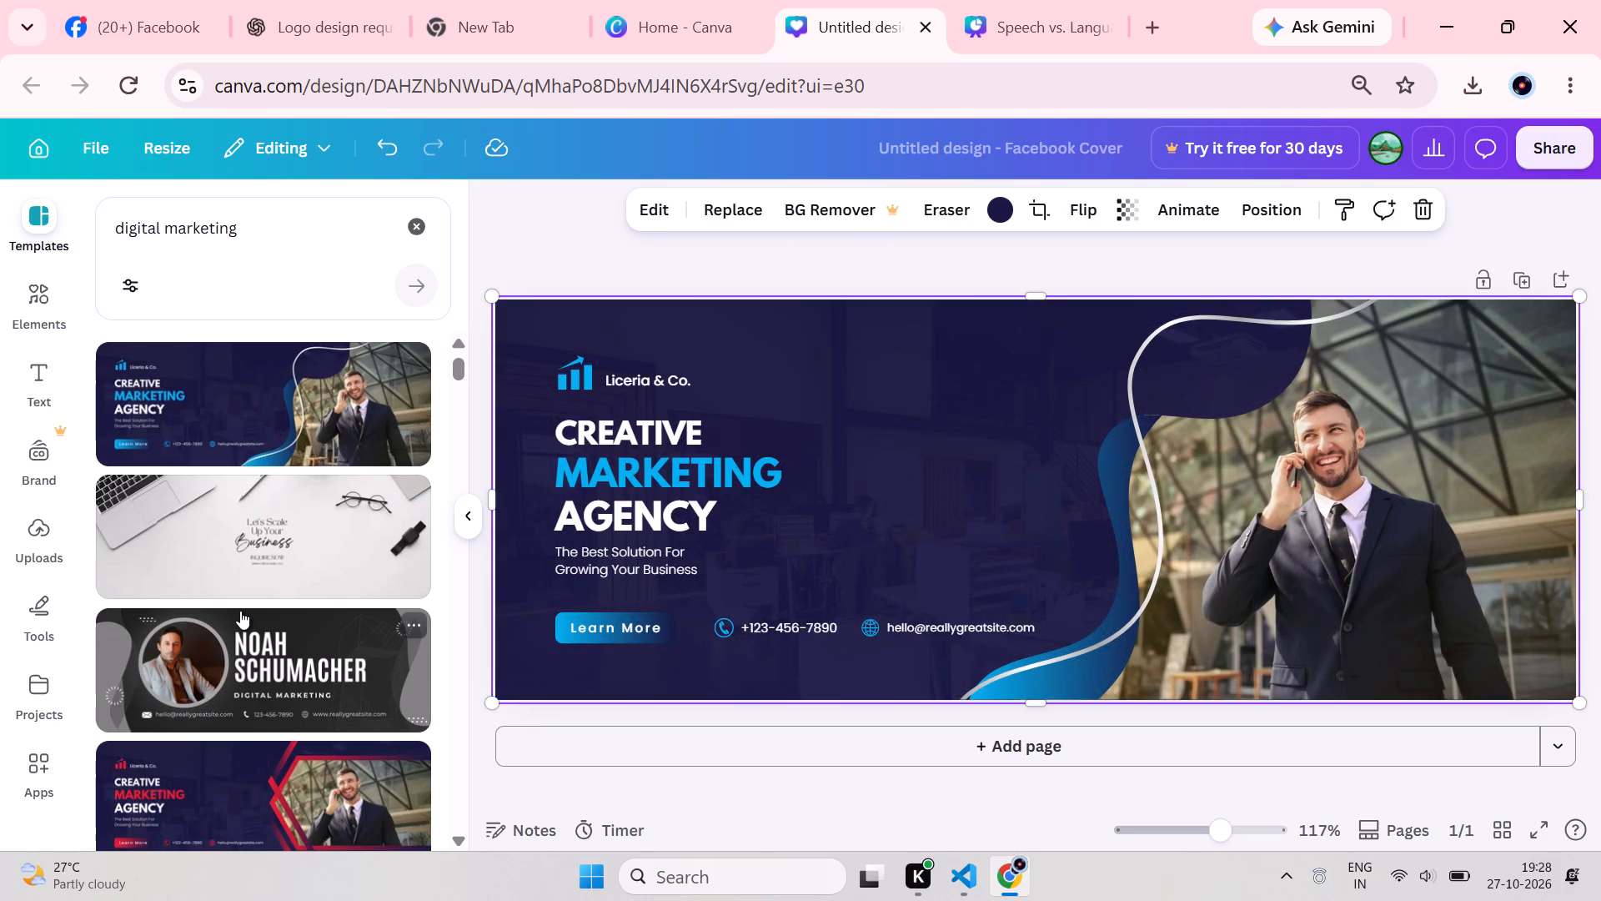
{"action": "scroll", "coordinate": [240, 611], "scroll_direction": "down", "scroll_amount": 3}
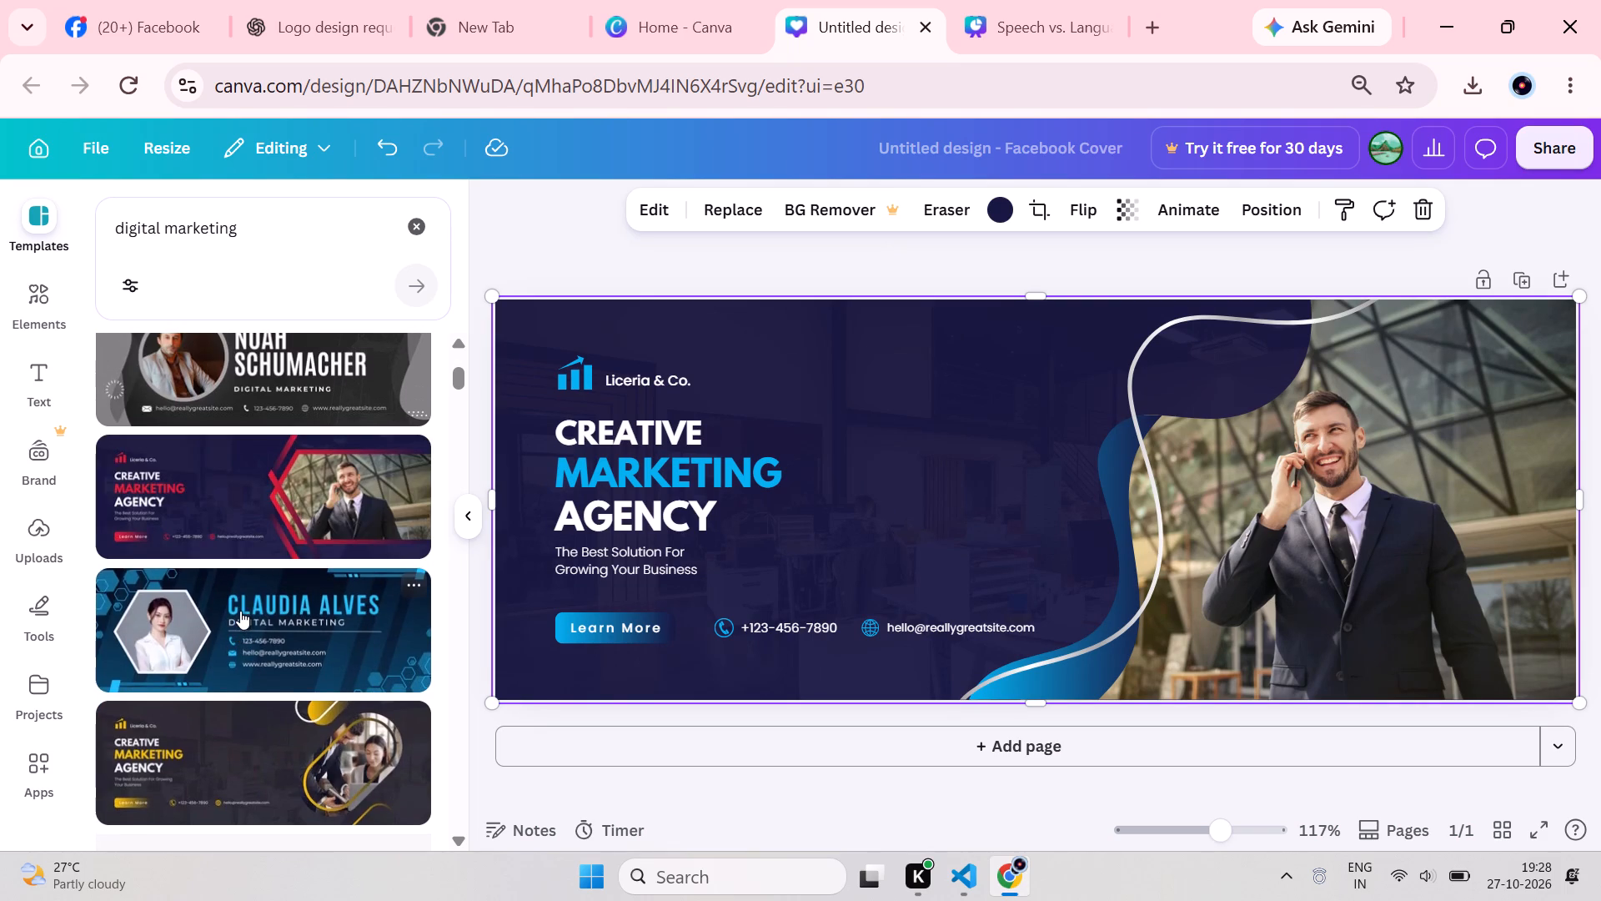
{"action": "scroll", "coordinate": [240, 611], "scroll_direction": "down", "scroll_amount": 1}
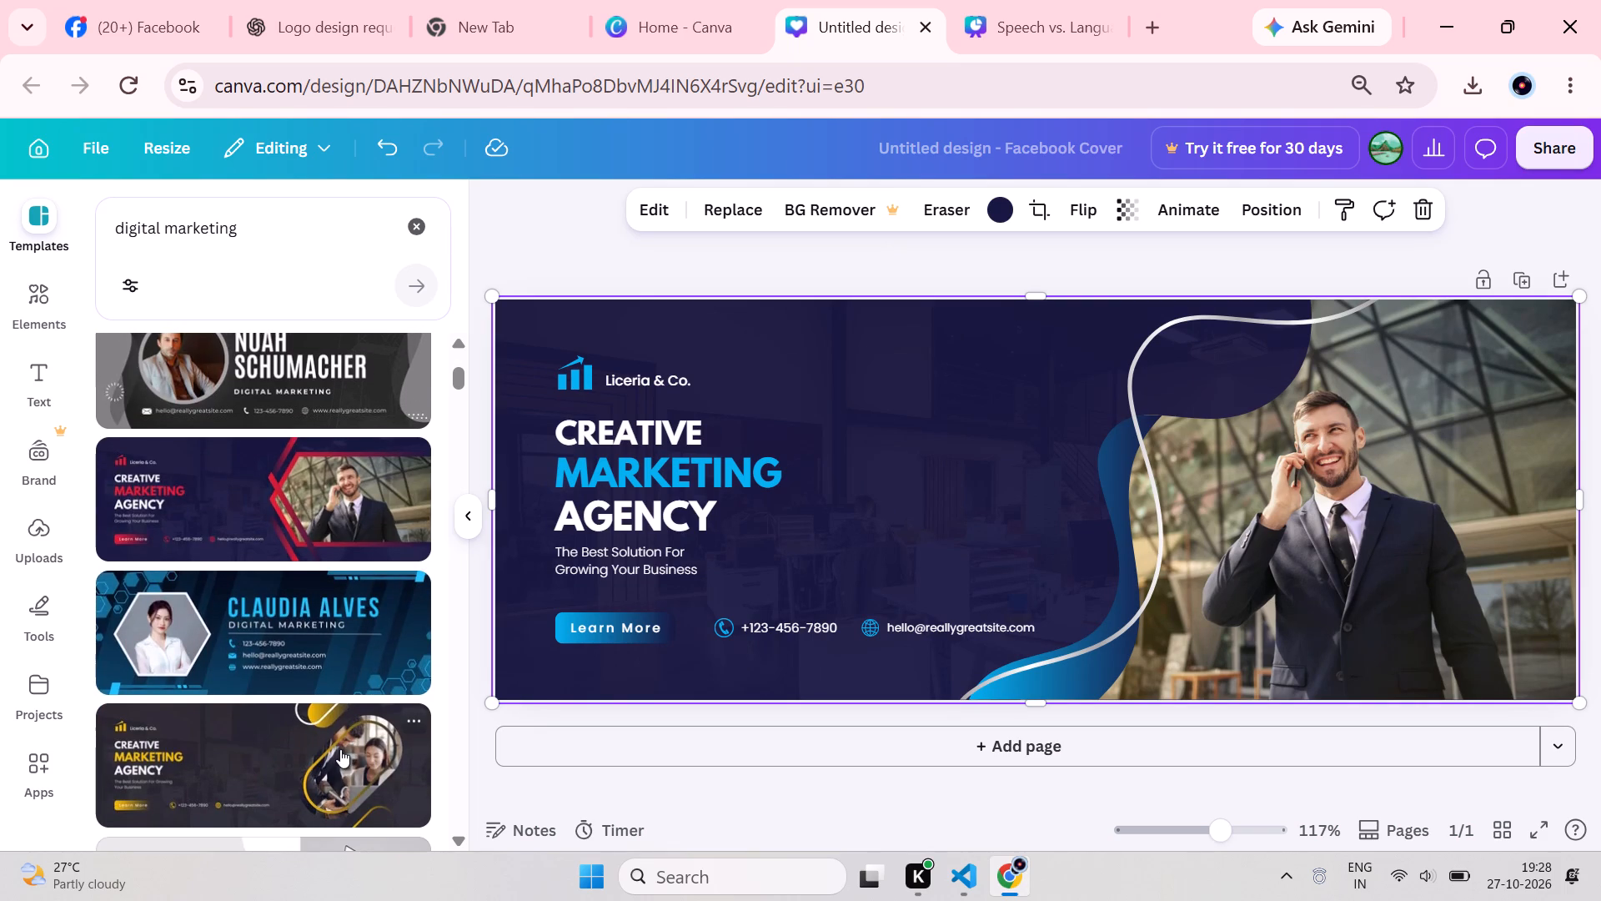
{"action": "left_click", "coordinate": [281, 637]}
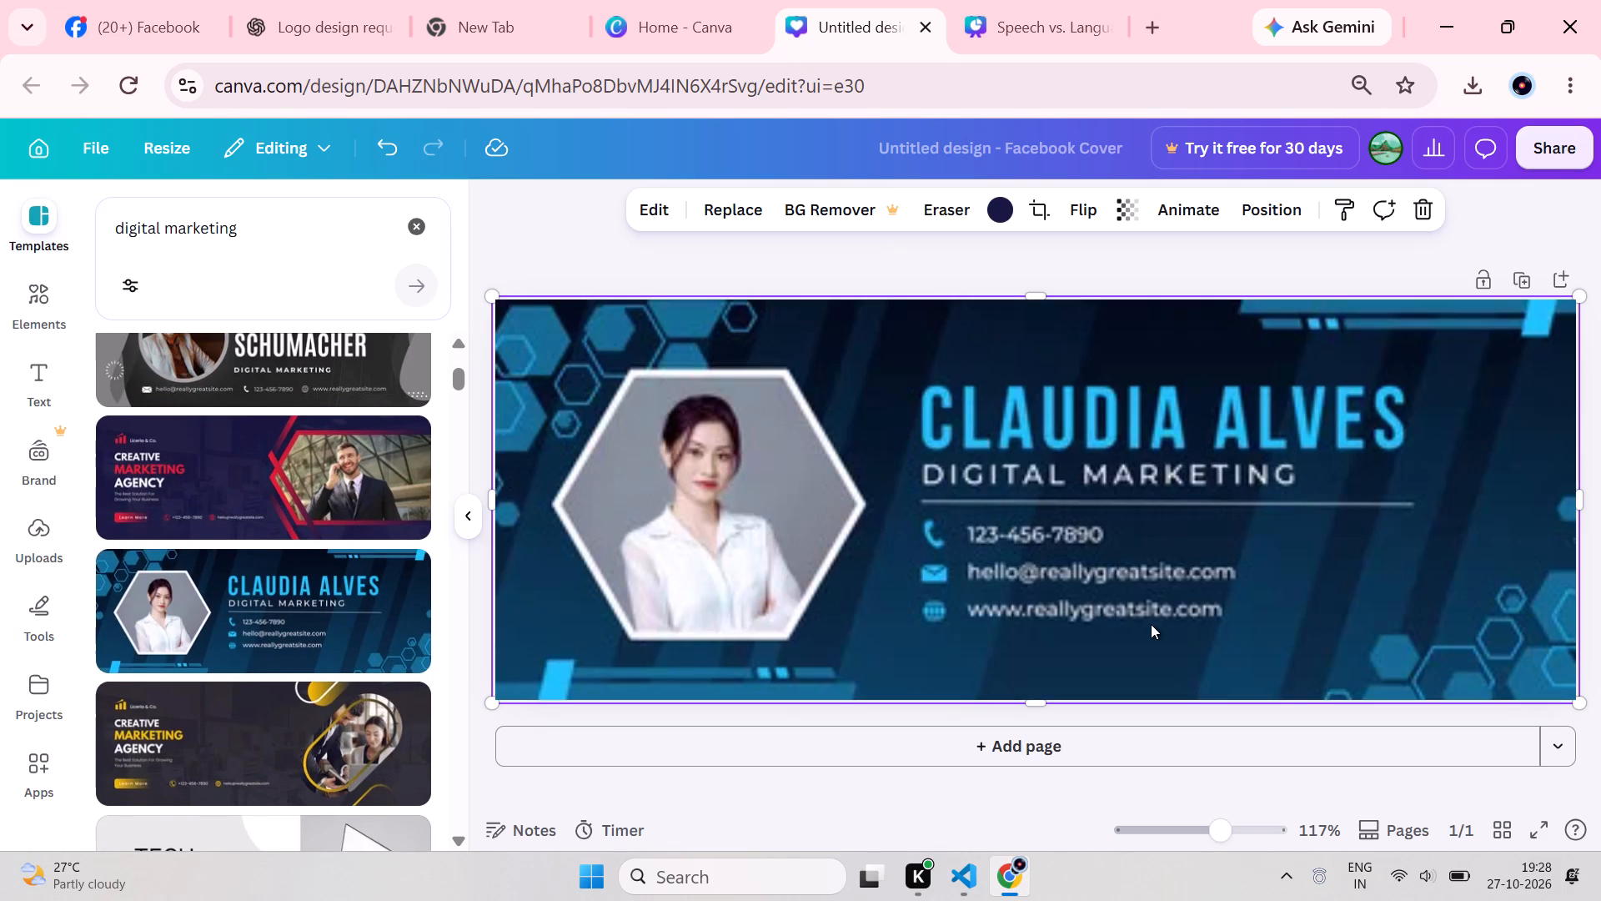
{"action": "scroll", "coordinate": [1165, 625], "scroll_direction": "down", "scroll_amount": 2}
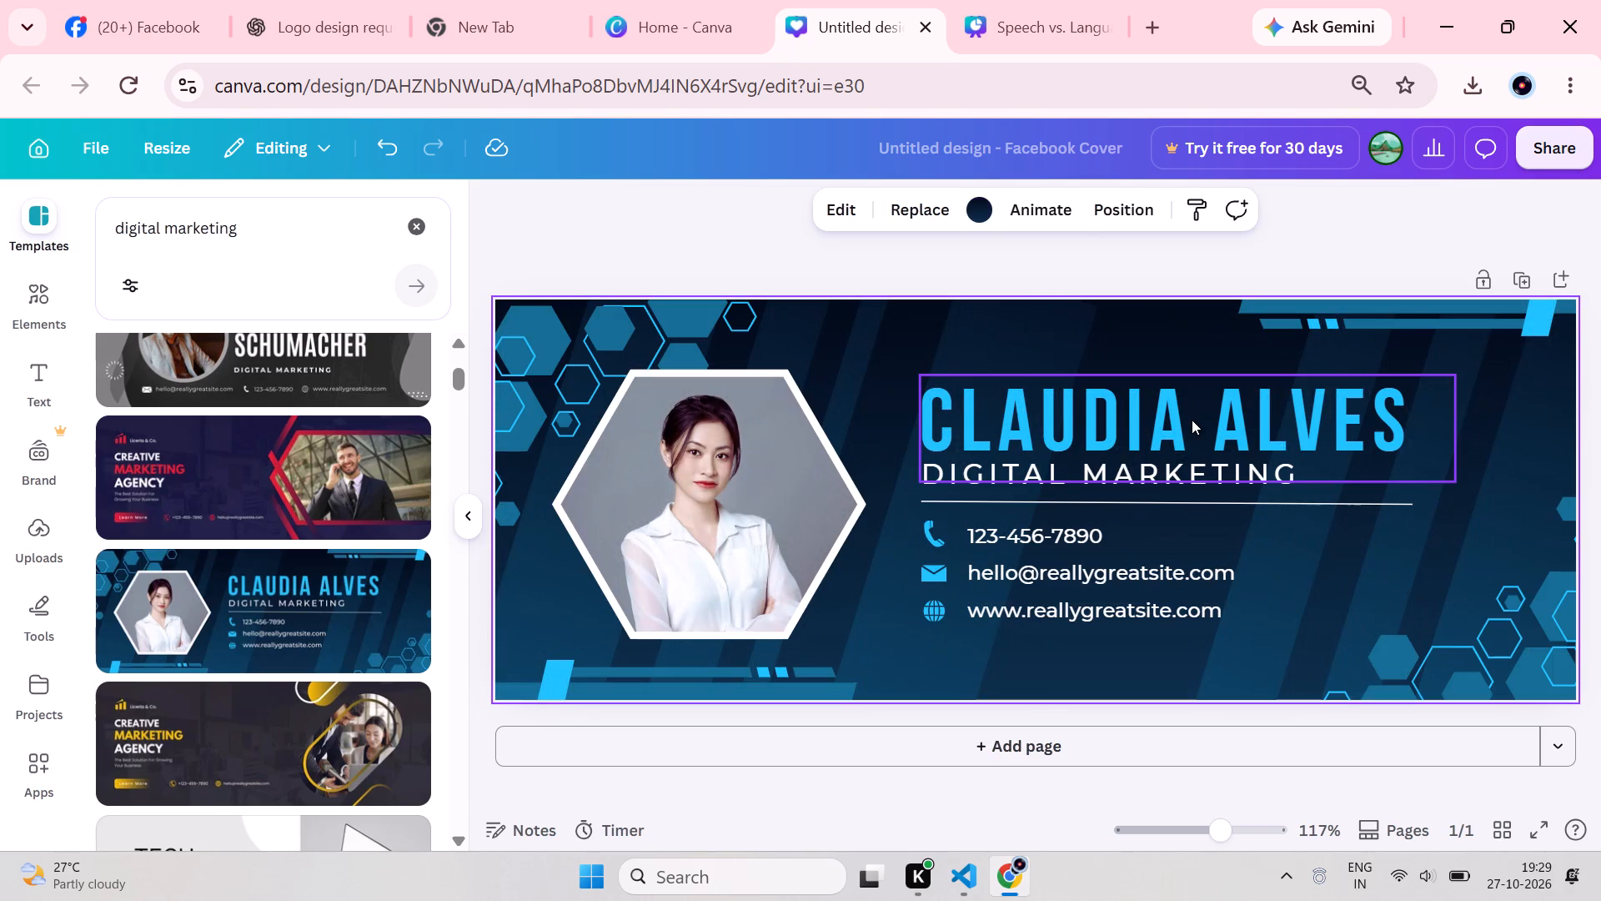
Replace the large name heading above "Digital Marketing" with "TECHVORO".
{"action": "left_click", "coordinate": [1247, 435]}
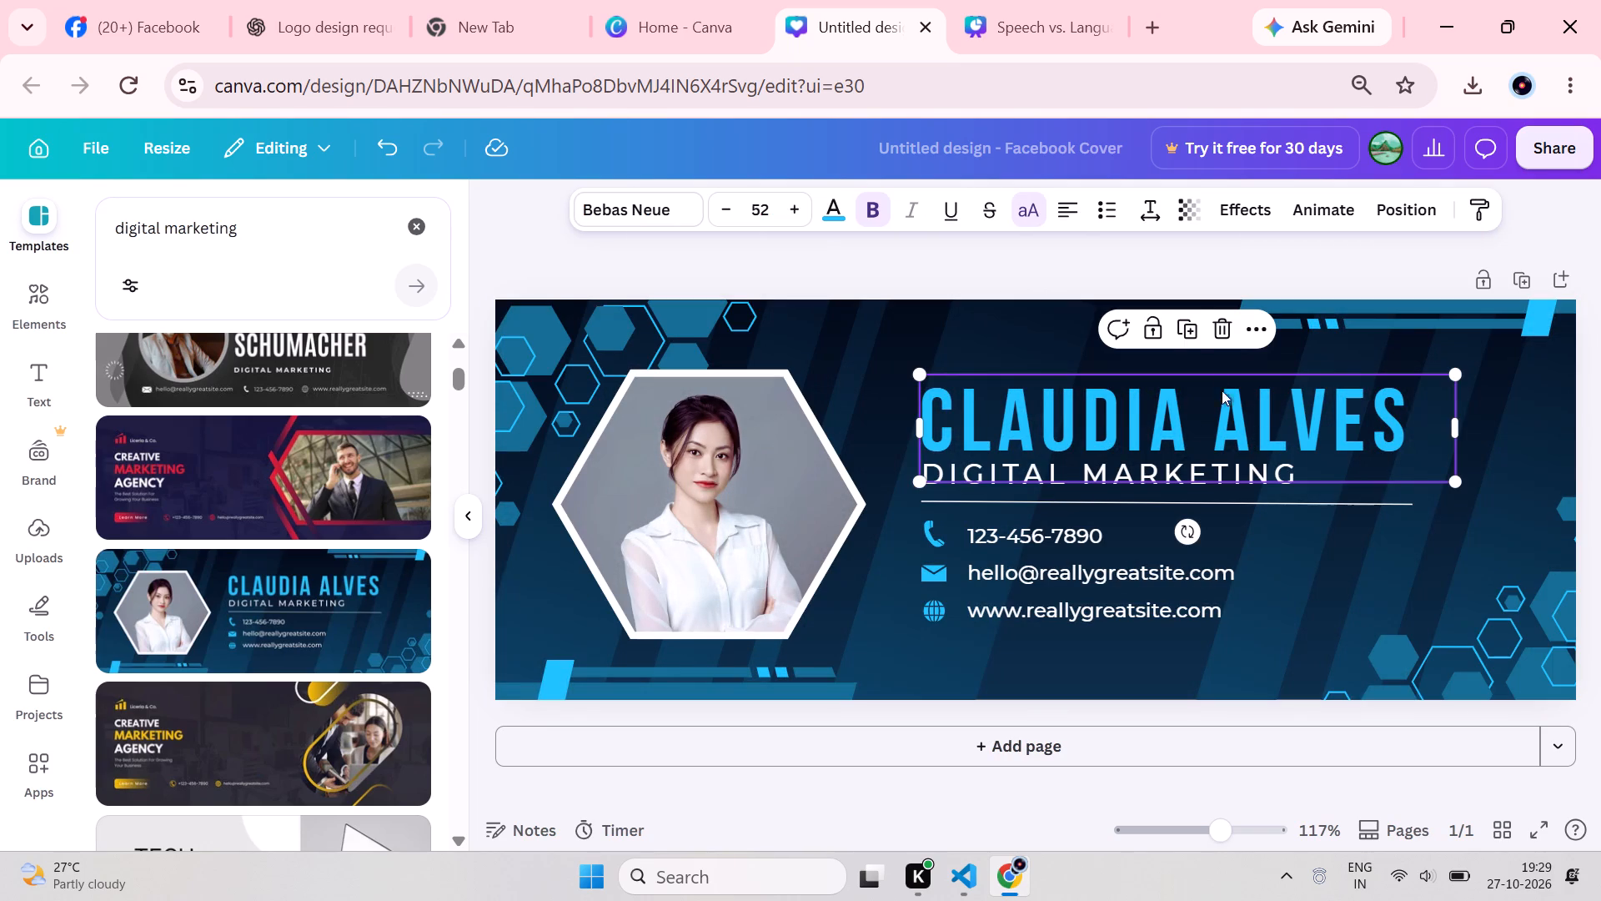
{"action": "left_click", "coordinate": [1258, 326]}
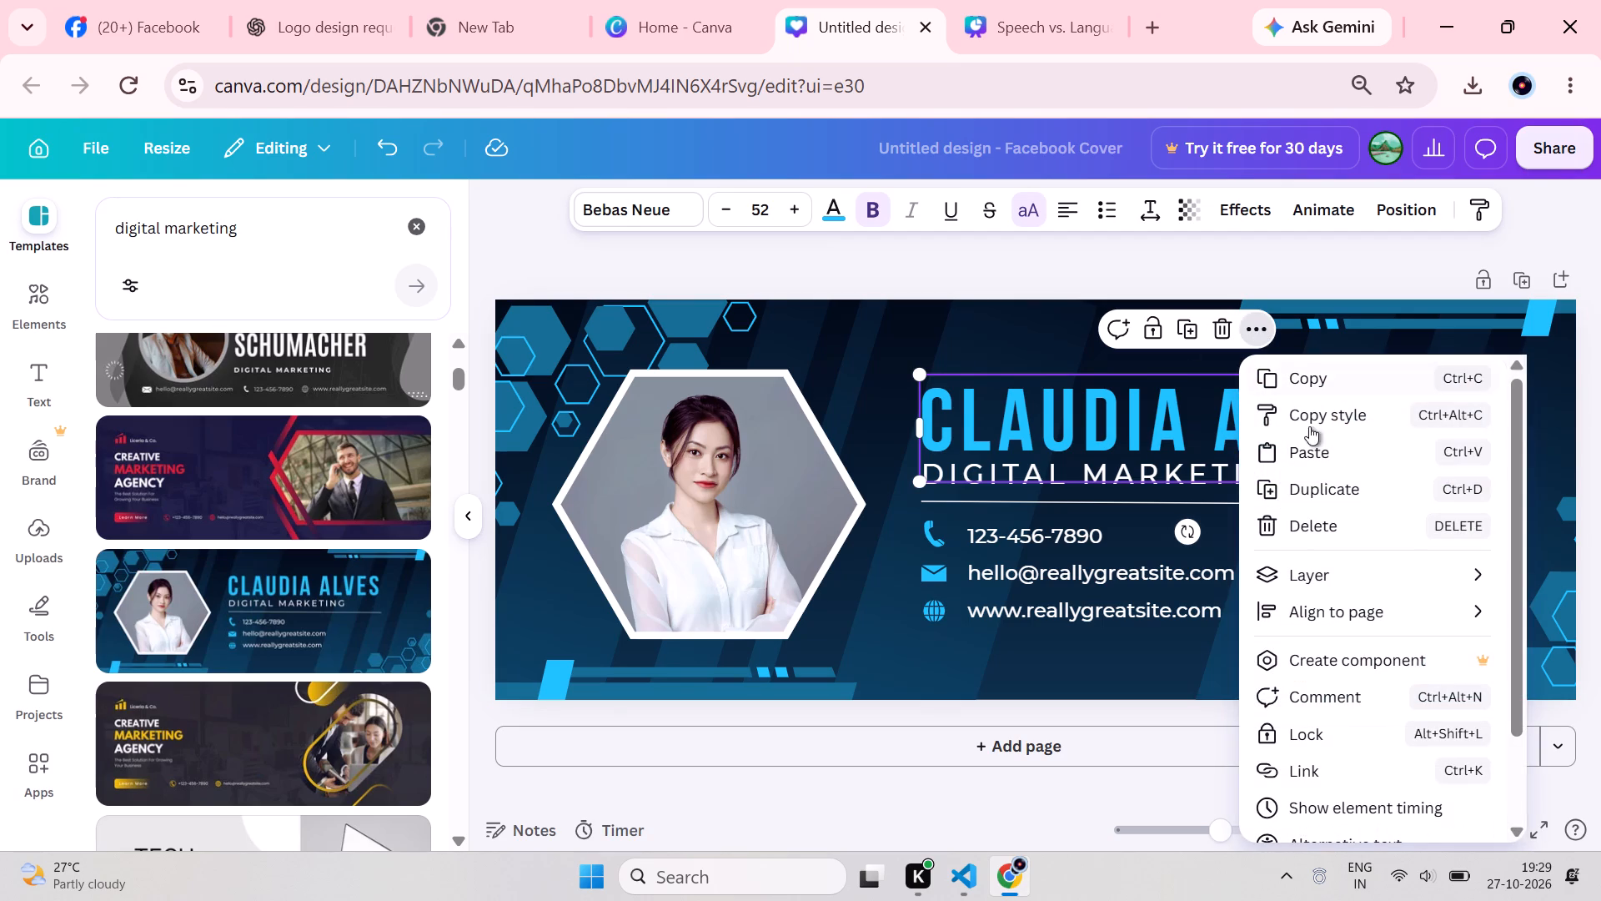
{"action": "left_click", "coordinate": [1135, 418]}
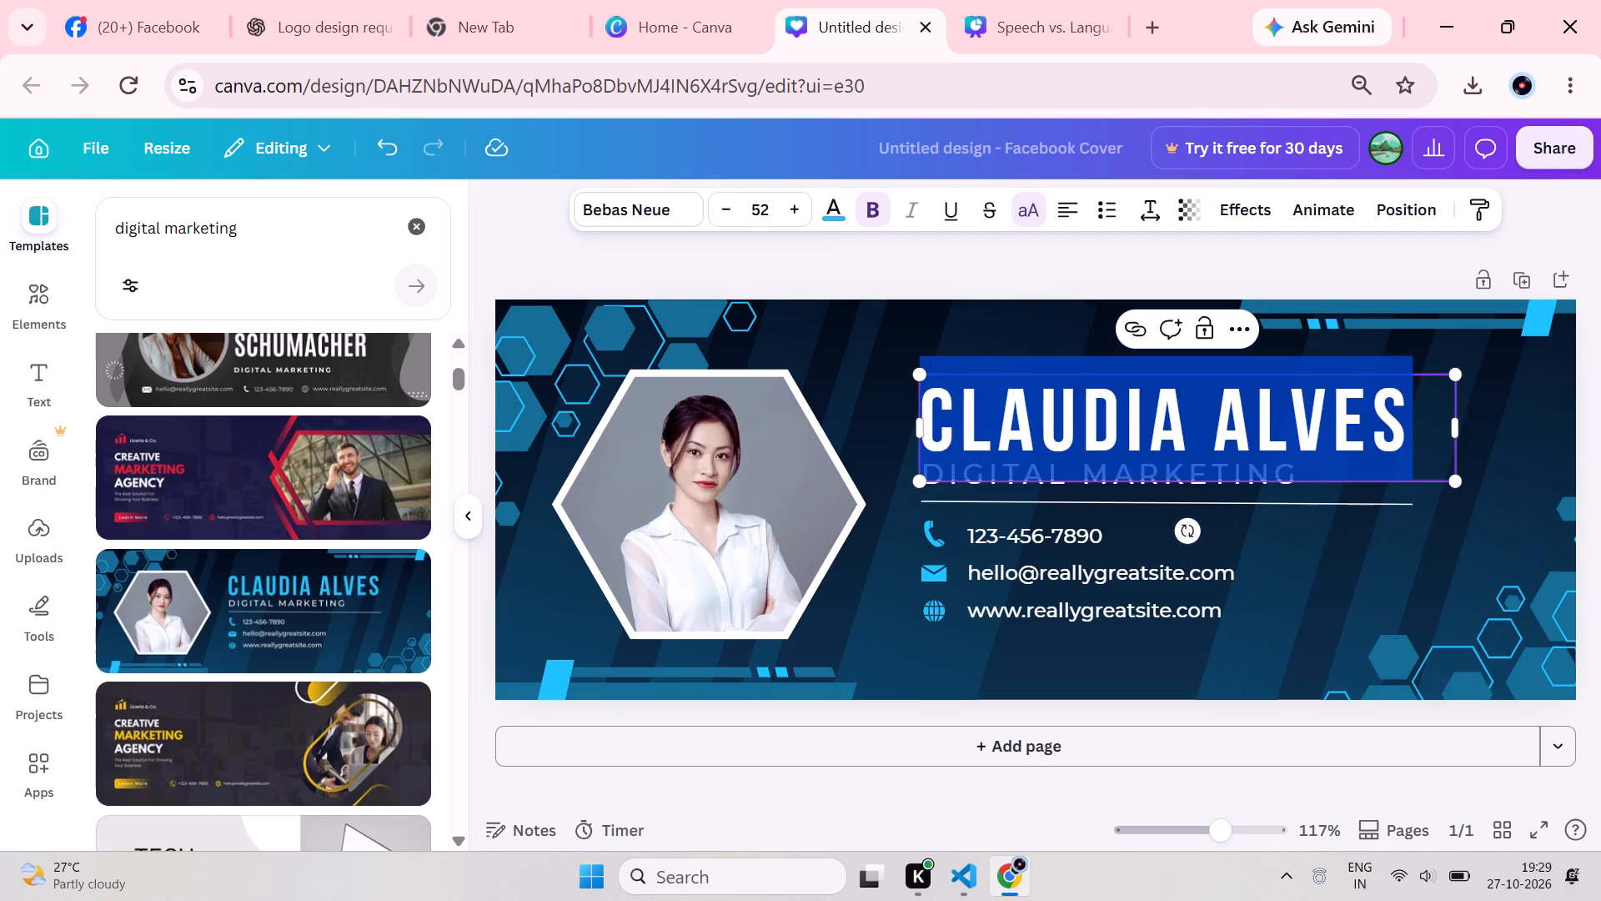
{"action": "left_click", "coordinate": [1434, 411]}
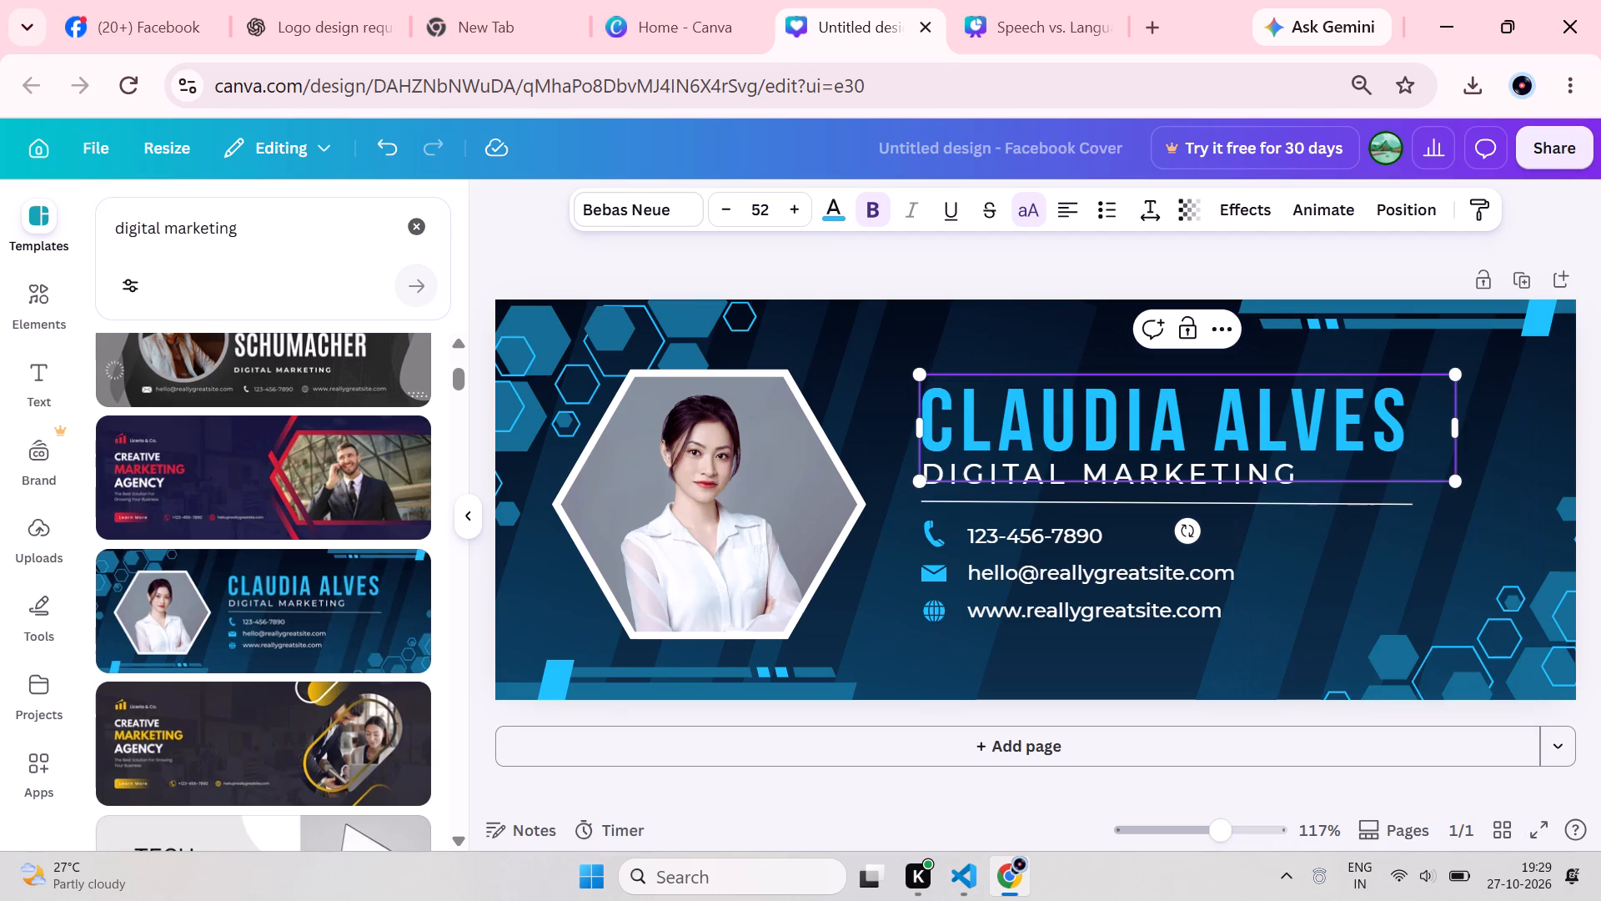
{"action": "key", "text": "BackSpace"}
{"action": "key", "text": "BackSpace"}
{"action": "key", "text": "BackSpace"}
{"action": "key", "text": "BackSpace"}
{"action": "key", "text": "BackSpace"}
{"action": "key", "text": "BackSpace"}
{"action": "key", "text": "BackSpace"}
{"action": "key", "text": "BackSpace"}
{"action": "key", "text": "BackSpace"}
{"action": "key", "text": "BackSpace"}
{"action": "key", "text": "BackSpace"}
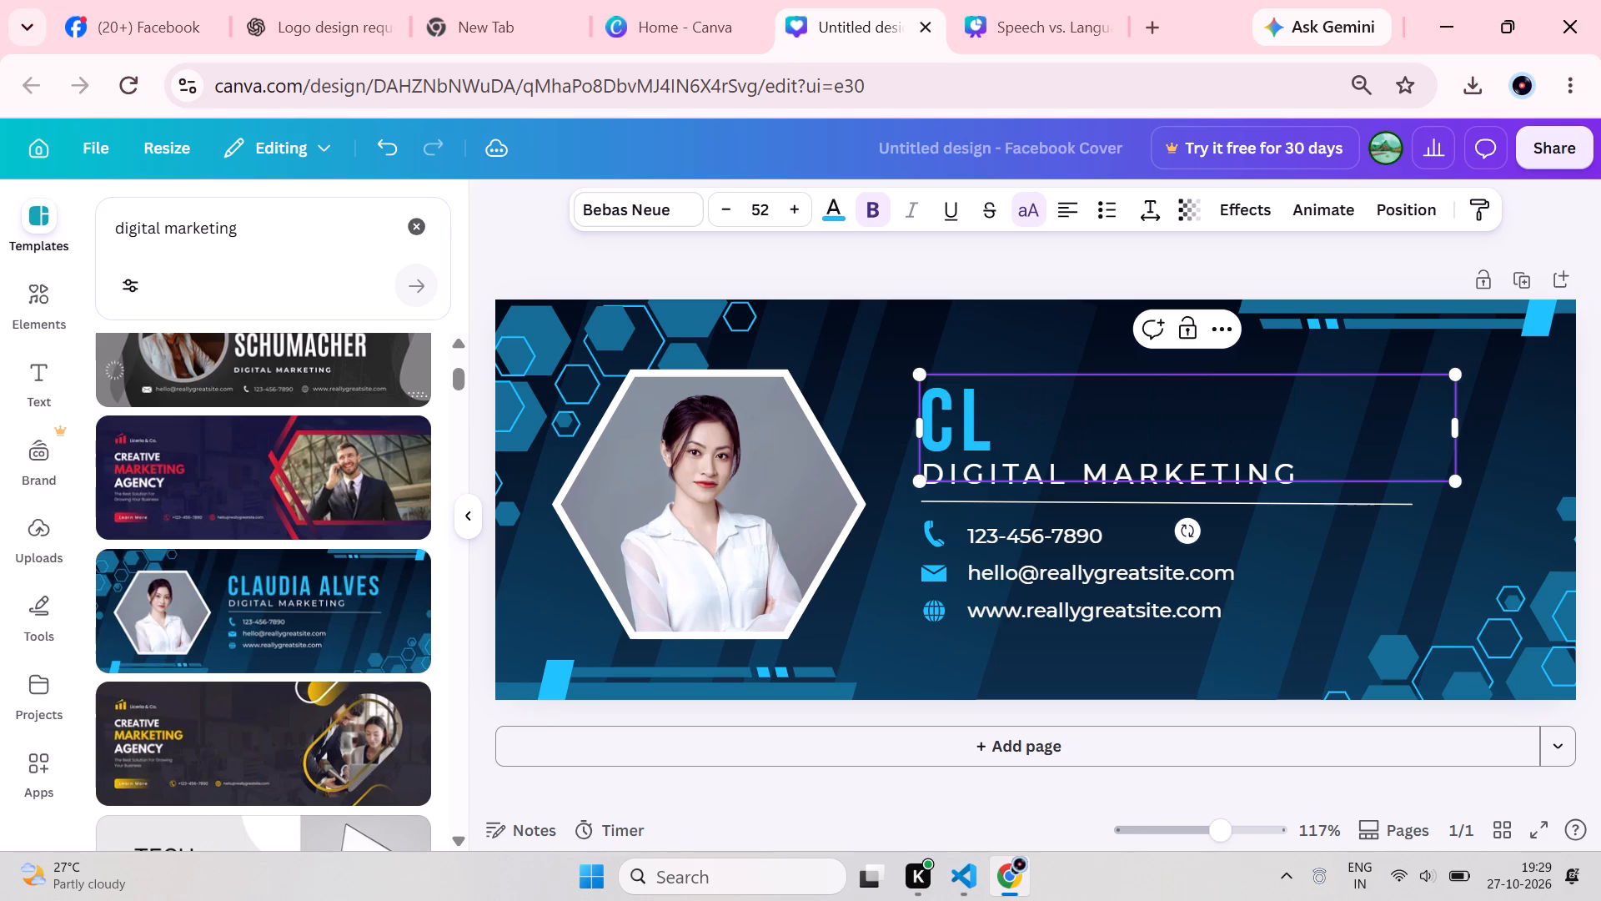
{"action": "key", "text": "BackSpace"}
{"action": "key", "text": "BackSpace"}
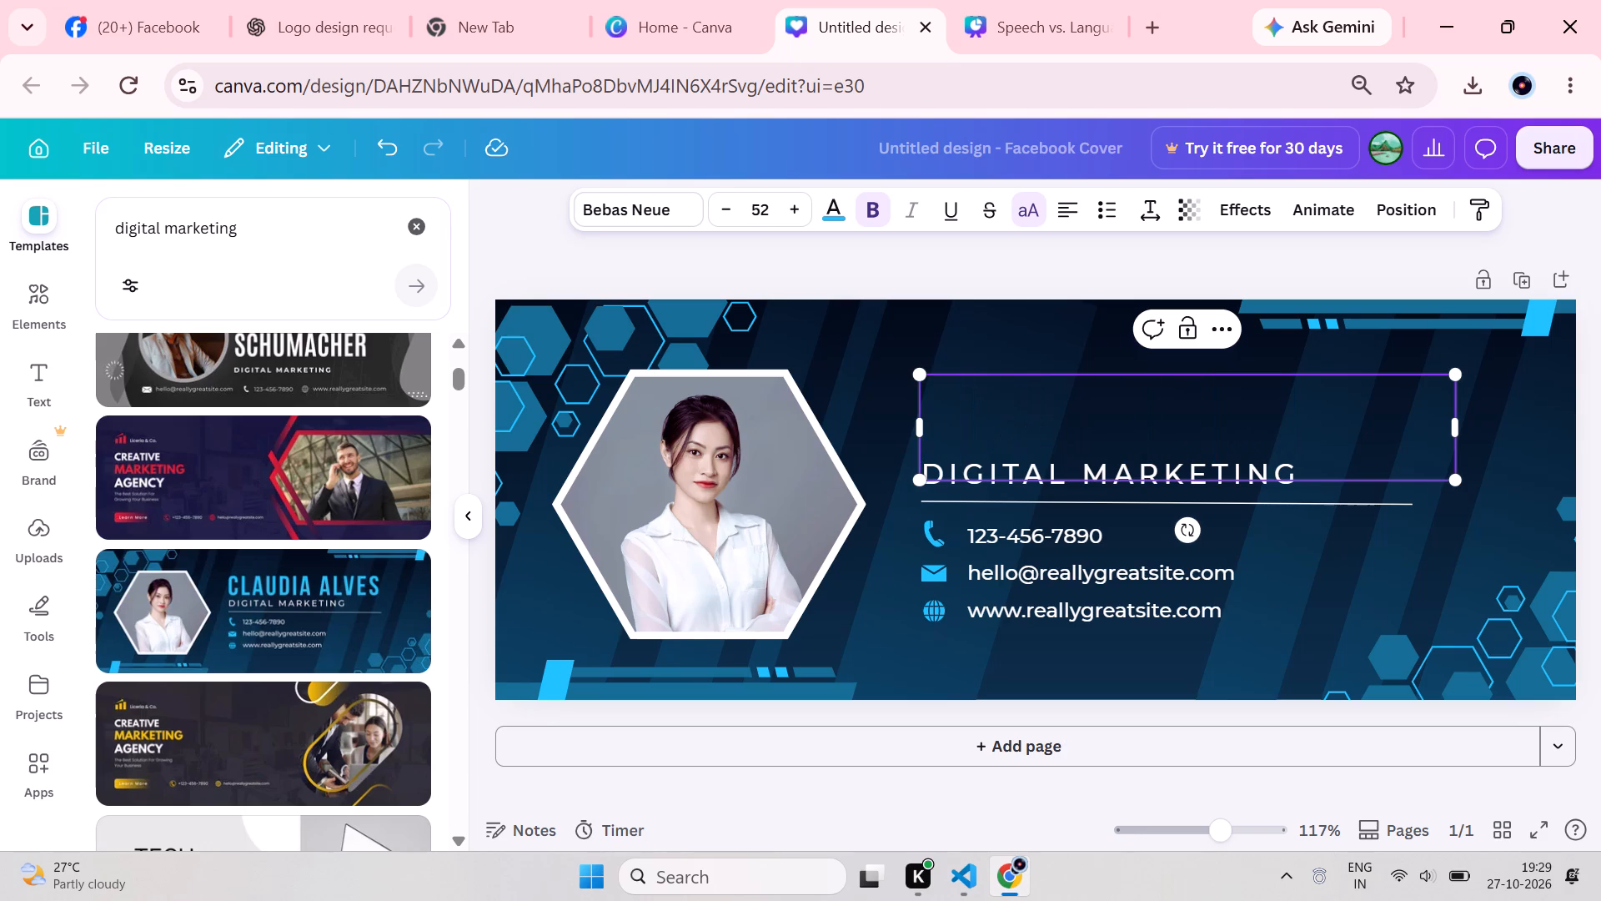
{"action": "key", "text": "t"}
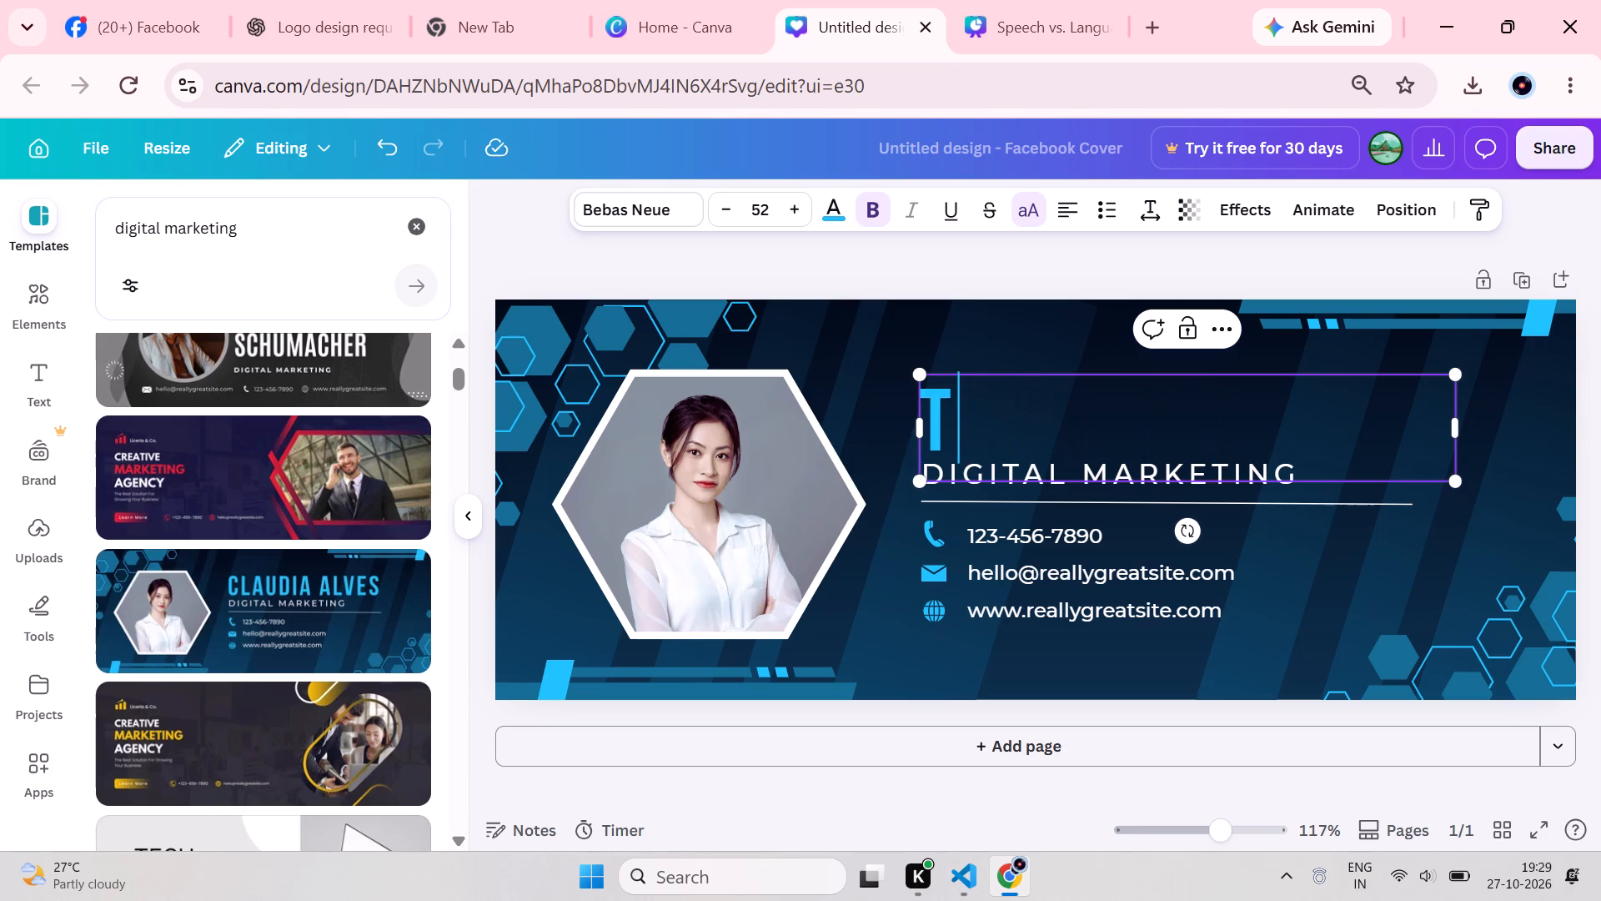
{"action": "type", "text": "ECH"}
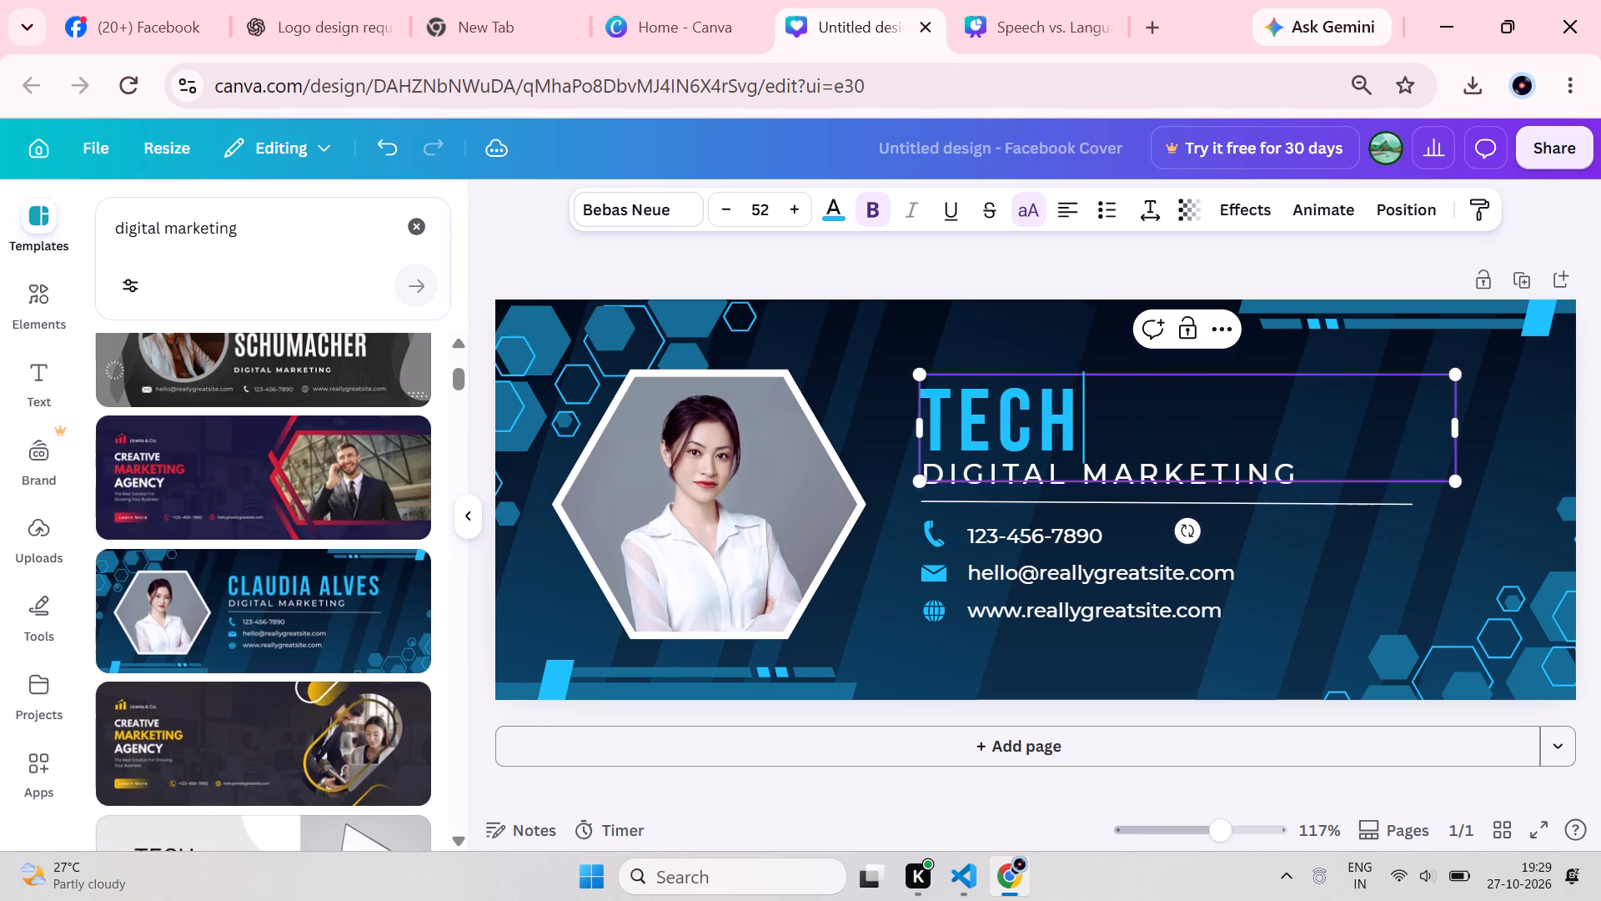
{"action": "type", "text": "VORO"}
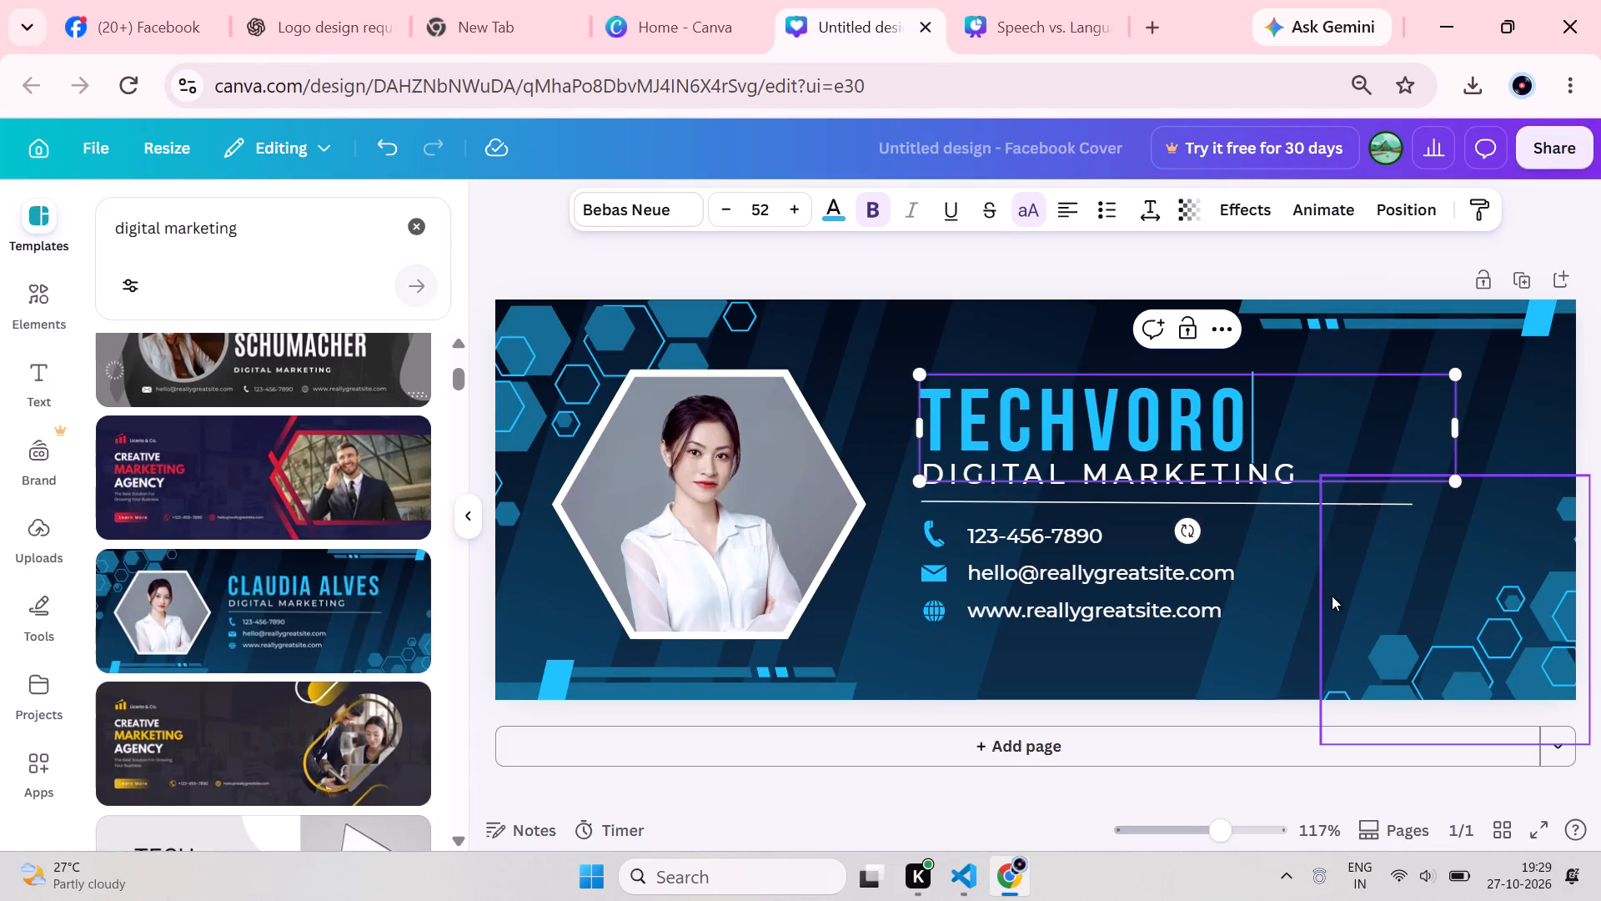
Open the phone number line under the DIGITAL MARKETING subtitle for editing and move the text cursor back toward the number's beginning.
{"action": "left_click", "coordinate": [1092, 526]}
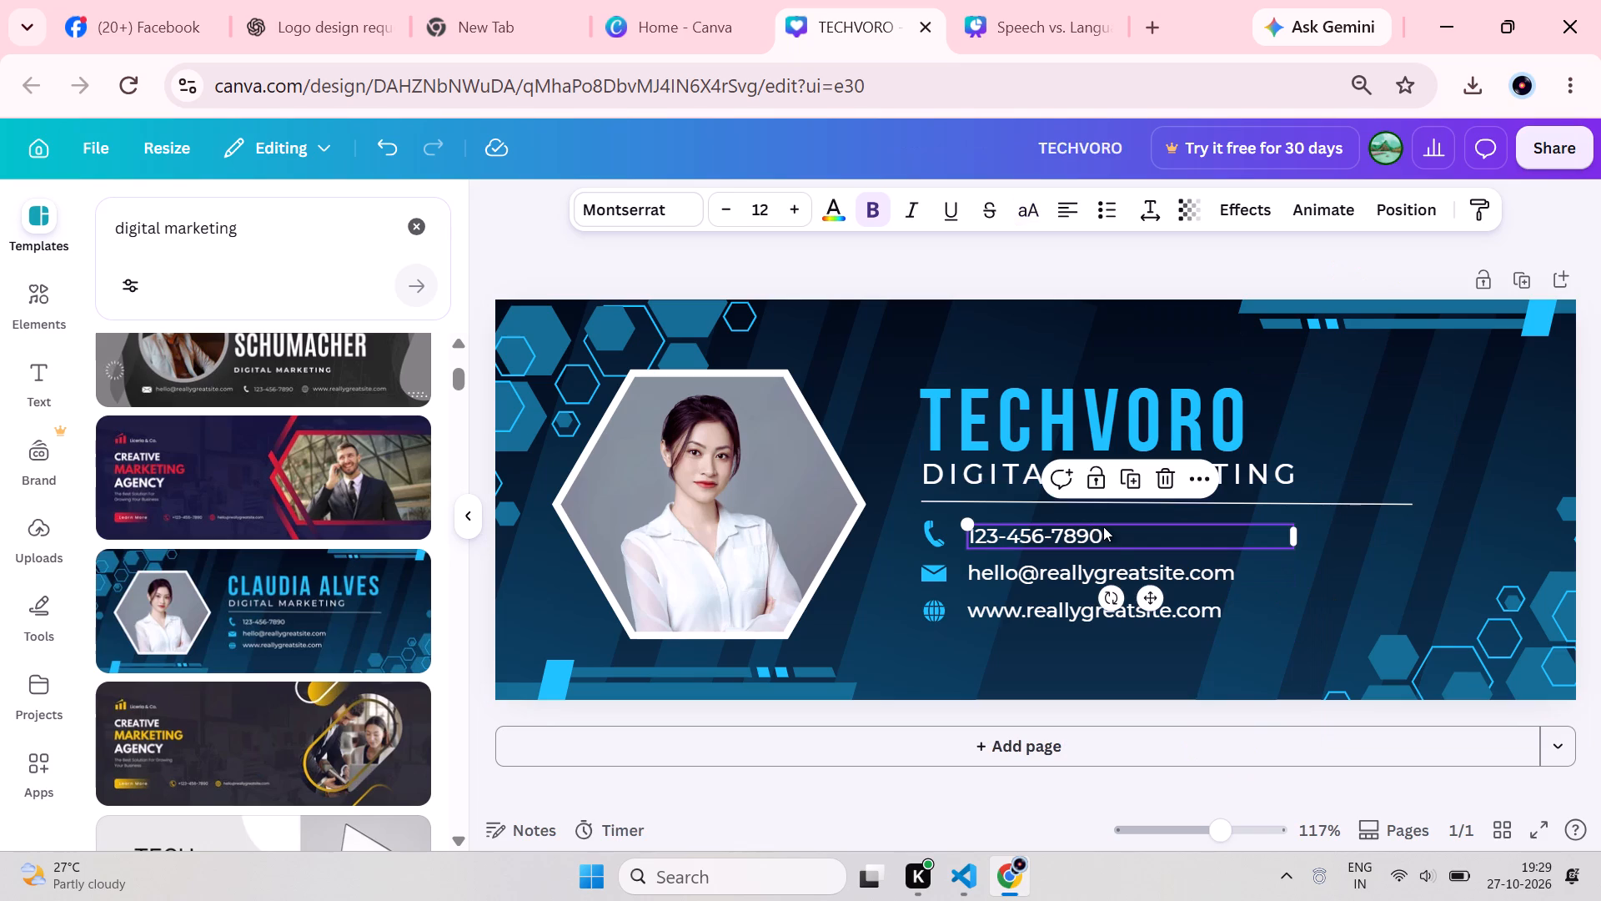
{"action": "left_click", "coordinate": [1112, 535]}
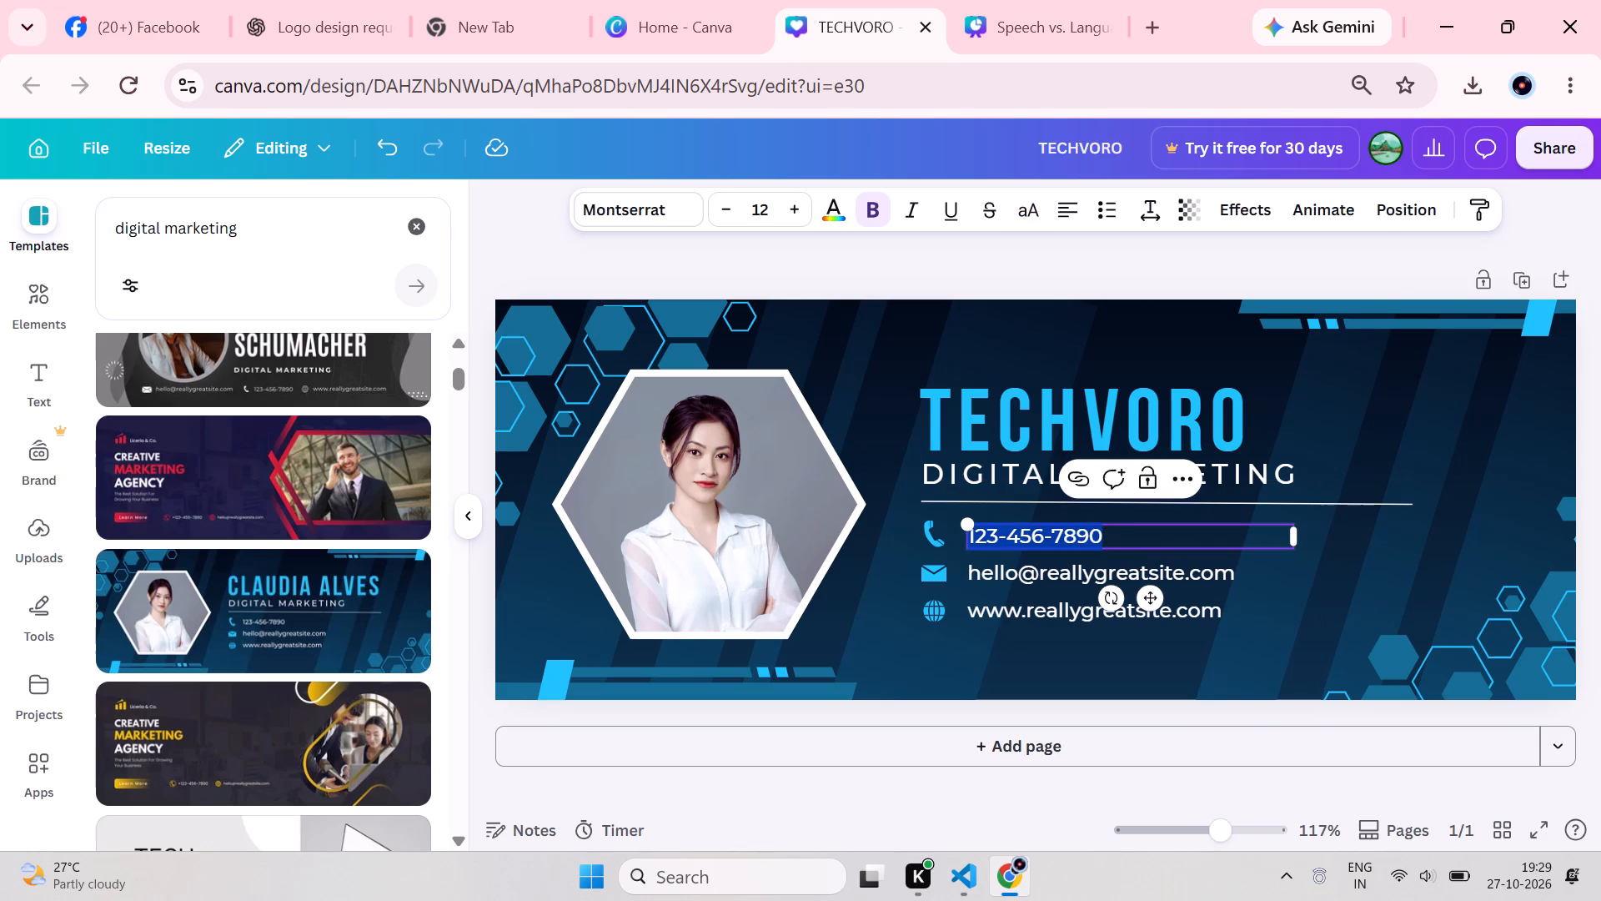
{"action": "left_click", "coordinate": [1112, 535]}
{"action": "key", "text": "Left"}
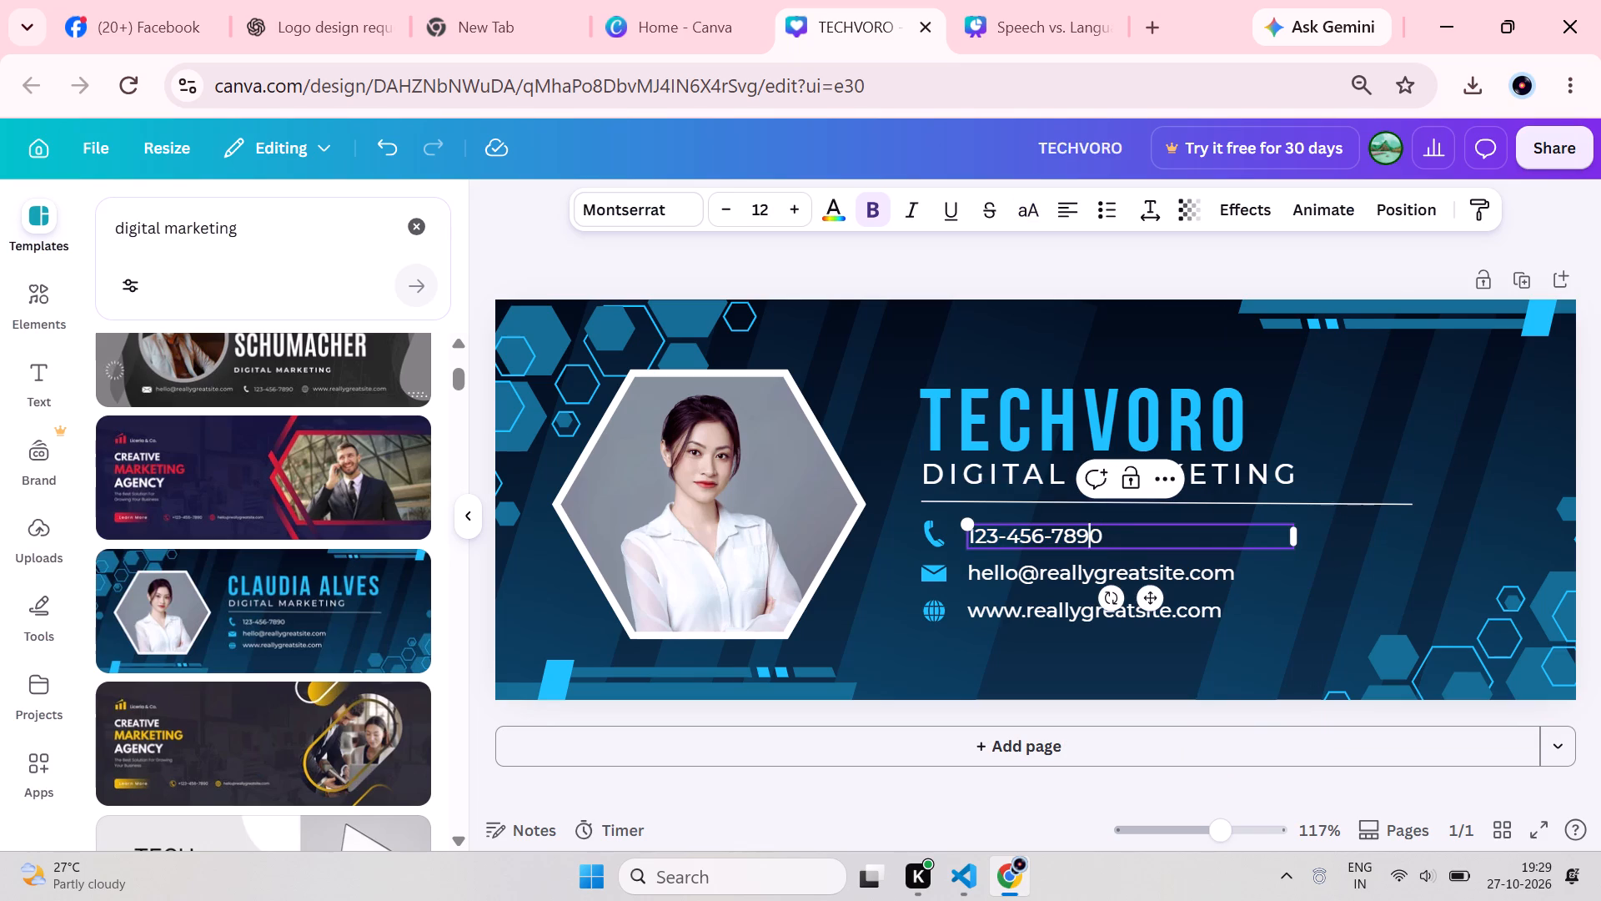
{"action": "key", "text": "Left"}
{"action": "key", "text": "Left"}
{"action": "key", "text": "Left"}
{"action": "key", "text": "Left"}
{"action": "key", "text": "Left"}
{"action": "key", "text": "Left"}
{"action": "key", "text": "Left"}
{"action": "key", "text": "Left"}
{"action": "key", "text": "Left"}
{"action": "key", "text": "Left"}
{"action": "key", "text": "Left"}
{"action": "key", "text": "Left"}
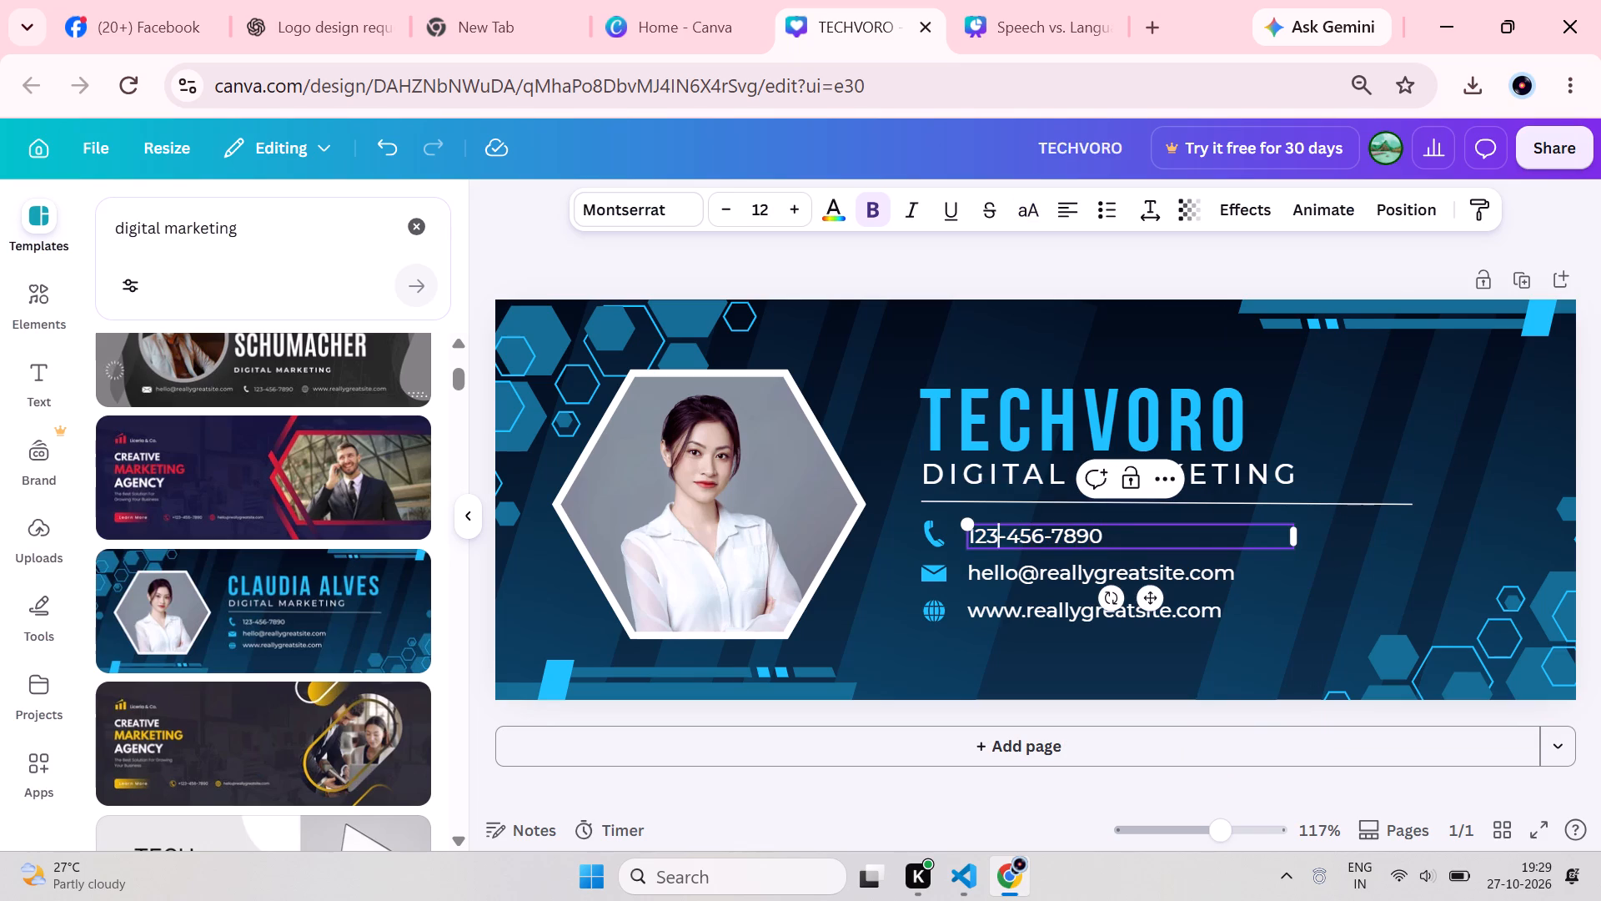
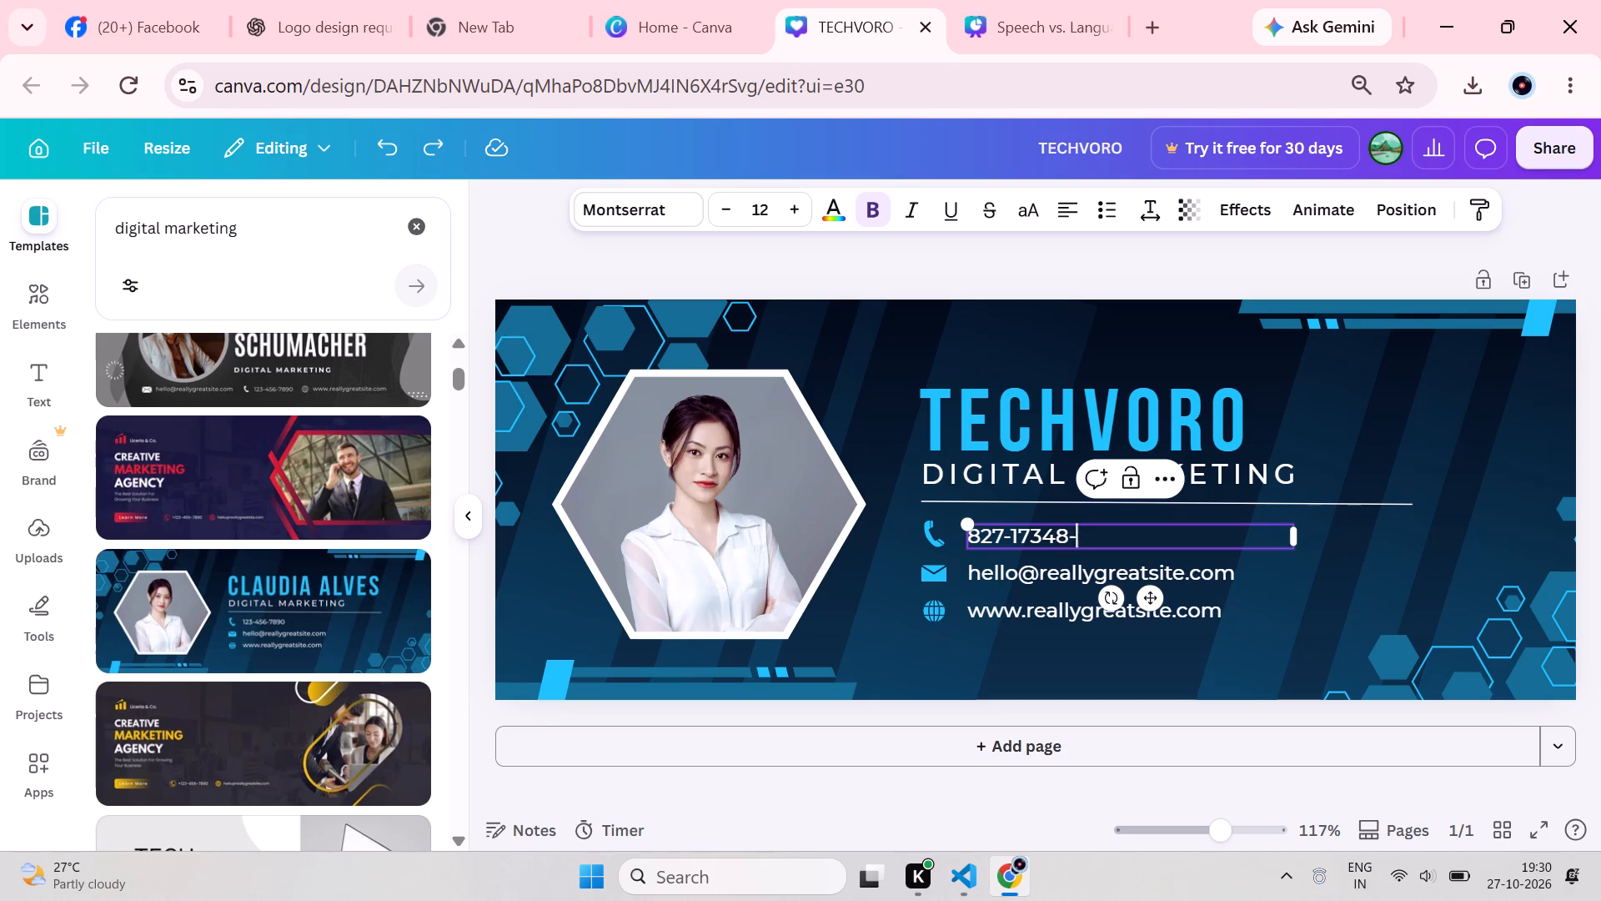
Undo the latest edits to the phone number until the template's original middle digit group is restored.
{"action": "key", "text": "ctrl+z"}
{"action": "key", "text": "ctrl+z"}
{"action": "key", "text": "ctrl+z"}
{"action": "key", "text": "ctrl+z"}
{"action": "key", "text": "ctrl+z"}
Replace the middle three-digit group of the phone number with the contact number's digits, keeping both hyphens.
{"action": "key", "text": "BackSpace"}
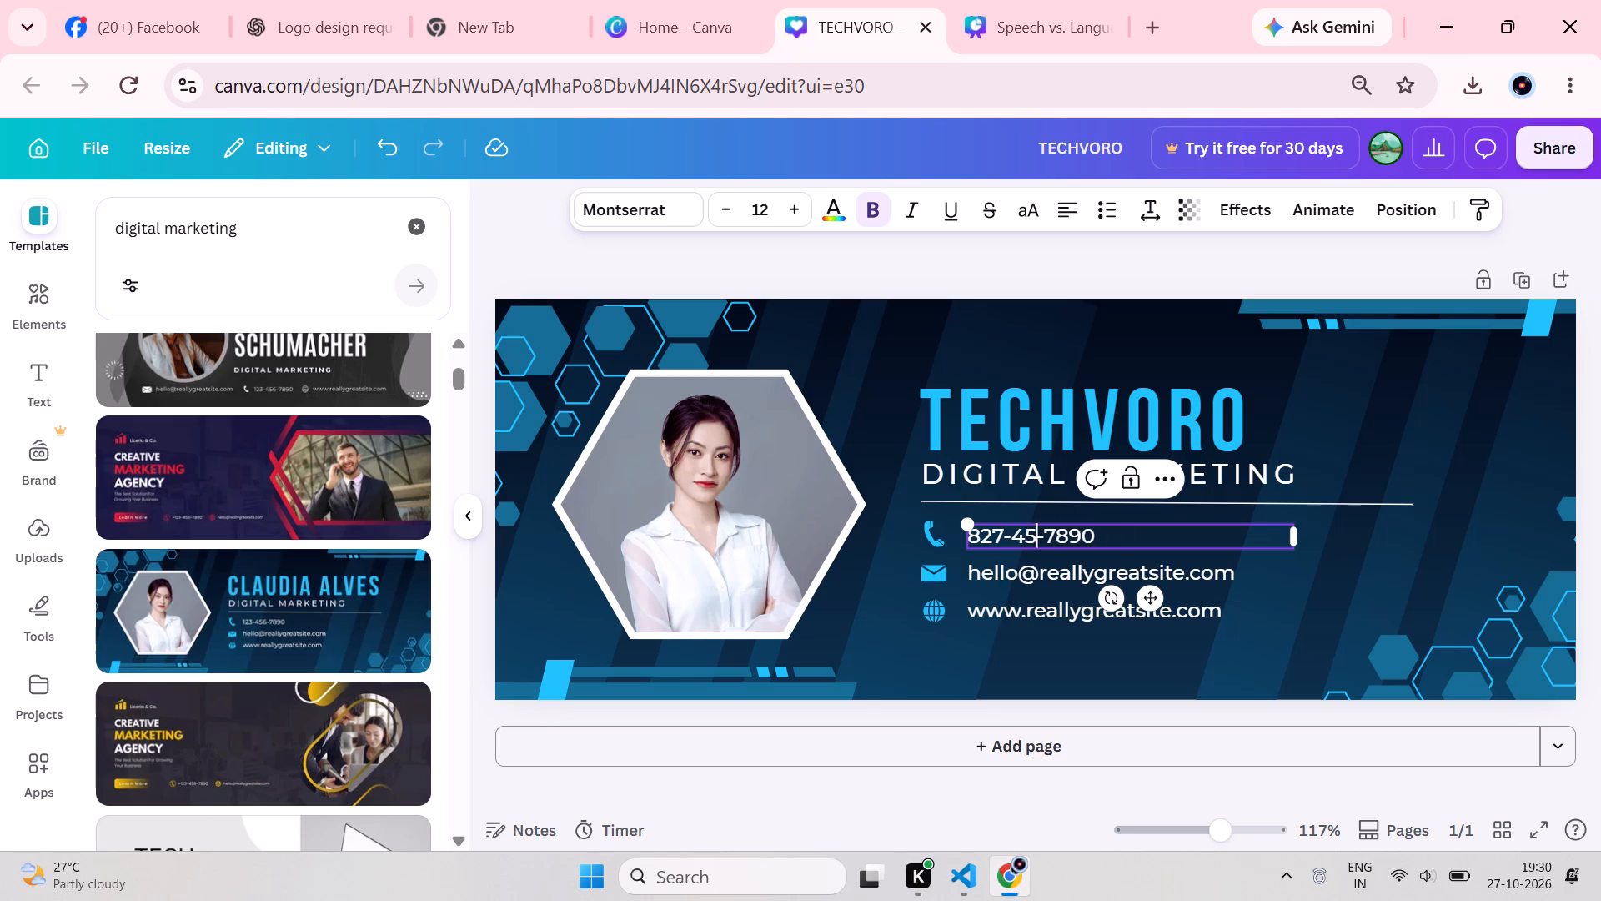
{"action": "key", "text": "BackSpace"}
{"action": "key", "text": "BackSpace"}
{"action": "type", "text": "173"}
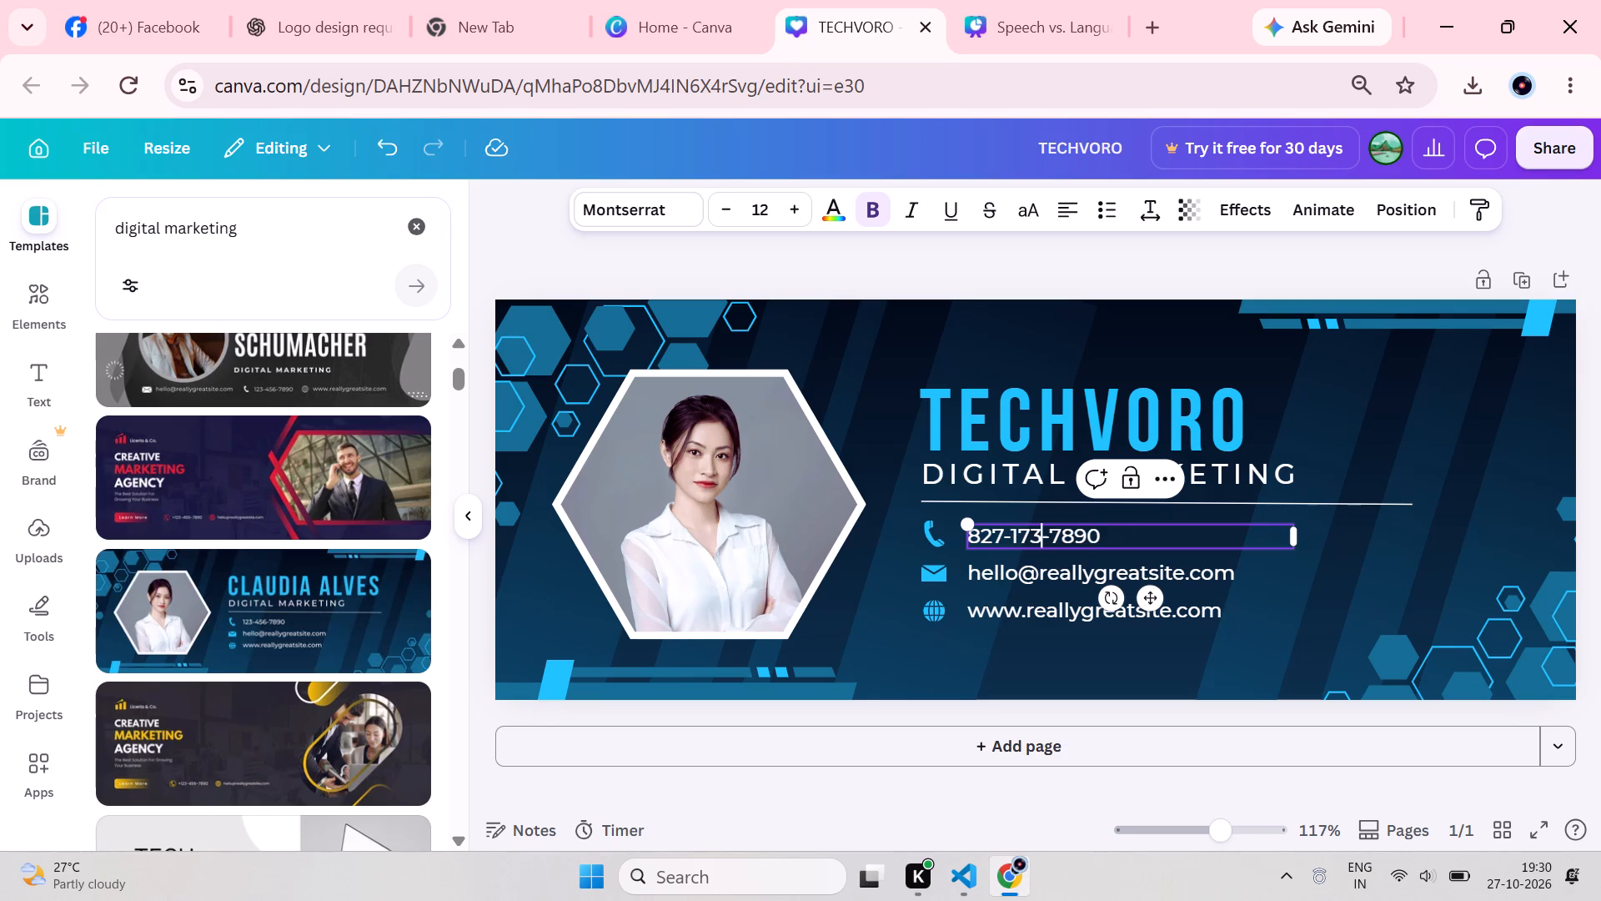
Replace the last four digits of the phone number with the contact number's final digits, keeping the hyphen before them.
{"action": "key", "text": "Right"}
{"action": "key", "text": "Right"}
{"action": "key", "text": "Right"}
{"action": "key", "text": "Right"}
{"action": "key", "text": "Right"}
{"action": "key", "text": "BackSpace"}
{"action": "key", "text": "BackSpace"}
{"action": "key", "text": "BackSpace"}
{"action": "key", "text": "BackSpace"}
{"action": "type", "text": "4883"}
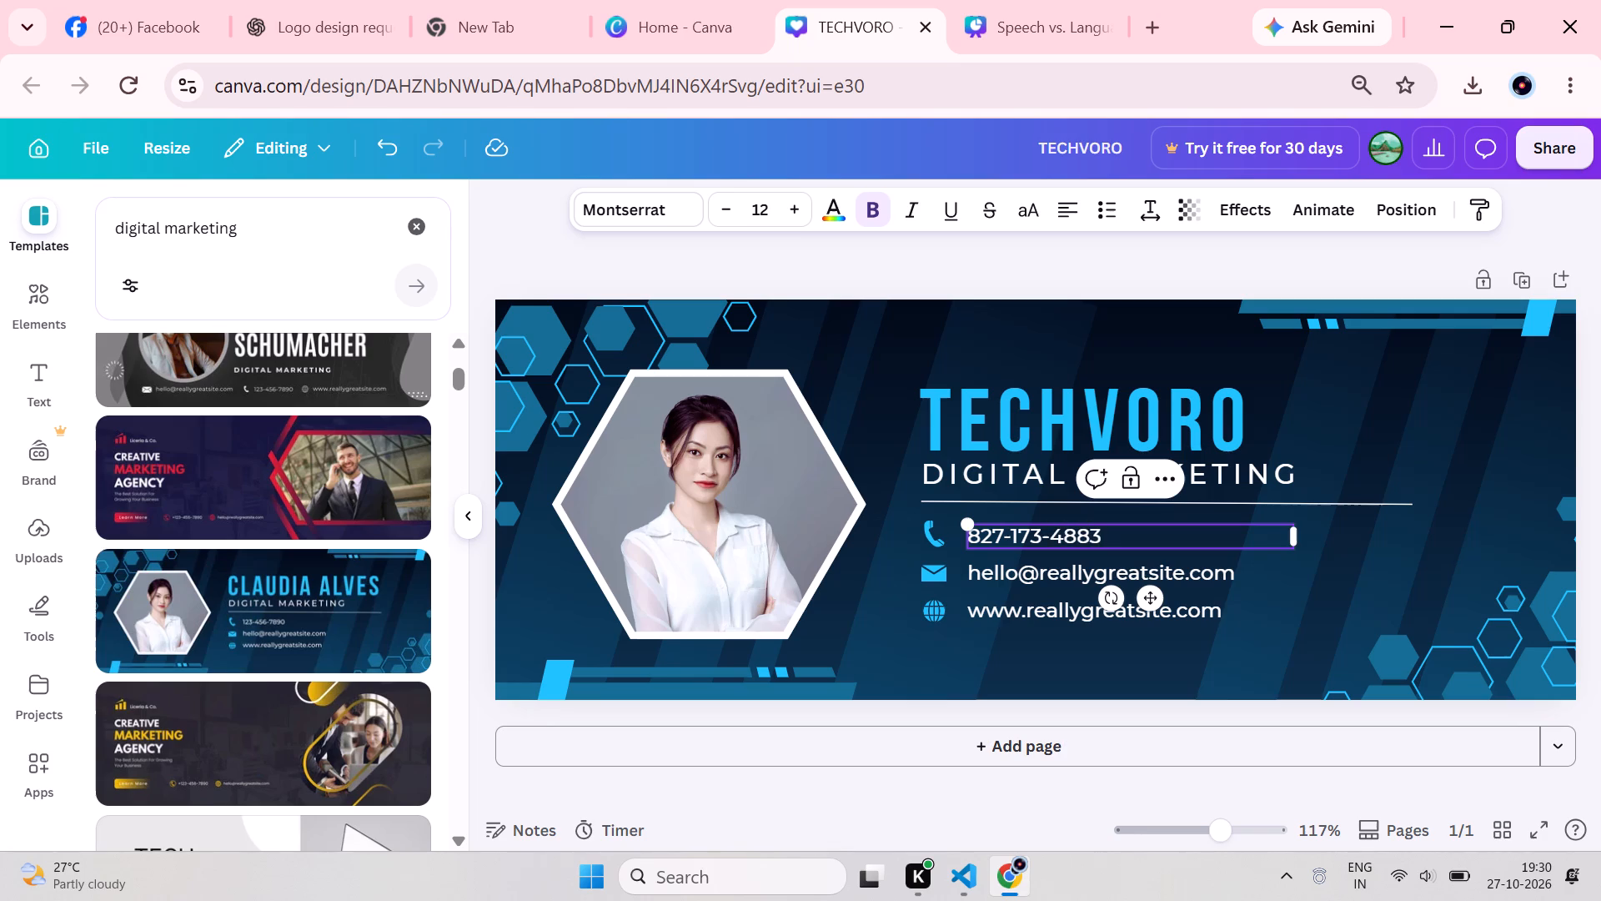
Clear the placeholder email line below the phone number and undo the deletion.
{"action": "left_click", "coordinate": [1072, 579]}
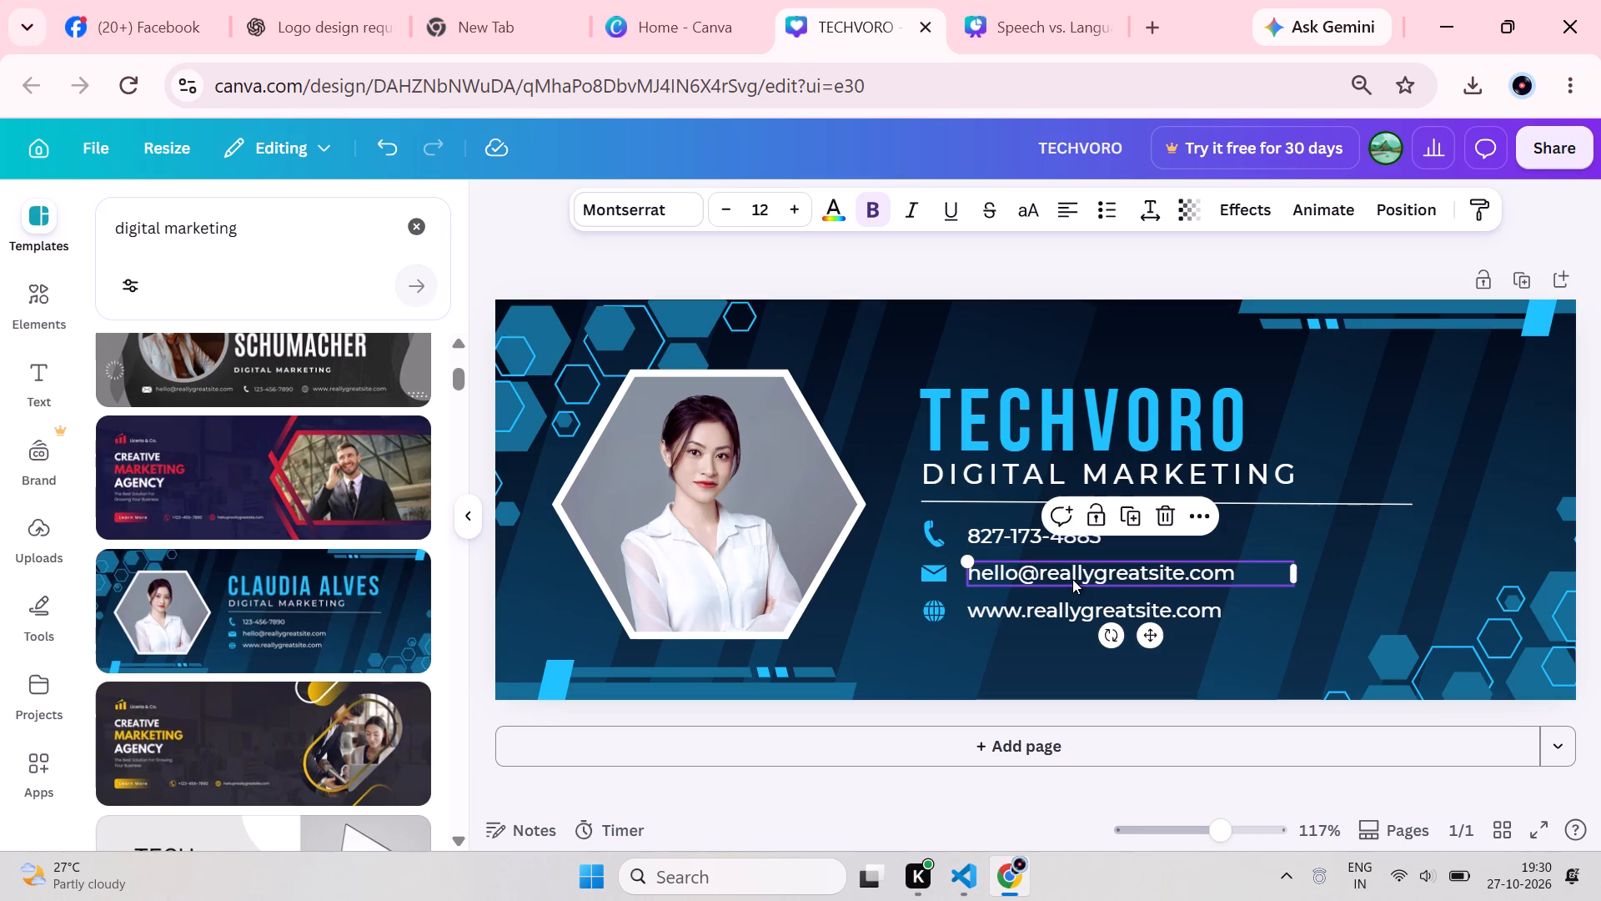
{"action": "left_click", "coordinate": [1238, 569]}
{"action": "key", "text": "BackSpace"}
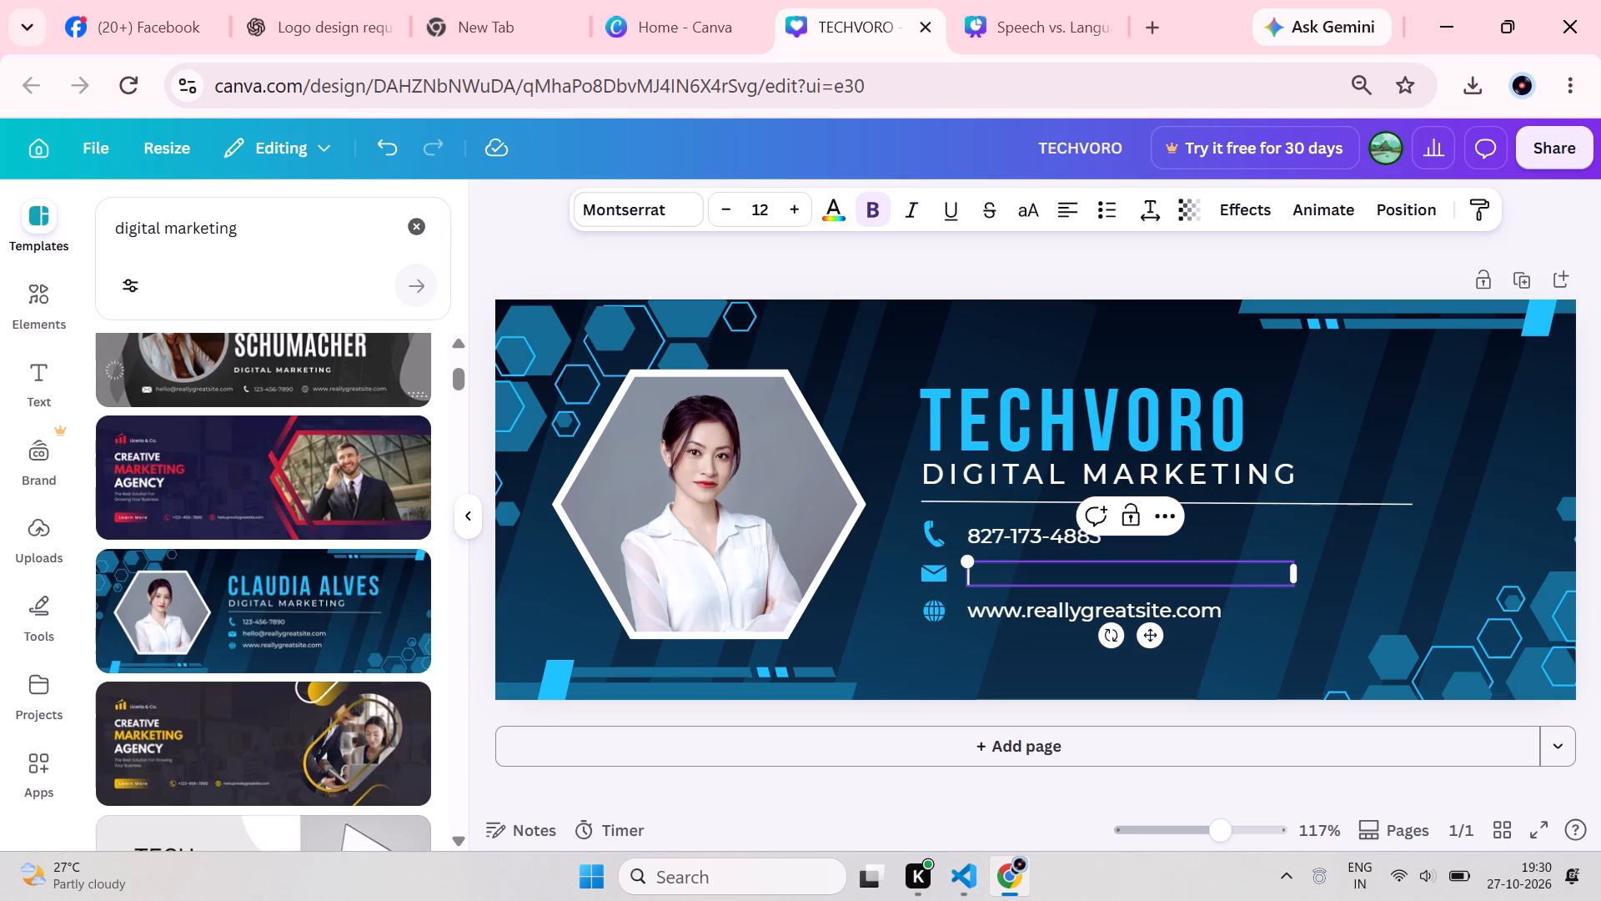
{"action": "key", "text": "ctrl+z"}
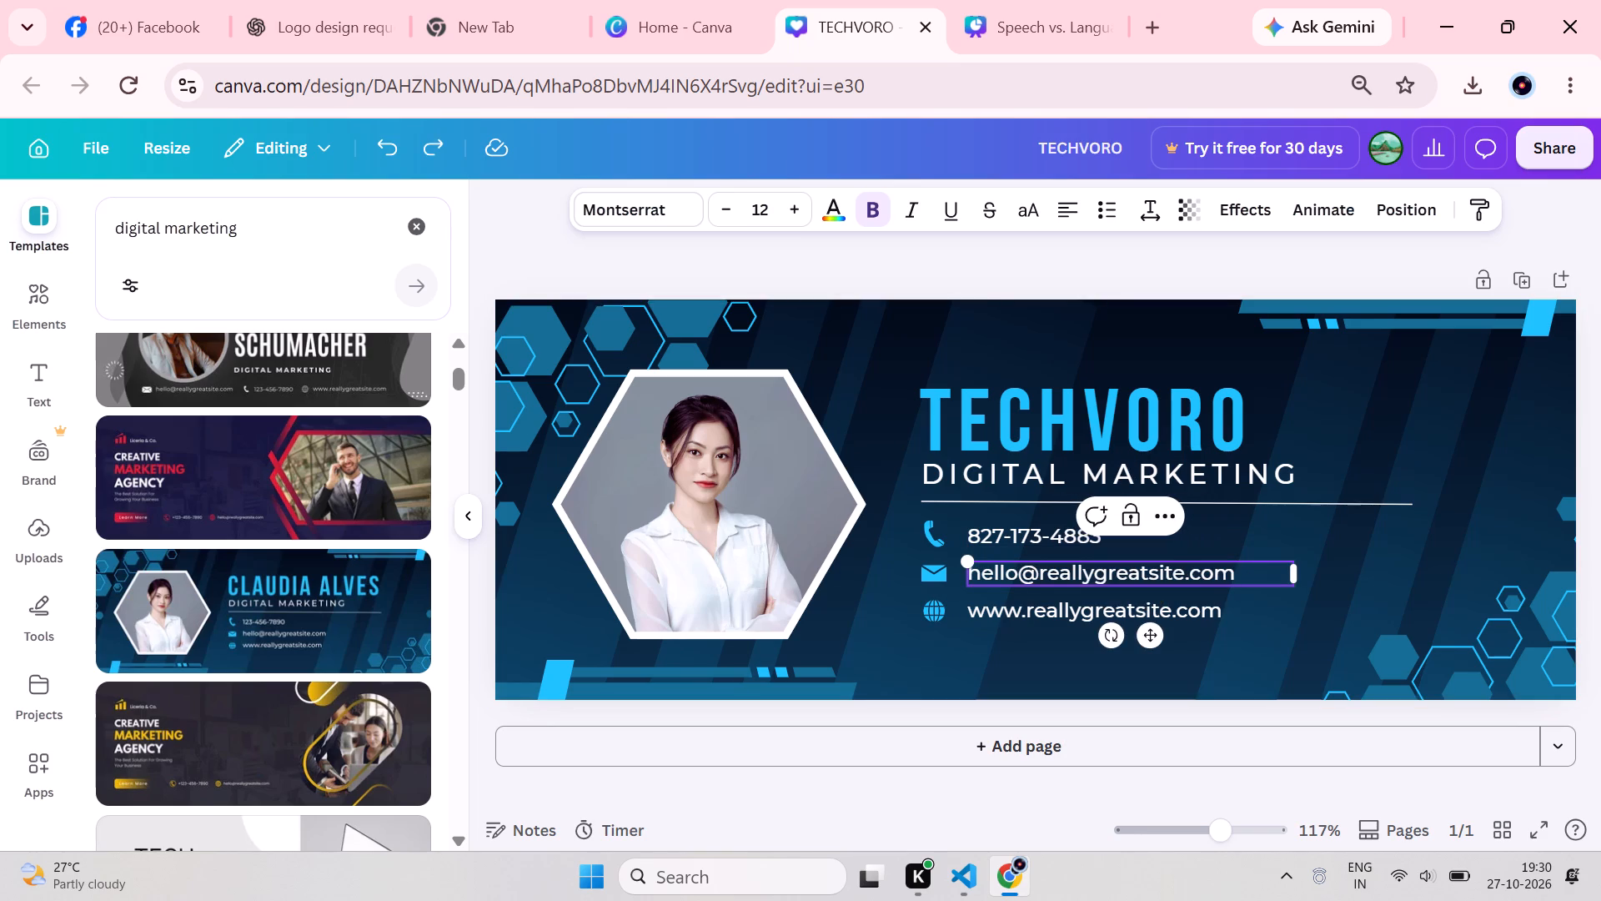
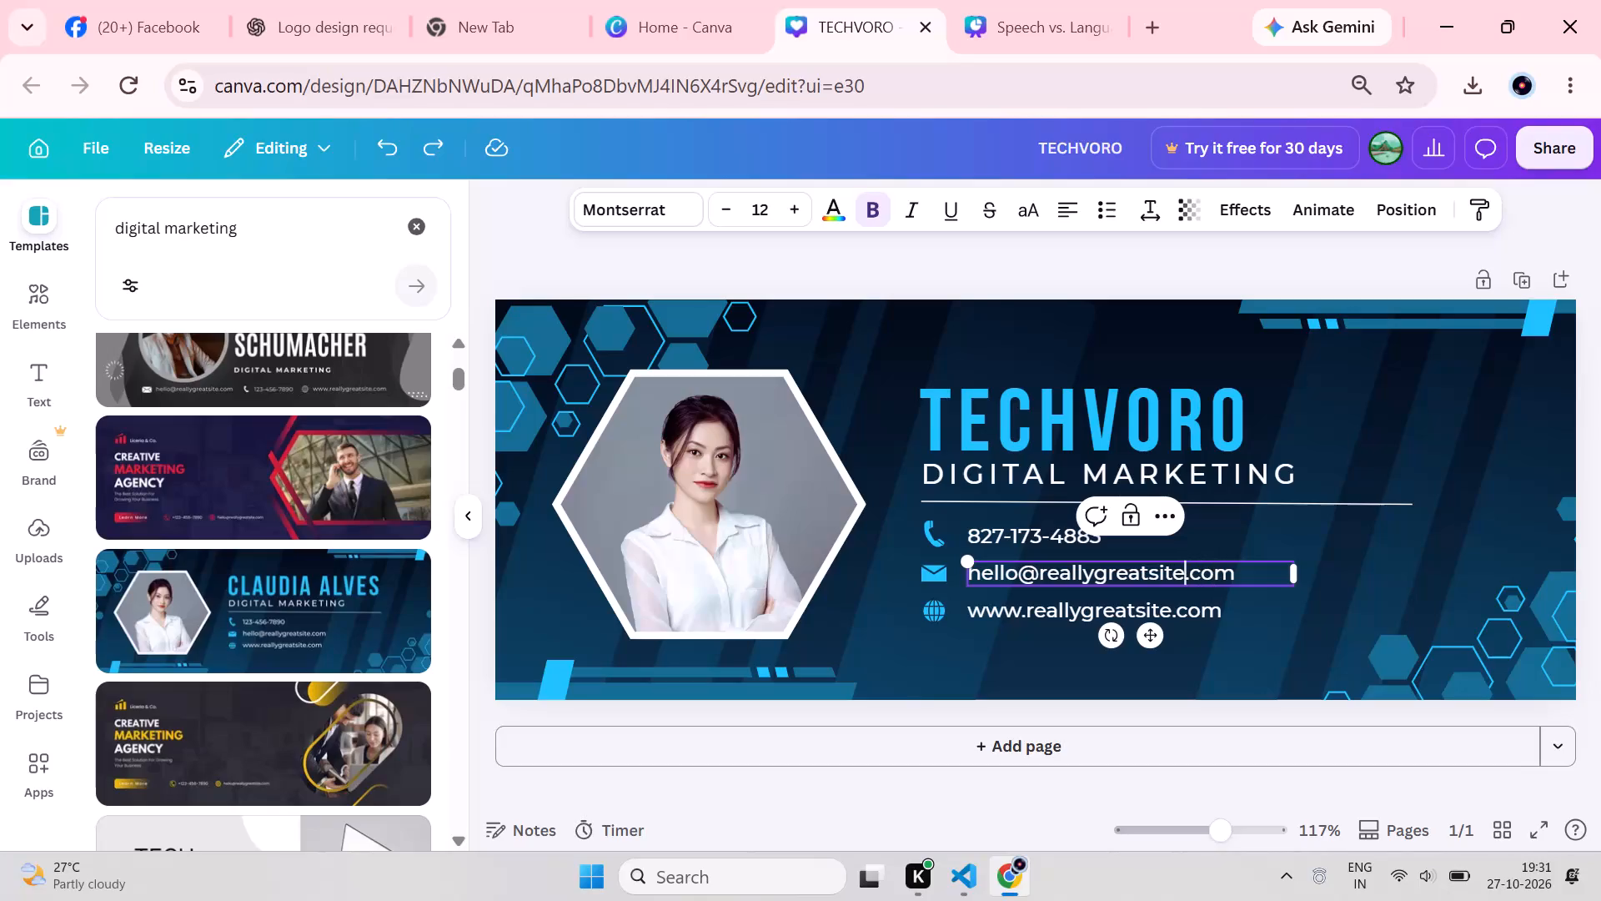
Replace the placeholder domain name in the email line with techvoro, keeping the text before the @ sign and the .com ending.
{"action": "key", "text": "BackSpace"}
{"action": "key", "text": "BackSpace"}
{"action": "key", "text": "BackSpace"}
{"action": "key", "text": "BackSpace"}
{"action": "key", "text": "BackSpace"}
{"action": "key", "text": "BackSpace"}
{"action": "key", "text": "BackSpace"}
{"action": "key", "text": "BackSpace"}
{"action": "key", "text": "BackSpace"}
{"action": "key", "text": "BackSpace"}
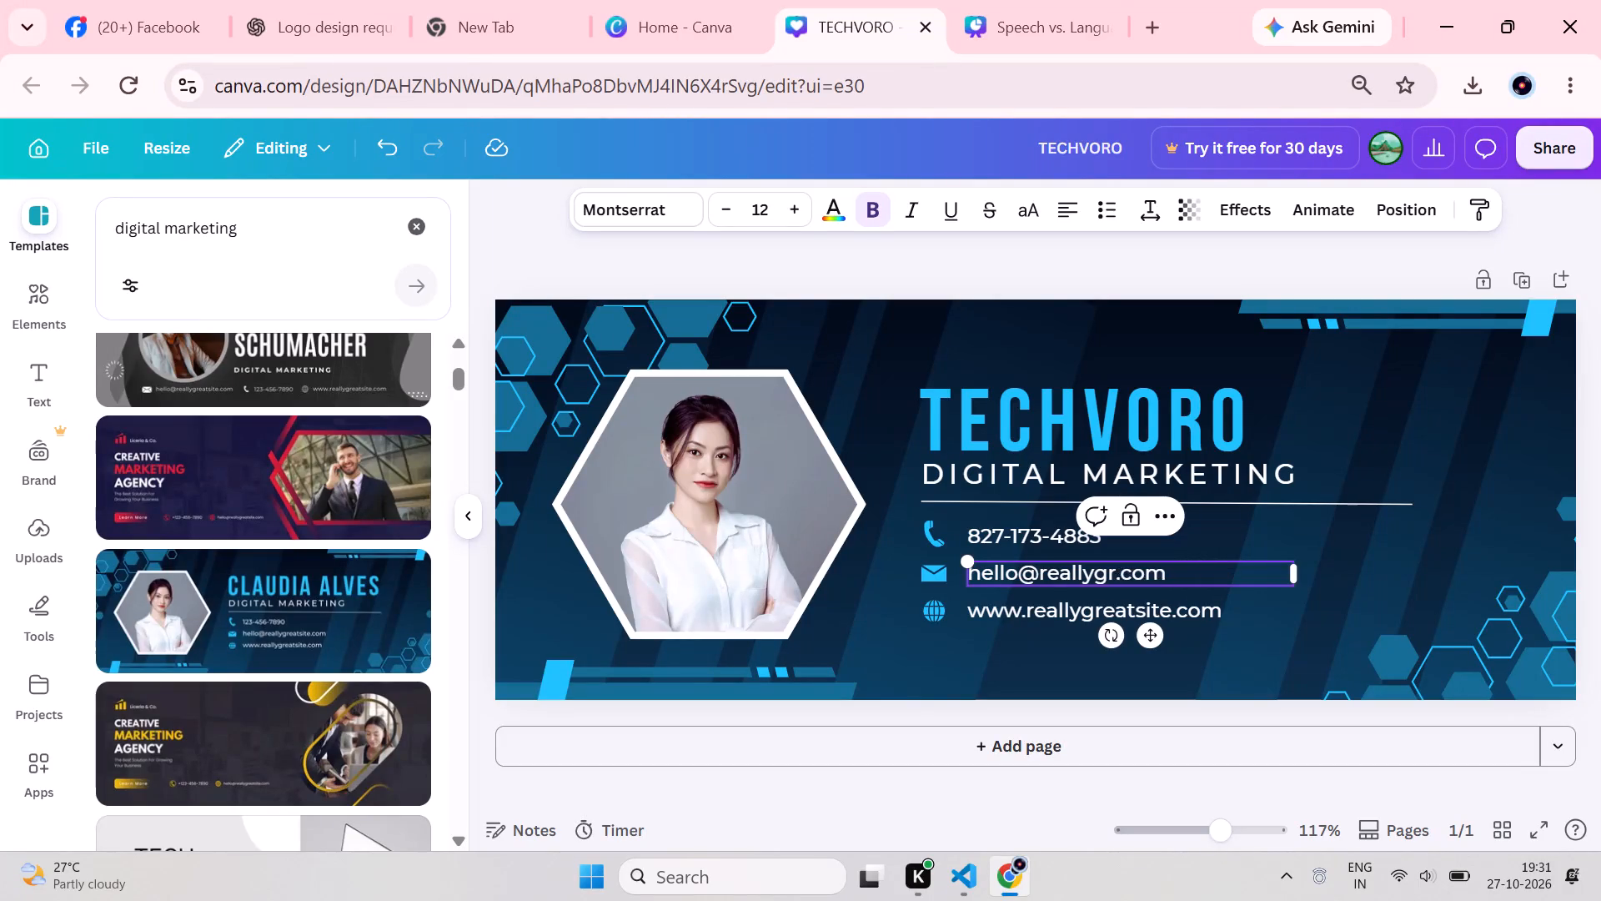
{"action": "key", "text": "BackSpace"}
{"action": "key", "text": "BackSpace"}
{"action": "key", "text": "BackSpace"}
{"action": "key", "text": "BackSpace"}
{"action": "key", "text": "BackSpace"}
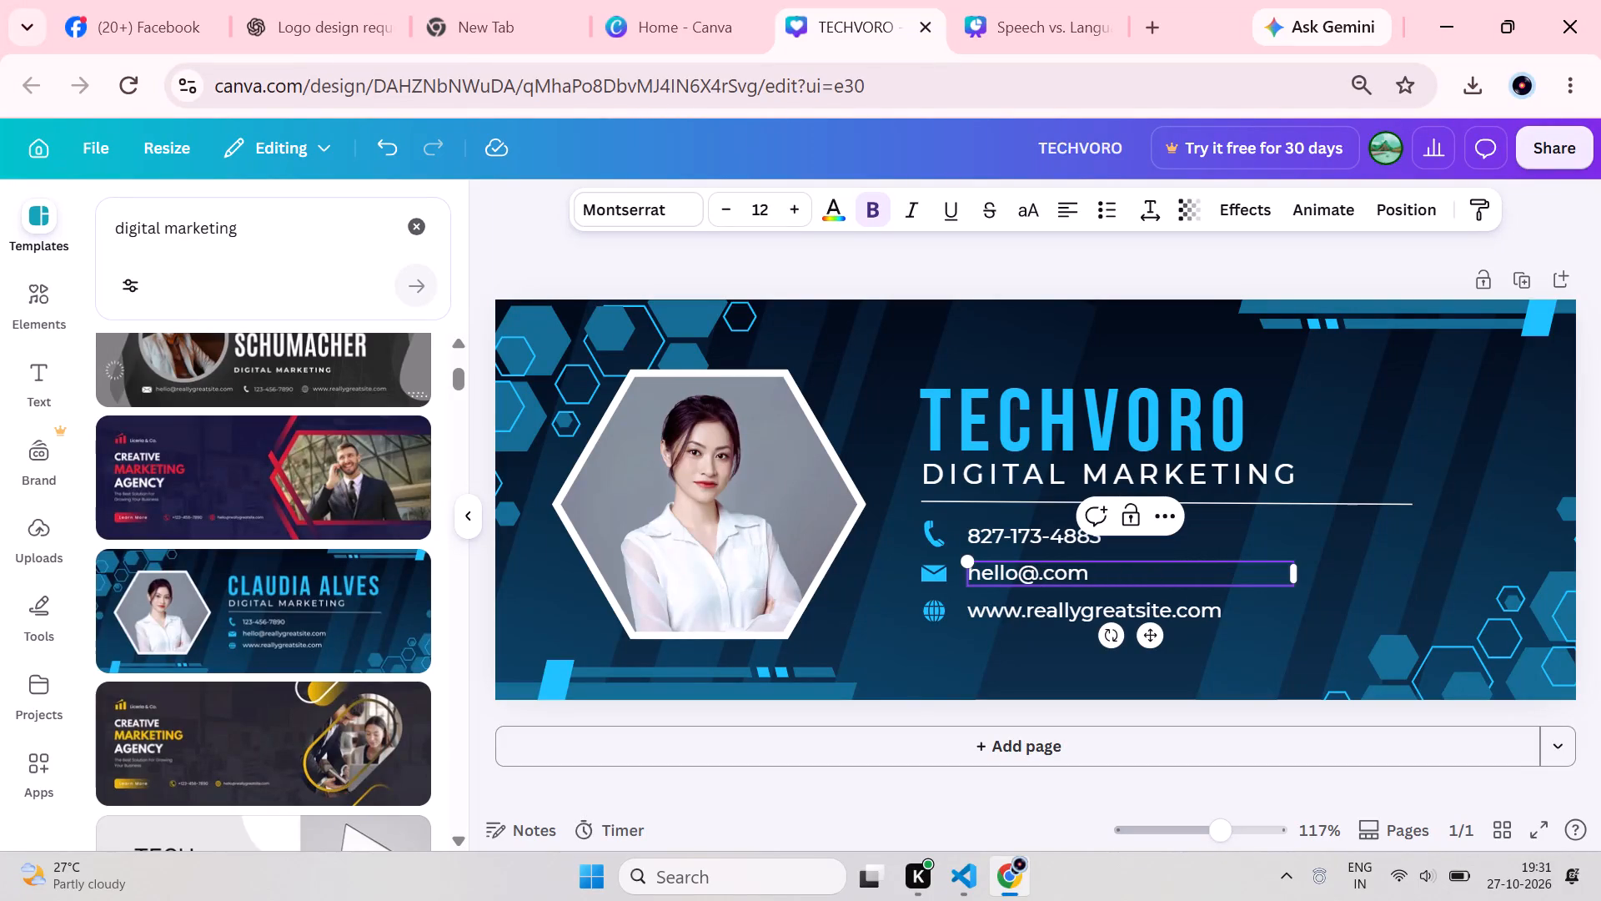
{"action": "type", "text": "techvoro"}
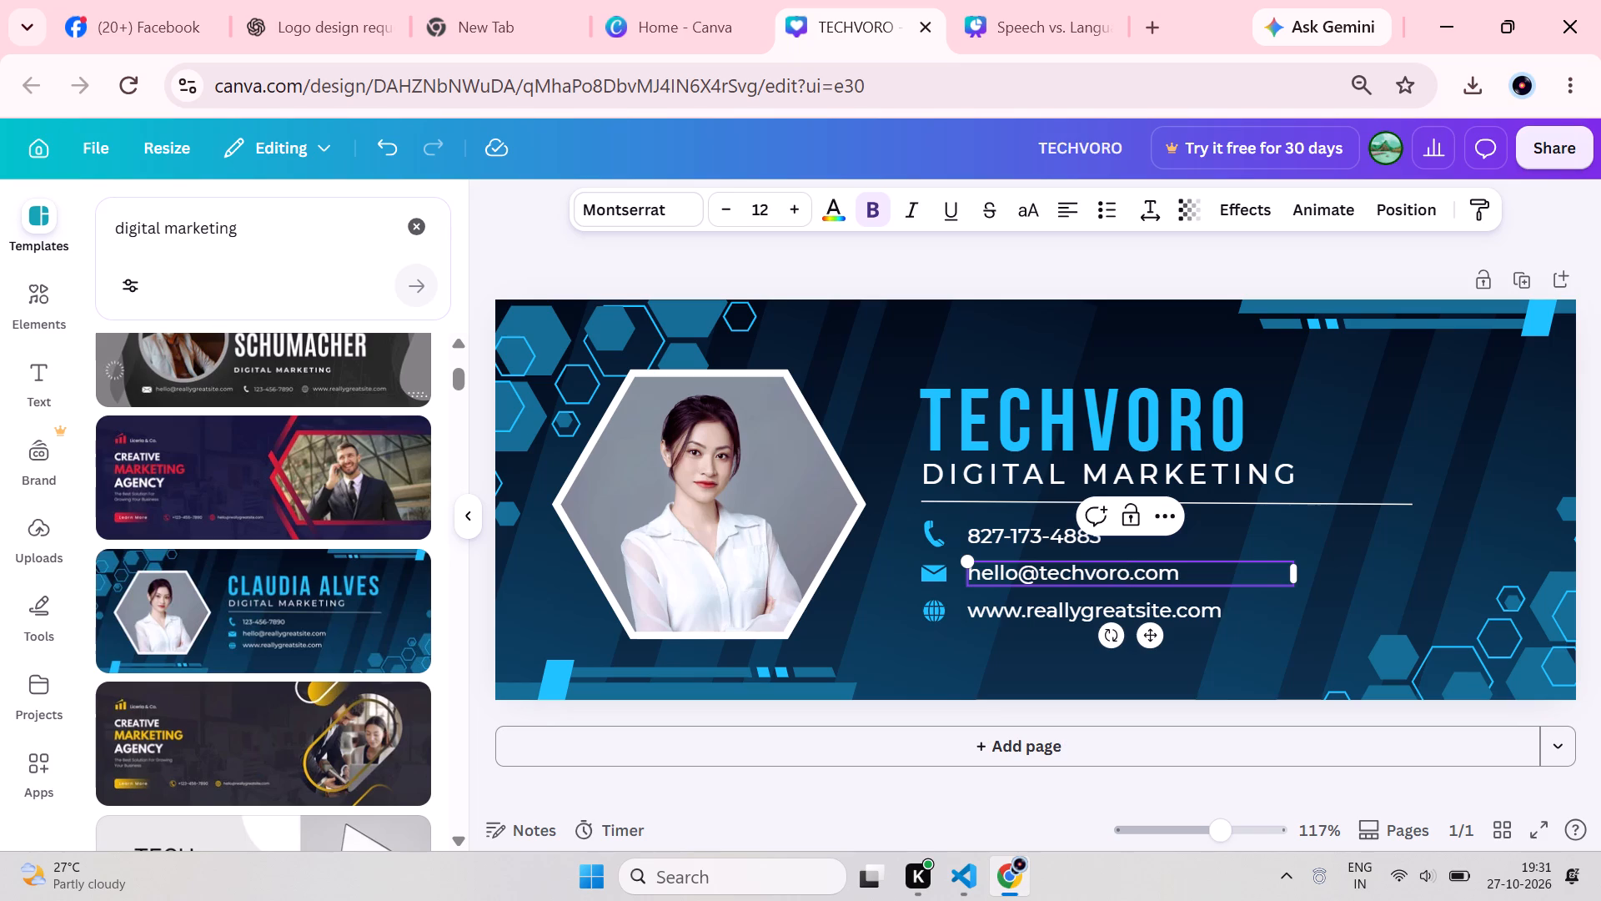
Open the website address line beneath the email for editing and place the text cursor within its .com ending.
{"action": "left_click", "coordinate": [1087, 605]}
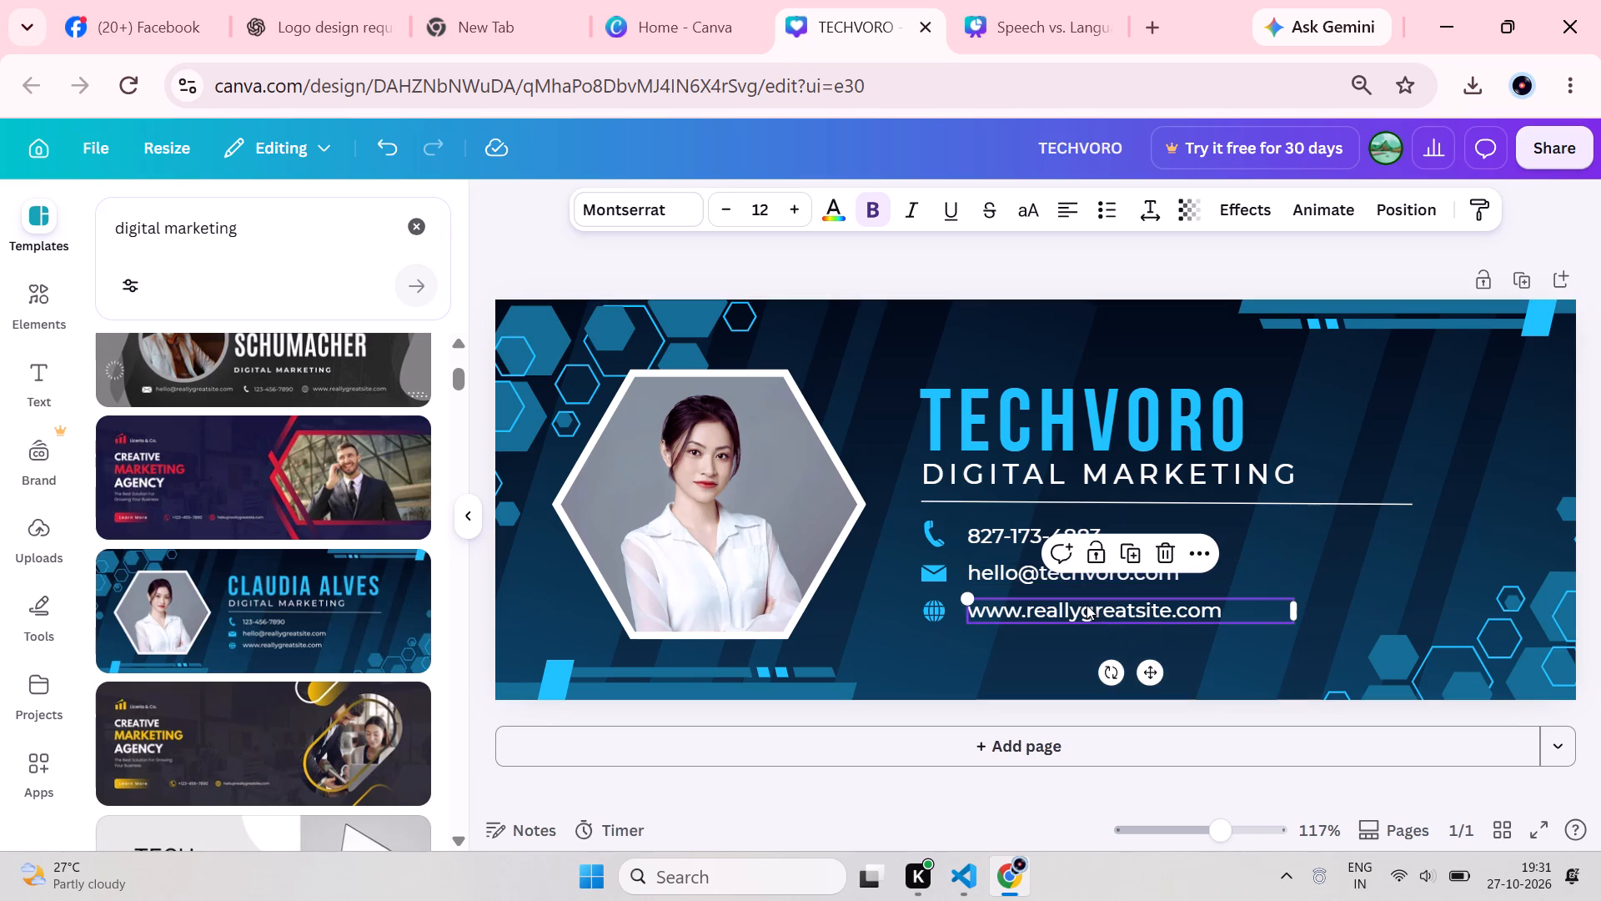
{"action": "left_click", "coordinate": [1227, 608]}
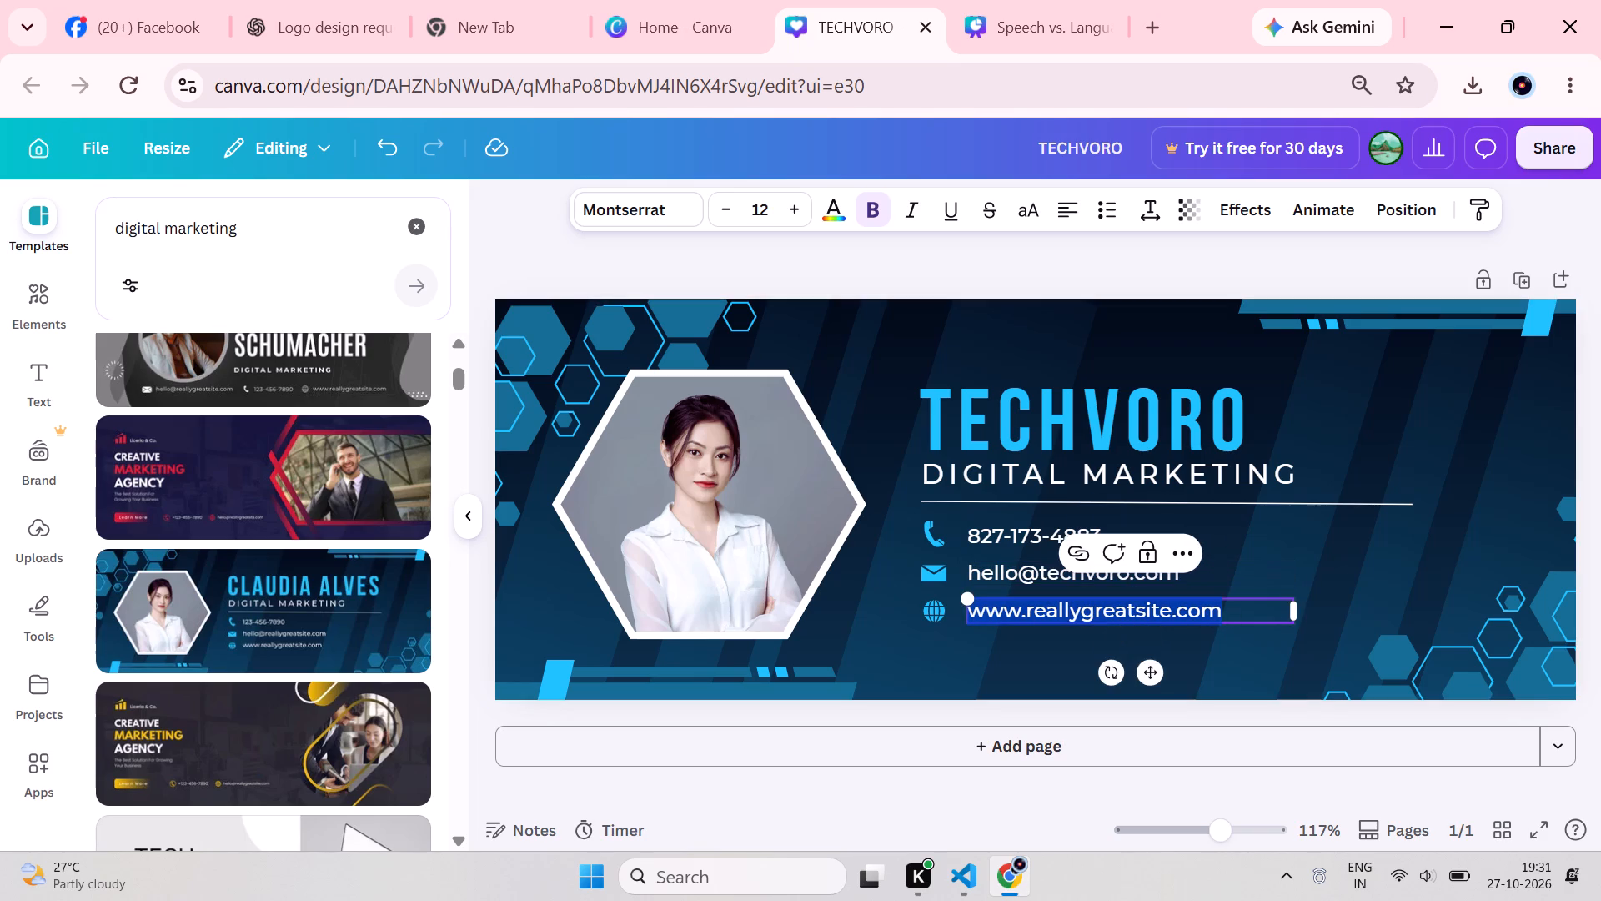
{"action": "key", "text": "Right"}
{"action": "key", "text": "Left"}
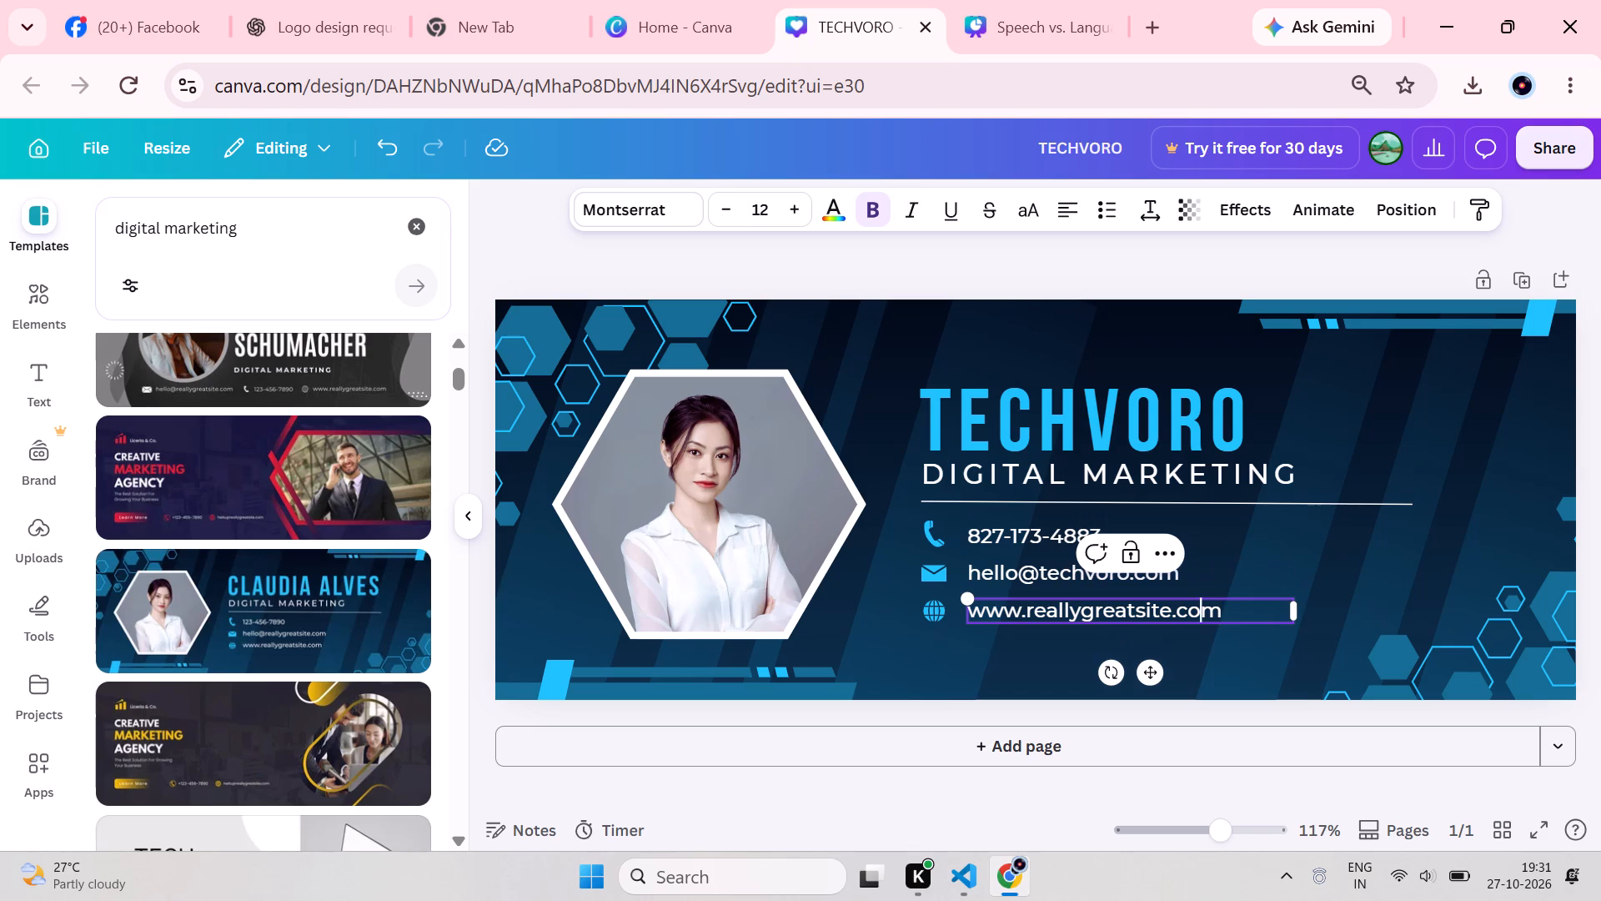
{"action": "key", "text": "Left"}
{"action": "key", "text": "Left"}
{"action": "key", "text": "Left"}
{"action": "key", "text": "BackSpace"}
{"action": "key", "text": "BackSpace"}
{"action": "key", "text": "BackSpace"}
{"action": "key", "text": "BackSpace"}
{"action": "key", "text": "BackSpace"}
{"action": "key", "text": "BackSpace"}
{"action": "key", "text": "BackSpace"}
{"action": "key", "text": "BackSpace"}
{"action": "key", "text": "BackSpace"}
{"action": "key", "text": "BackSpace"}
{"action": "key", "text": "BackSpace"}
{"action": "key", "text": "BackSpace"}
{"action": "key", "text": "BackSpace"}
{"action": "key", "text": "BackSpace"}
{"action": "key", "text": "BackSpace"}
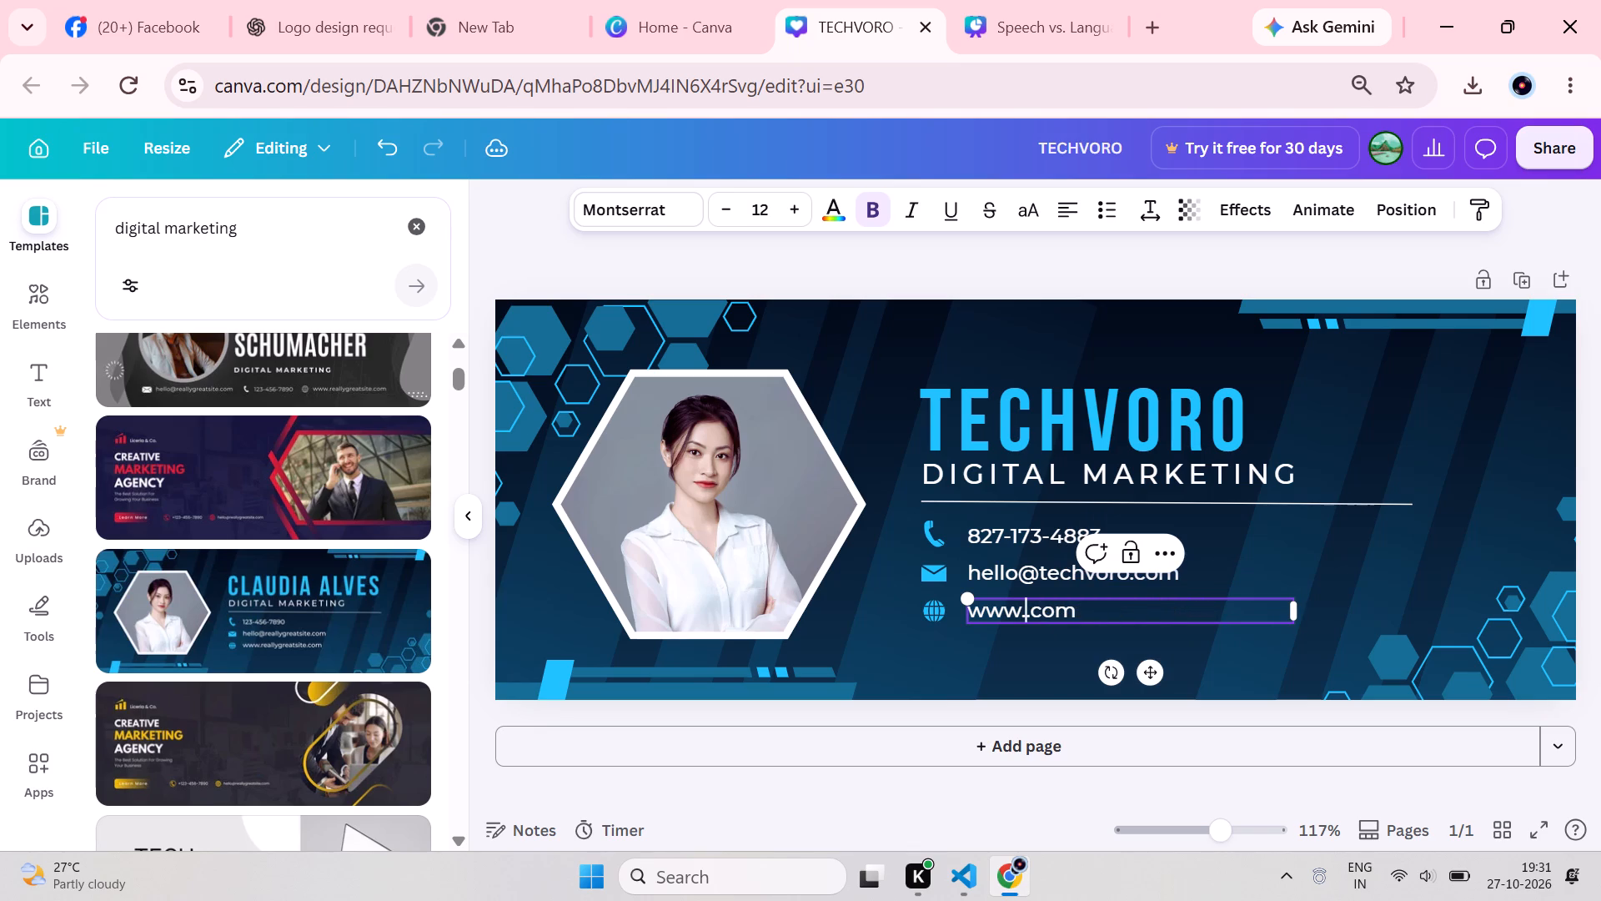
{"action": "type", "text": "techvor"}
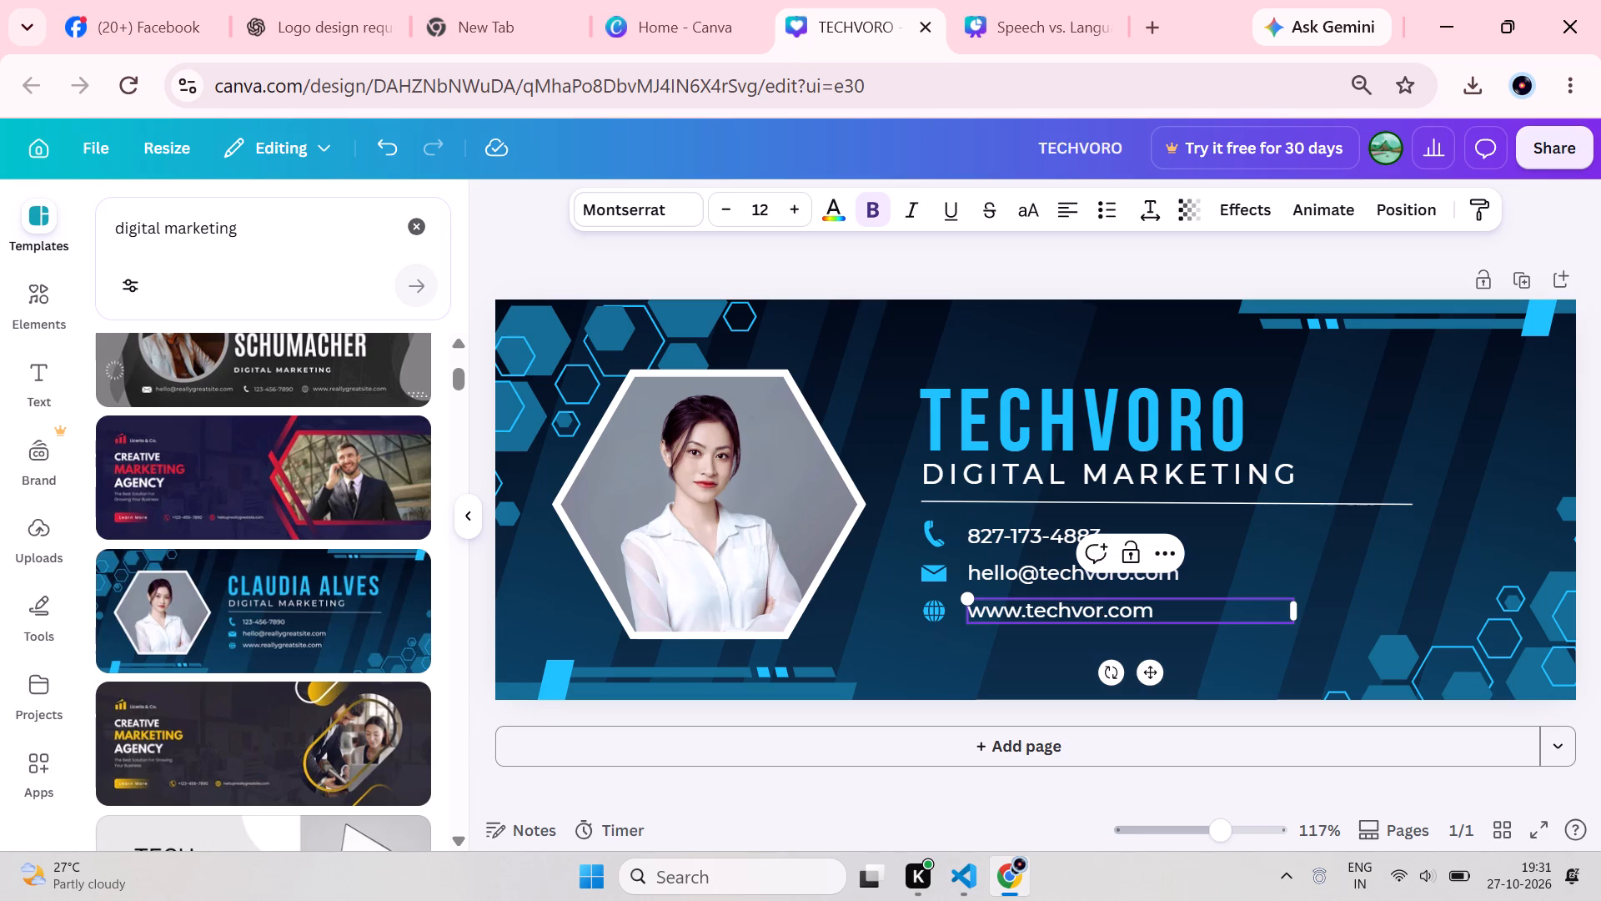
{"action": "key", "text": "ctrl+z"}
{"action": "key", "text": "ctrl+z"}
{"action": "key", "text": "ctrl+z"}
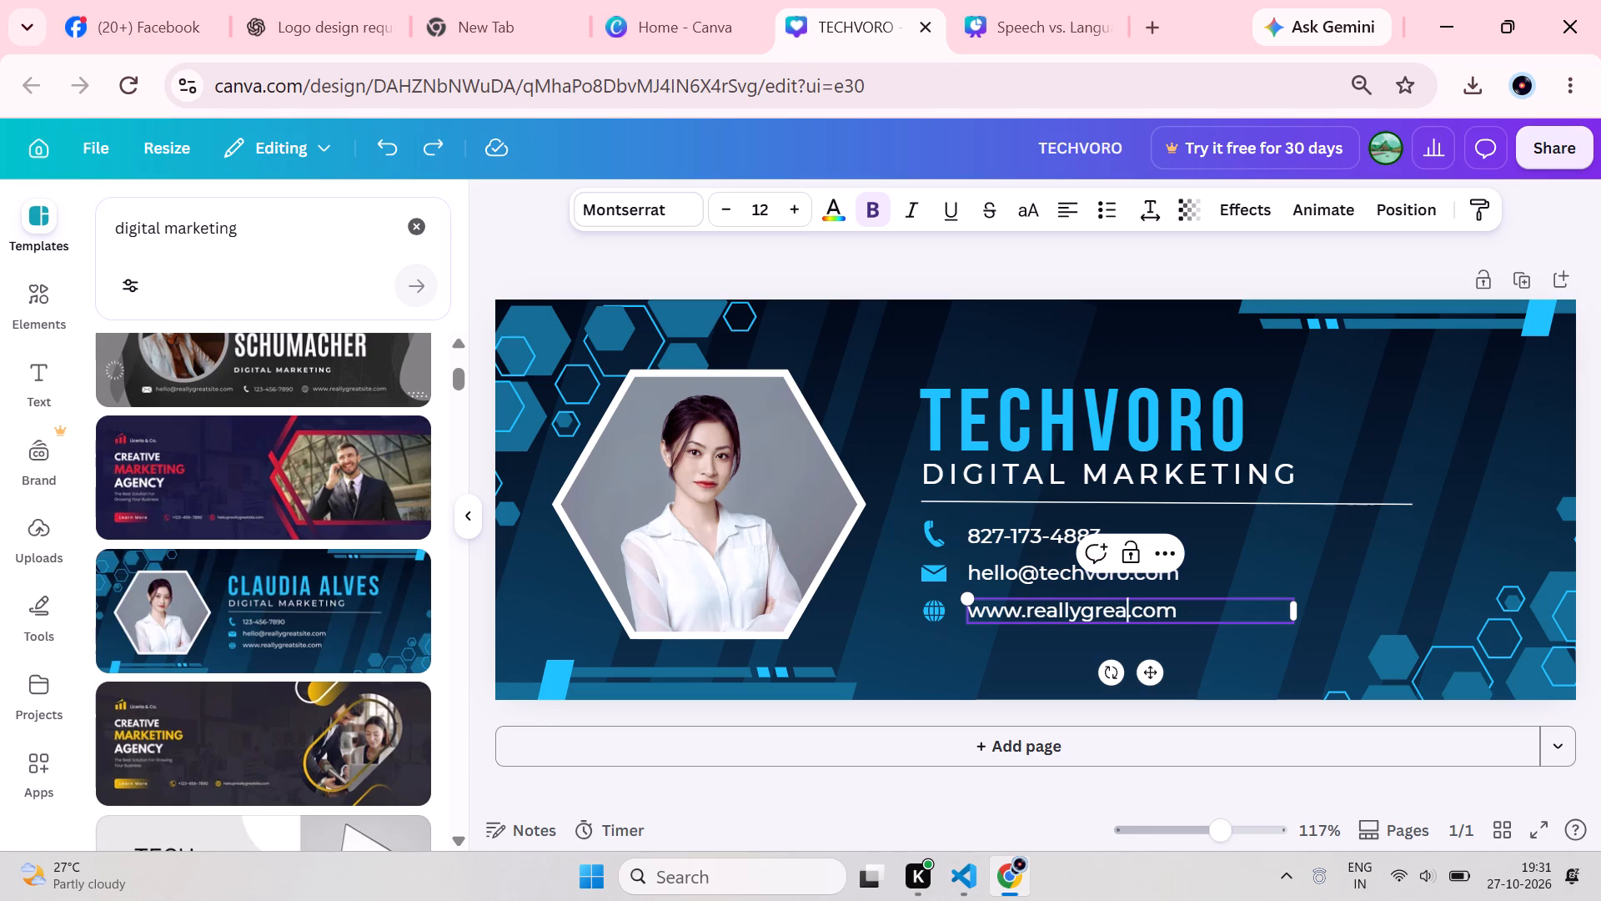
{"action": "key", "text": "ctrl+y"}
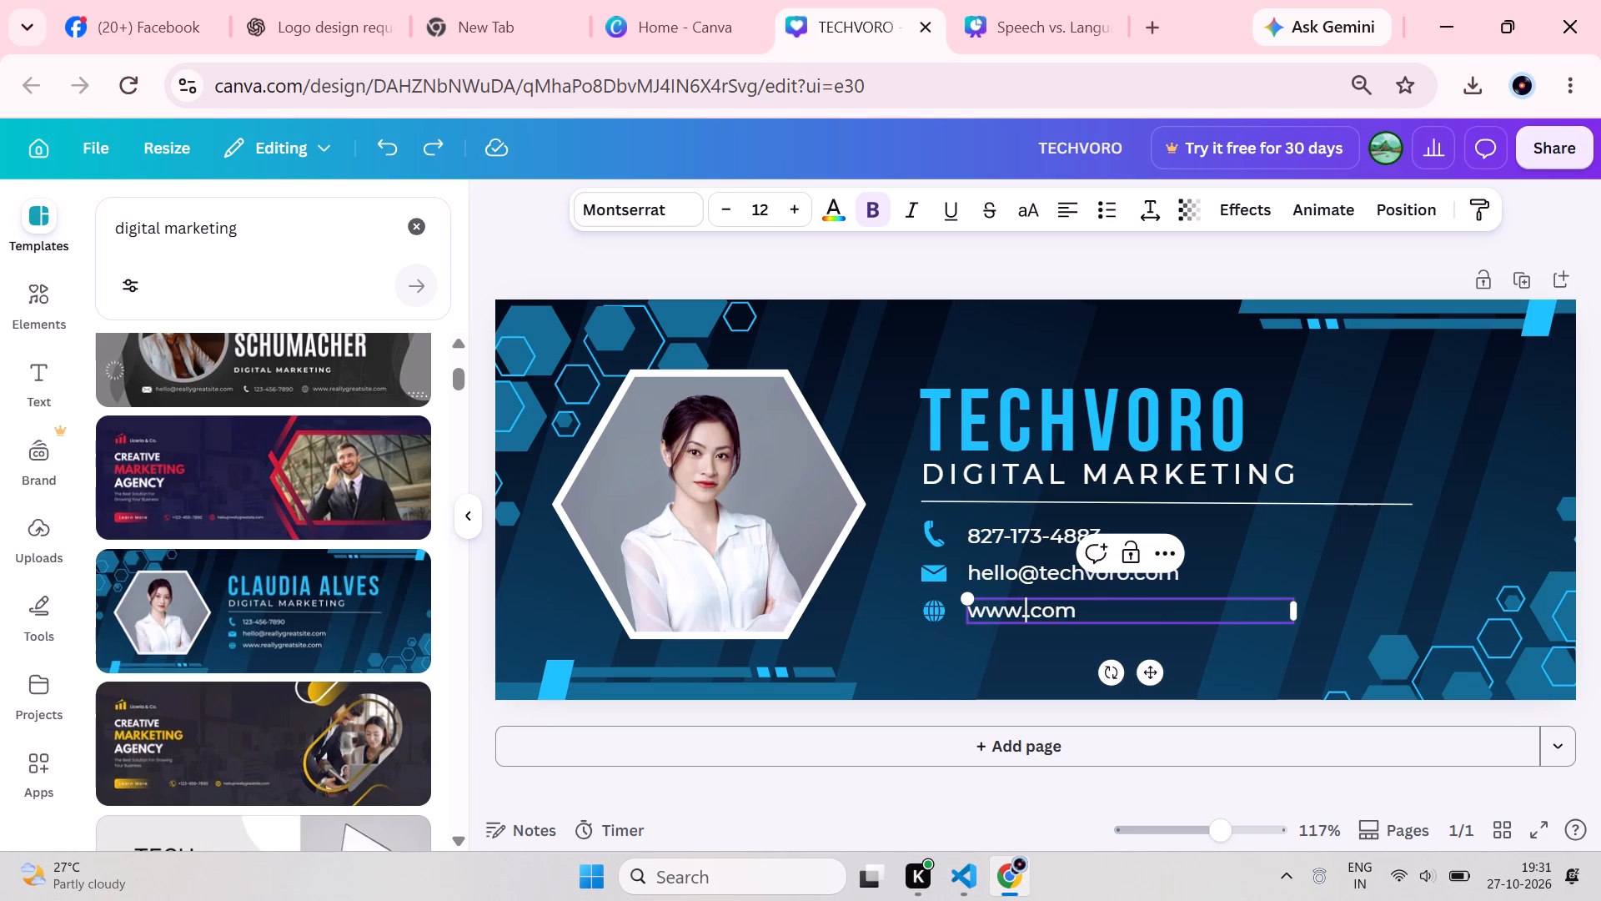
{"action": "type", "text": "techvoro"}
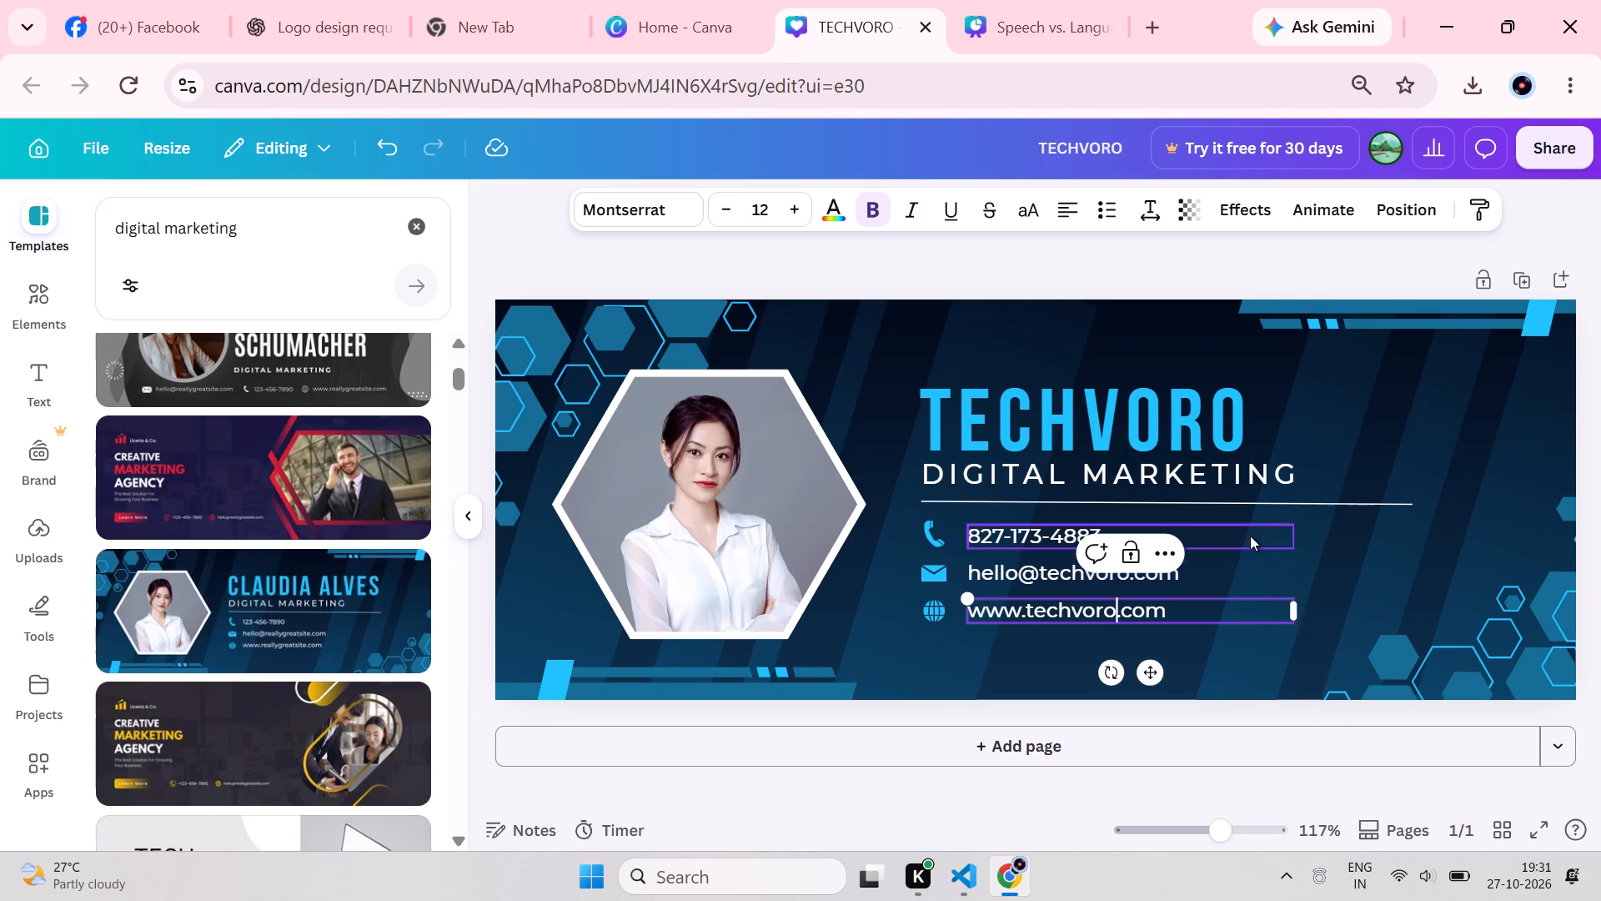
{"action": "left_click", "coordinate": [1250, 535]}
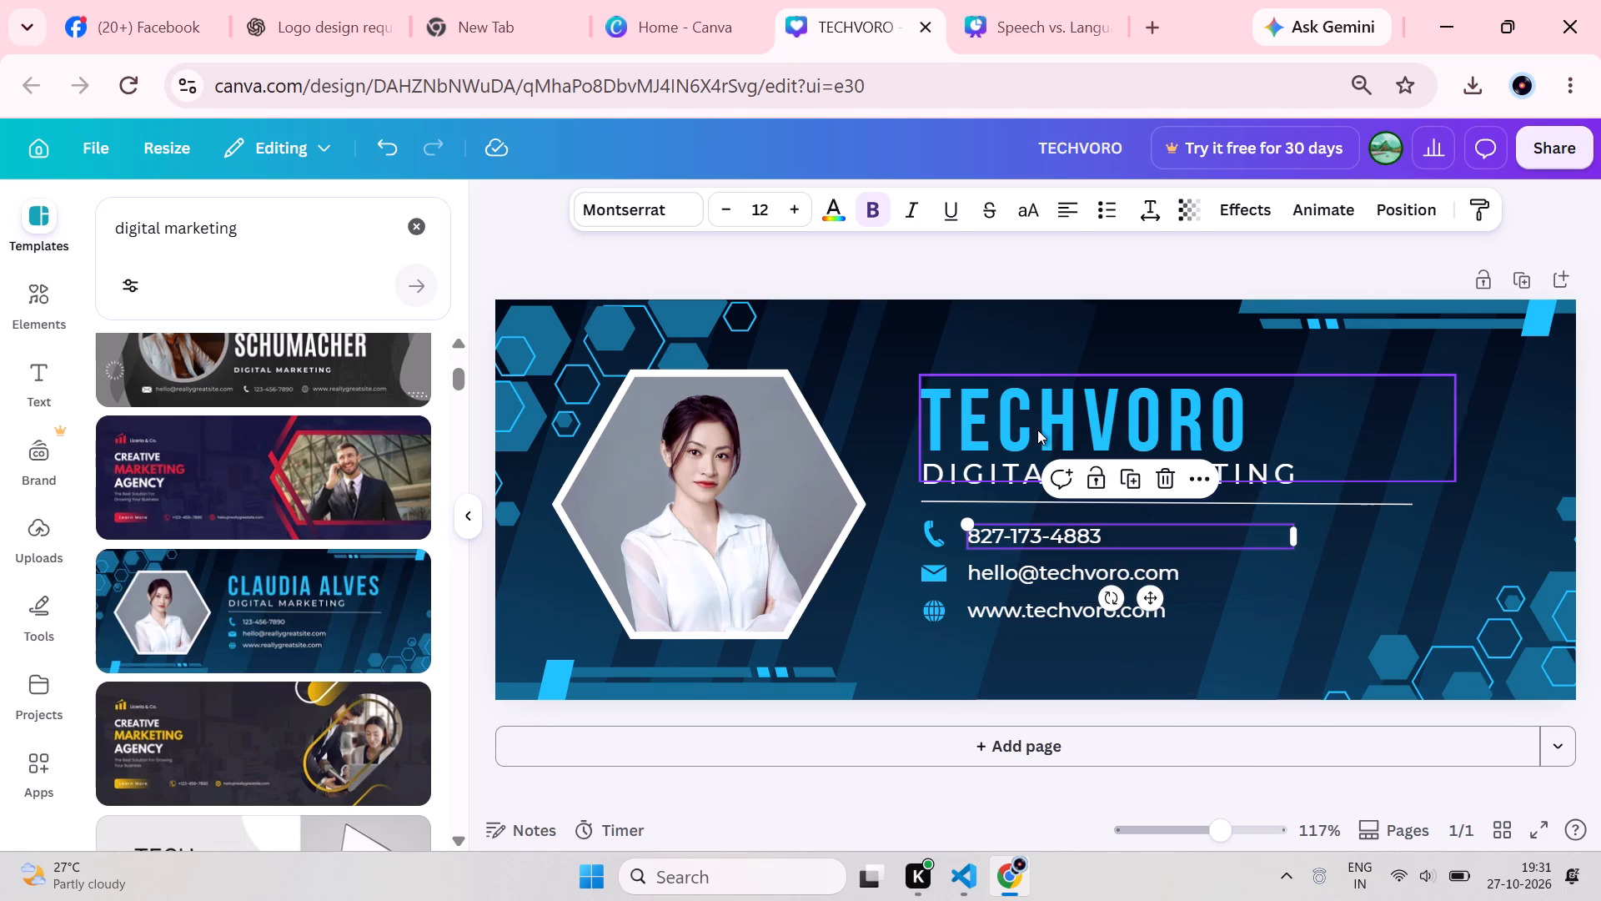
Post the comment "welcome to Techvoror" on the hexagon portrait photo.
{"action": "left_click", "coordinate": [712, 553]}
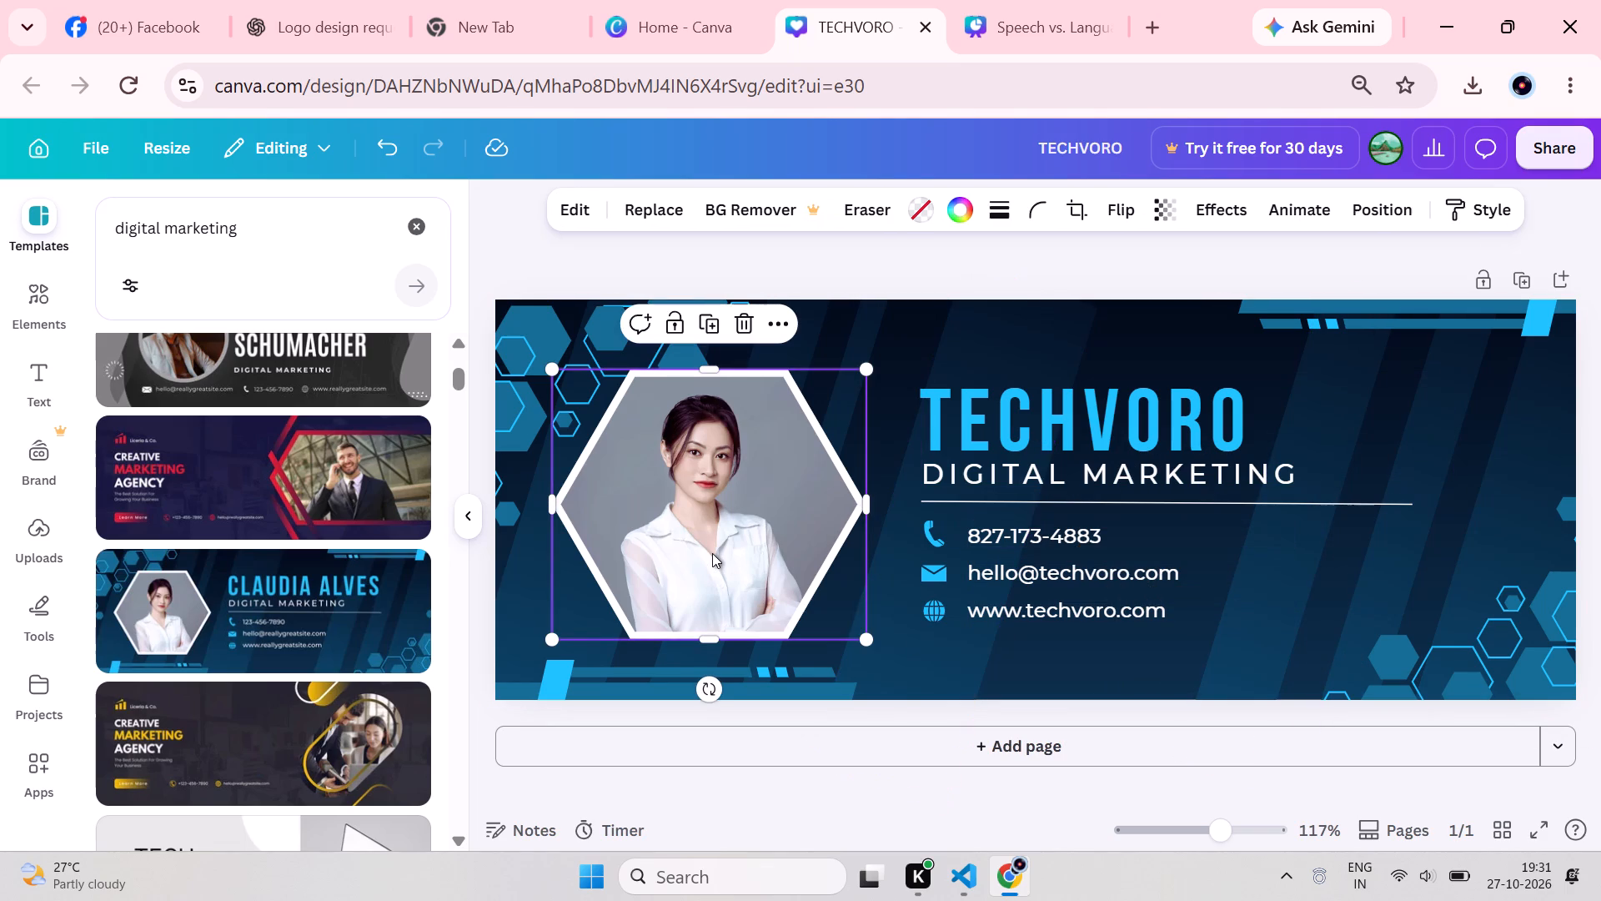
{"action": "left_click", "coordinate": [726, 501]}
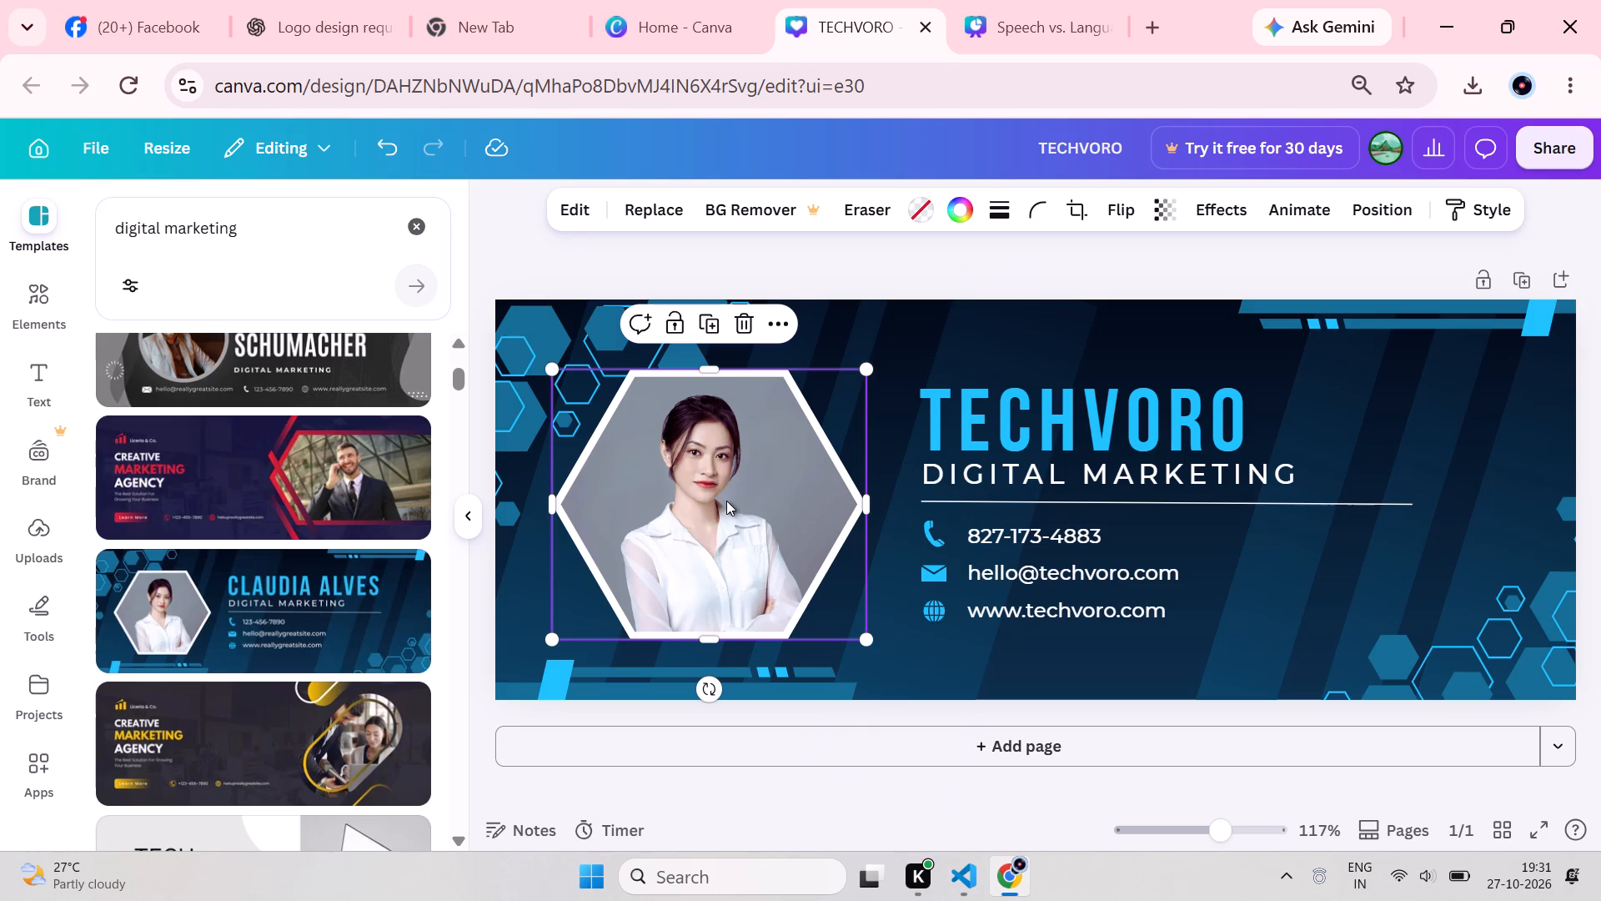
{"action": "left_click", "coordinate": [740, 486]}
{"action": "left_click", "coordinate": [780, 484]}
{"action": "left_click", "coordinate": [828, 497]}
{"action": "left_click", "coordinate": [640, 322]}
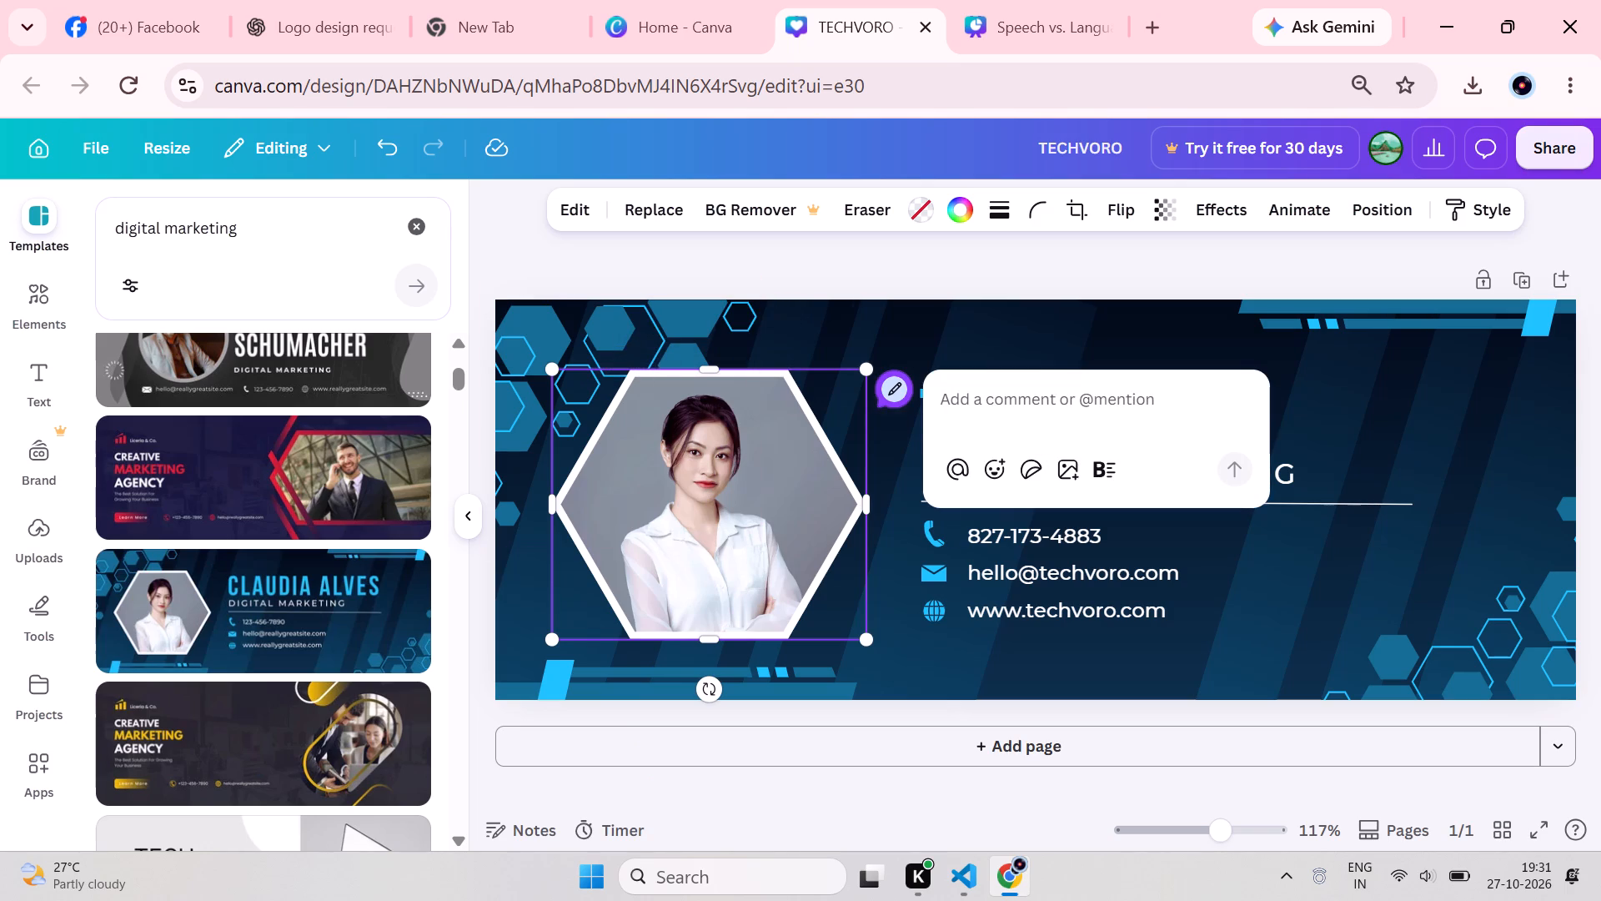
{"action": "type", "text": "wel"}
{"action": "type", "text": "come to"}
{"action": "key", "text": "space"}
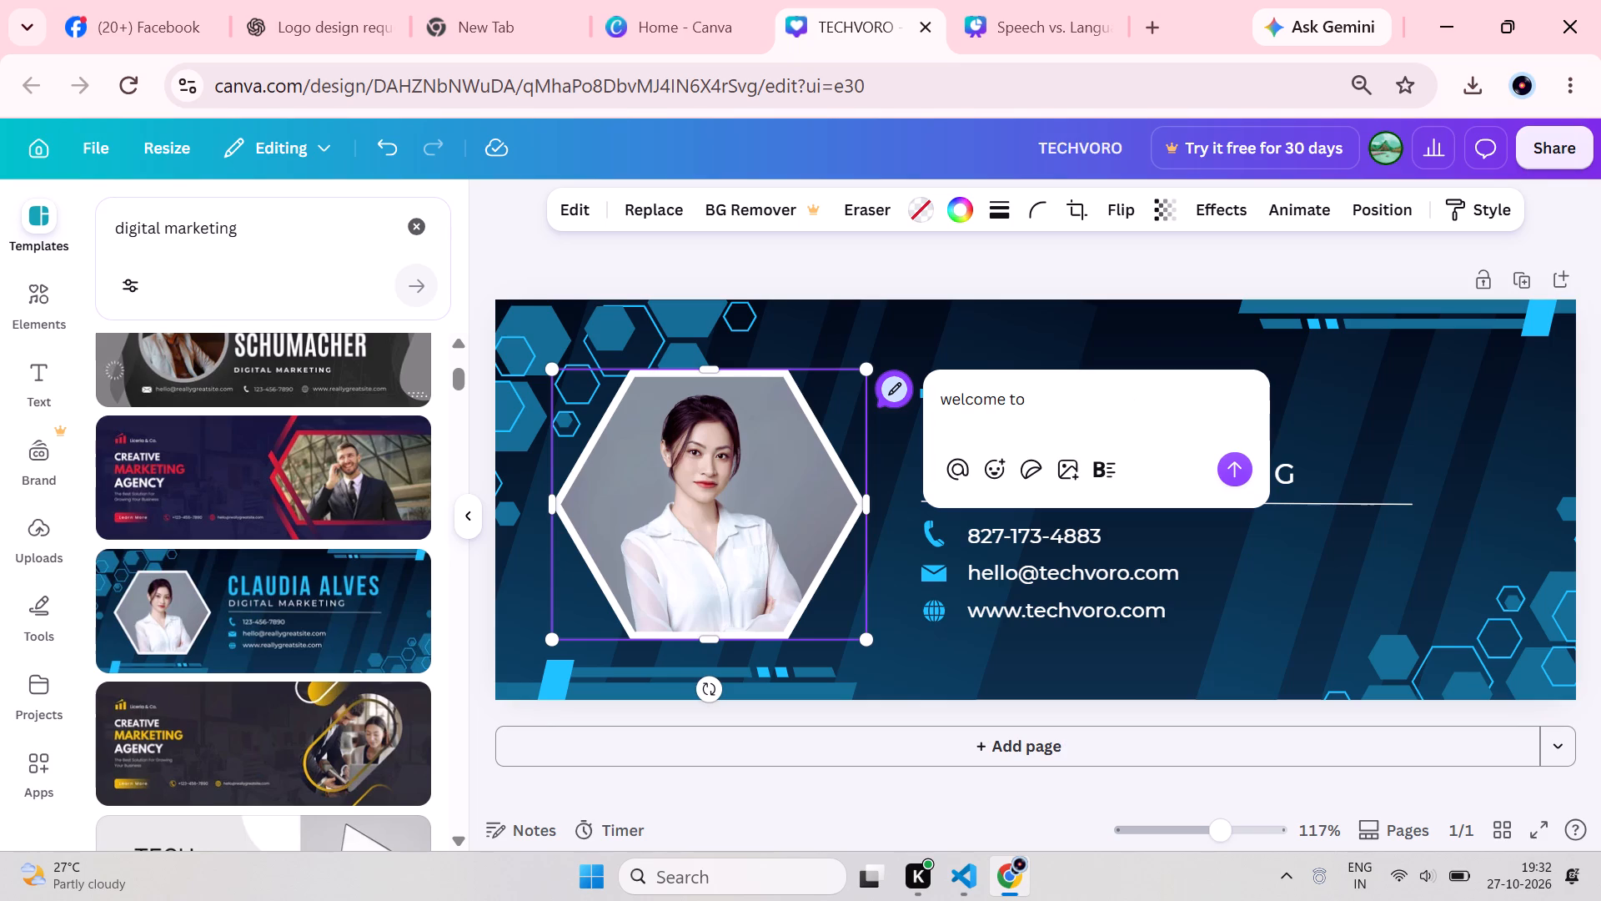
{"action": "type", "text": "tecg"}
{"action": "key", "text": "BackSpace"}
{"action": "key", "text": "BackSpace"}
{"action": "key", "text": "BackSpace"}
{"action": "key", "text": "BackSpace"}
{"action": "type", "text": "Techvoror"}
{"action": "key", "text": "Return"}
{"action": "left_click", "coordinate": [1237, 473]}
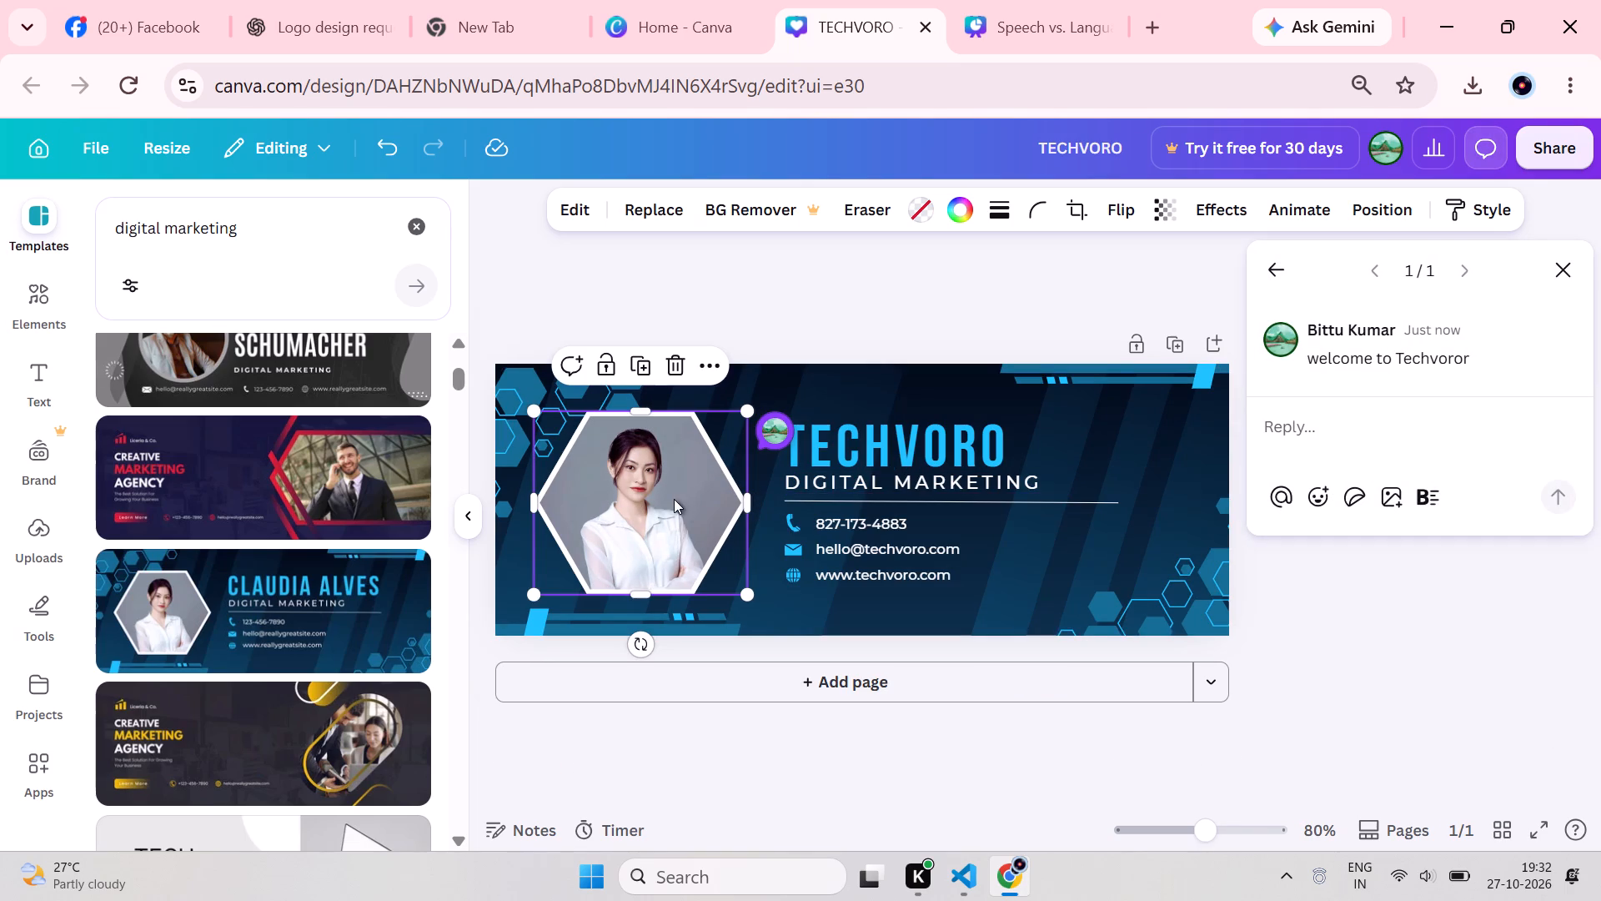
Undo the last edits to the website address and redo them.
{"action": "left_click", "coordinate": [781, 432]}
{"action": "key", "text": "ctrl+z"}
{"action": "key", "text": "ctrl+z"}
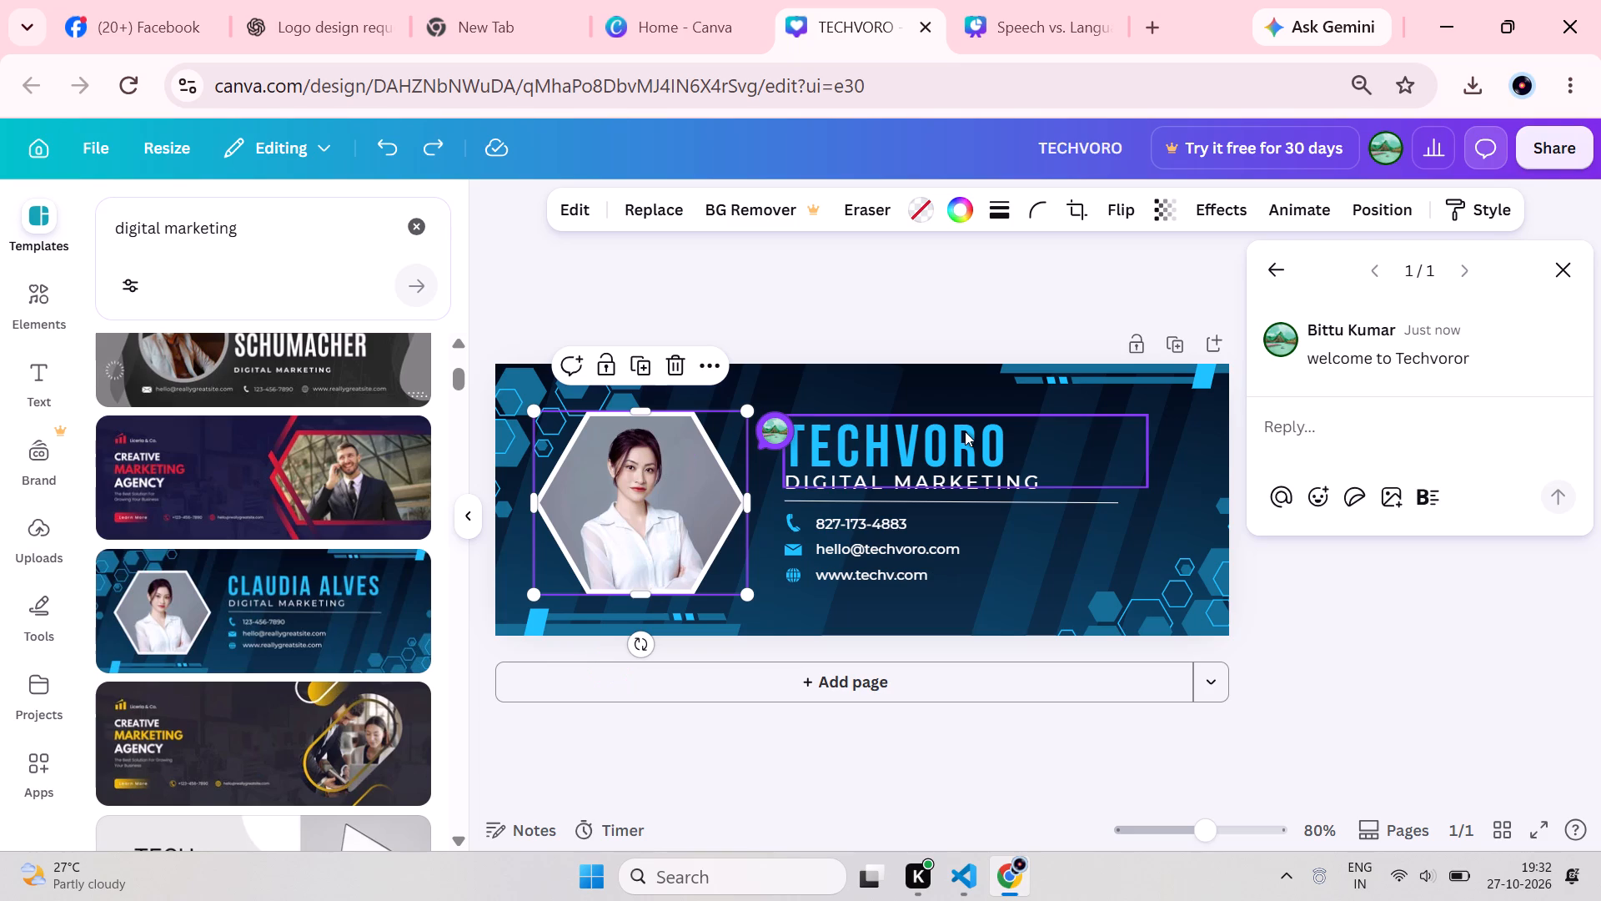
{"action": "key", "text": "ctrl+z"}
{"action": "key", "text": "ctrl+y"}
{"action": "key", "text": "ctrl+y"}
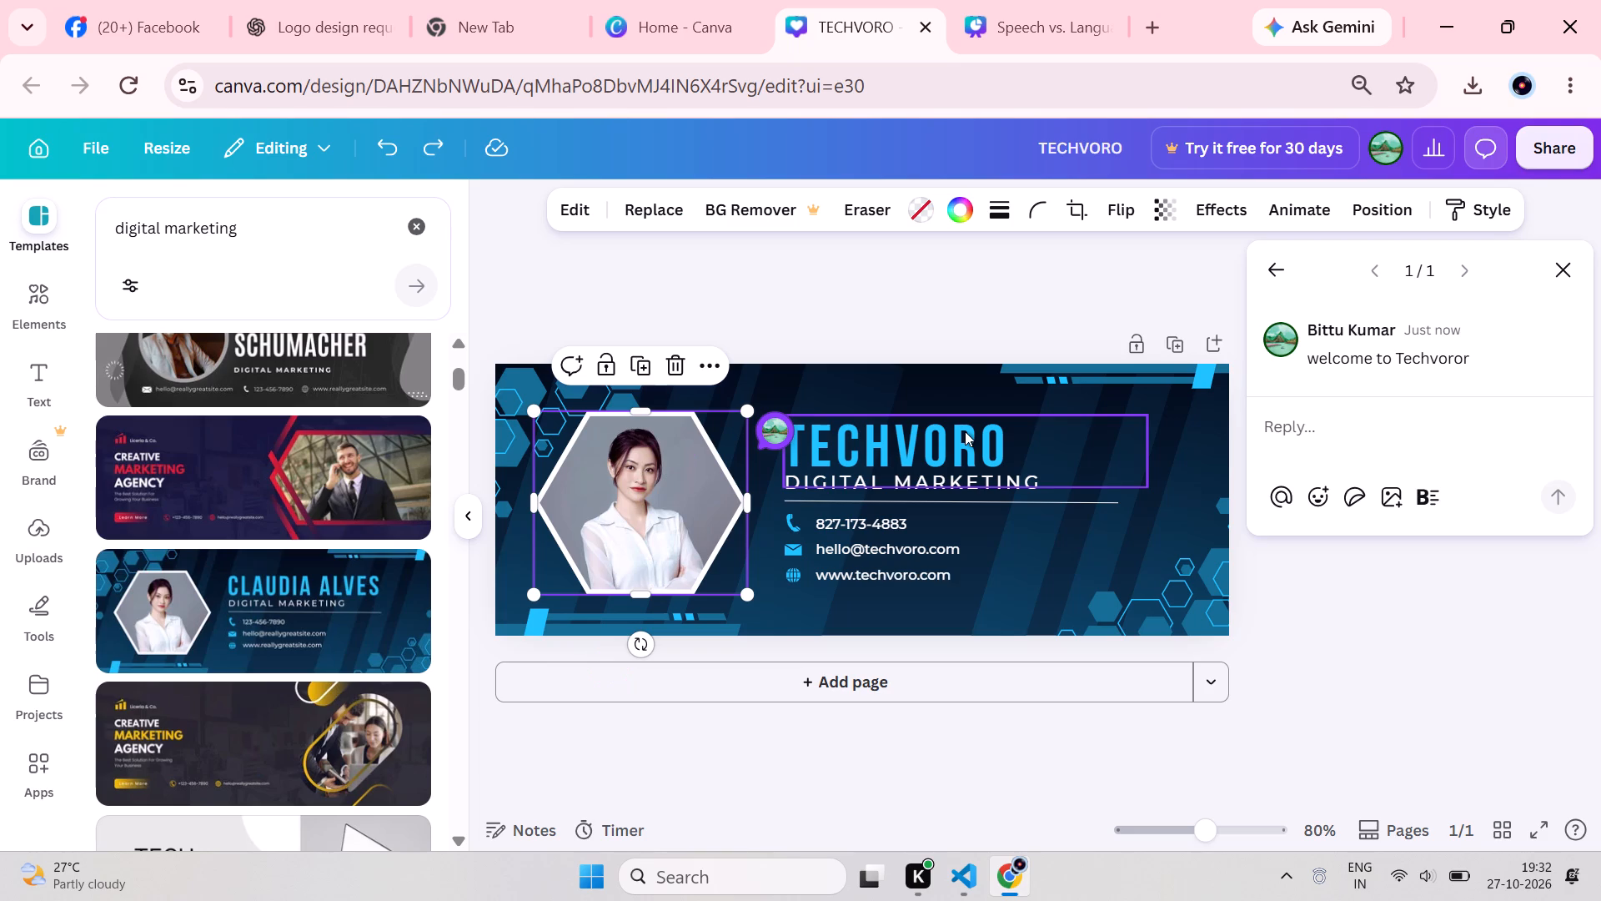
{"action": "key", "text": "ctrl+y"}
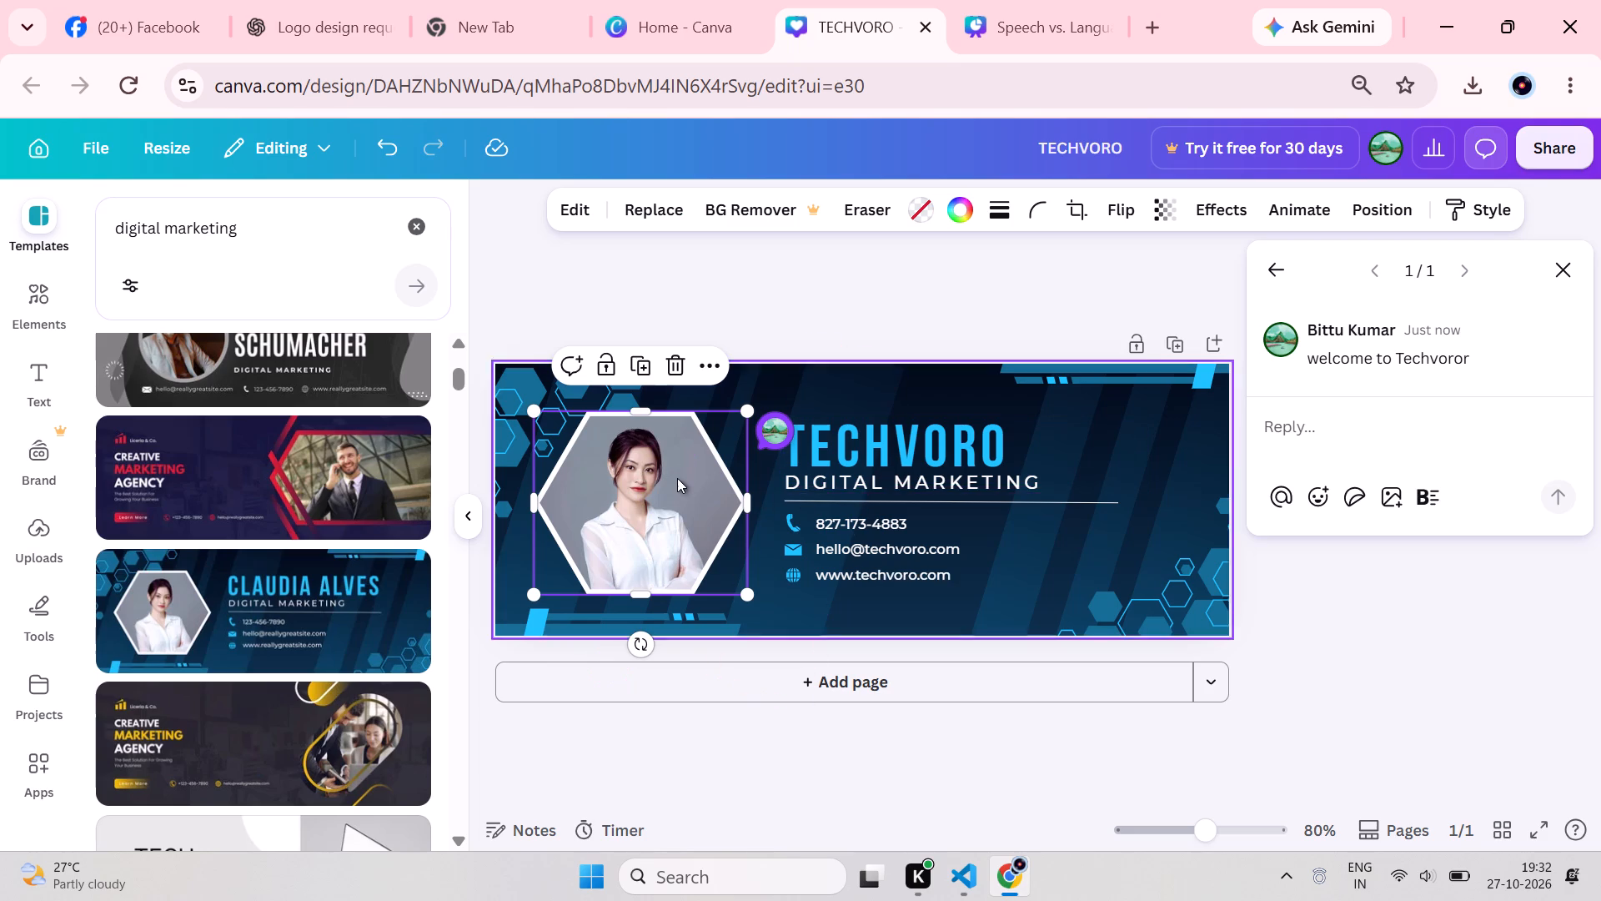
Dismiss the open comment thread and close the comment list.
{"action": "left_click", "coordinate": [668, 478]}
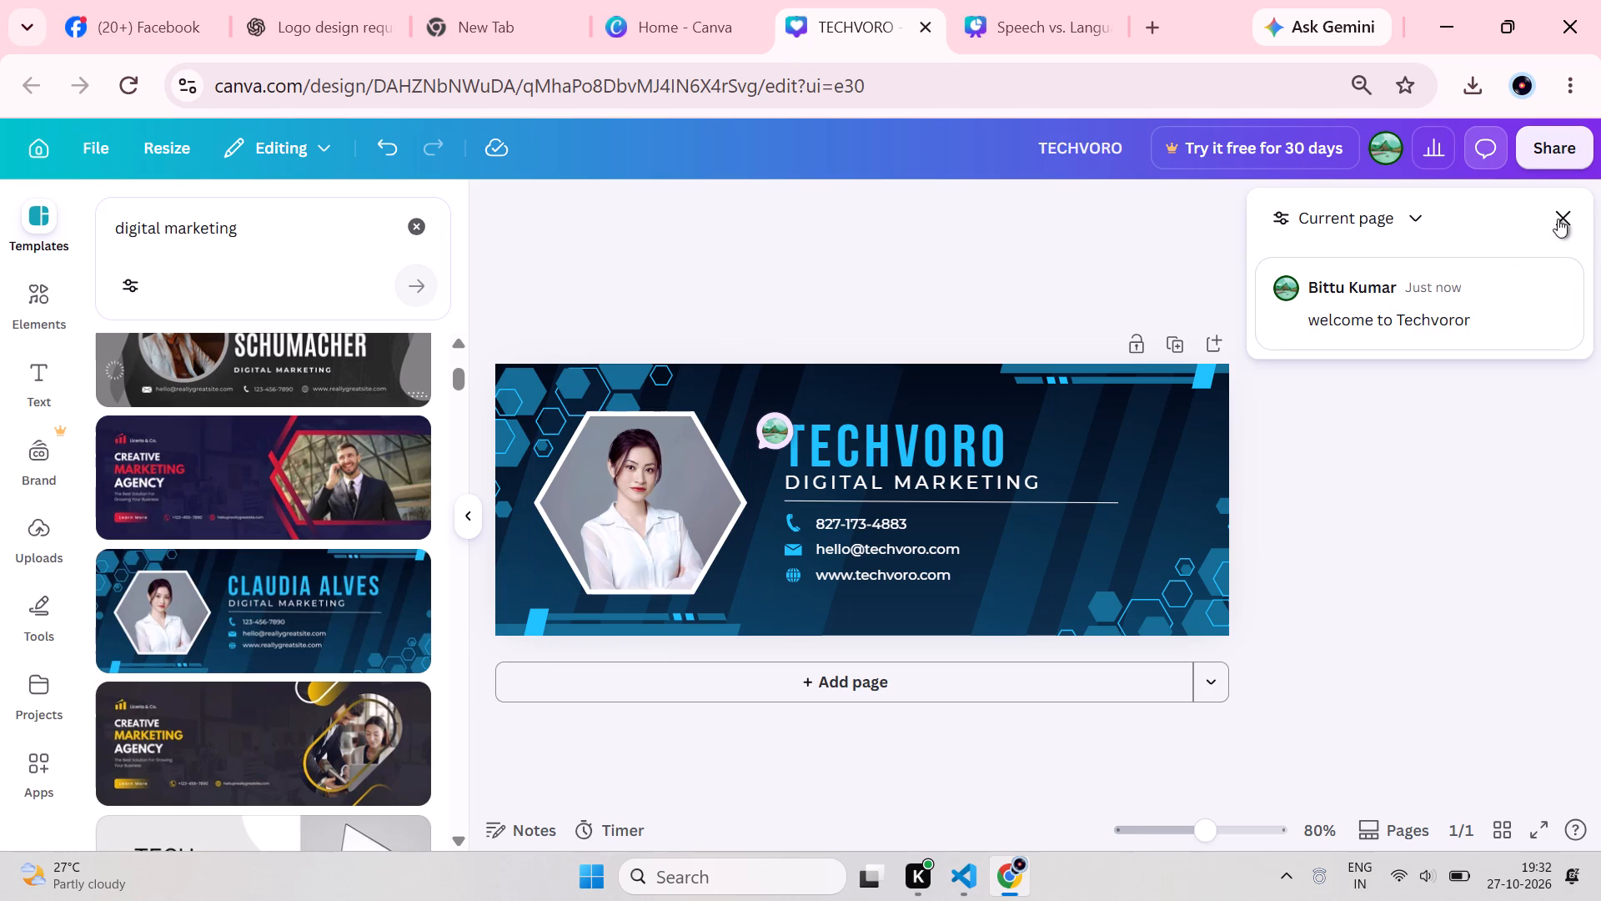
{"action": "left_click", "coordinate": [1558, 219]}
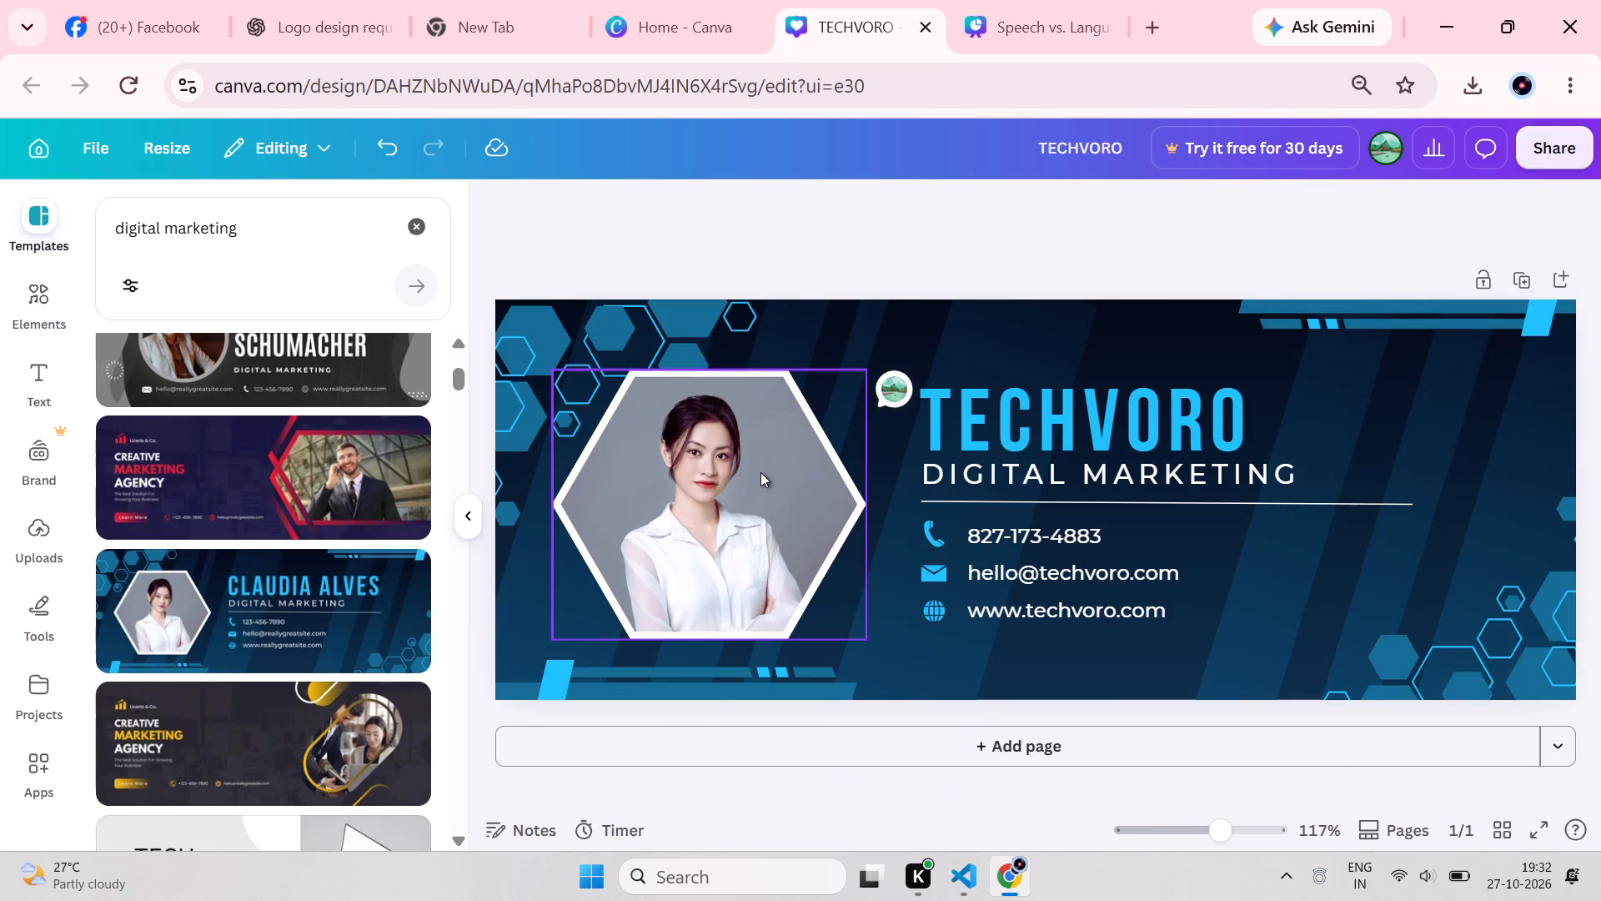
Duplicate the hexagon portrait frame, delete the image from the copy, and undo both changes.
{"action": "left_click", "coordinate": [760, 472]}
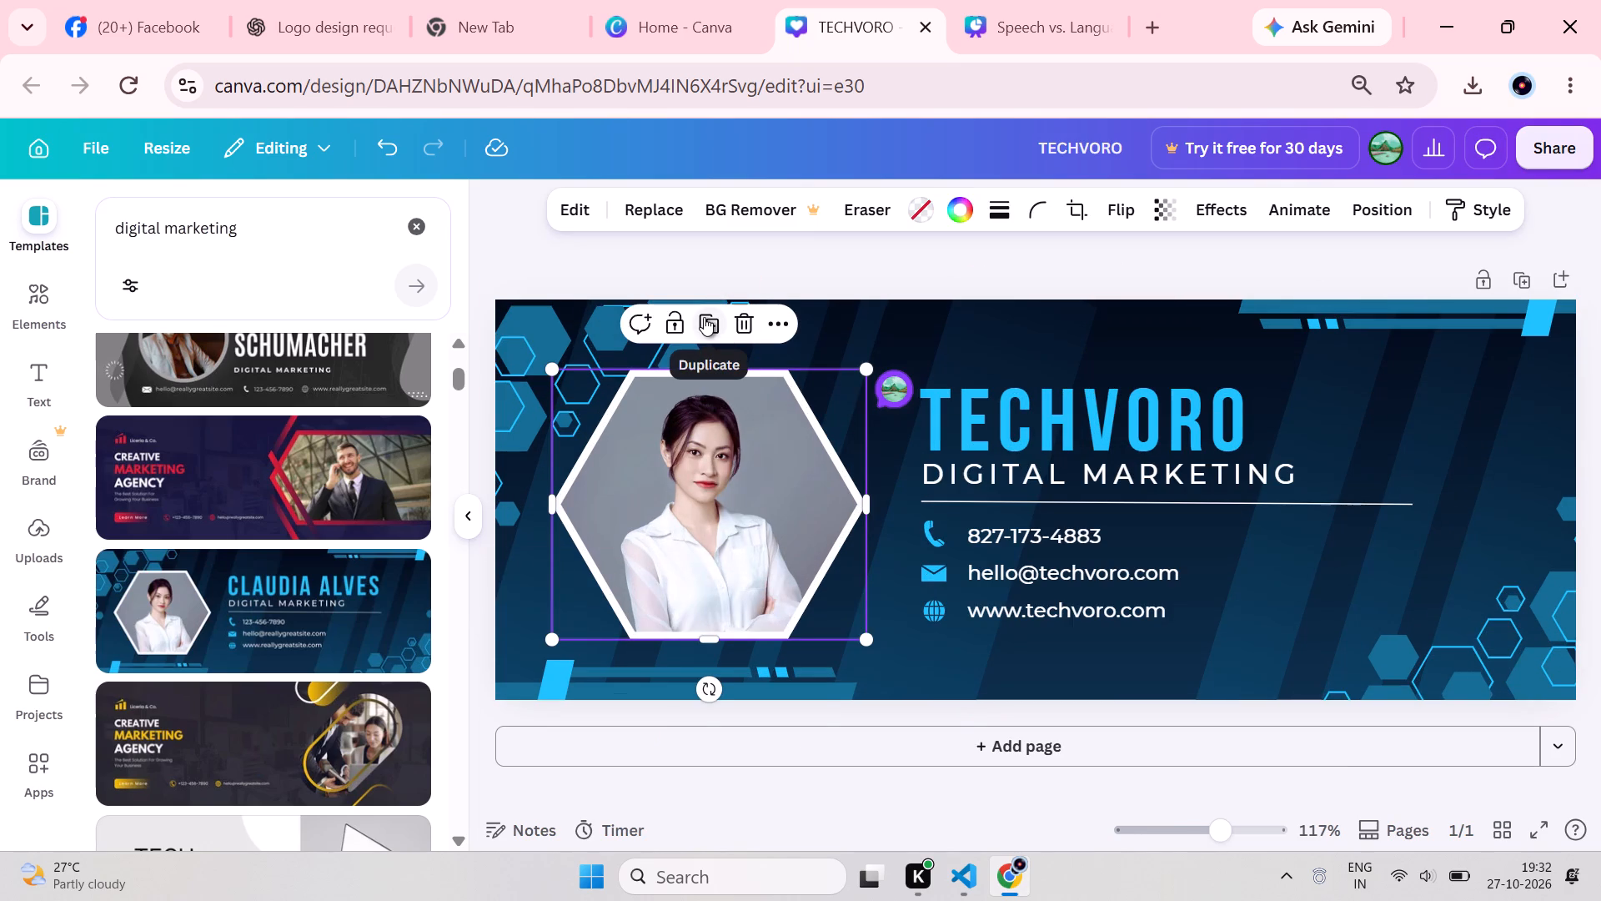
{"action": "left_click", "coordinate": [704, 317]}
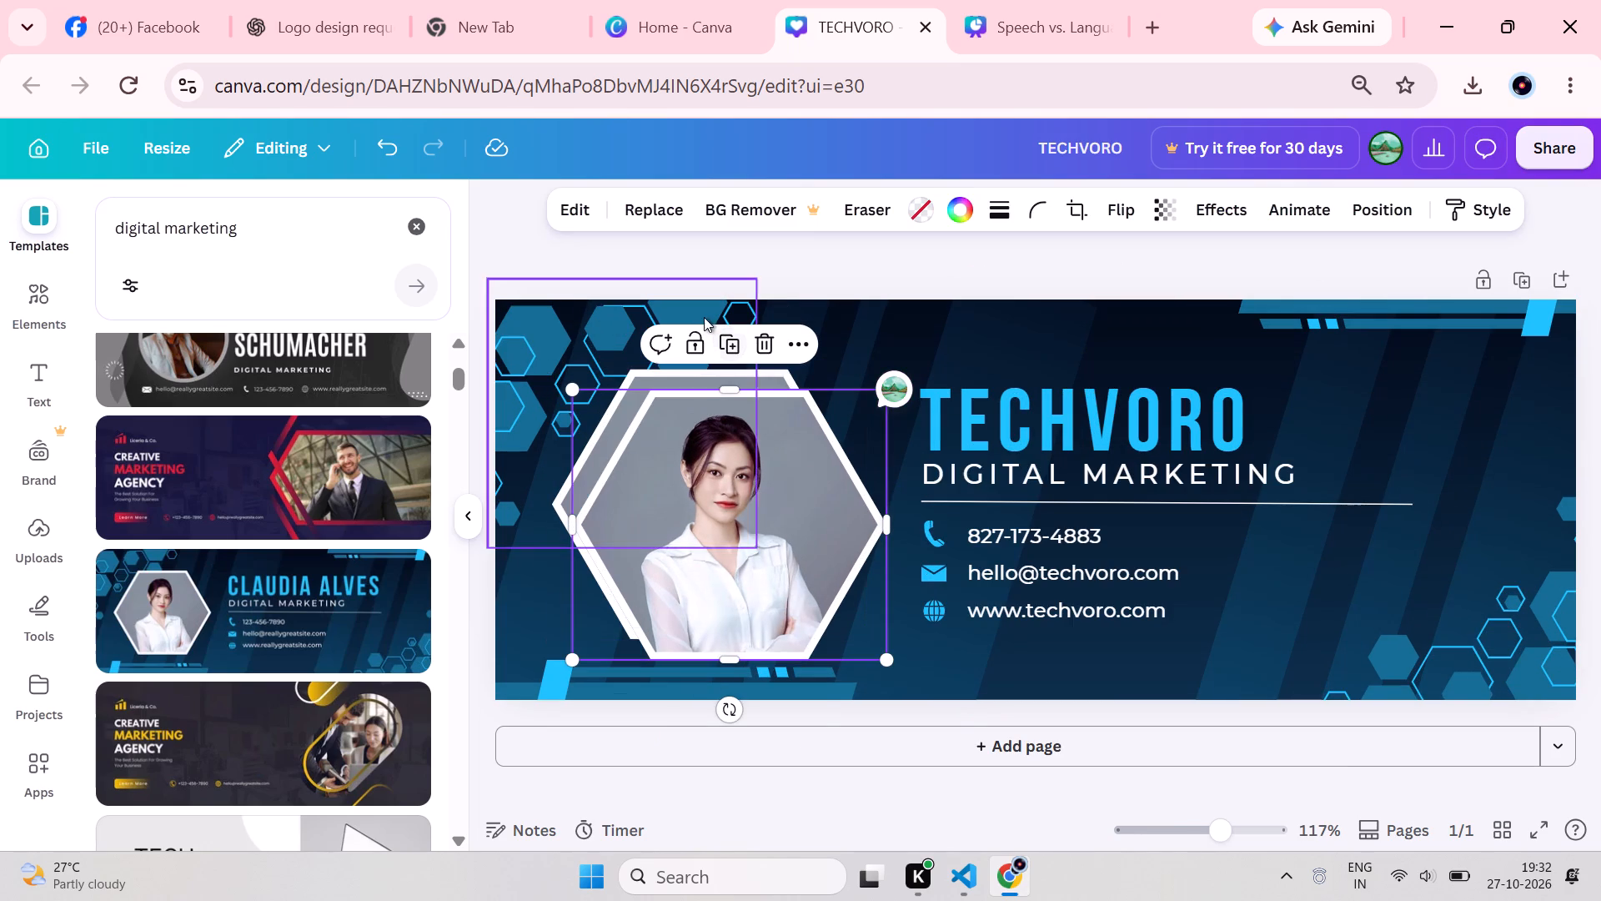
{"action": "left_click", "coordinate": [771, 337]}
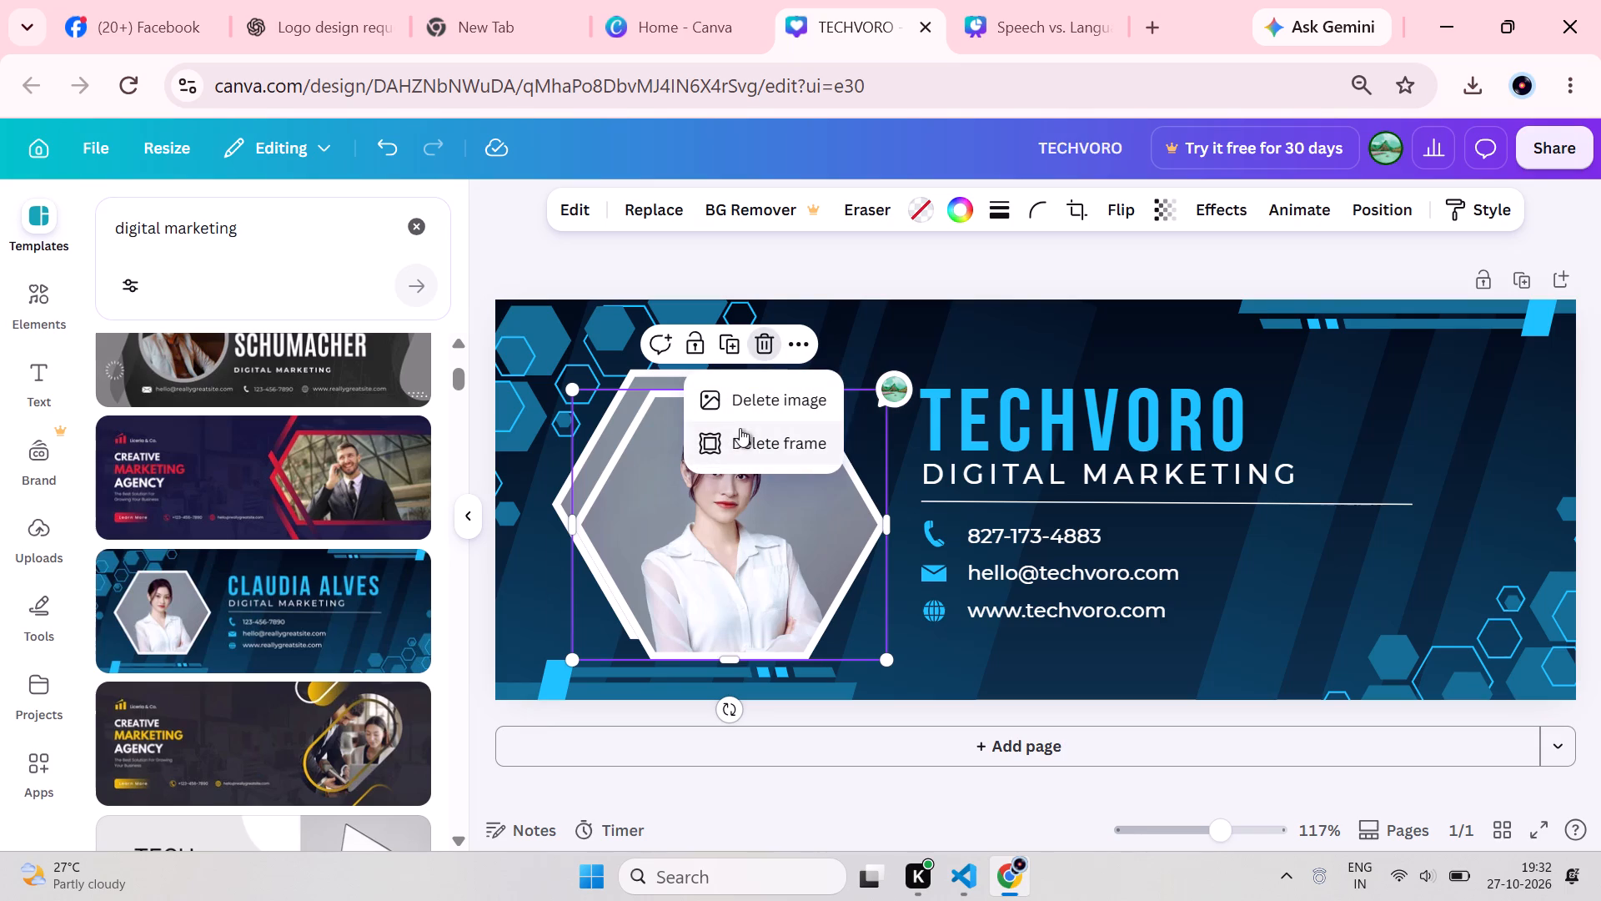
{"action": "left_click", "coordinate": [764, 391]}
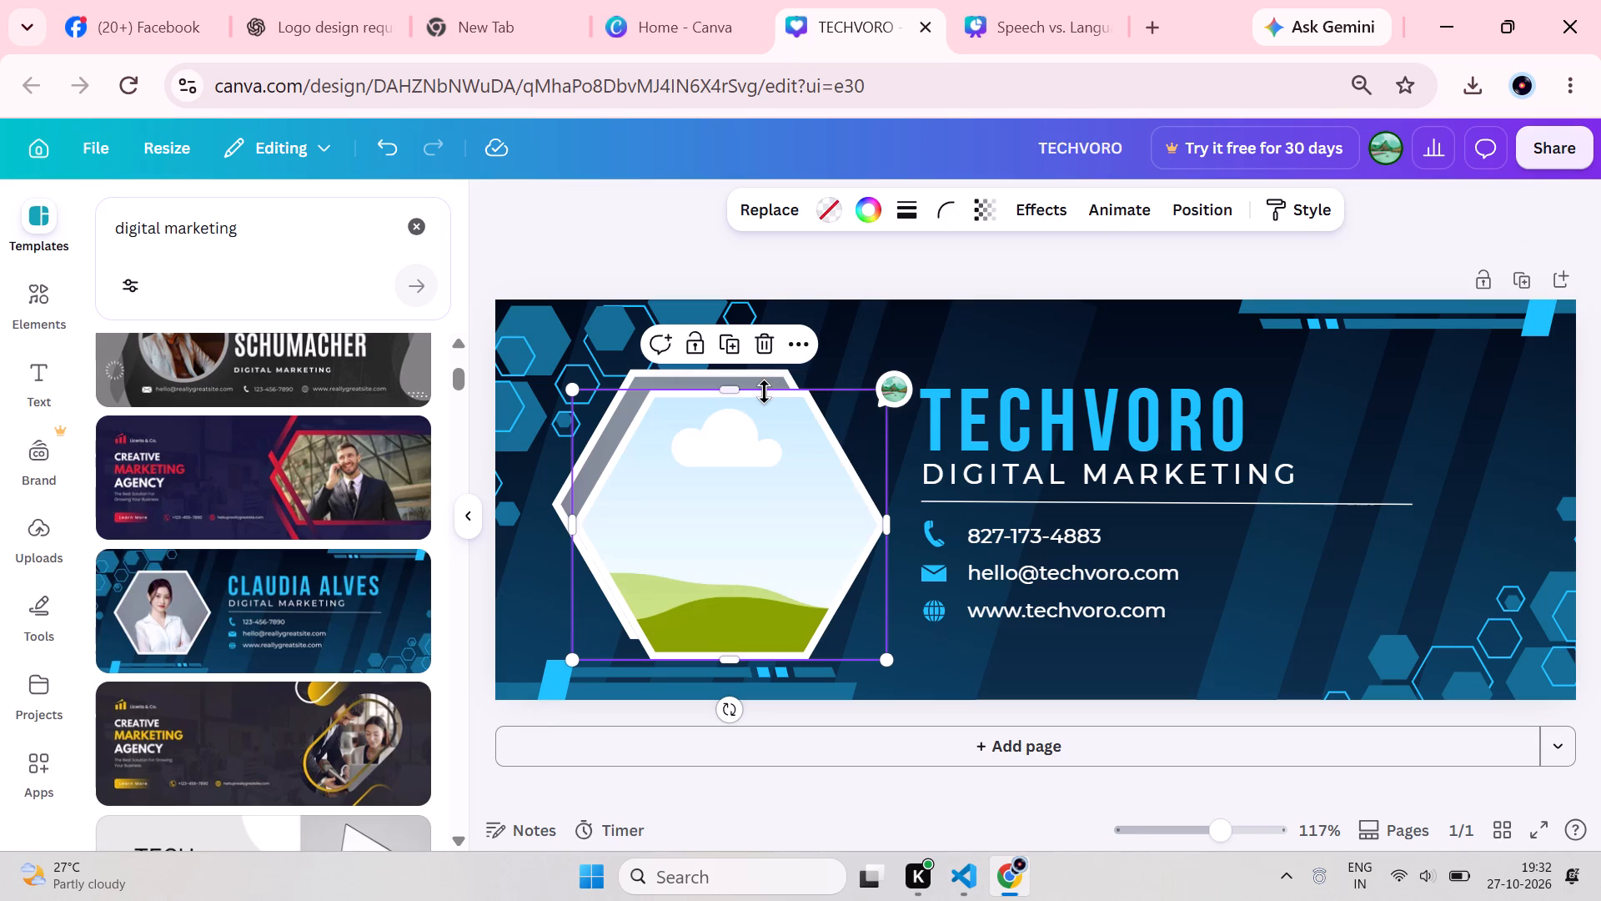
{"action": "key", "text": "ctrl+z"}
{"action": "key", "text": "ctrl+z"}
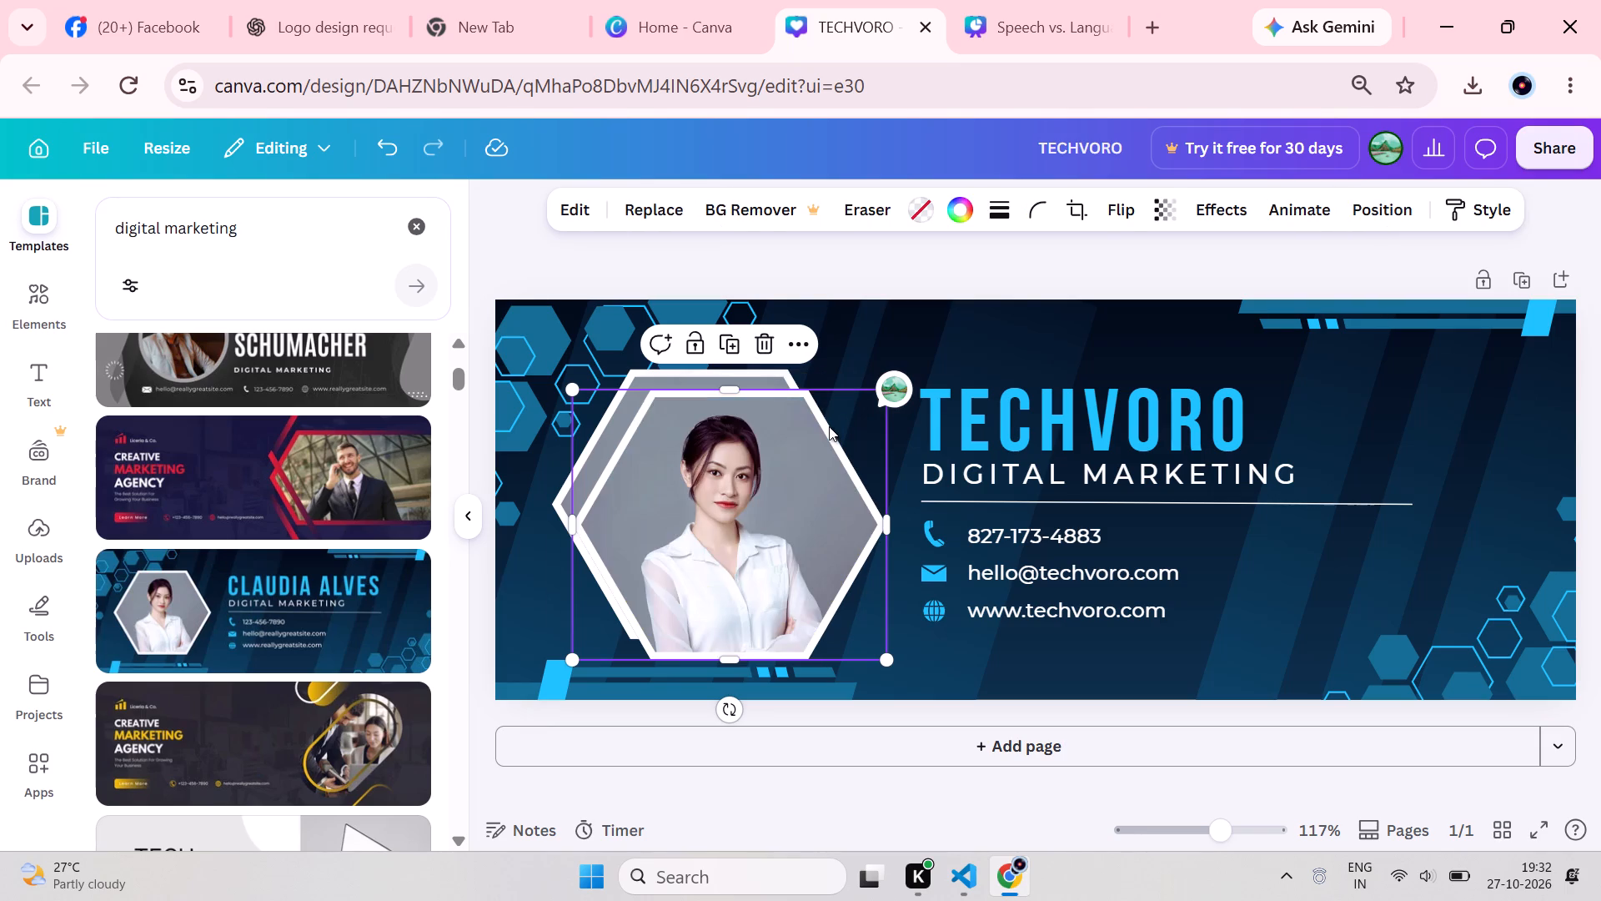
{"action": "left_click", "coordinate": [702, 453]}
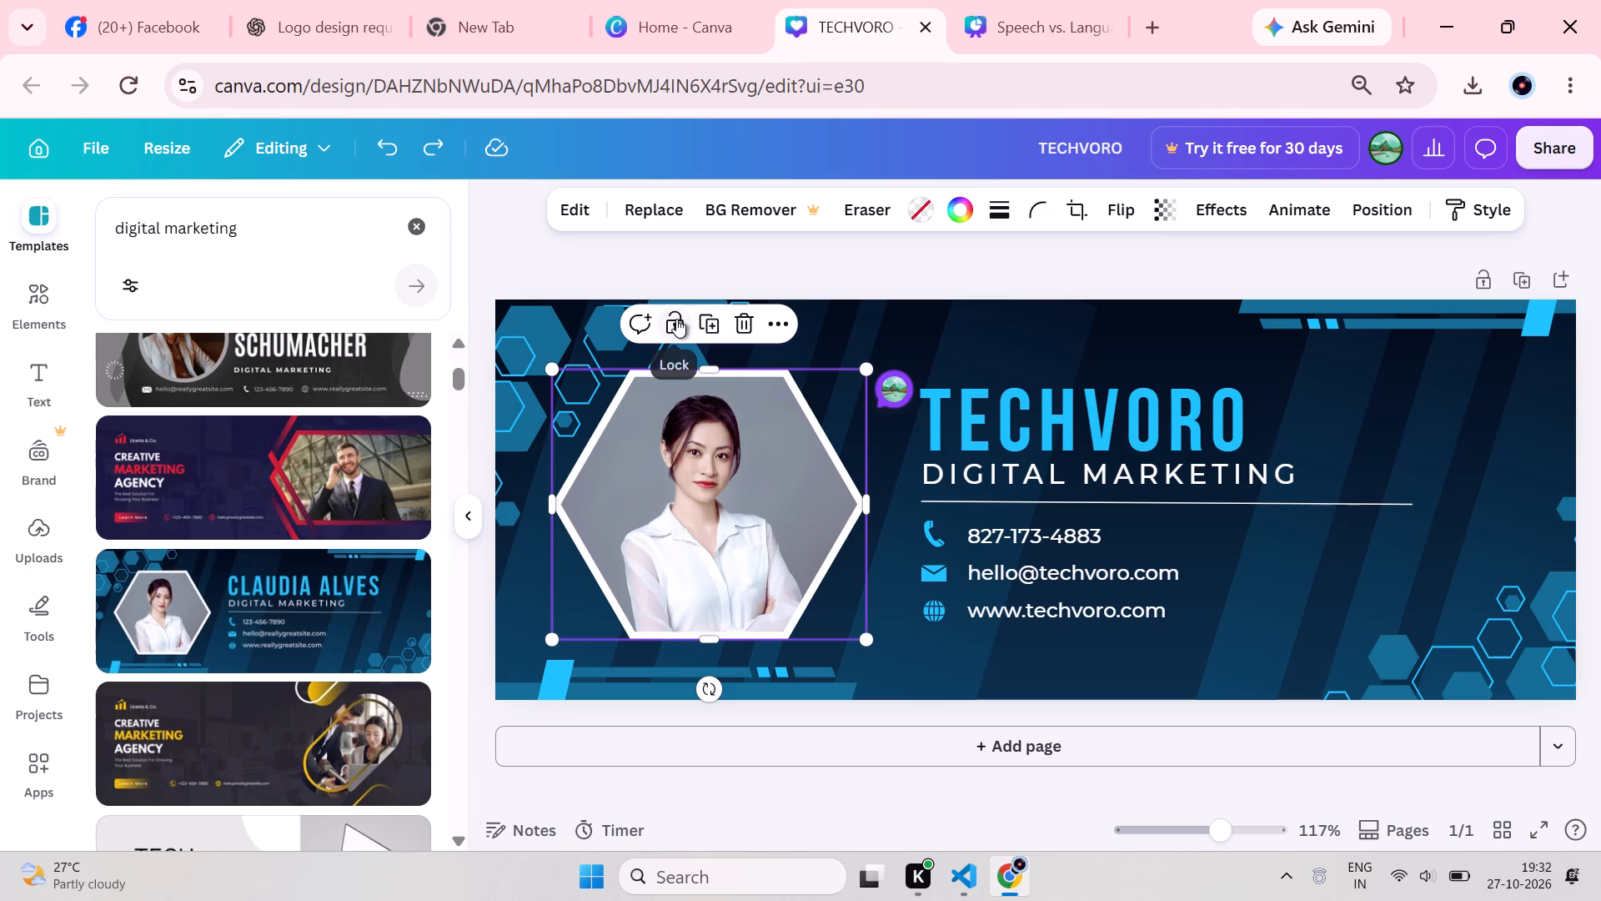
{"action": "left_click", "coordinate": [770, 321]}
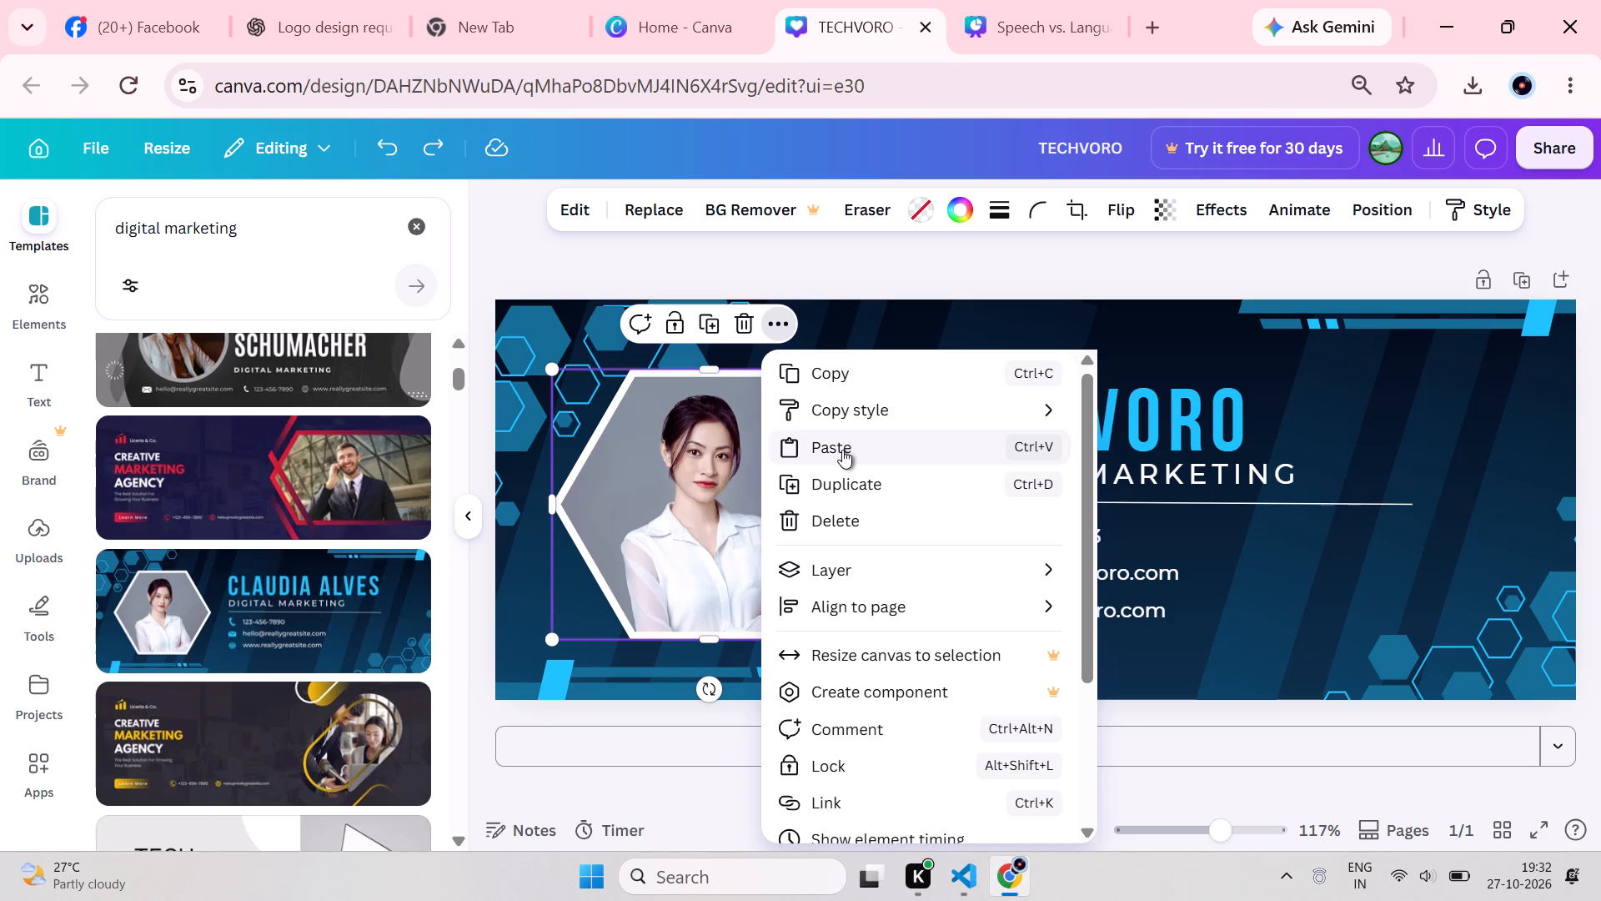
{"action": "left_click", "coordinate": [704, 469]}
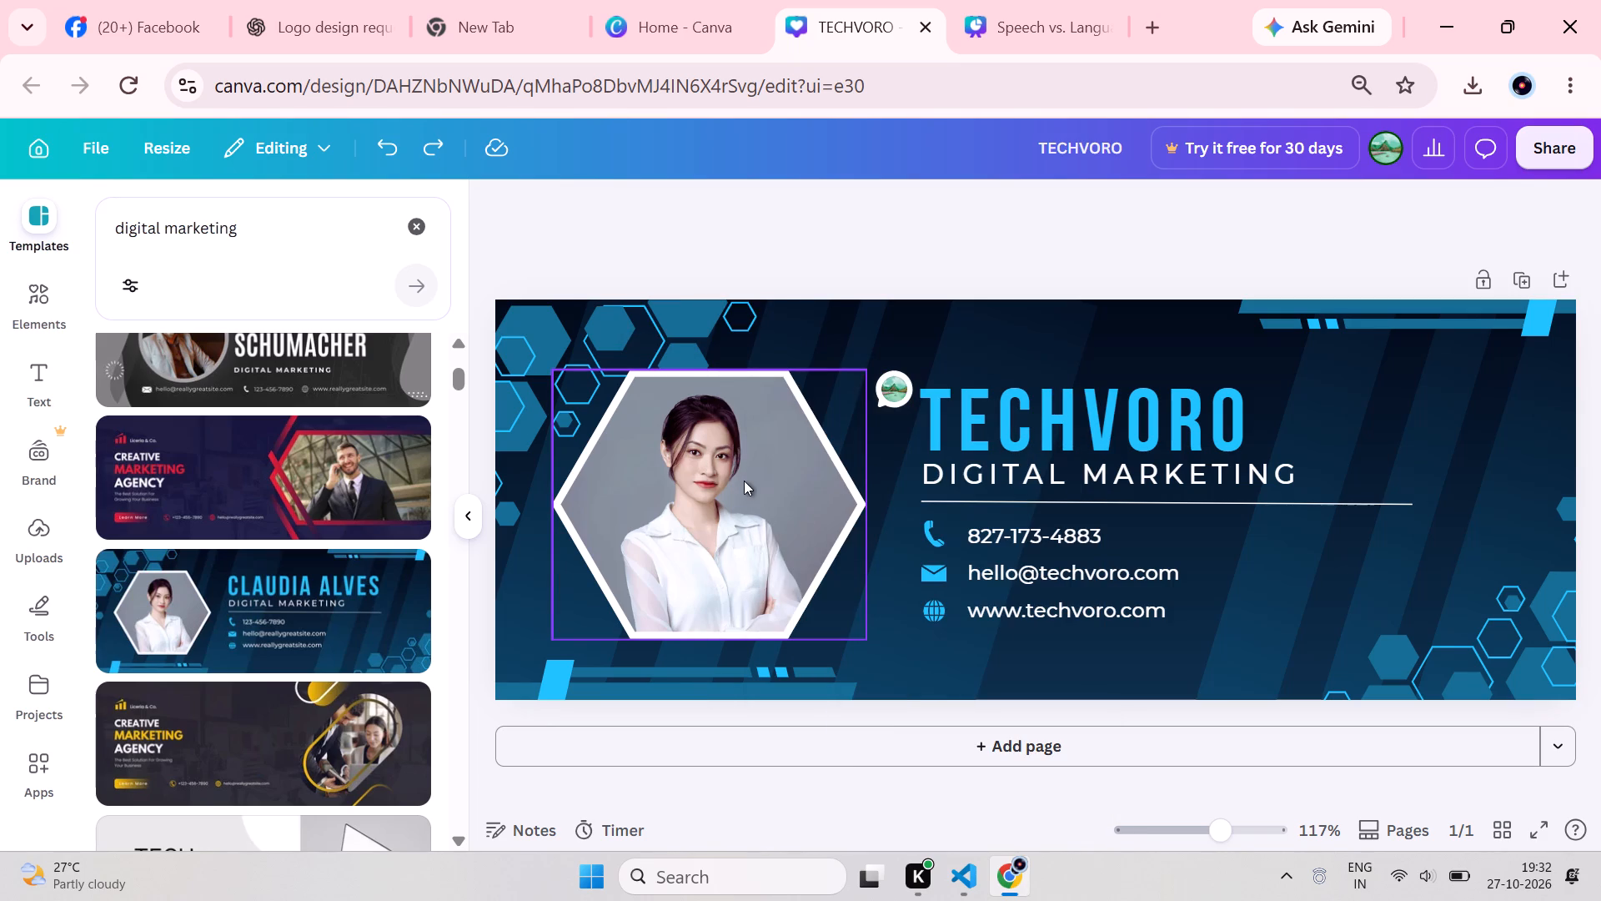
Delete the portrait image from the hexagon, keeping the frame in place.
{"action": "left_click", "coordinate": [709, 475]}
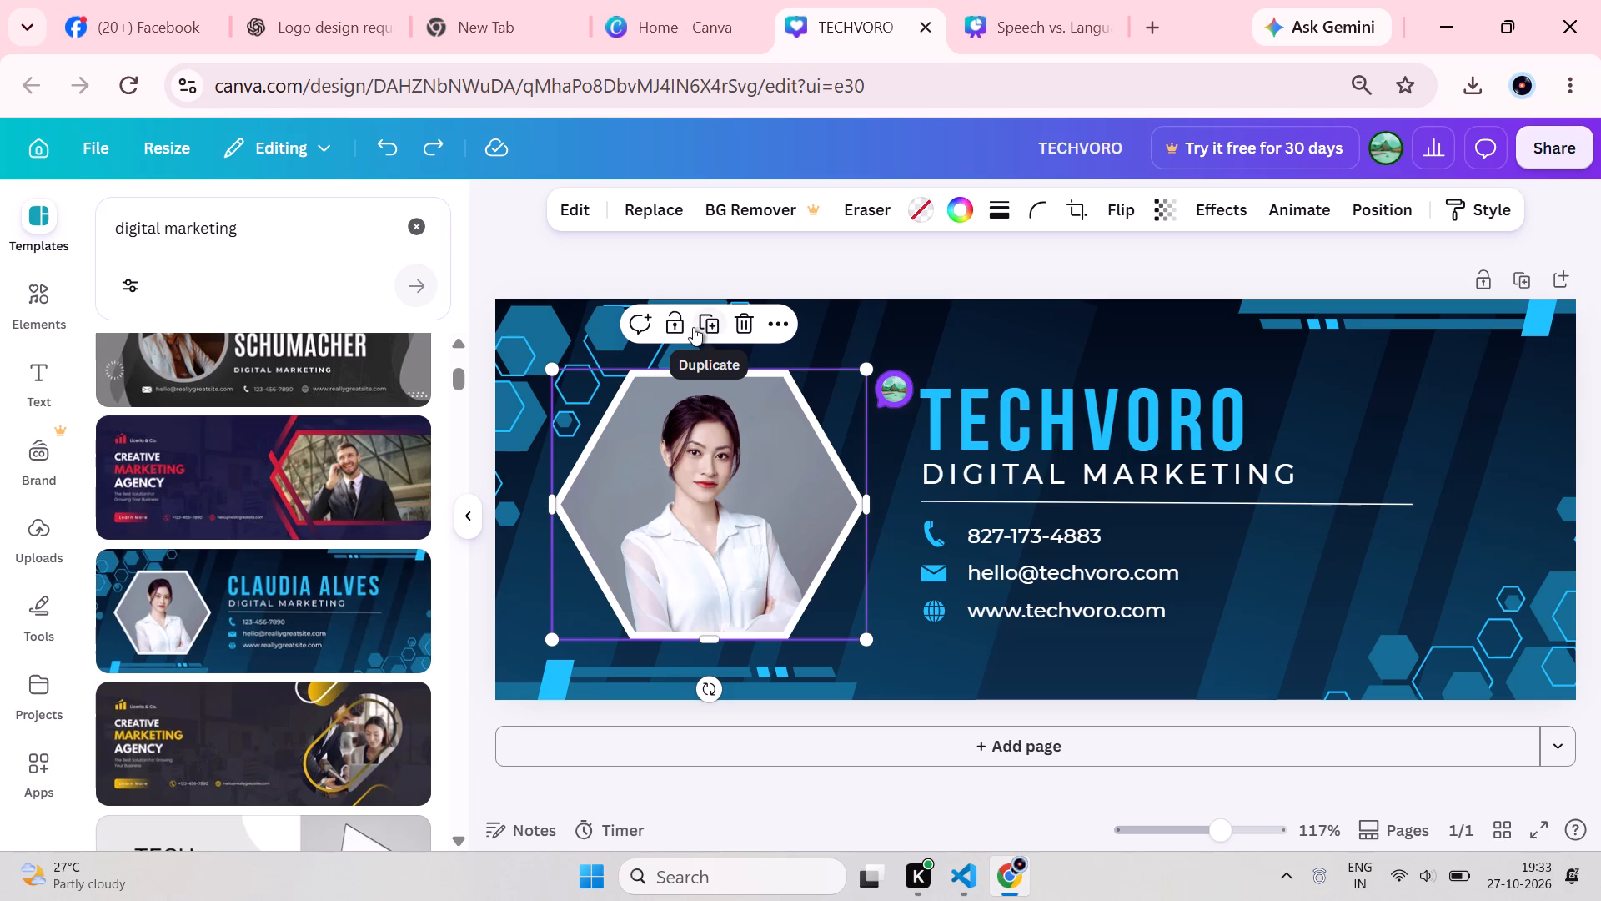
{"action": "left_click", "coordinate": [741, 326]}
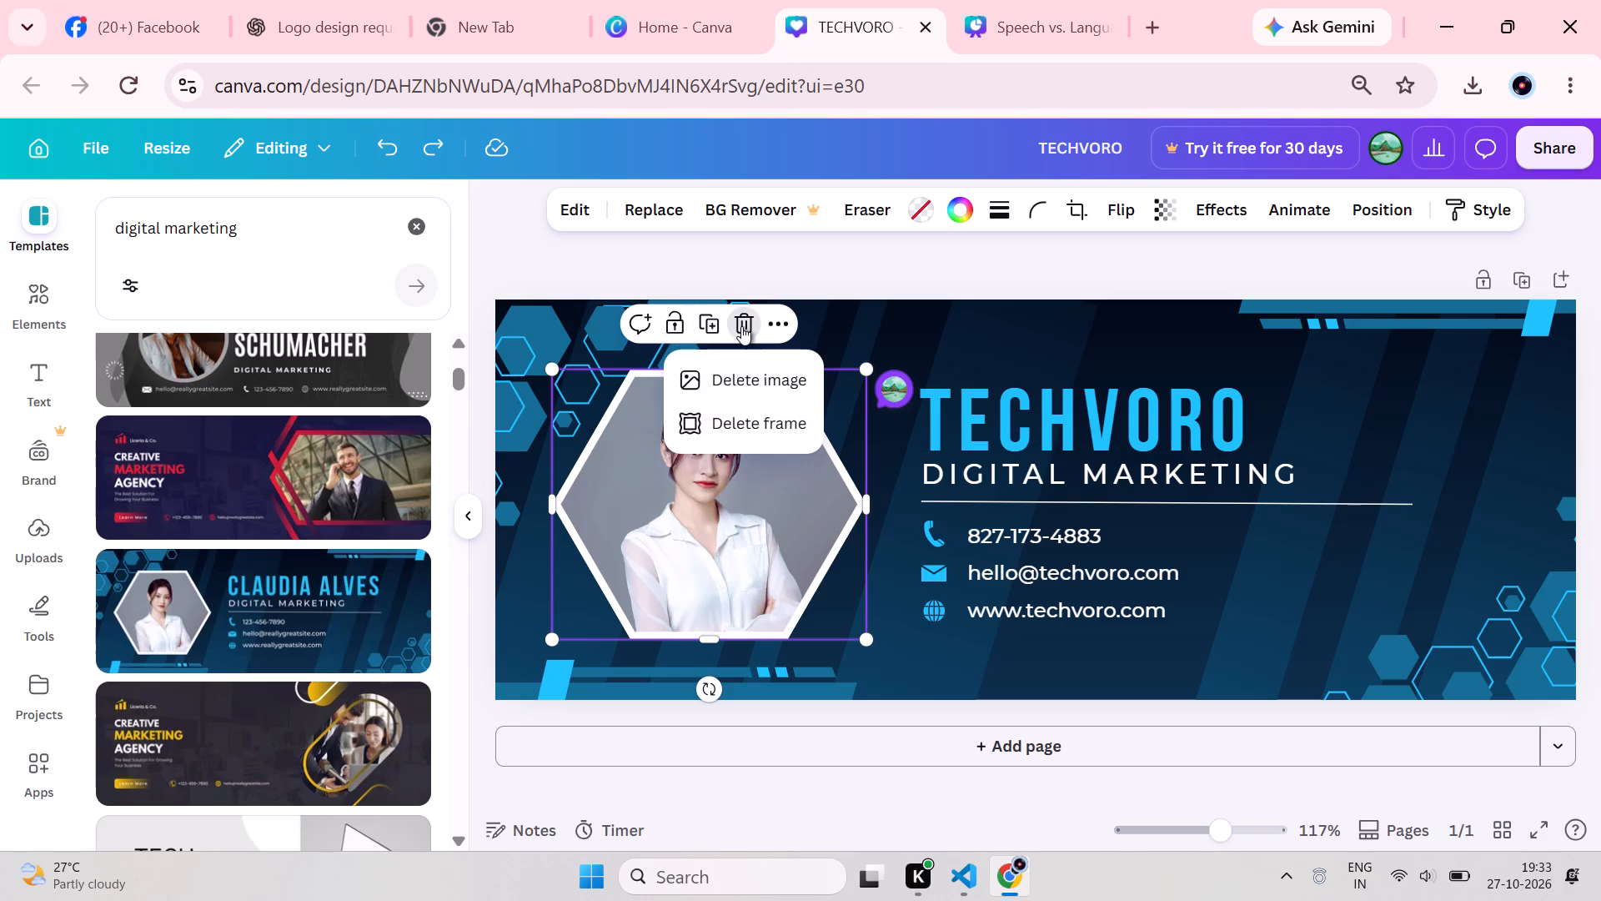
{"action": "left_click", "coordinate": [740, 379]}
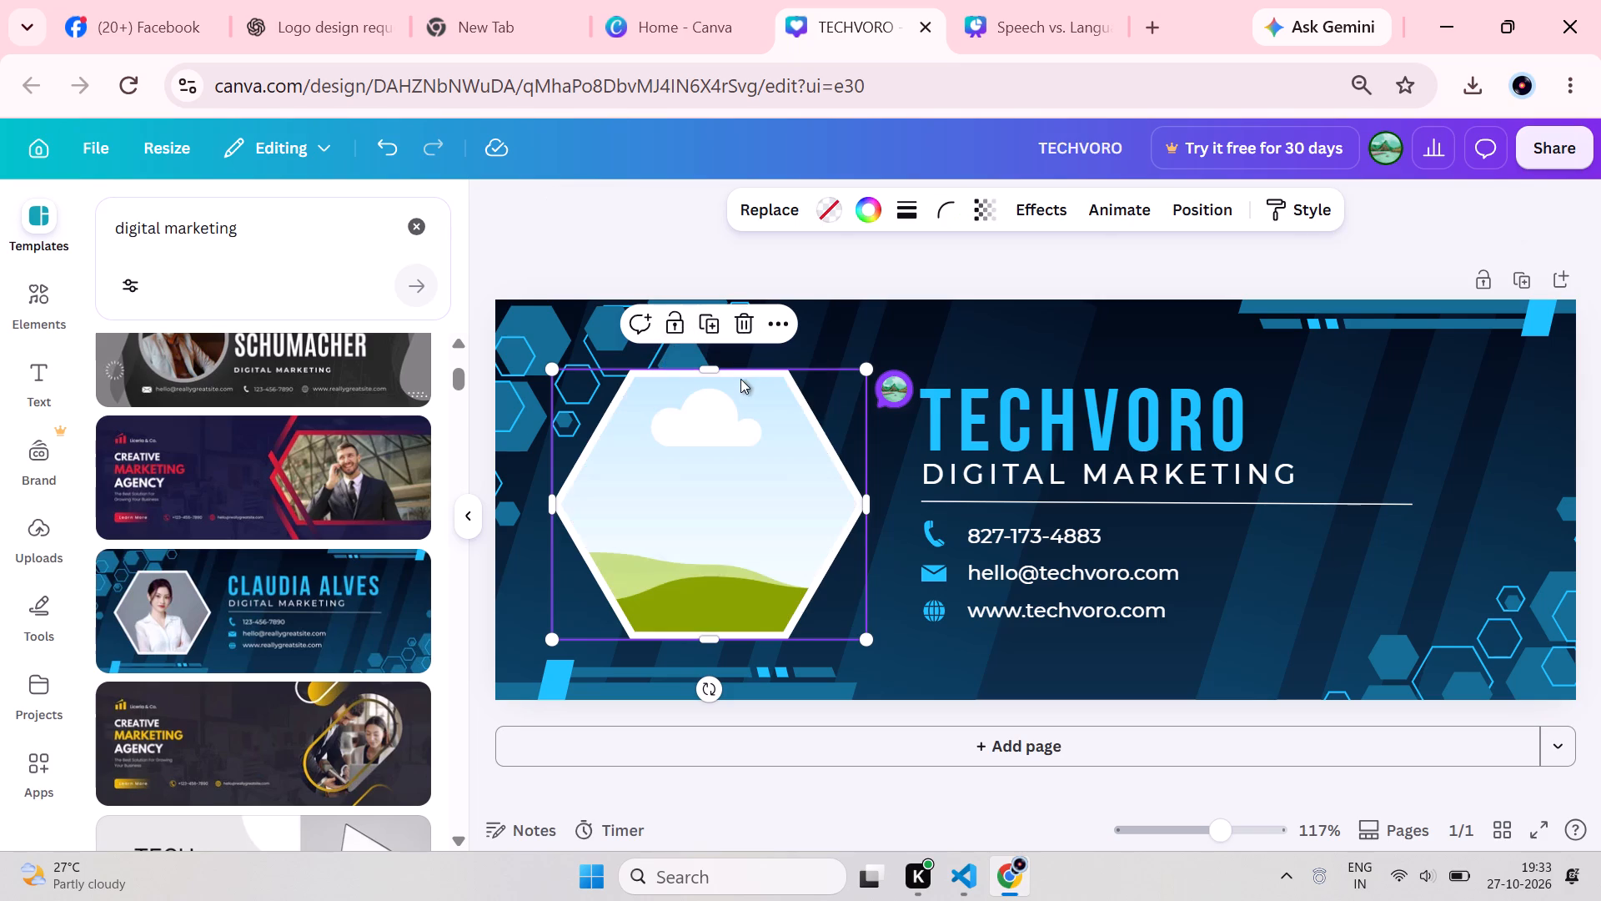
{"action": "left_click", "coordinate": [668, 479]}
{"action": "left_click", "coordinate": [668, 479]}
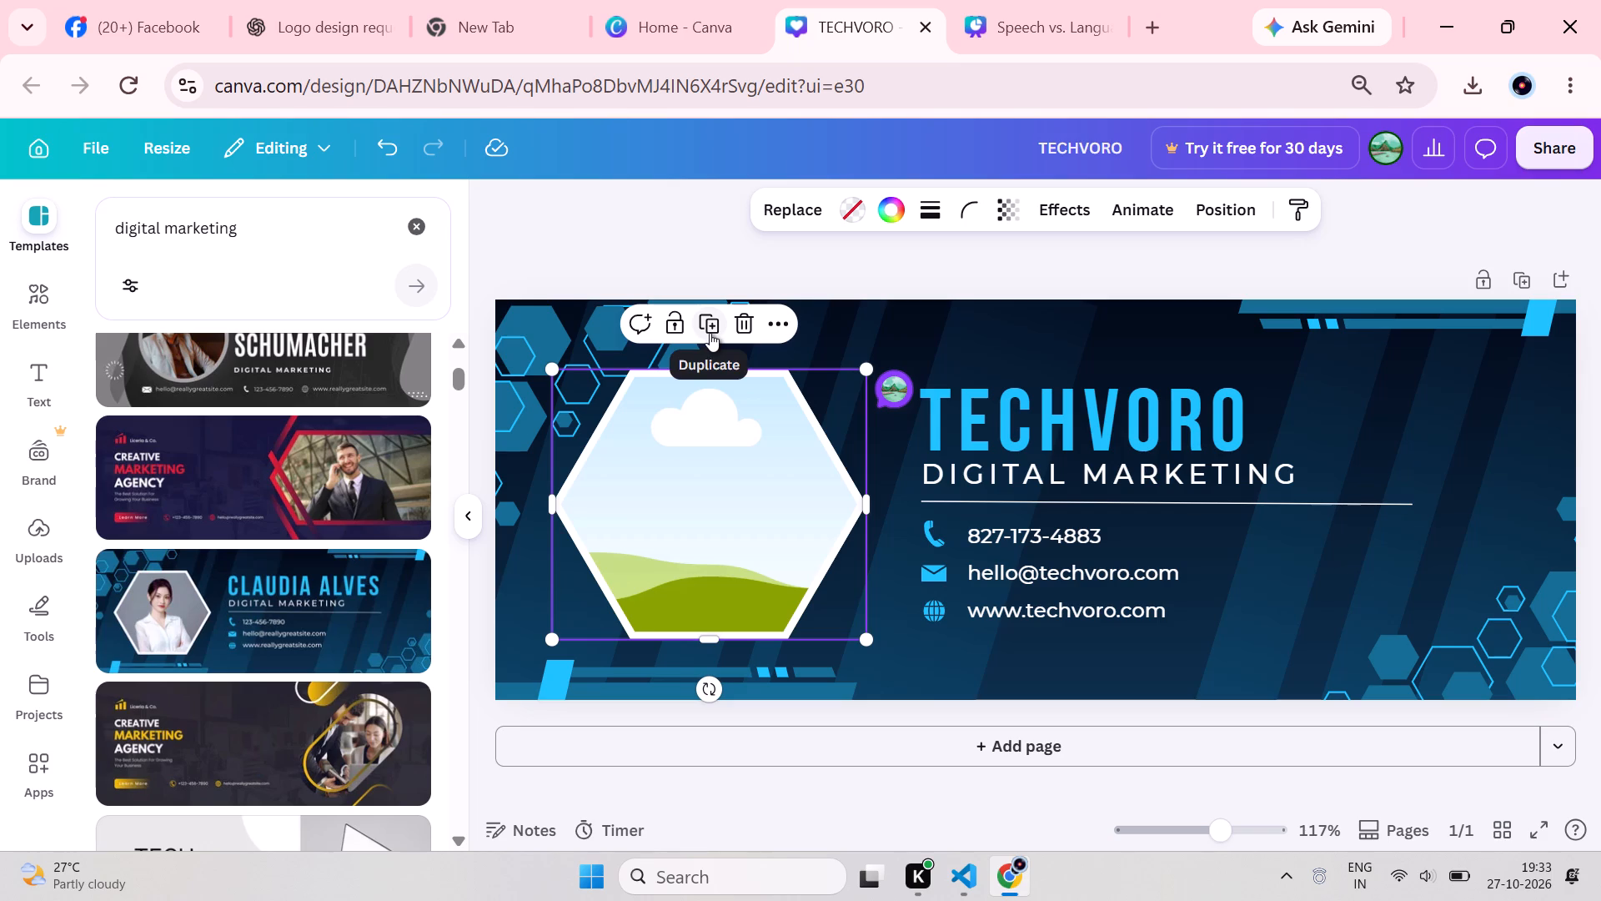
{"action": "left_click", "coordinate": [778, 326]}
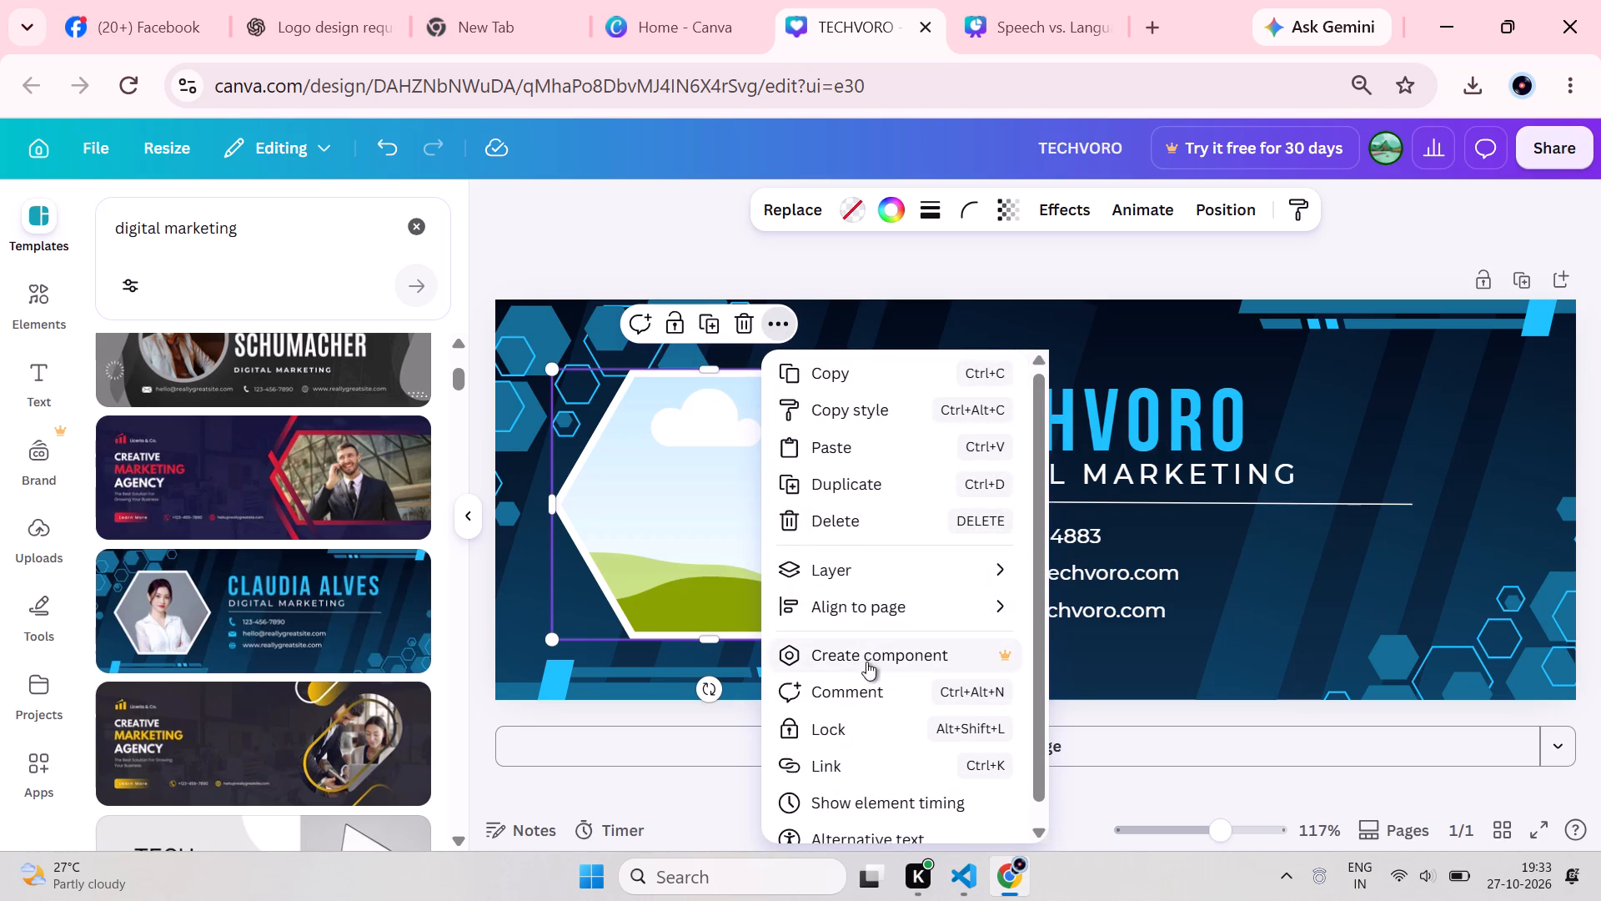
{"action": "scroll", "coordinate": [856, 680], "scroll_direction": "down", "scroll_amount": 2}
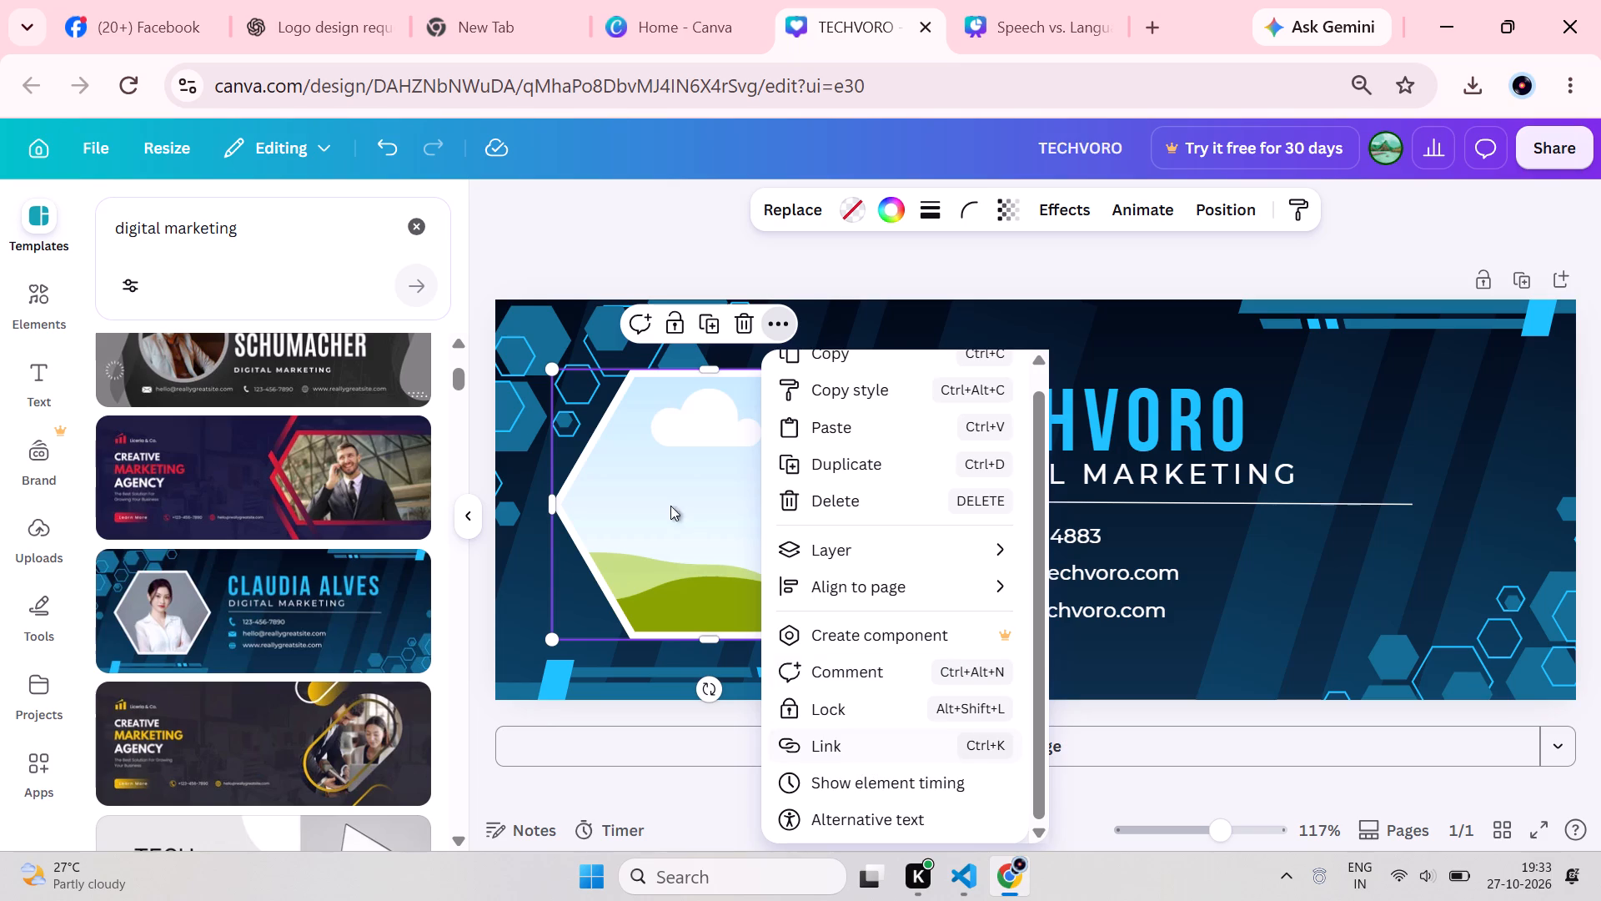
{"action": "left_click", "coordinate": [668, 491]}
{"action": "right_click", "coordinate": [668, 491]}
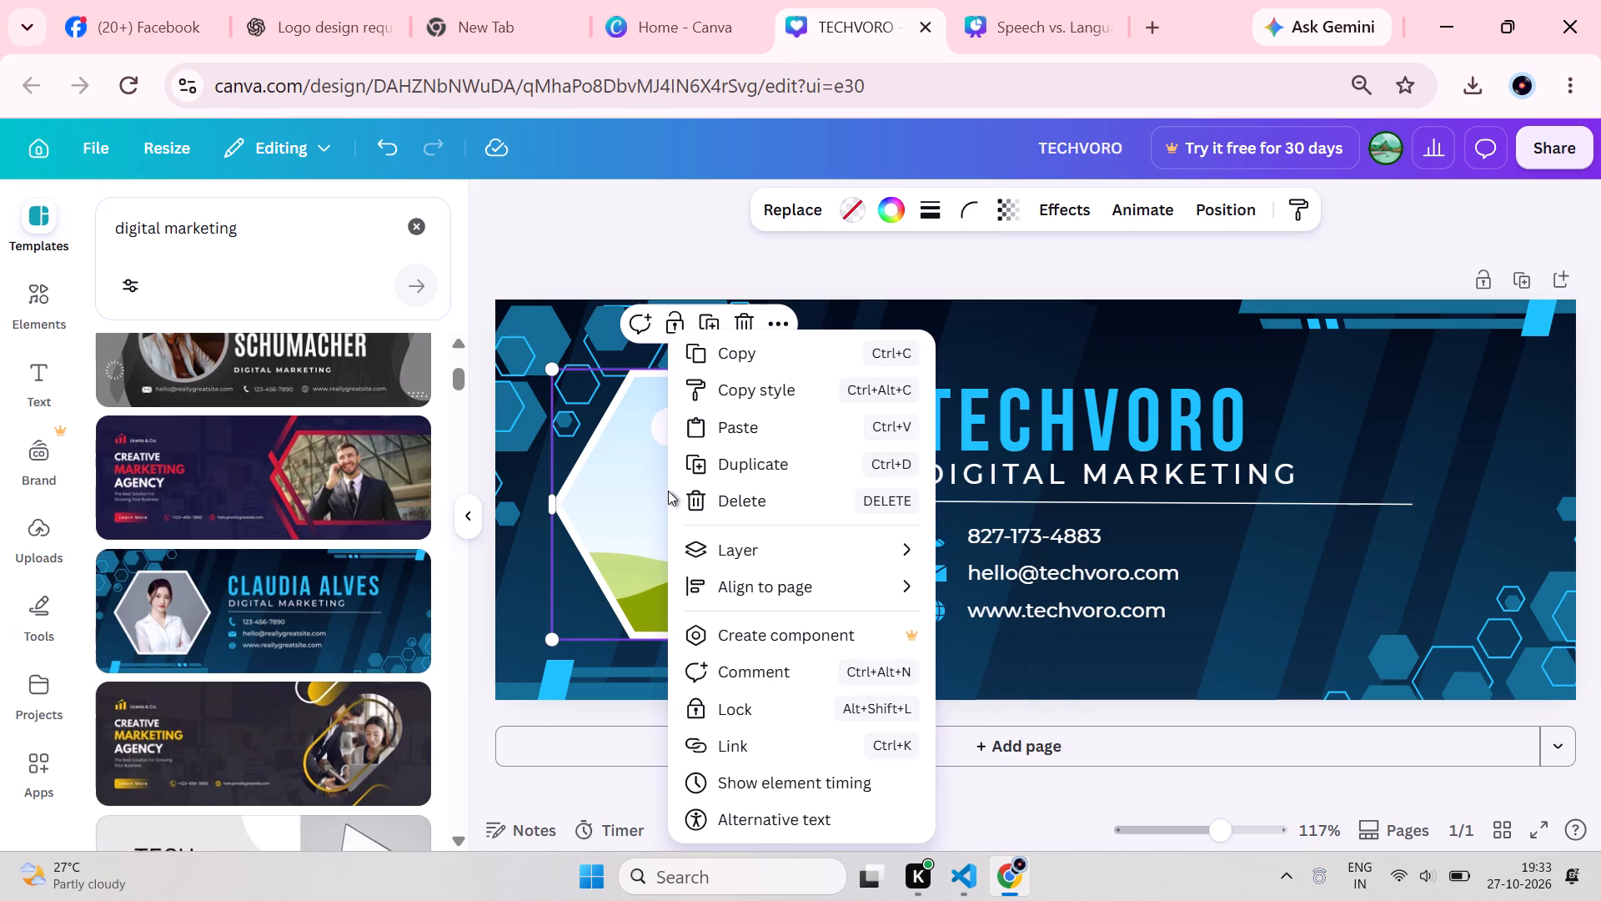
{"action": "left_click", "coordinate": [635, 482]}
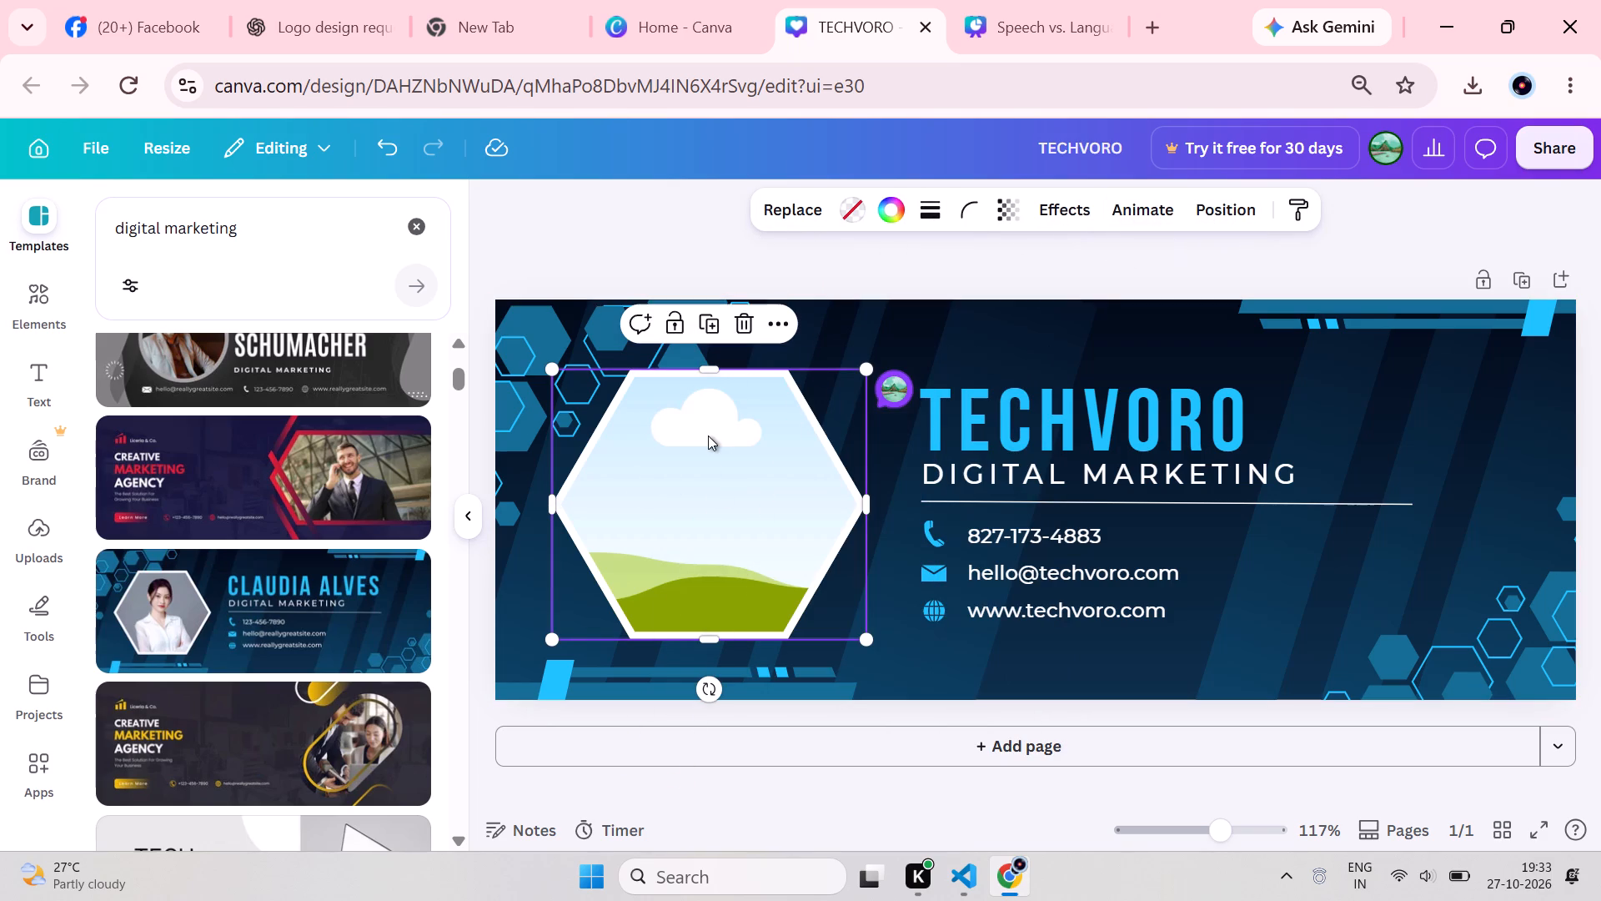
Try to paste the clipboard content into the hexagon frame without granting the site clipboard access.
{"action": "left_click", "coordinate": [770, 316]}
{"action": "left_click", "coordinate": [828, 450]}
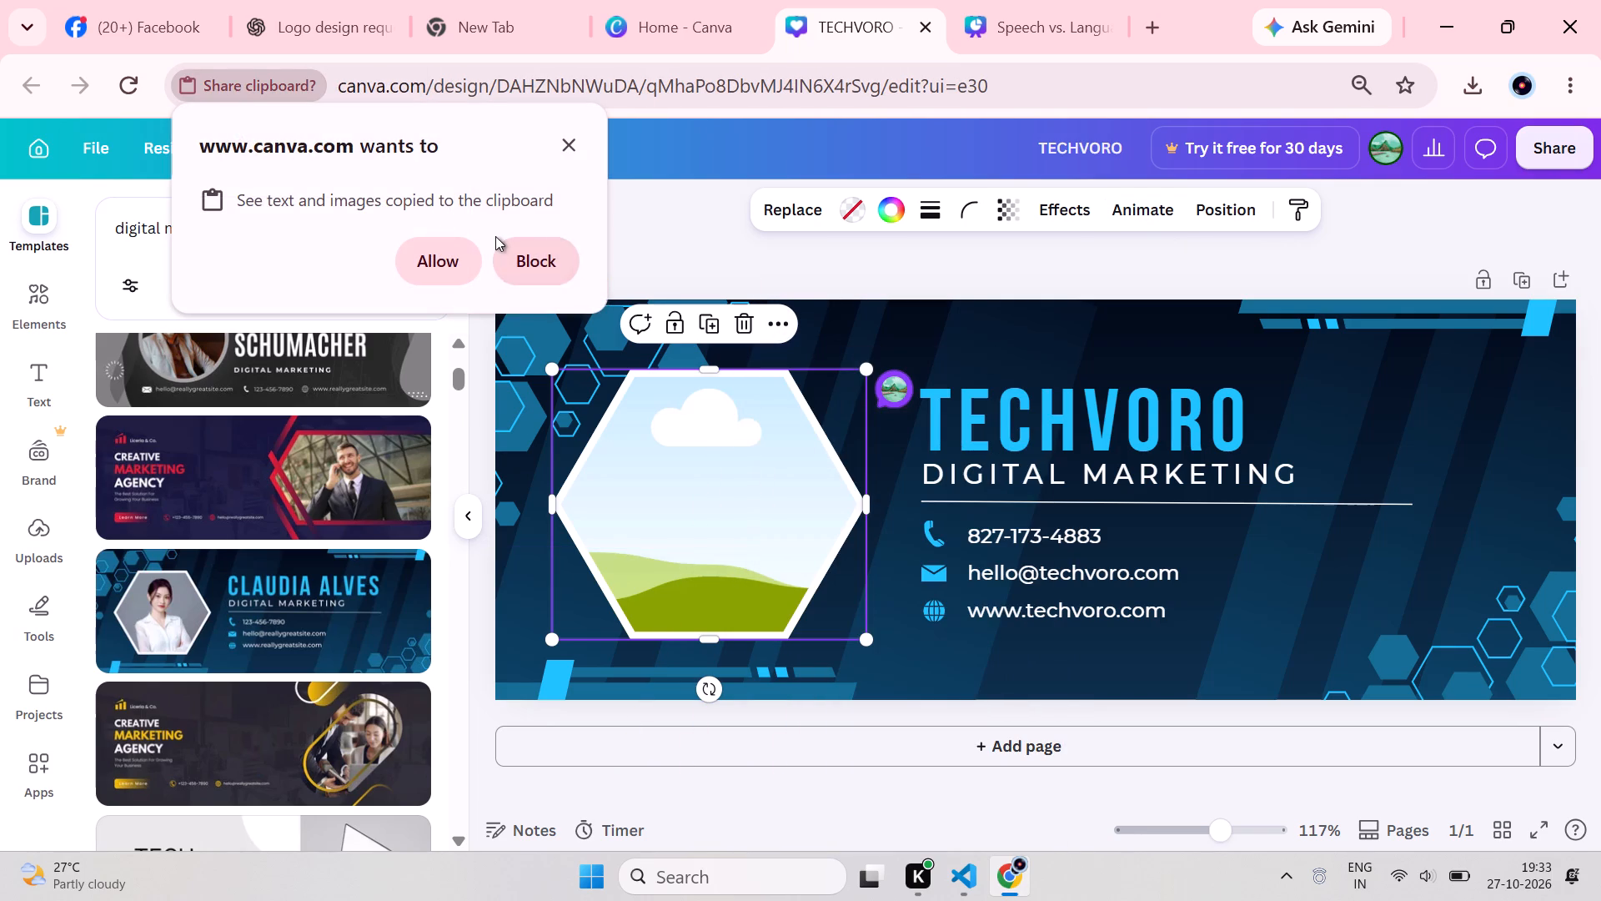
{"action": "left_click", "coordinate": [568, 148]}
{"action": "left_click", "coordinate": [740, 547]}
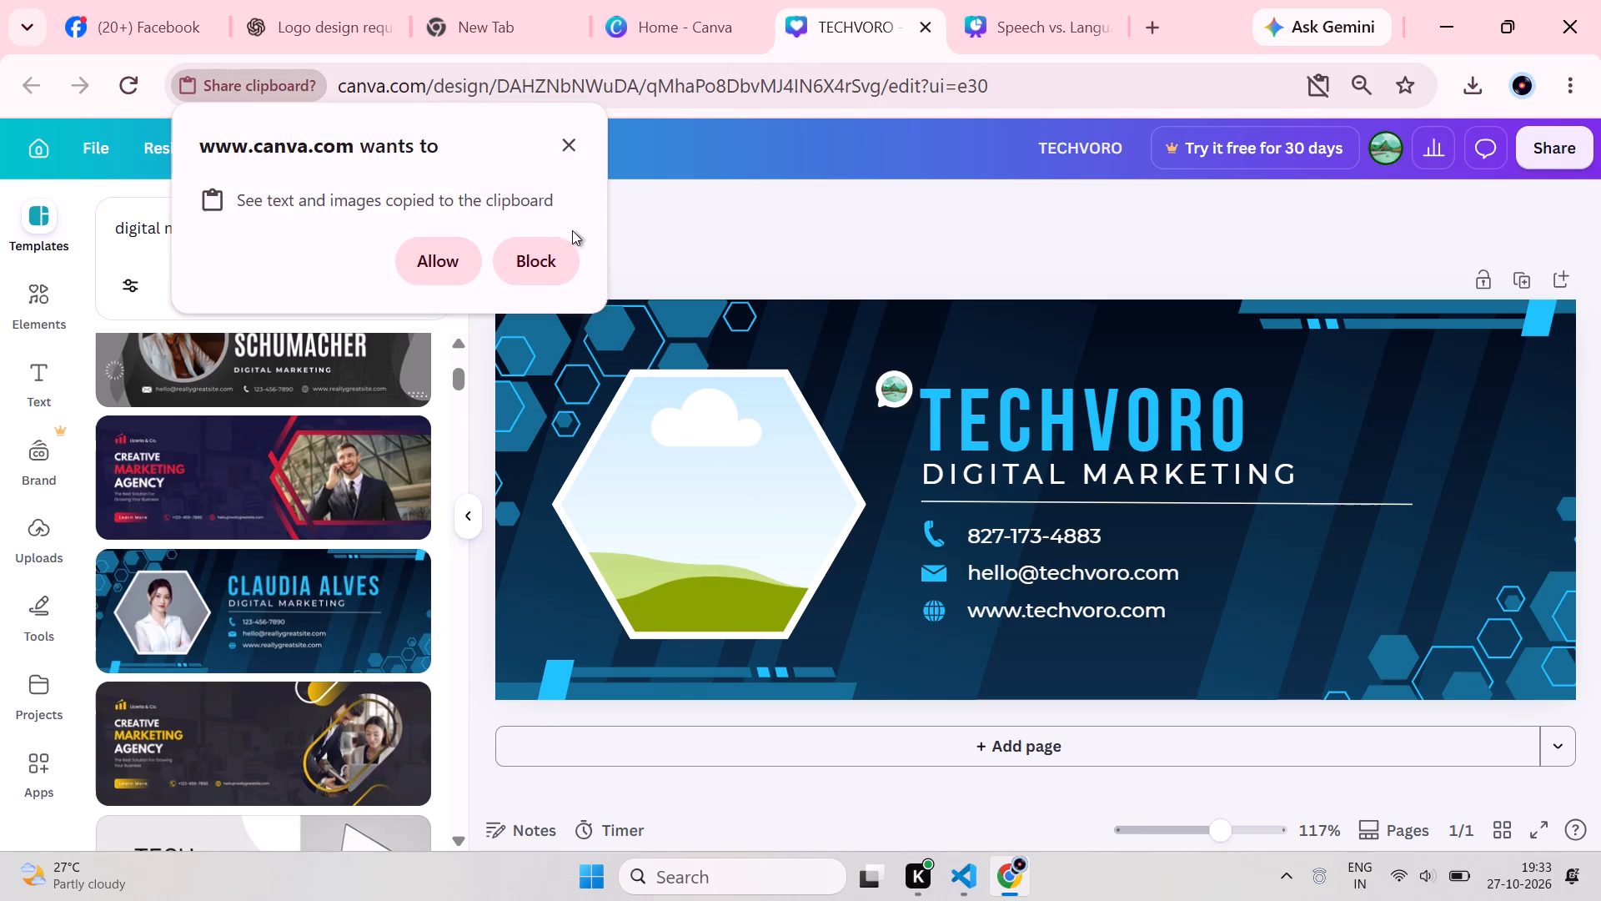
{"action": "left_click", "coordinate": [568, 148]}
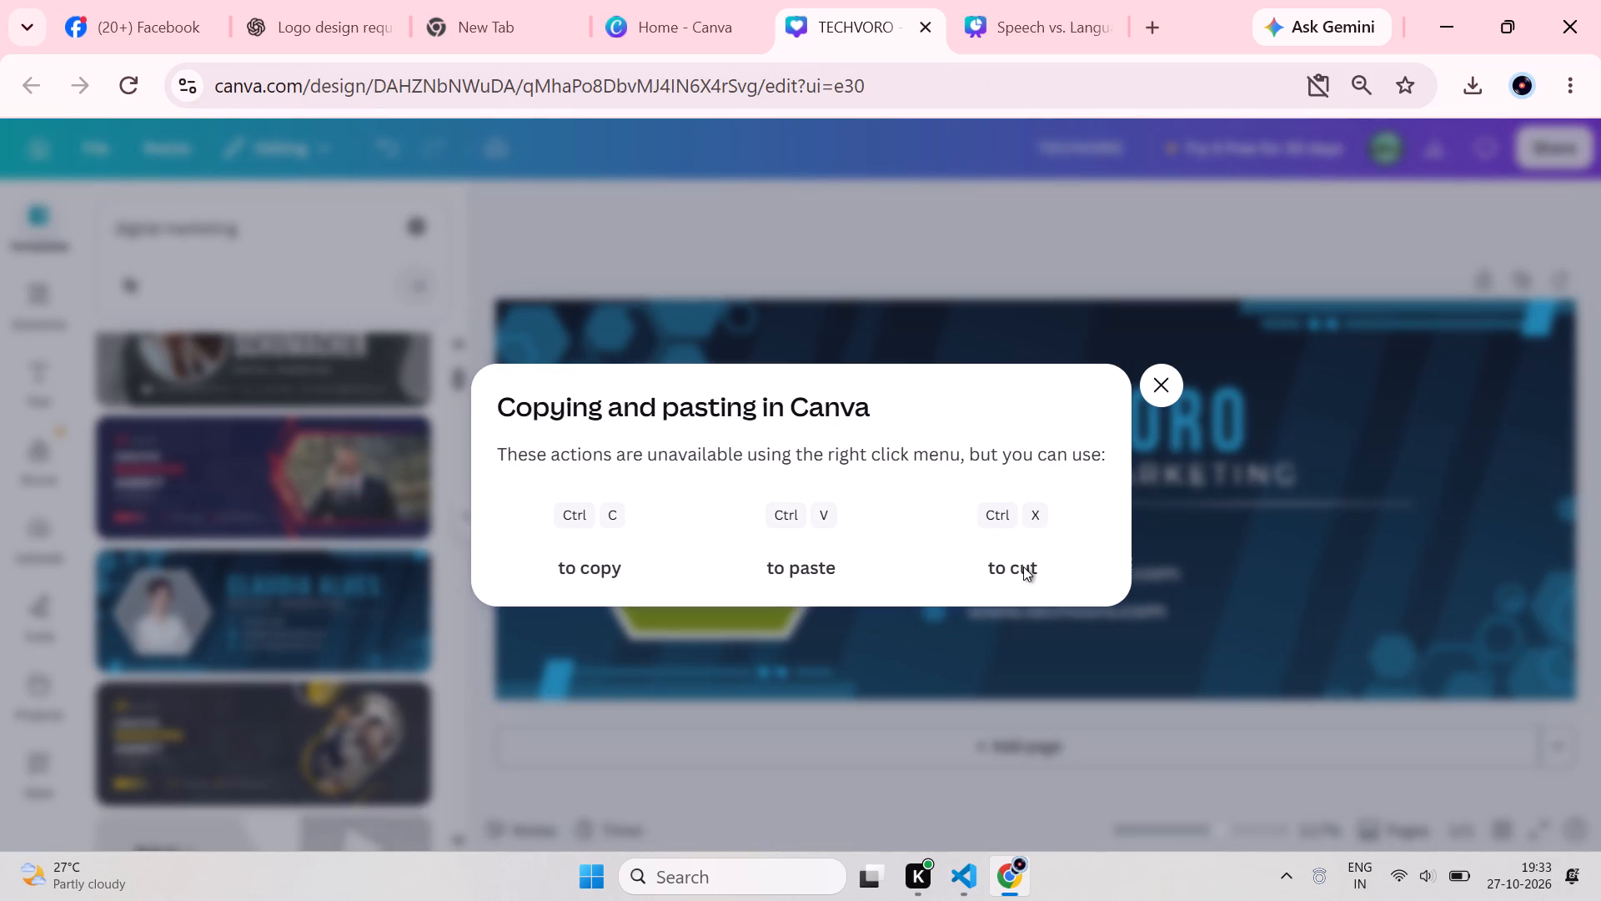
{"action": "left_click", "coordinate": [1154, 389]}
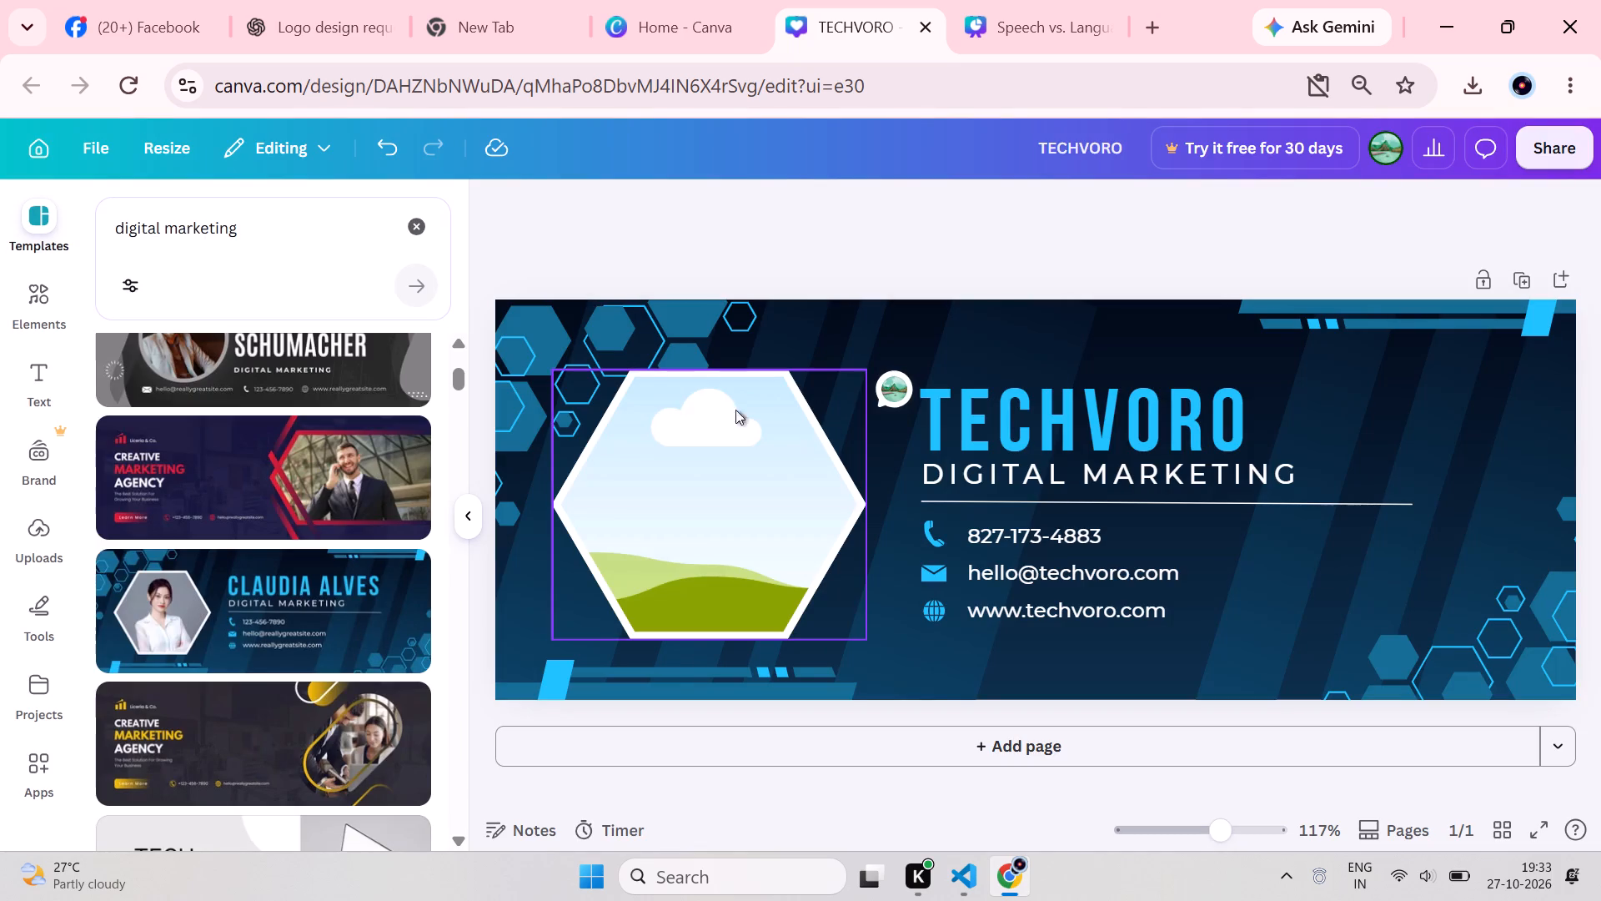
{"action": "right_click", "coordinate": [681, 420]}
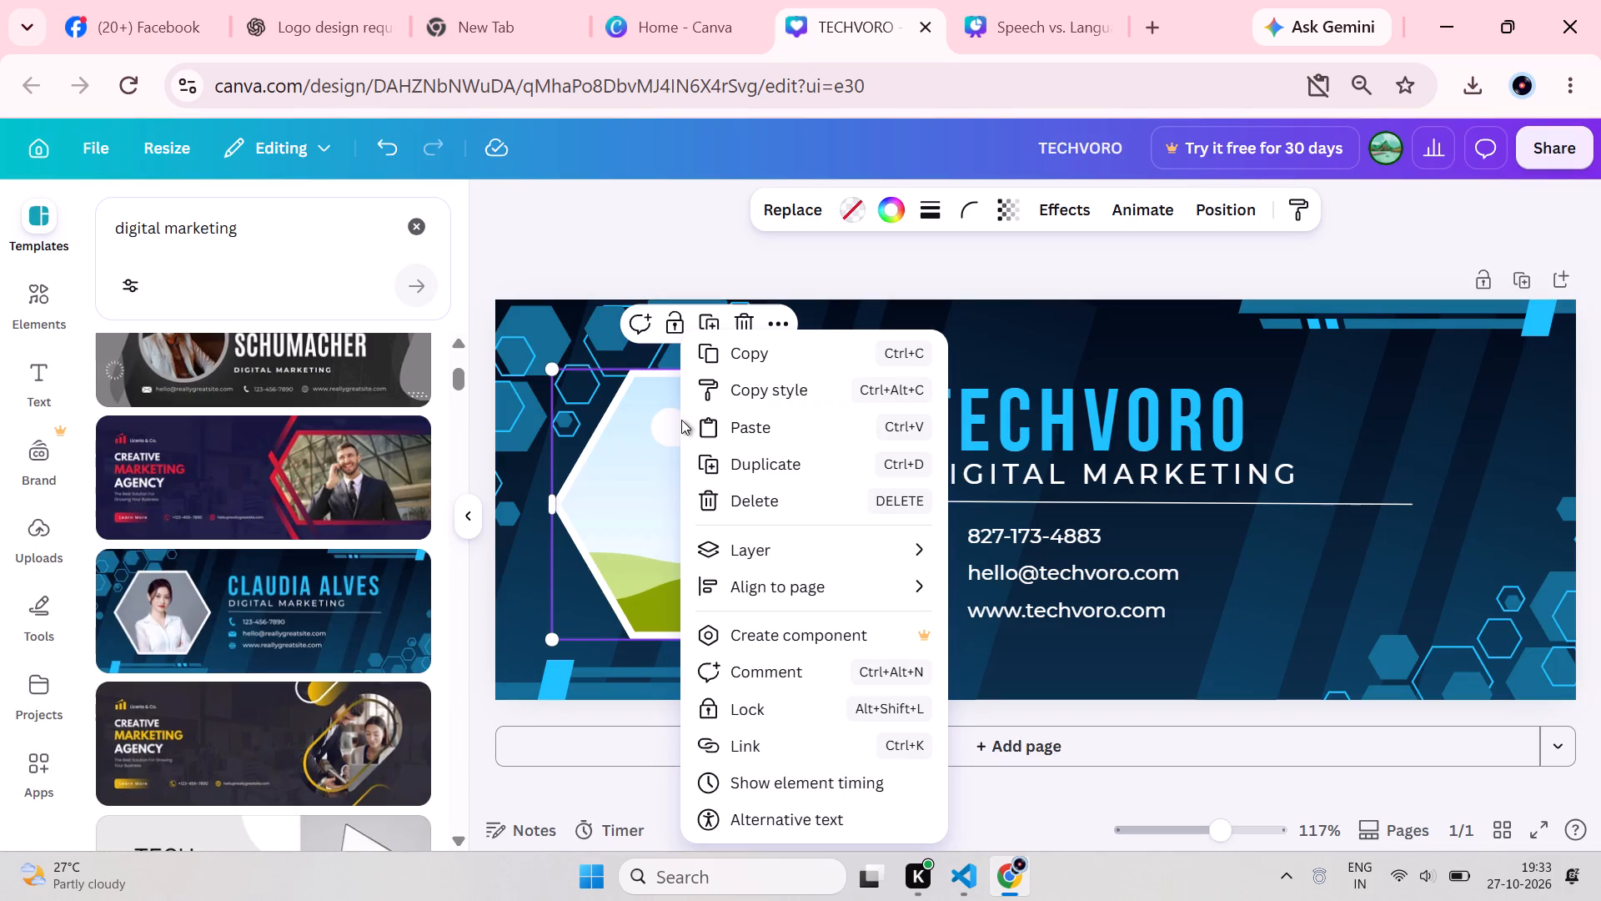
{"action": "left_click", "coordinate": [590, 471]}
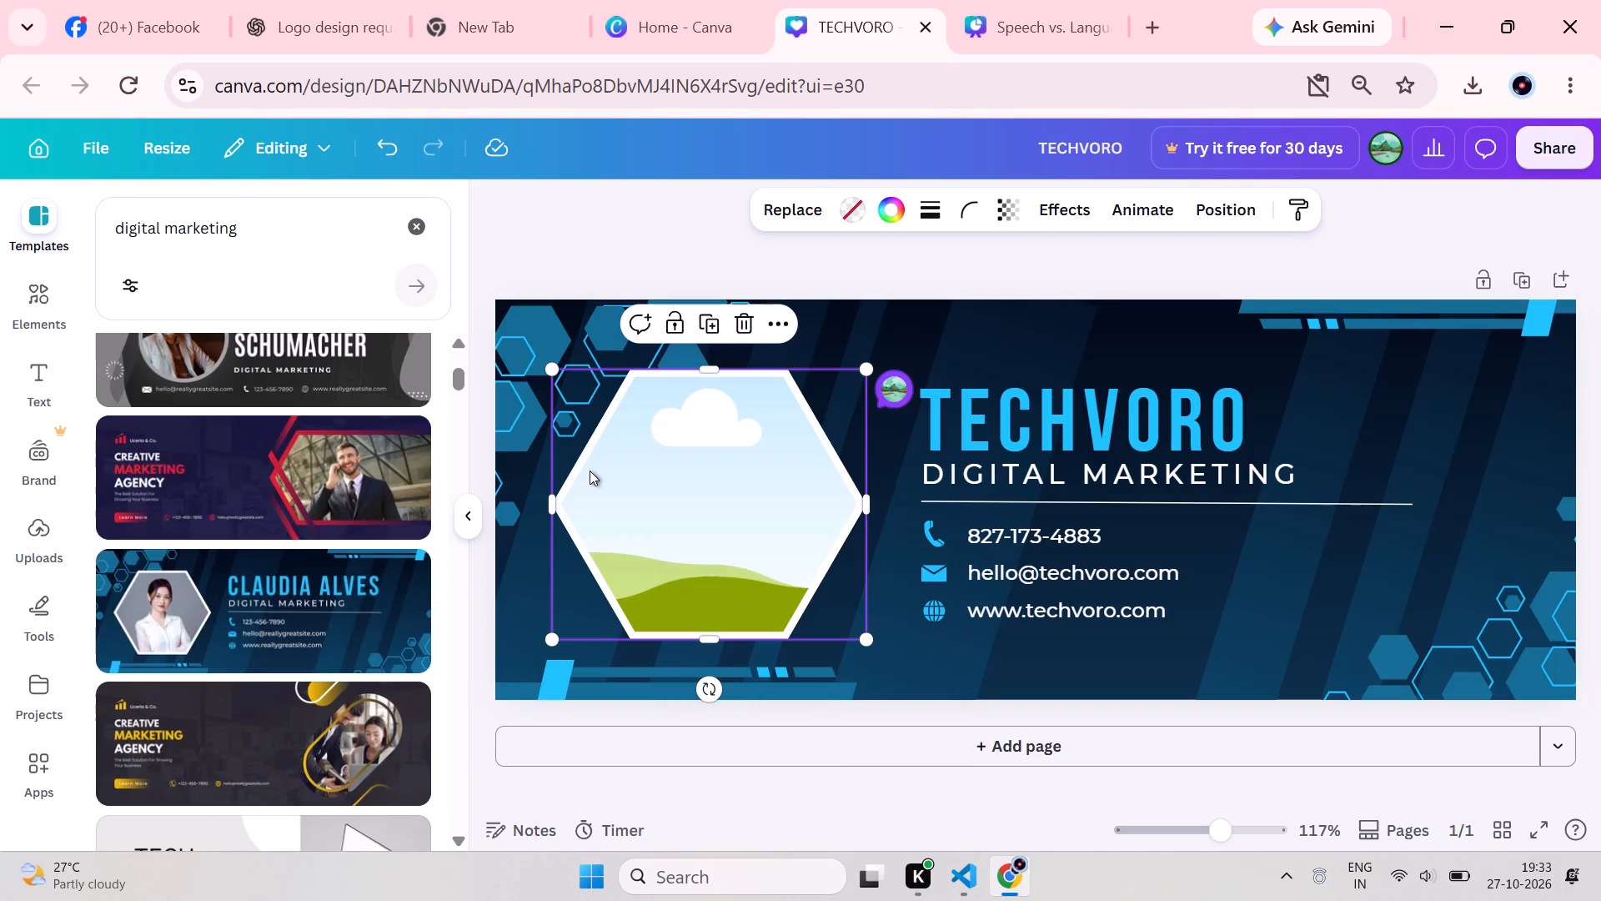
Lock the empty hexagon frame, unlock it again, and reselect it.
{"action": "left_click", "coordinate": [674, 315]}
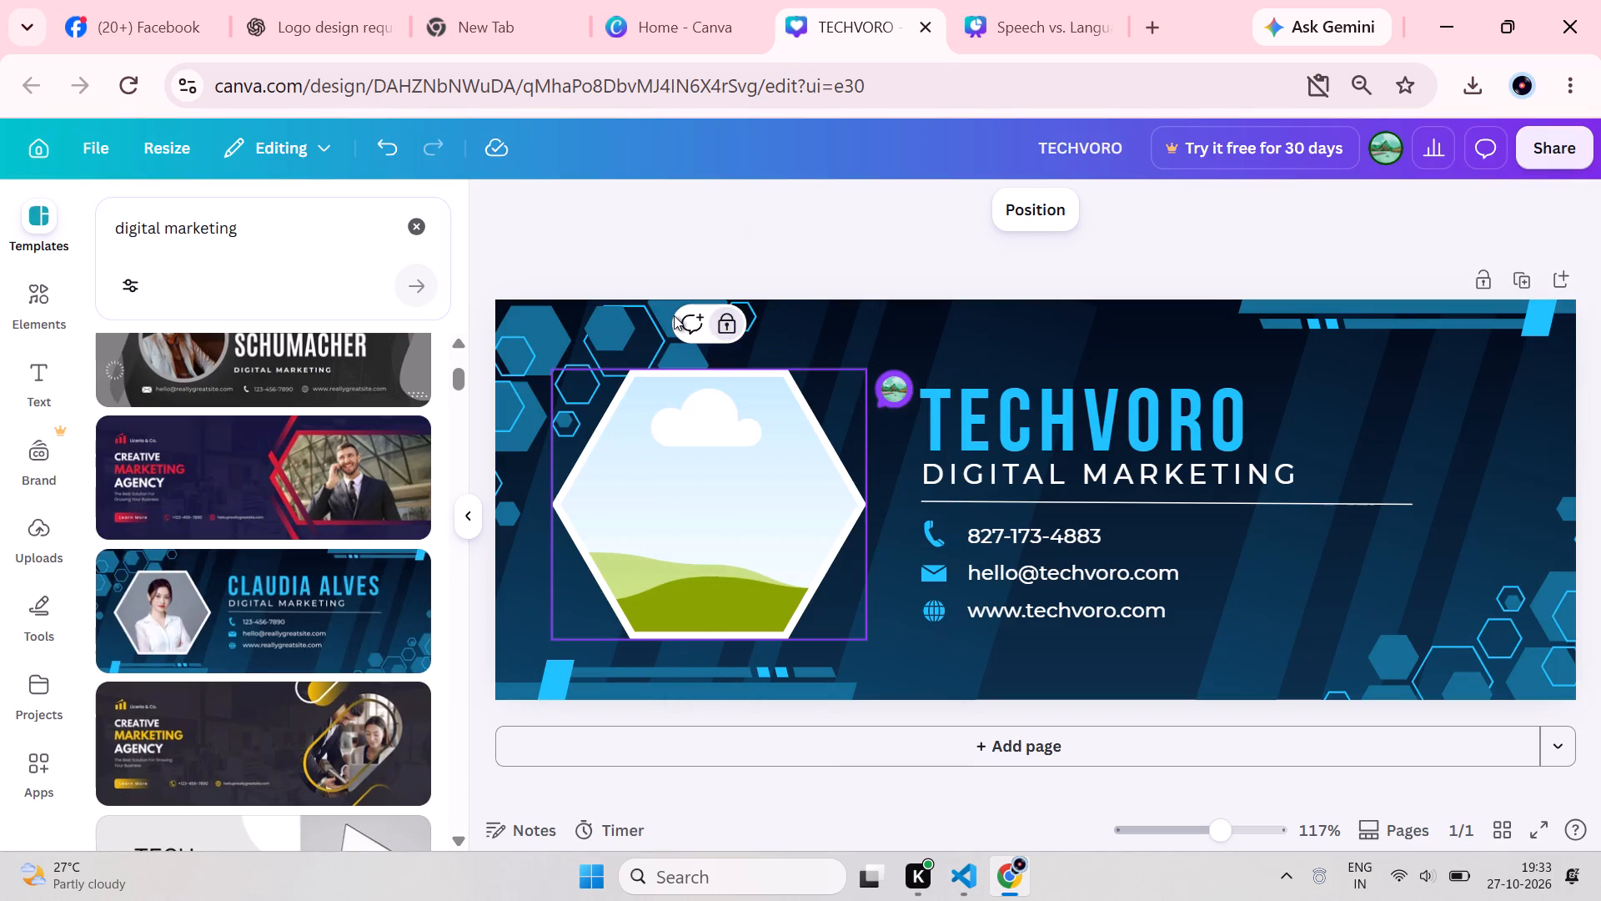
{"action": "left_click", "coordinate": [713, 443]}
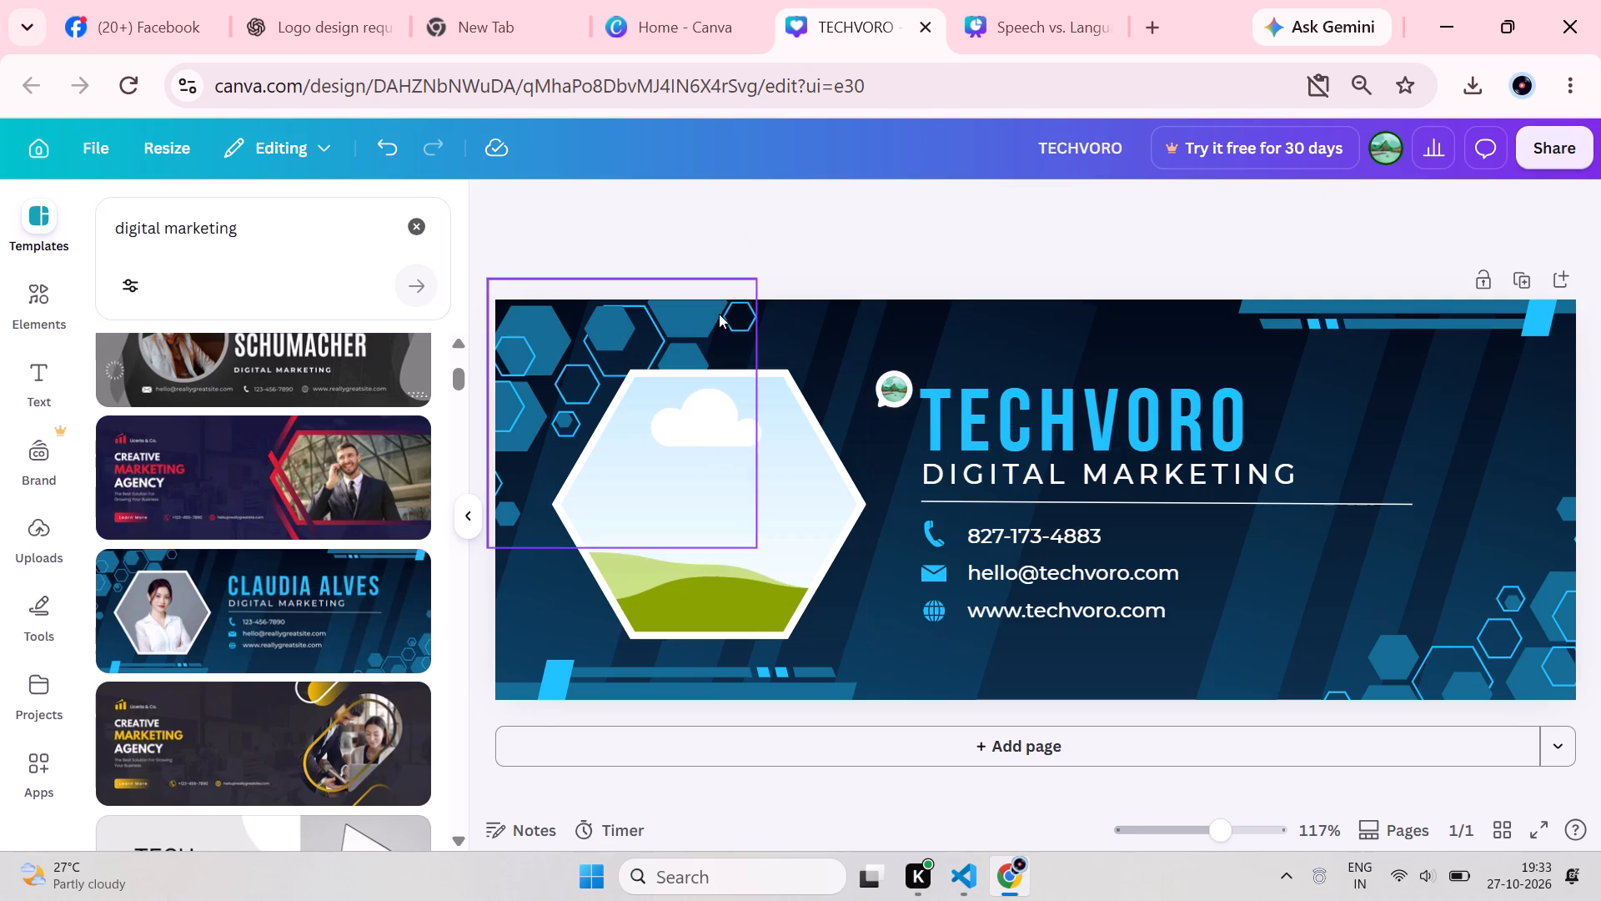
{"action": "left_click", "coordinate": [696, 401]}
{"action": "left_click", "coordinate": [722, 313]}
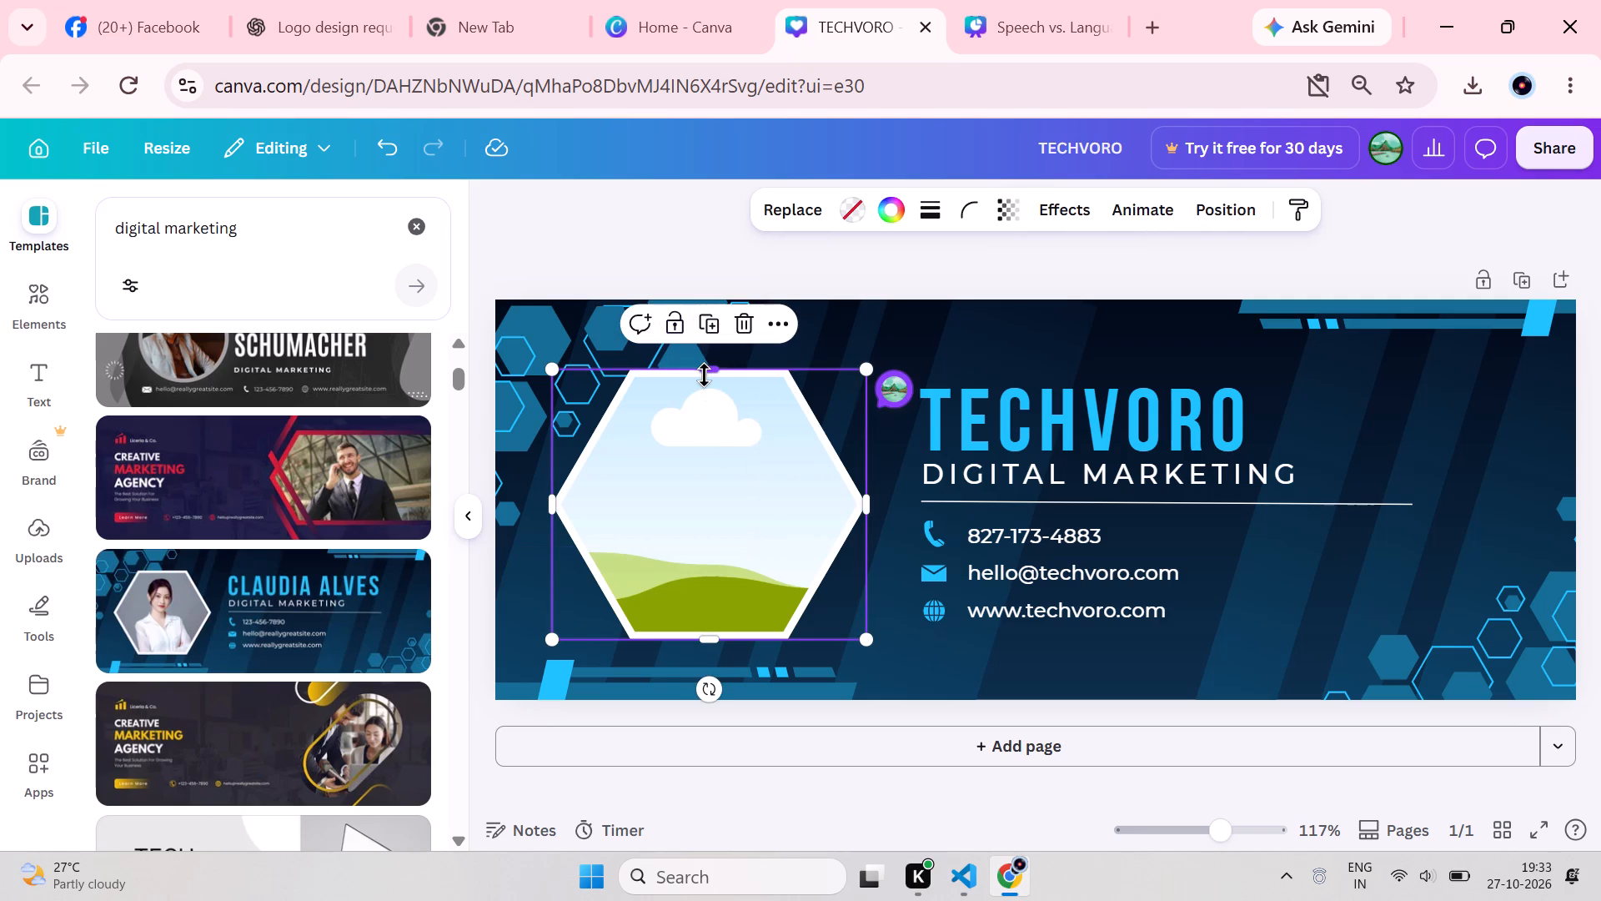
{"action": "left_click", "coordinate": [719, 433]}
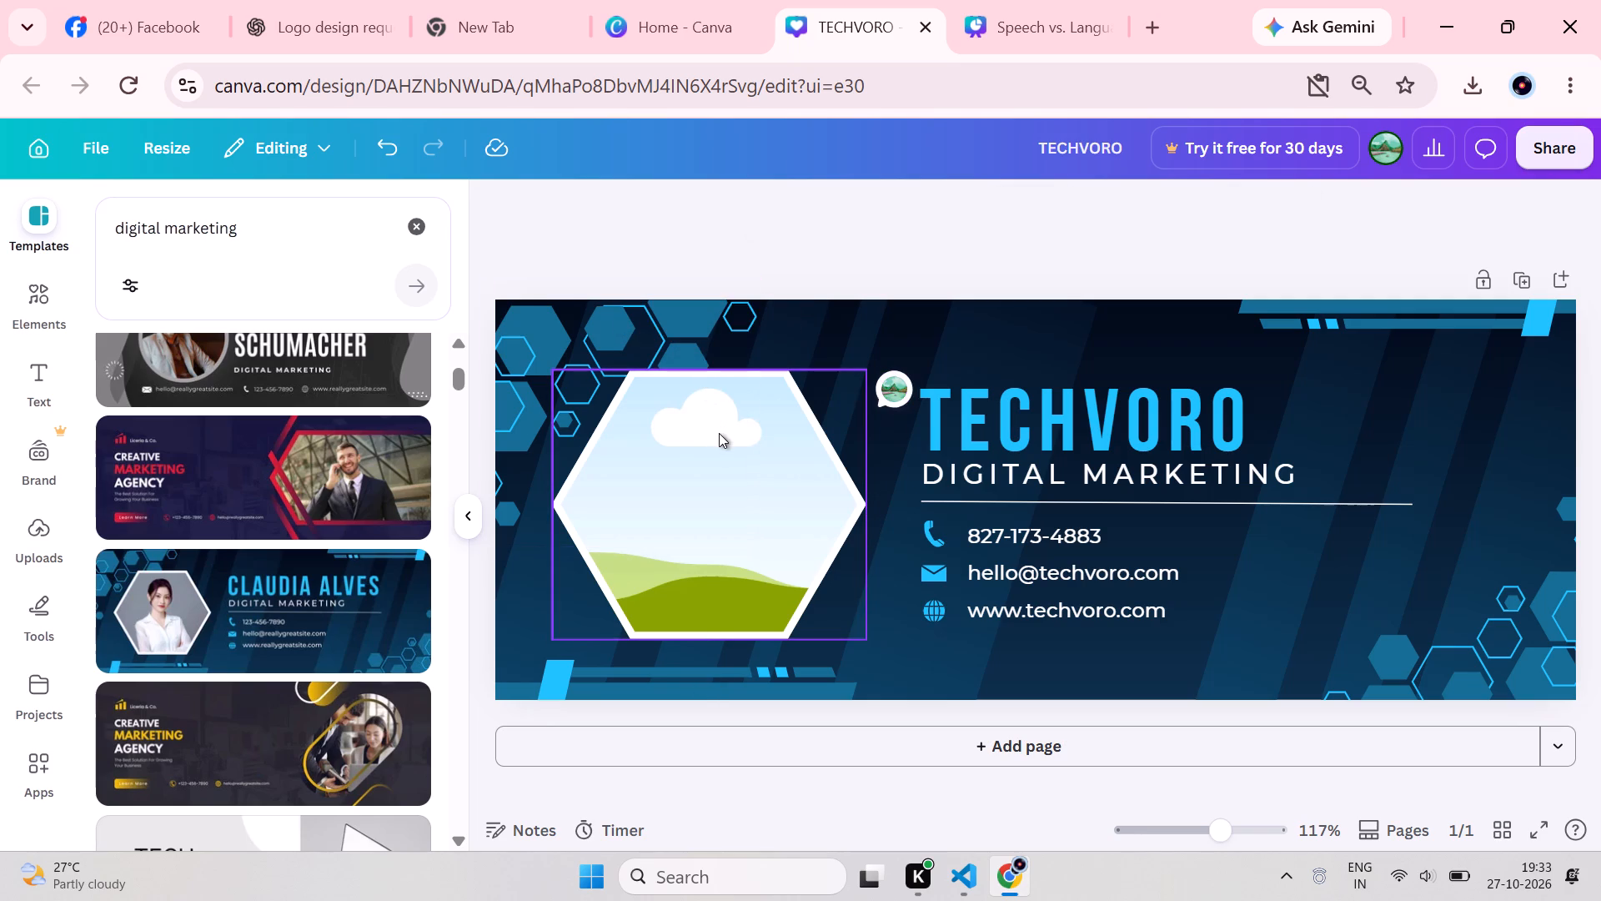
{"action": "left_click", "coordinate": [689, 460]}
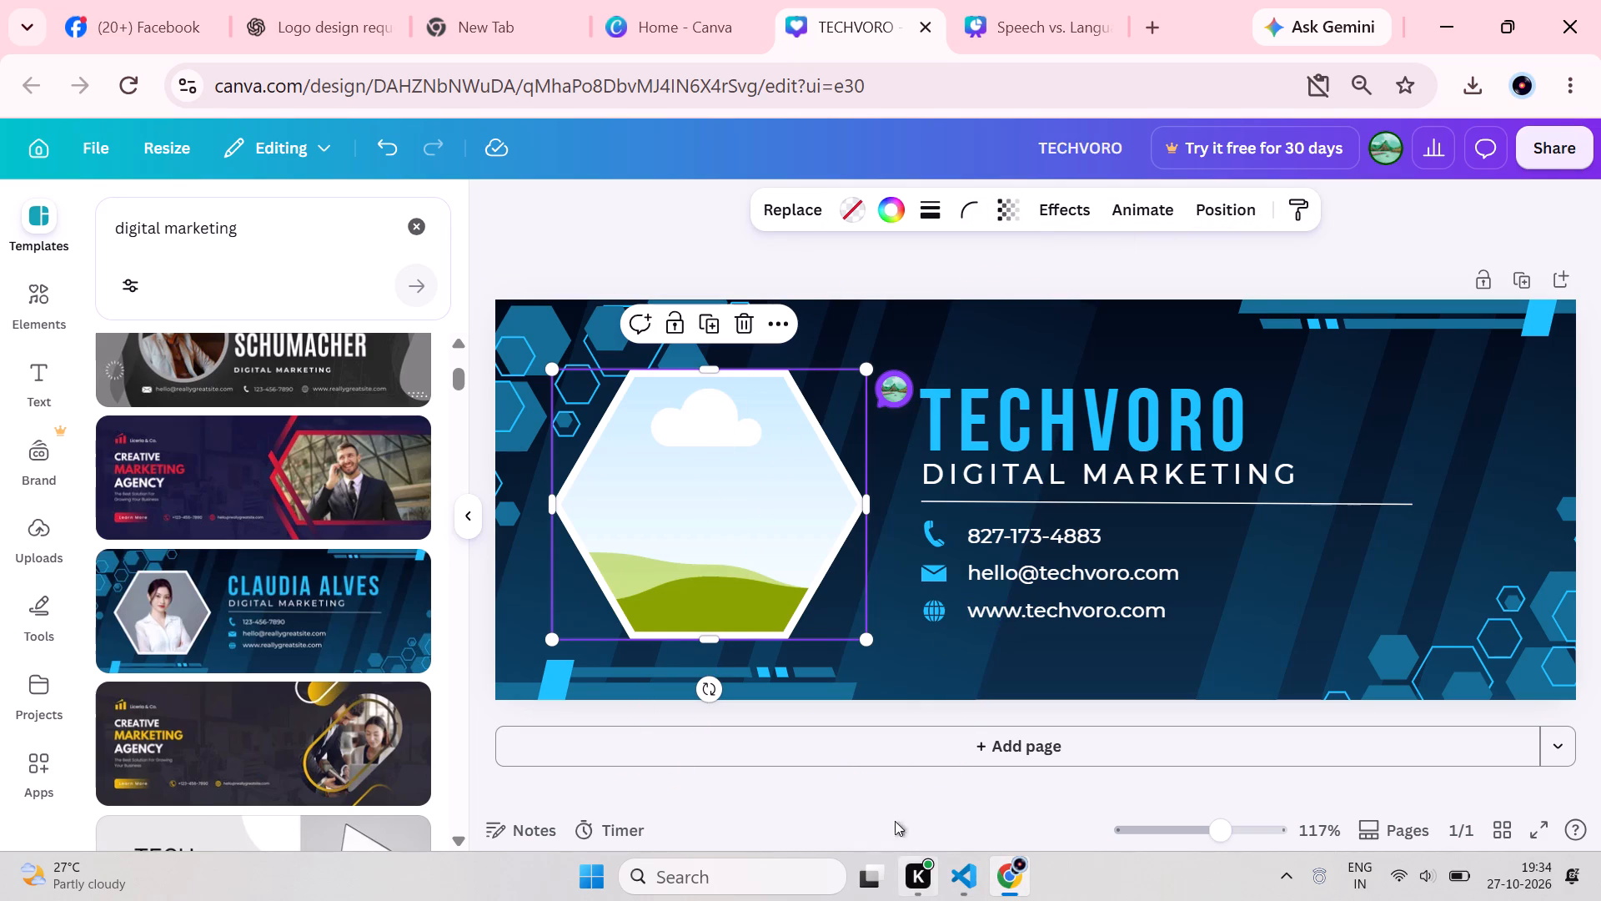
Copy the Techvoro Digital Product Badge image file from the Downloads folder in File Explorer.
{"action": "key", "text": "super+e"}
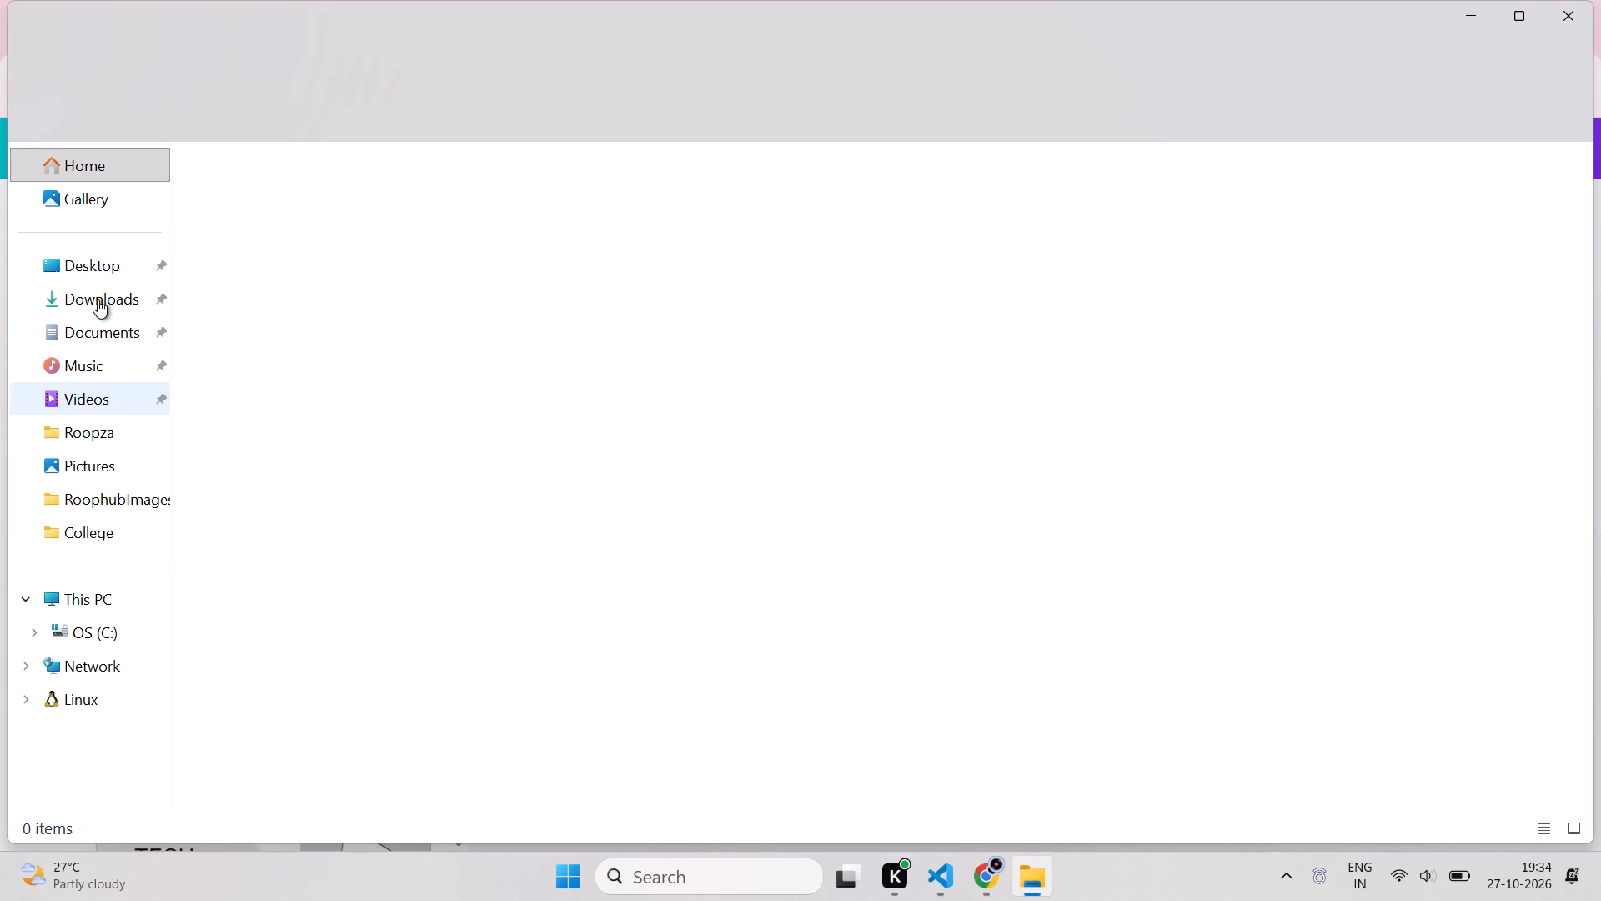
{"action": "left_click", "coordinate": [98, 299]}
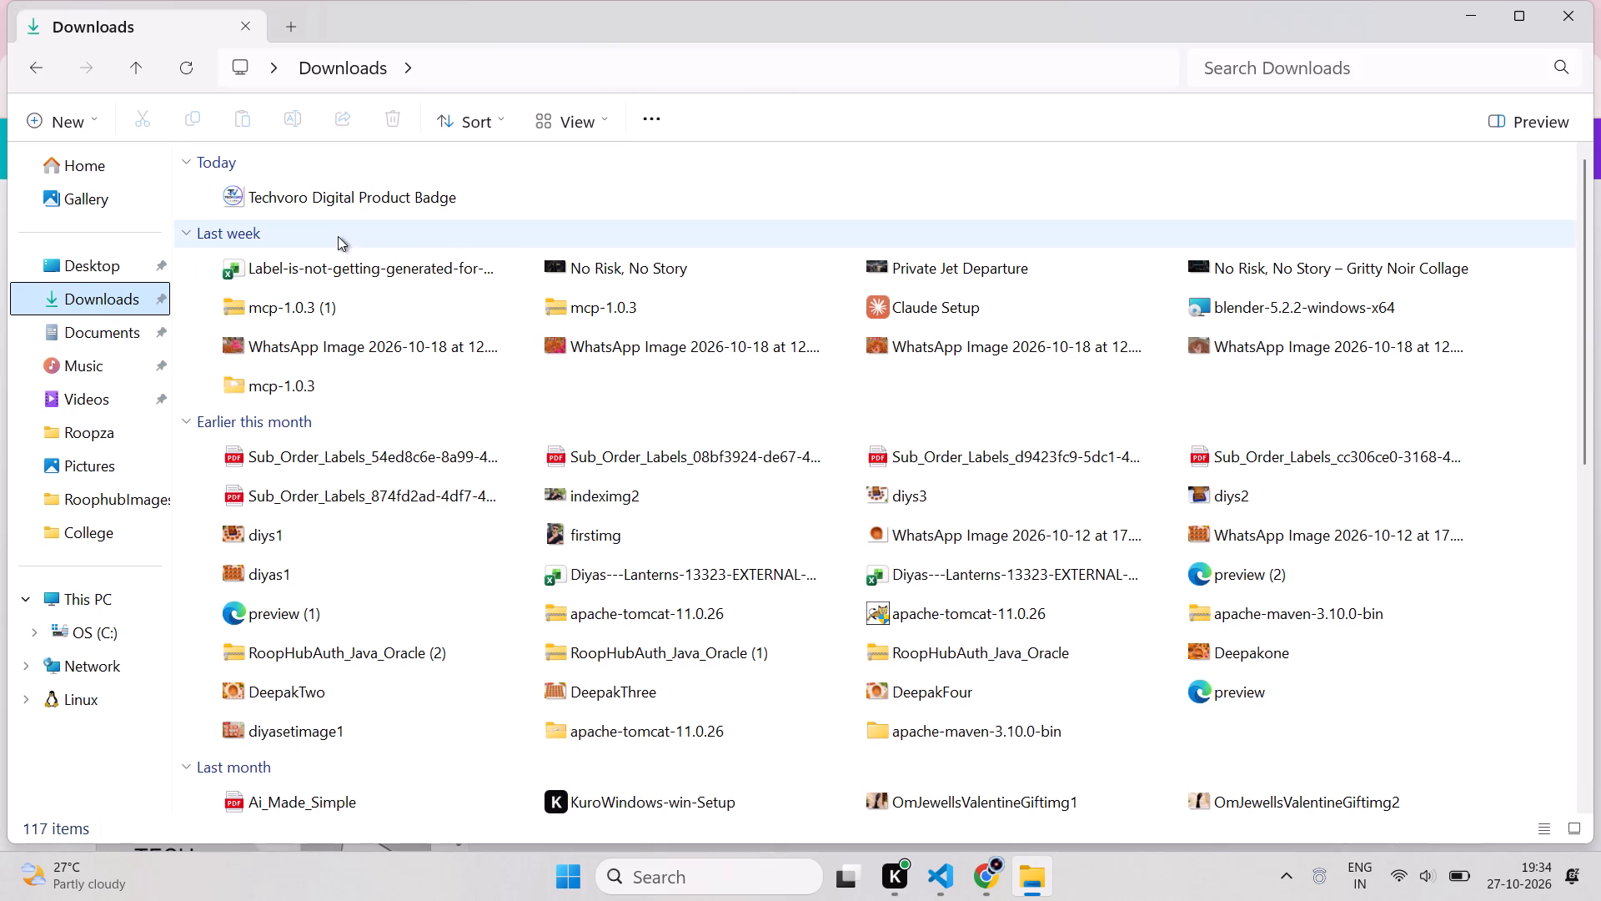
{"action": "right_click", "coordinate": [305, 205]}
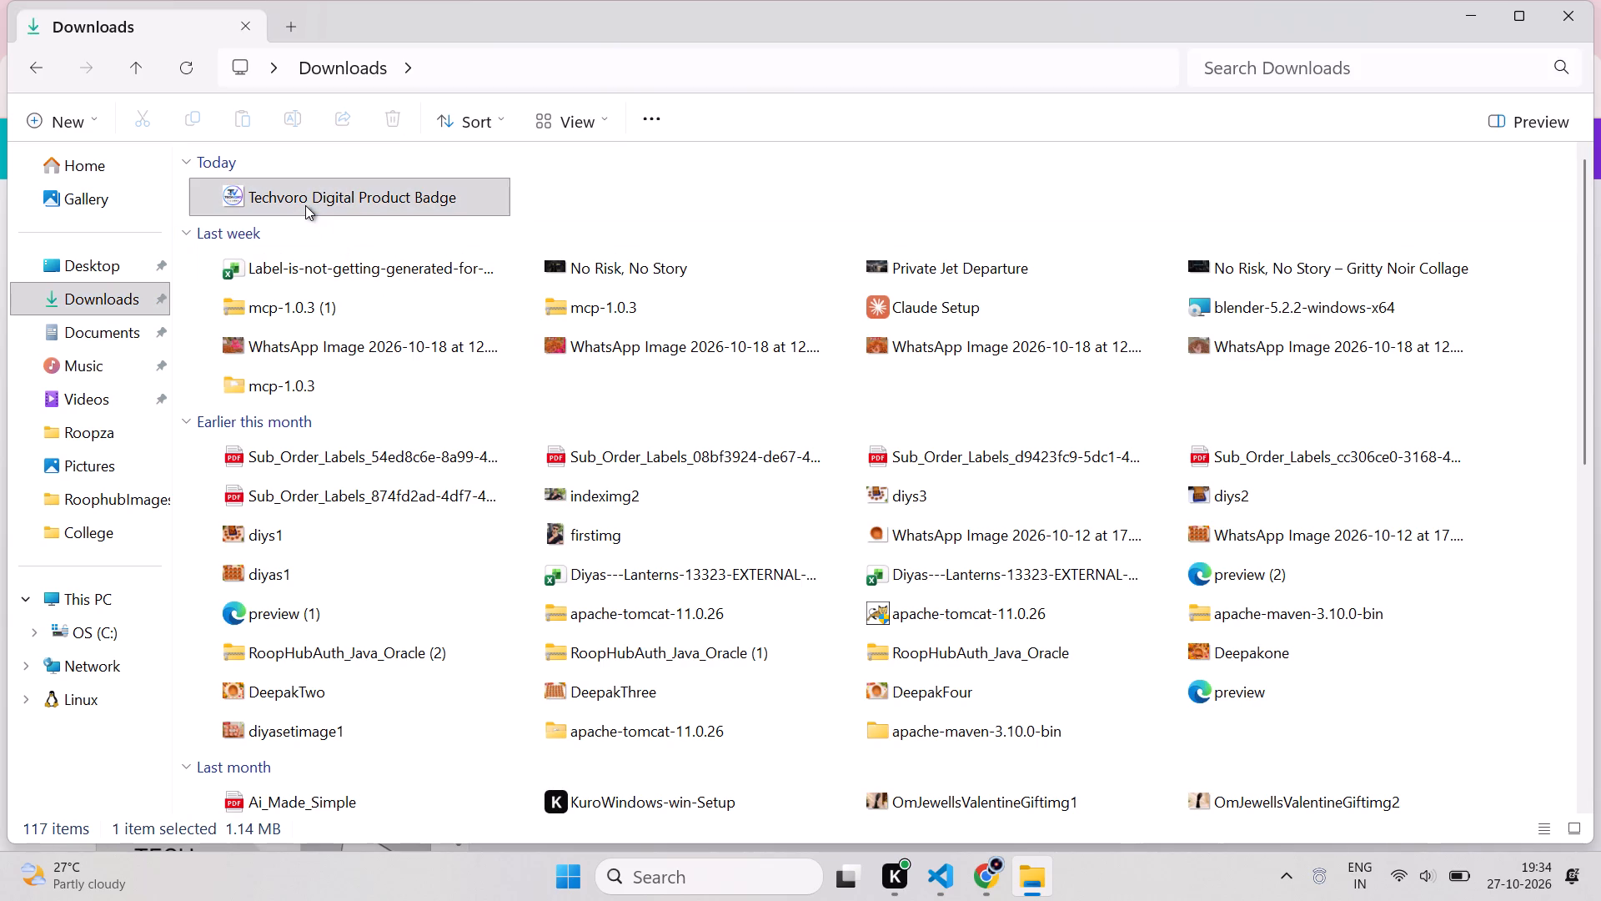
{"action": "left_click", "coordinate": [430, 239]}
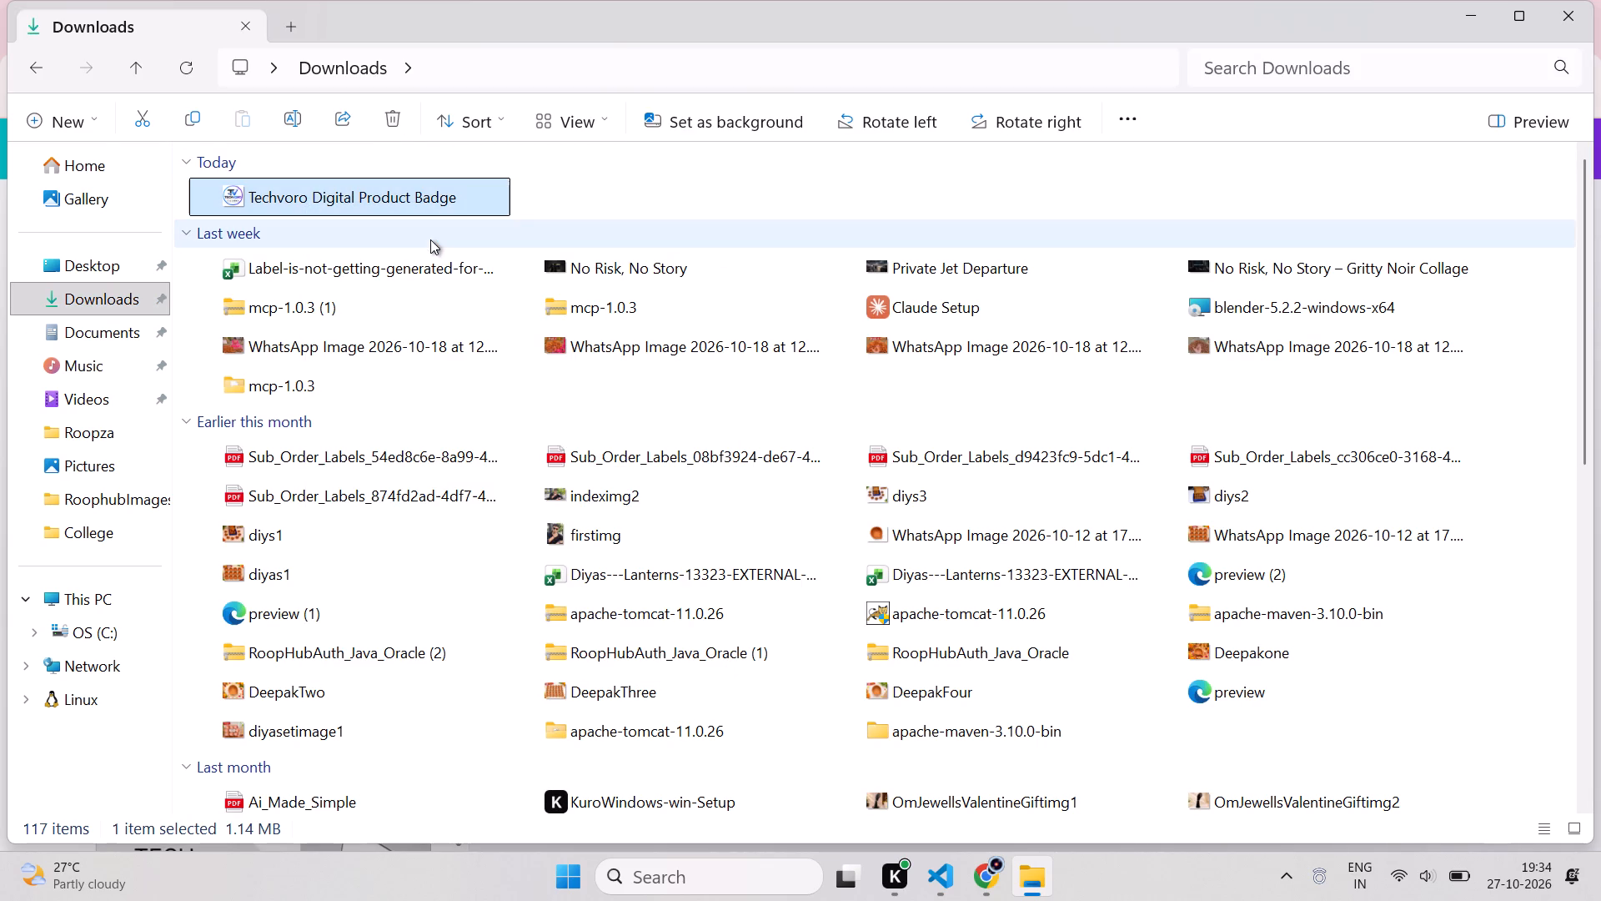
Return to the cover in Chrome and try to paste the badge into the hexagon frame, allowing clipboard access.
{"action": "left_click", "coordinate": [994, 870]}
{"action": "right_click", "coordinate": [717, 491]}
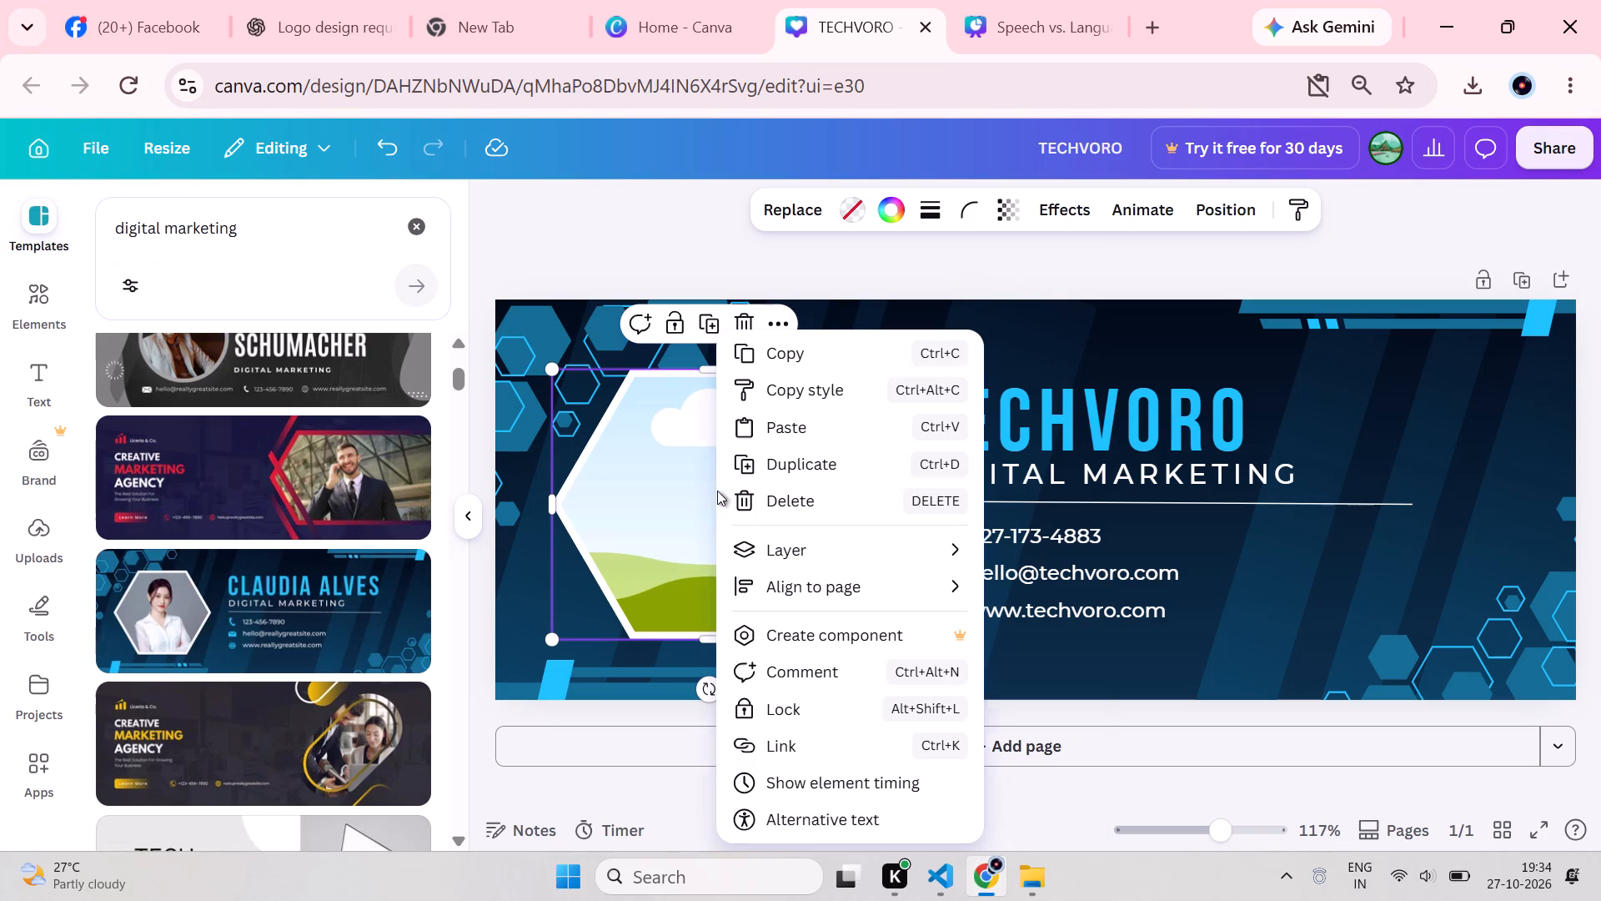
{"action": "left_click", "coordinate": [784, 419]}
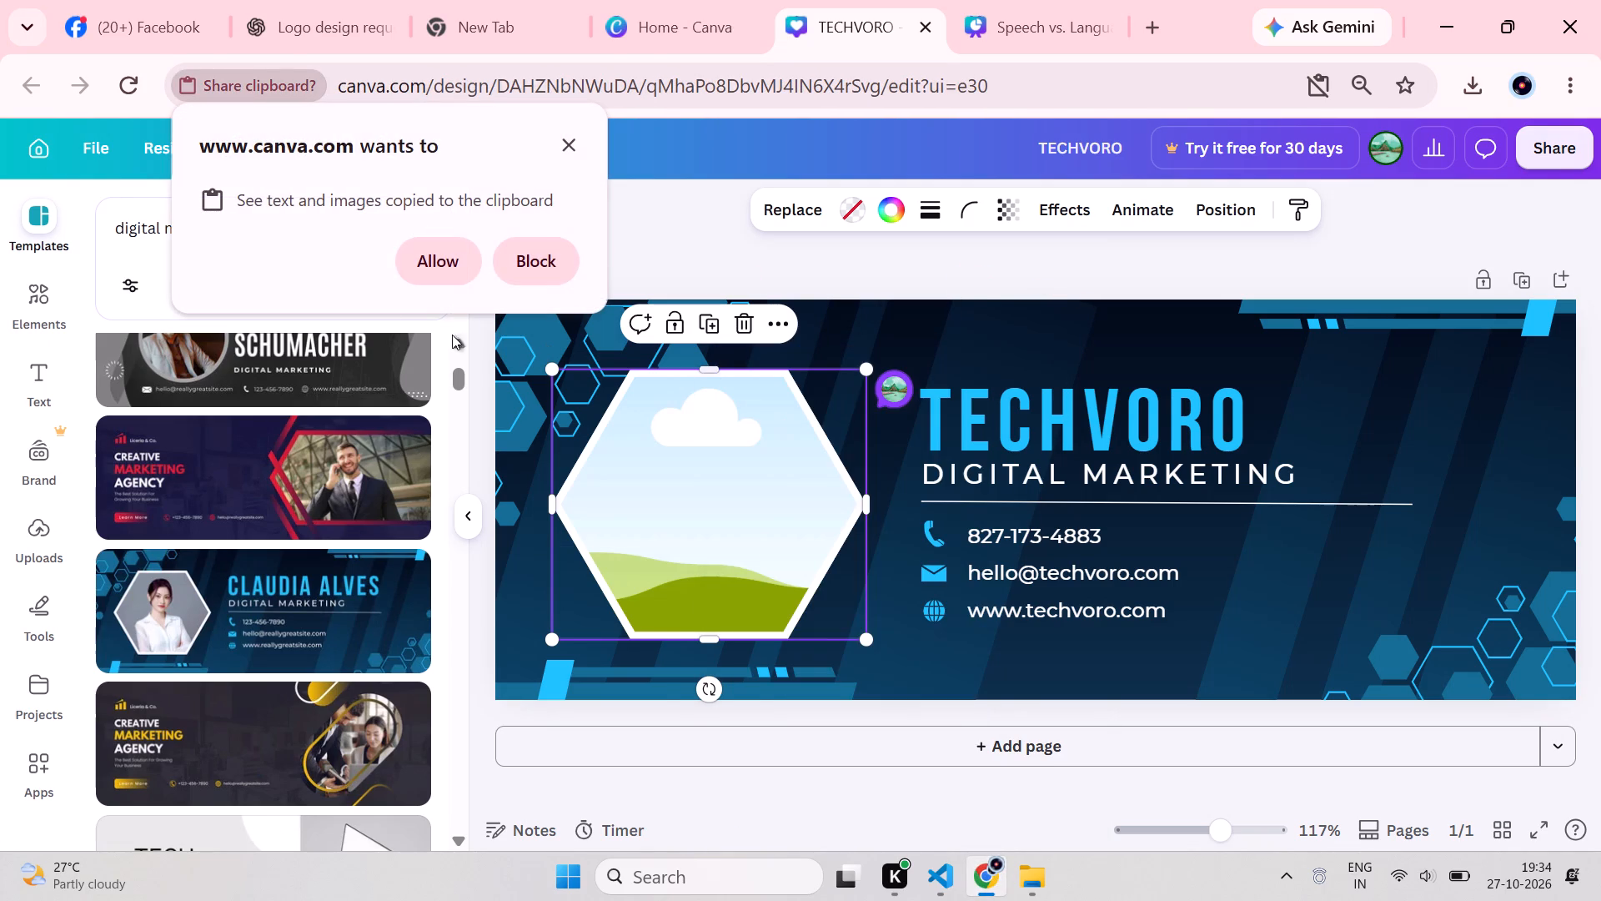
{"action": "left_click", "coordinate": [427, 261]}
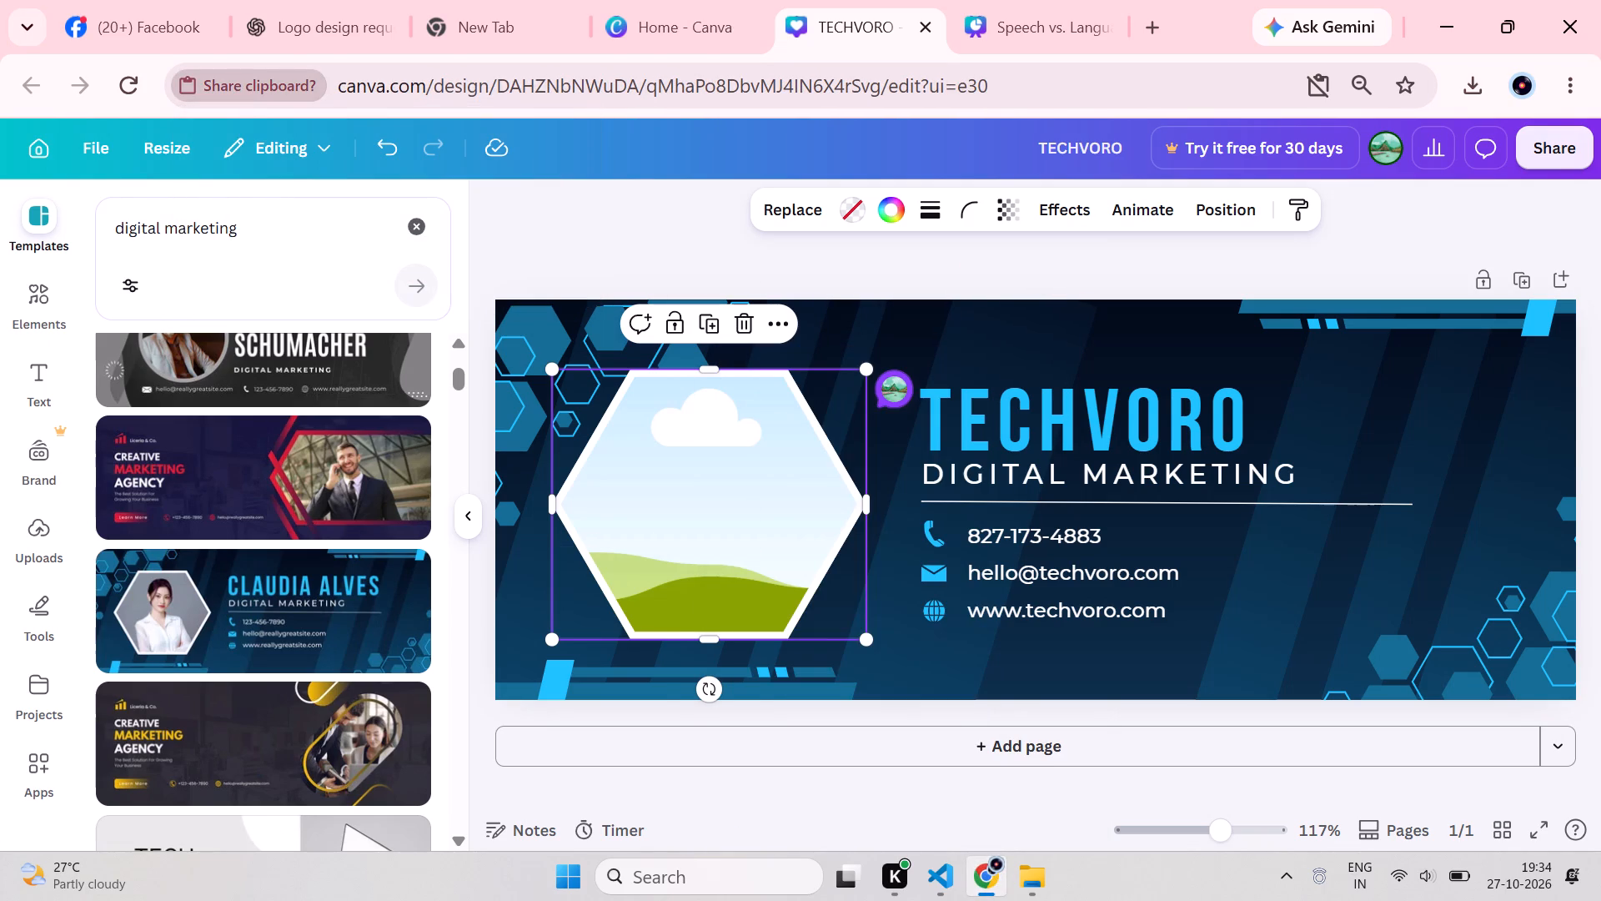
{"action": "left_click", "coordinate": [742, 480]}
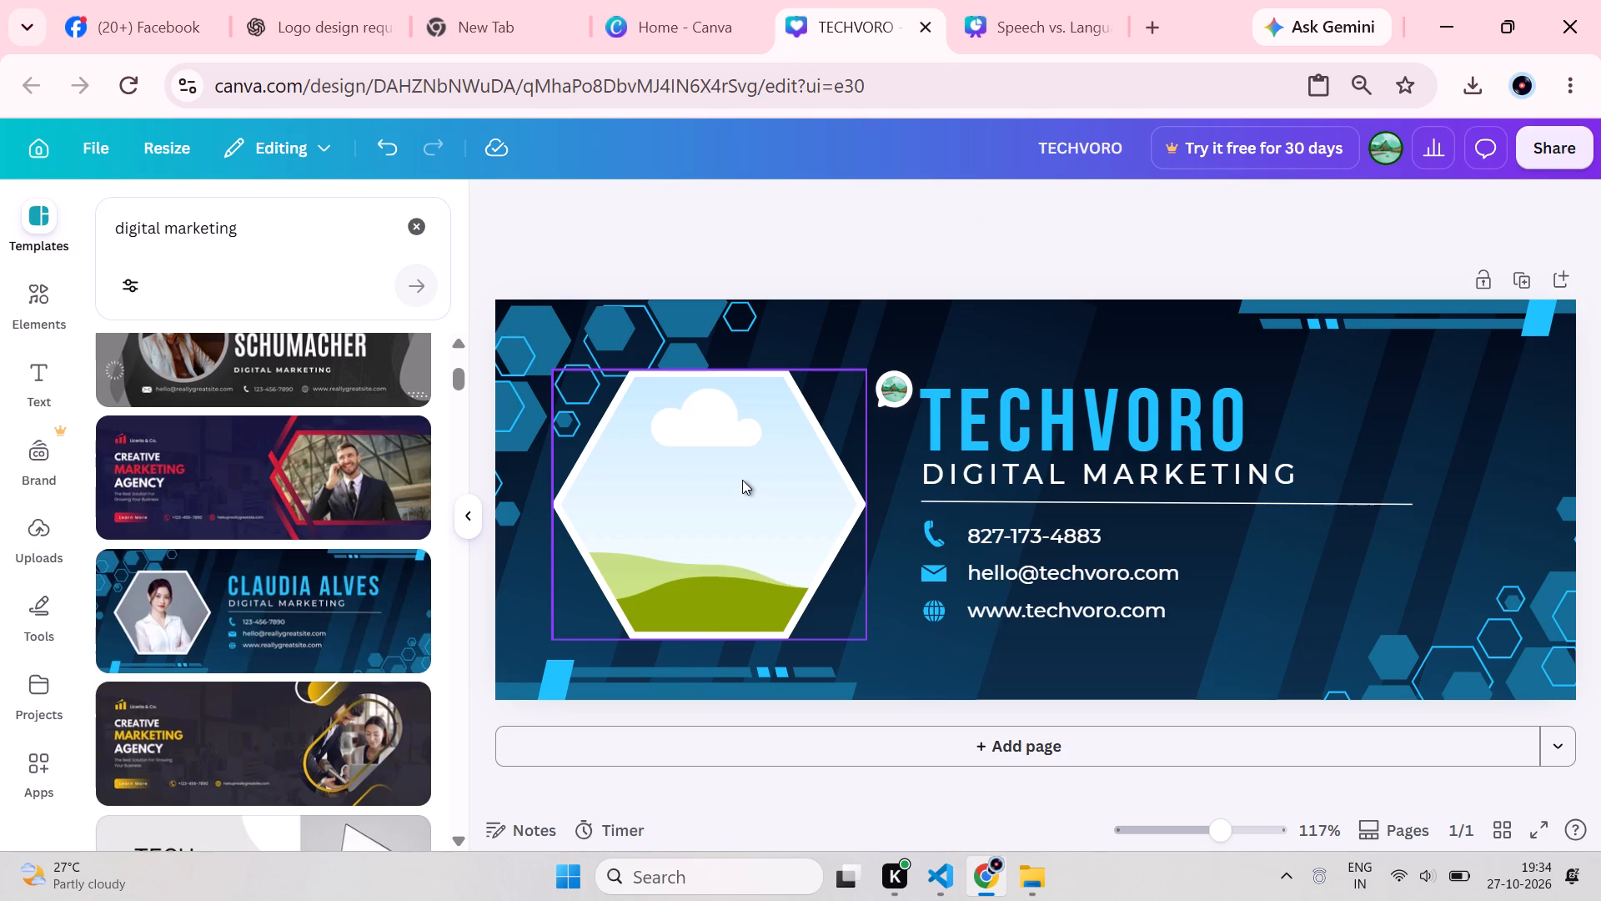
Replace the current page with the red-accented first page of the Modern Digital Marketing Agency Facebook Cover template.
{"action": "left_click", "coordinate": [394, 463]}
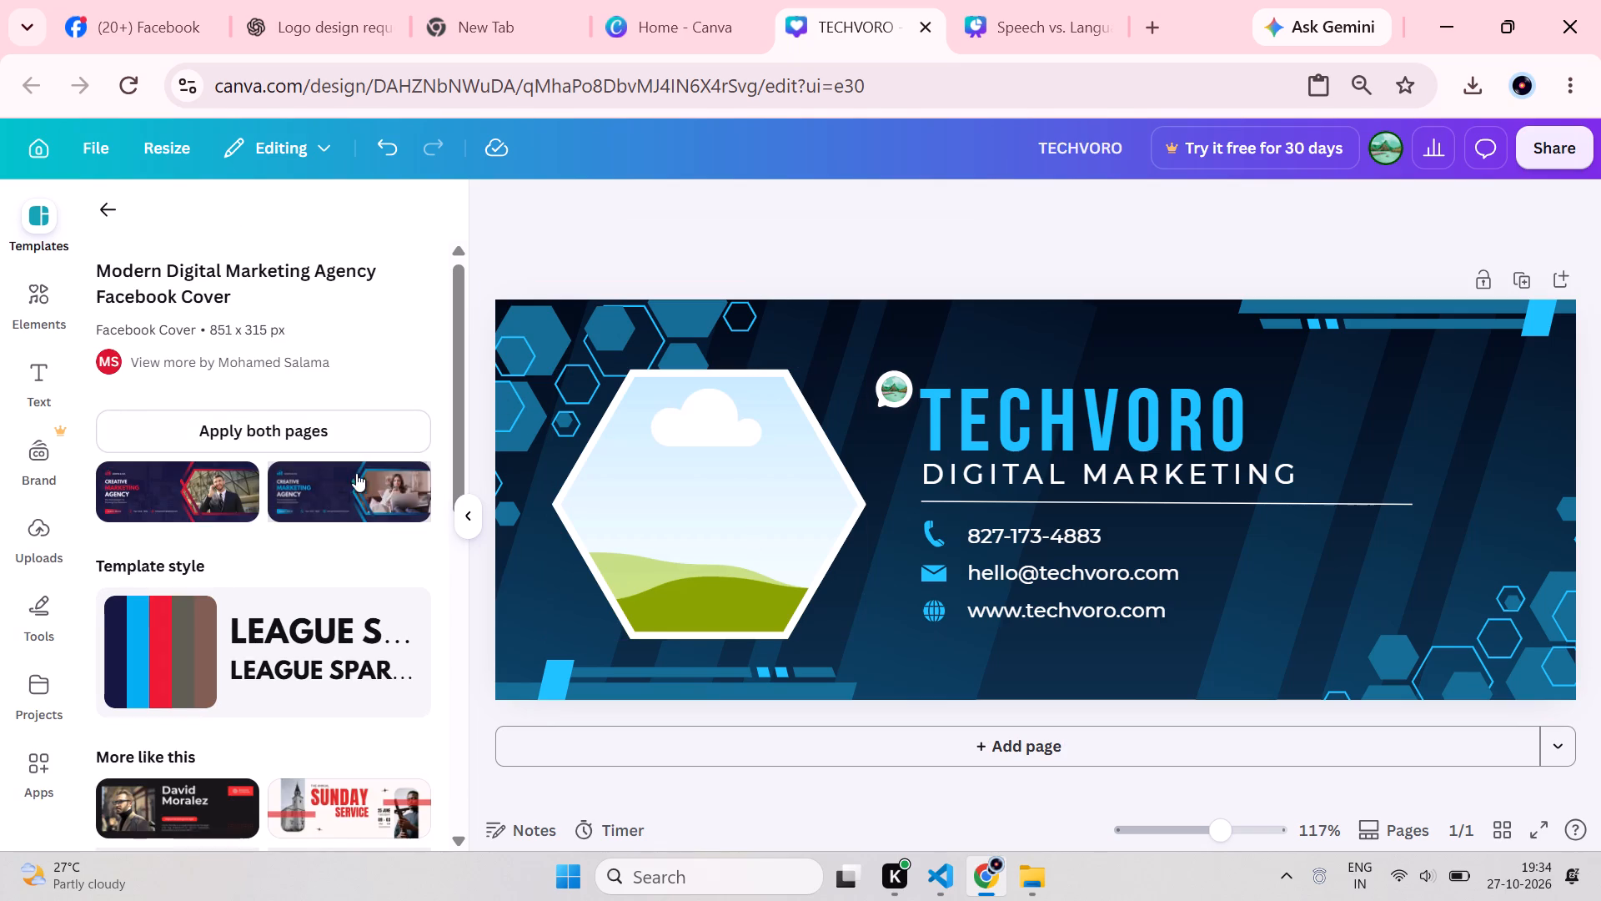
{"action": "left_click", "coordinate": [237, 476]}
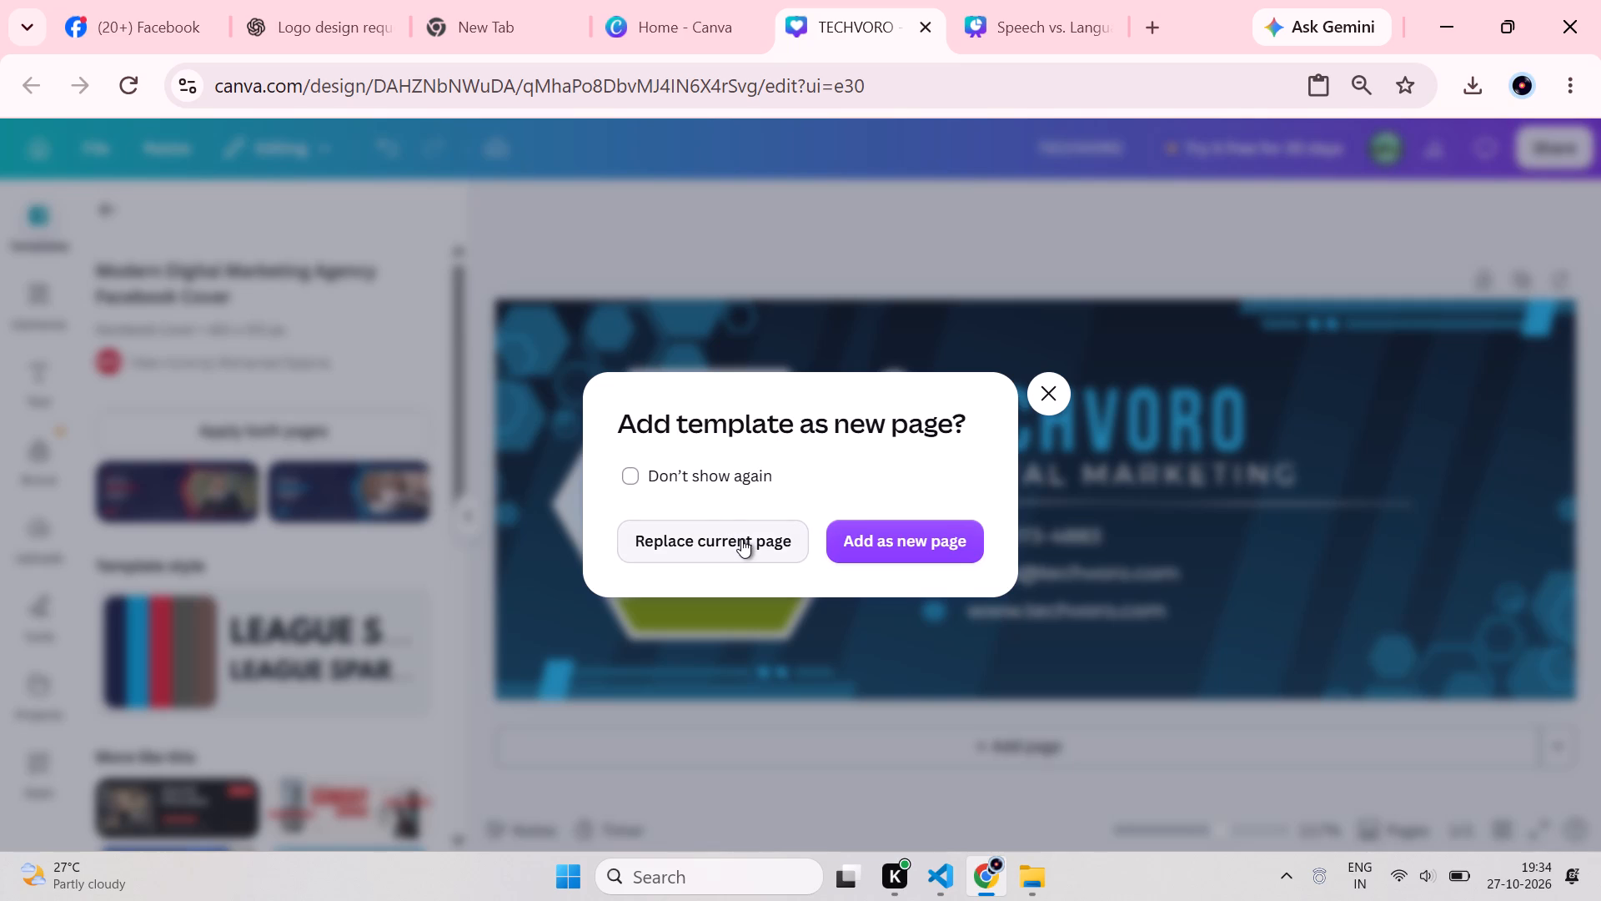
{"action": "left_click", "coordinate": [742, 539]}
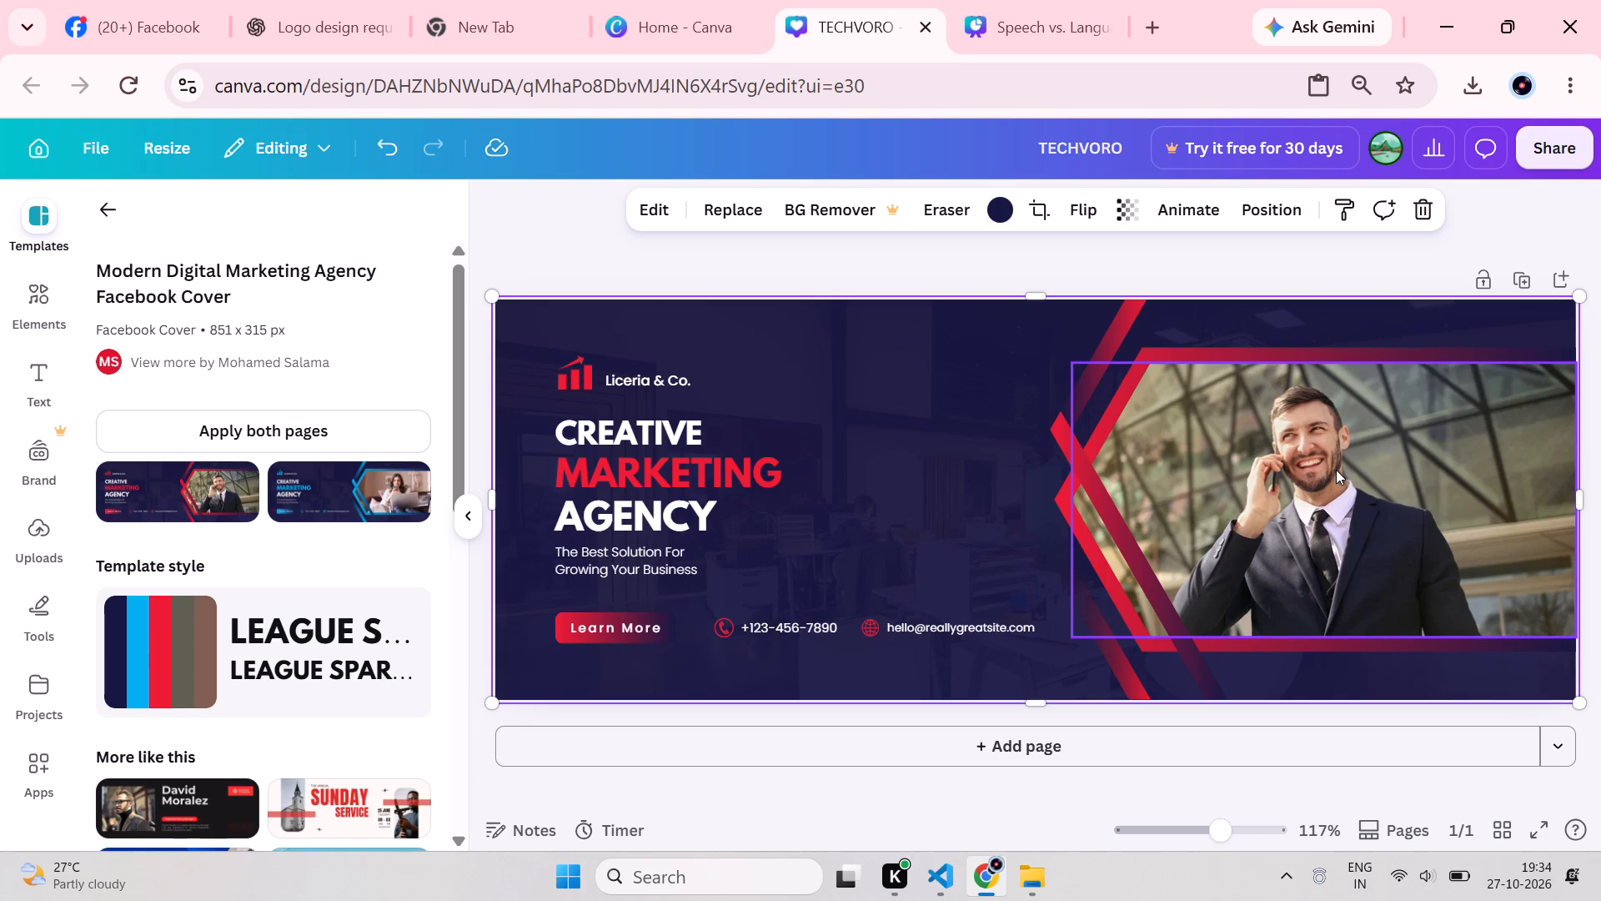
Replace the placeholder domain name "reallygreatsite" in the cover's email text with "techvoror", keeping the "hello@" prefix and ".com" ending.
{"action": "left_click", "coordinate": [946, 620]}
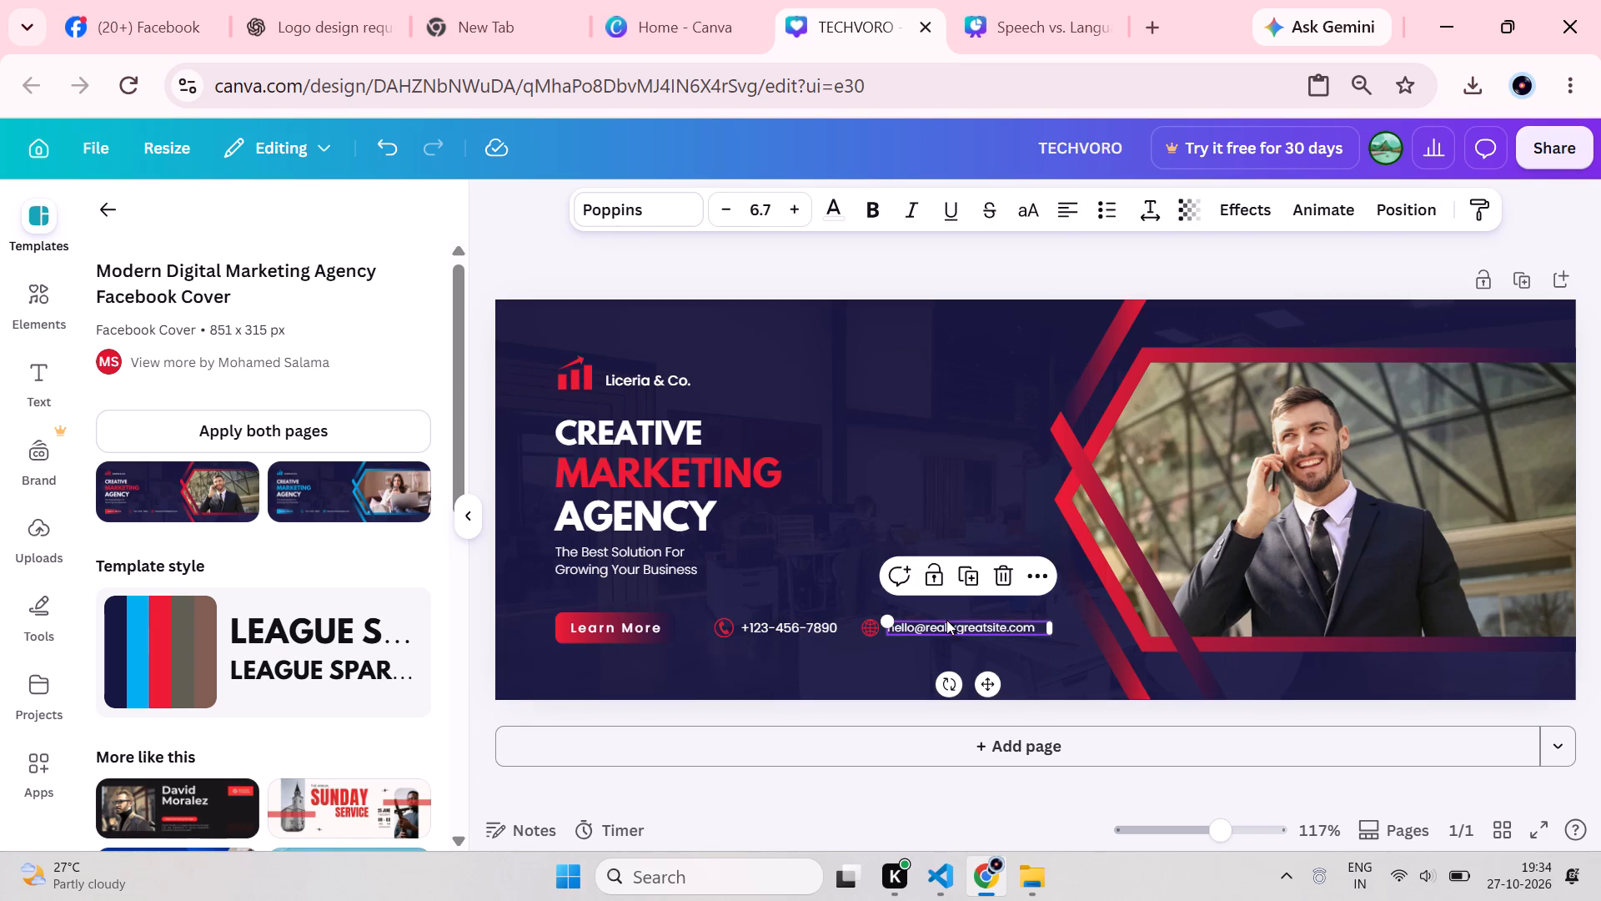
{"action": "left_click", "coordinate": [1027, 622]}
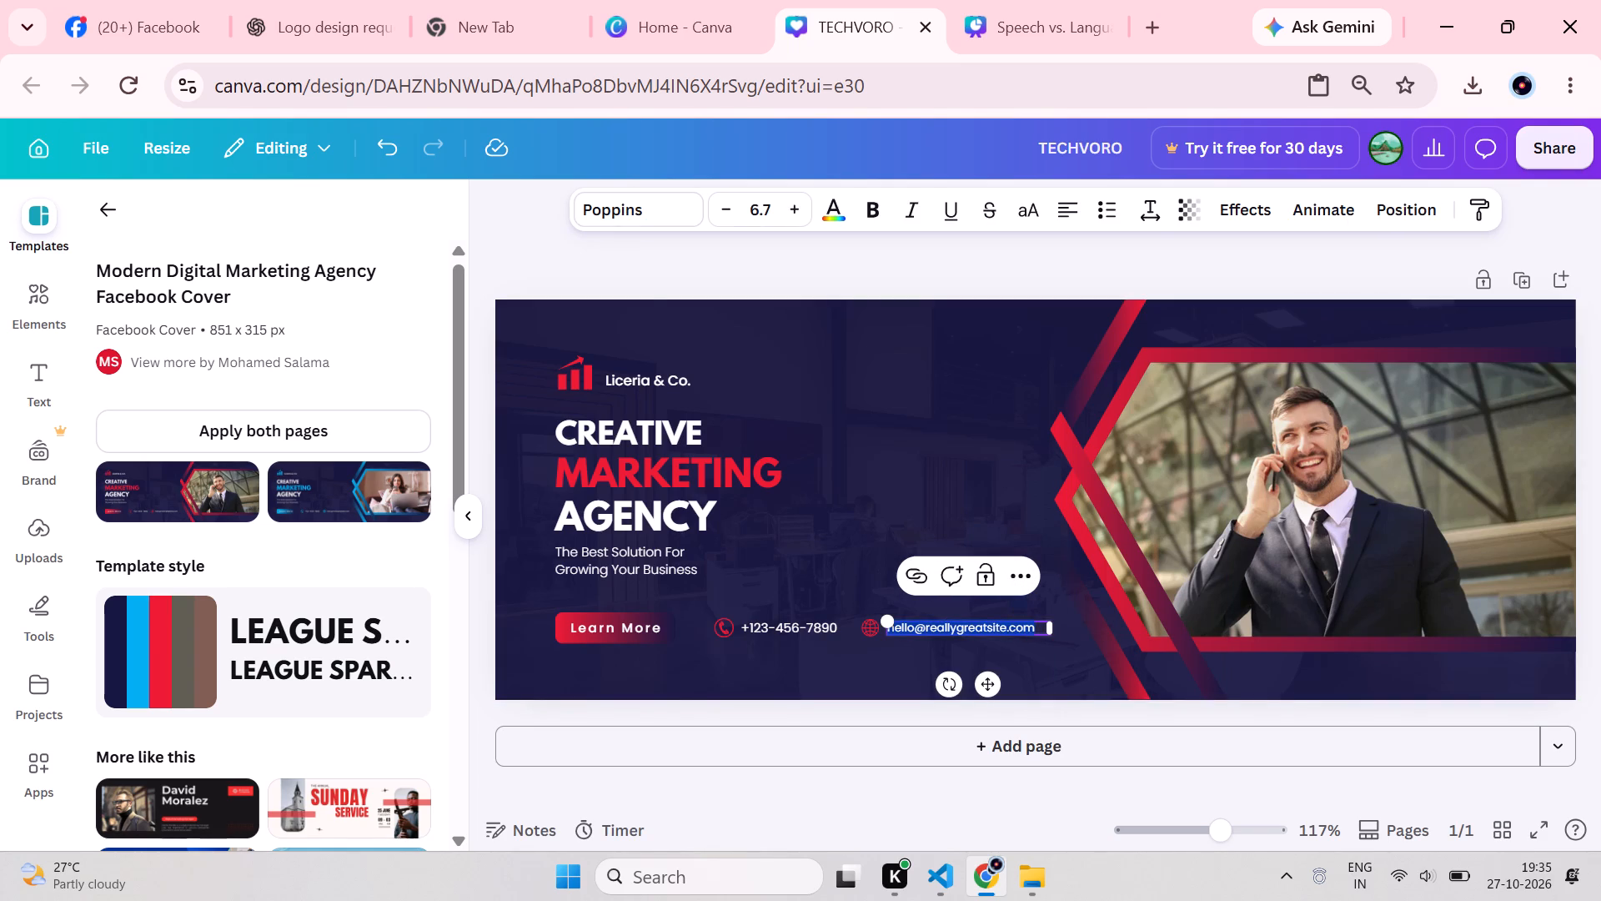
{"action": "left_click", "coordinate": [1025, 633]}
{"action": "key", "text": "Left"}
{"action": "key", "text": "Left"}
{"action": "key", "text": "Left"}
{"action": "key", "text": "Left"}
{"action": "key", "text": "Left"}
{"action": "key", "text": "Left"}
{"action": "key", "text": "Left"}
{"action": "key", "text": "Left"}
{"action": "key", "text": "Left"}
{"action": "key", "text": "Left"}
{"action": "key", "text": "Left"}
{"action": "key", "text": "Left"}
{"action": "key", "text": "Left"}
{"action": "key", "text": "Left"}
{"action": "key", "text": "Left"}
{"action": "key", "text": "Left"}
{"action": "key", "text": "Left"}
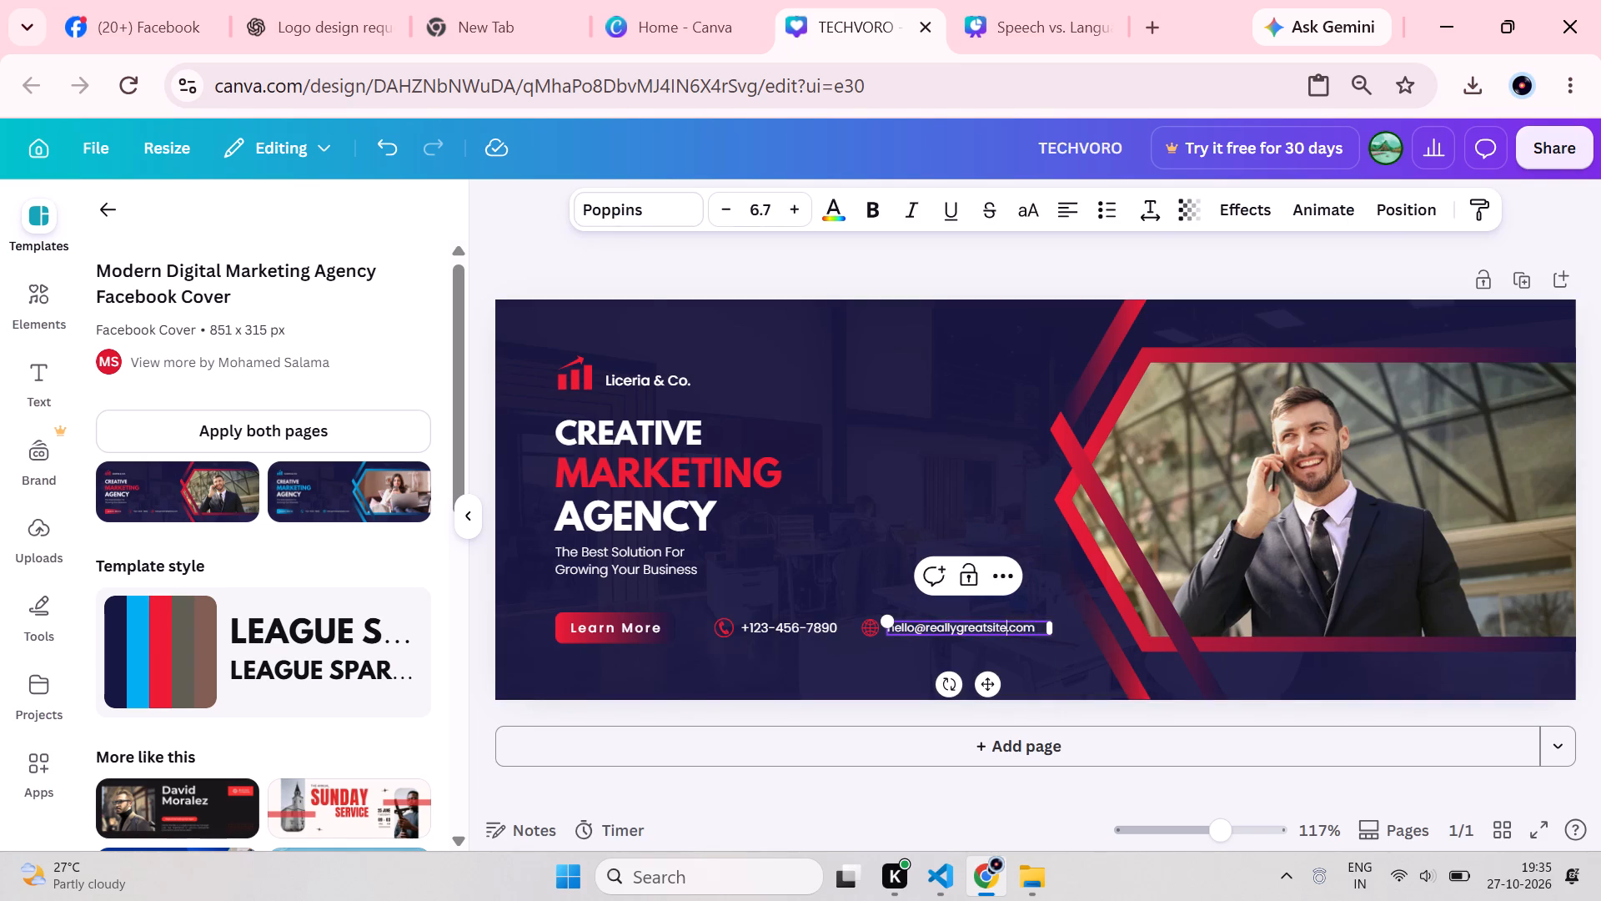
{"action": "key", "text": "Left"}
{"action": "key", "text": "Left"}
{"action": "key", "text": "Left"}
{"action": "key", "text": "Left"}
{"action": "key", "text": "Left"}
{"action": "key", "text": "Left"}
{"action": "key", "text": "Right"}
{"action": "key", "text": "Right"}
{"action": "key", "text": "Right"}
{"action": "key", "text": "Right"}
{"action": "key", "text": "Right"}
{"action": "key", "text": "Right"}
{"action": "key", "text": "Right"}
{"action": "key", "text": "Right"}
{"action": "key", "text": "Right"}
{"action": "key", "text": "Right"}
{"action": "key", "text": "Right"}
{"action": "key", "text": "Right"}
{"action": "key", "text": "Right"}
{"action": "key", "text": "Right"}
{"action": "key", "text": "Right"}
{"action": "key", "text": "Right"}
{"action": "key", "text": "Right"}
{"action": "key", "text": "Right"}
{"action": "key", "text": "BackSpace"}
{"action": "key", "text": "BackSpace"}
{"action": "key", "text": "BackSpace"}
{"action": "key", "text": "BackSpace"}
{"action": "key", "text": "BackSpace"}
{"action": "key", "text": "BackSpace"}
{"action": "key", "text": "BackSpace"}
{"action": "key", "text": "BackSpace"}
{"action": "key", "text": "BackSpace"}
{"action": "key", "text": "BackSpace"}
{"action": "key", "text": "BackSpace"}
{"action": "key", "text": "BackSpace"}
{"action": "key", "text": "BackSpace"}
{"action": "key", "text": "BackSpace"}
{"action": "key", "text": "BackSpace"}
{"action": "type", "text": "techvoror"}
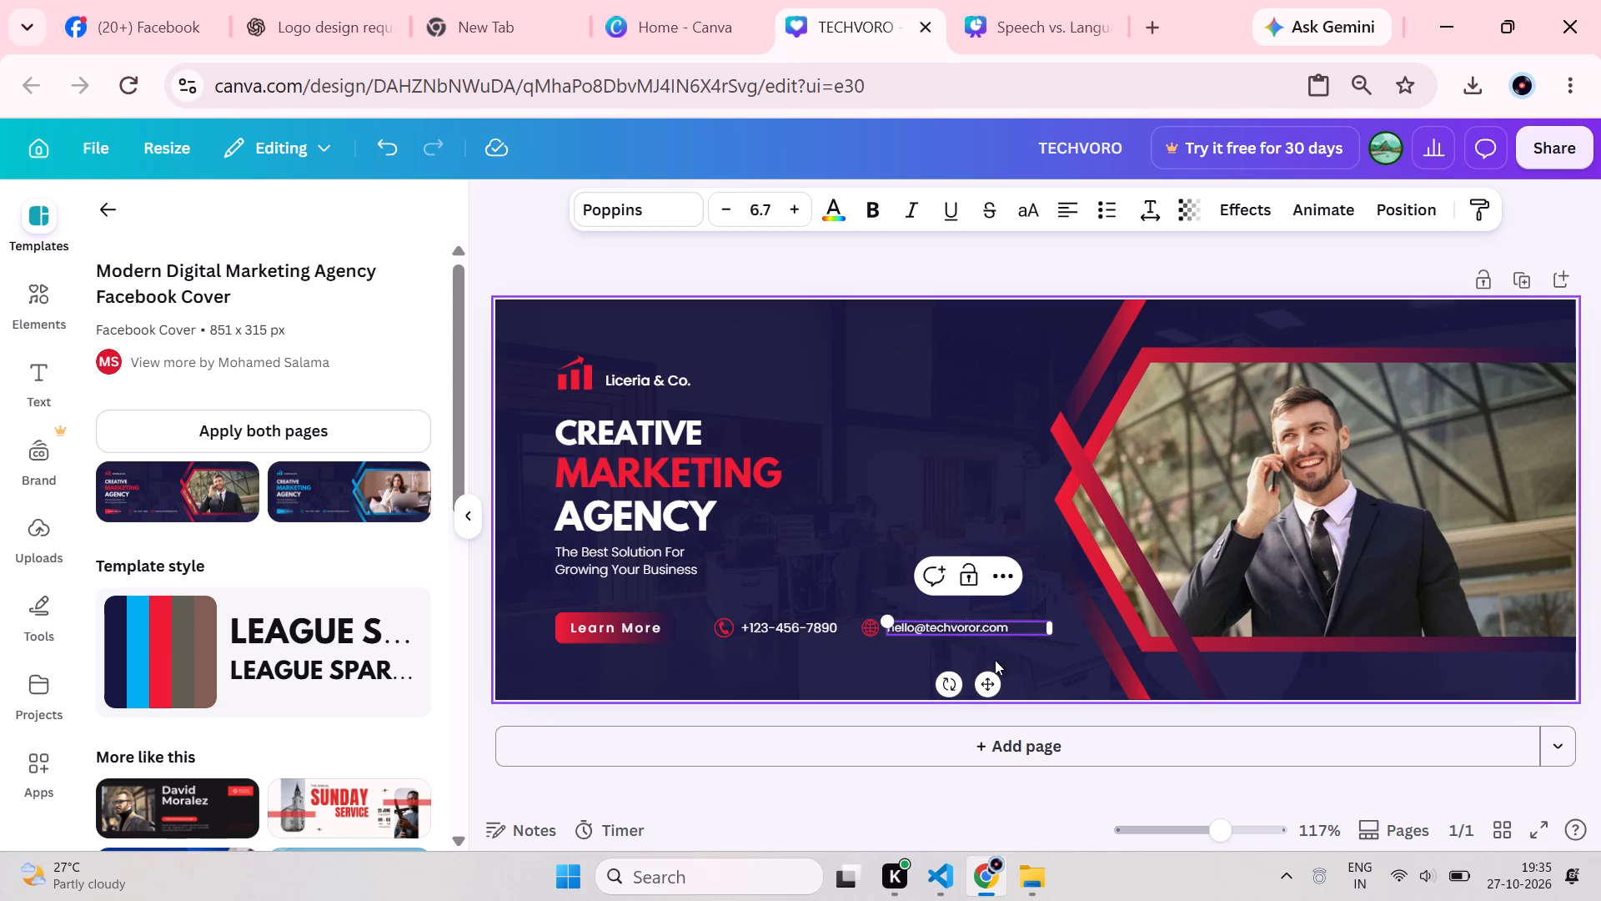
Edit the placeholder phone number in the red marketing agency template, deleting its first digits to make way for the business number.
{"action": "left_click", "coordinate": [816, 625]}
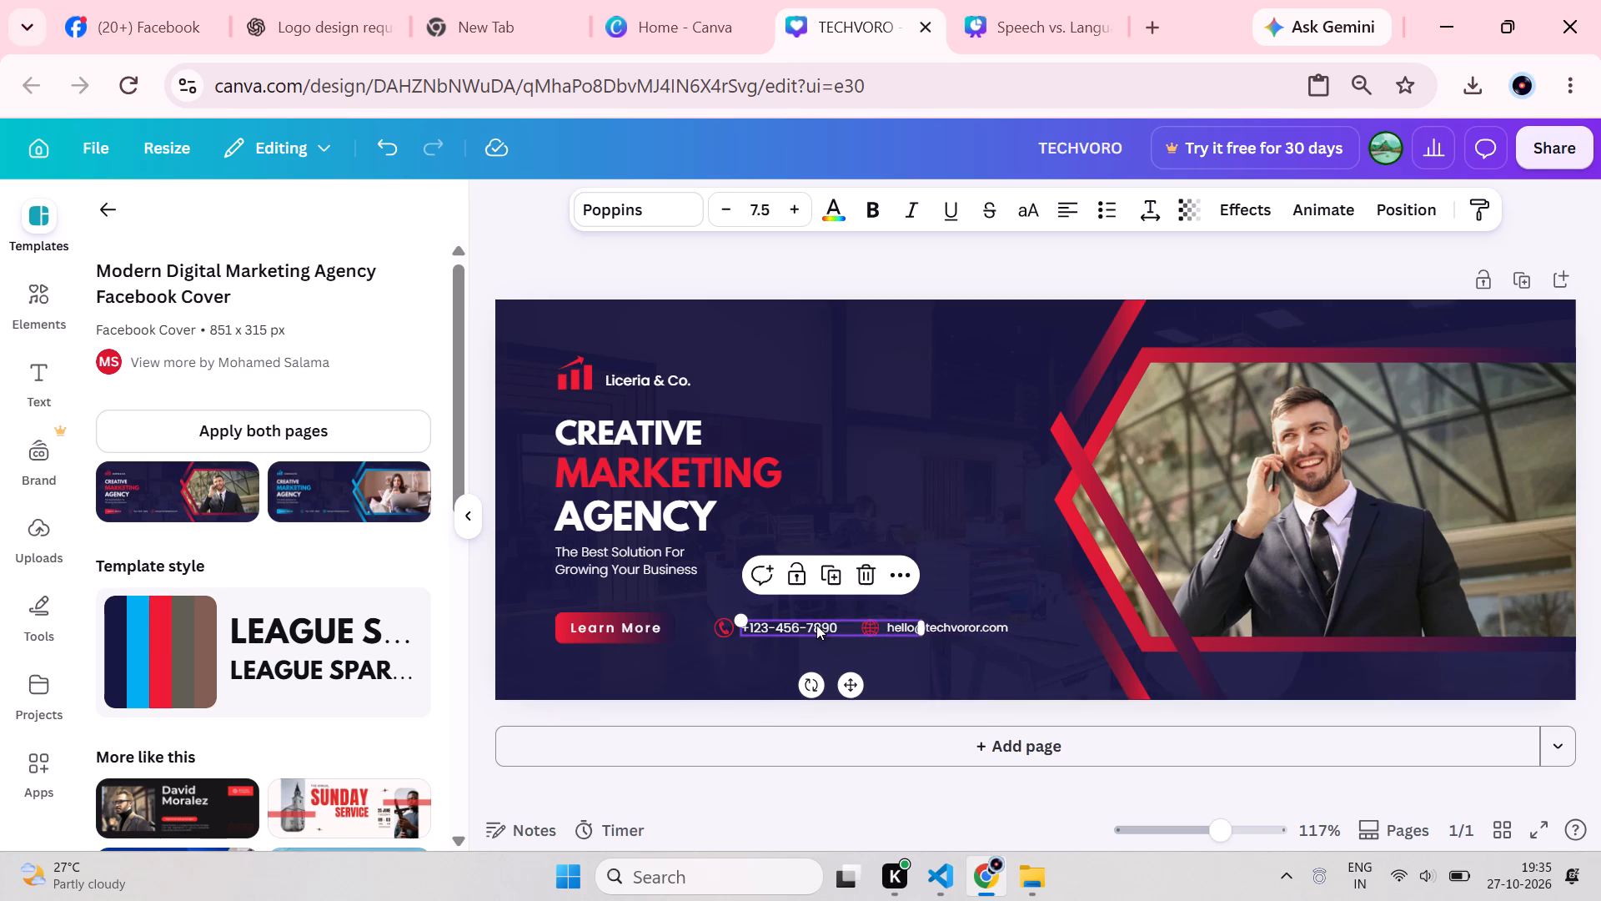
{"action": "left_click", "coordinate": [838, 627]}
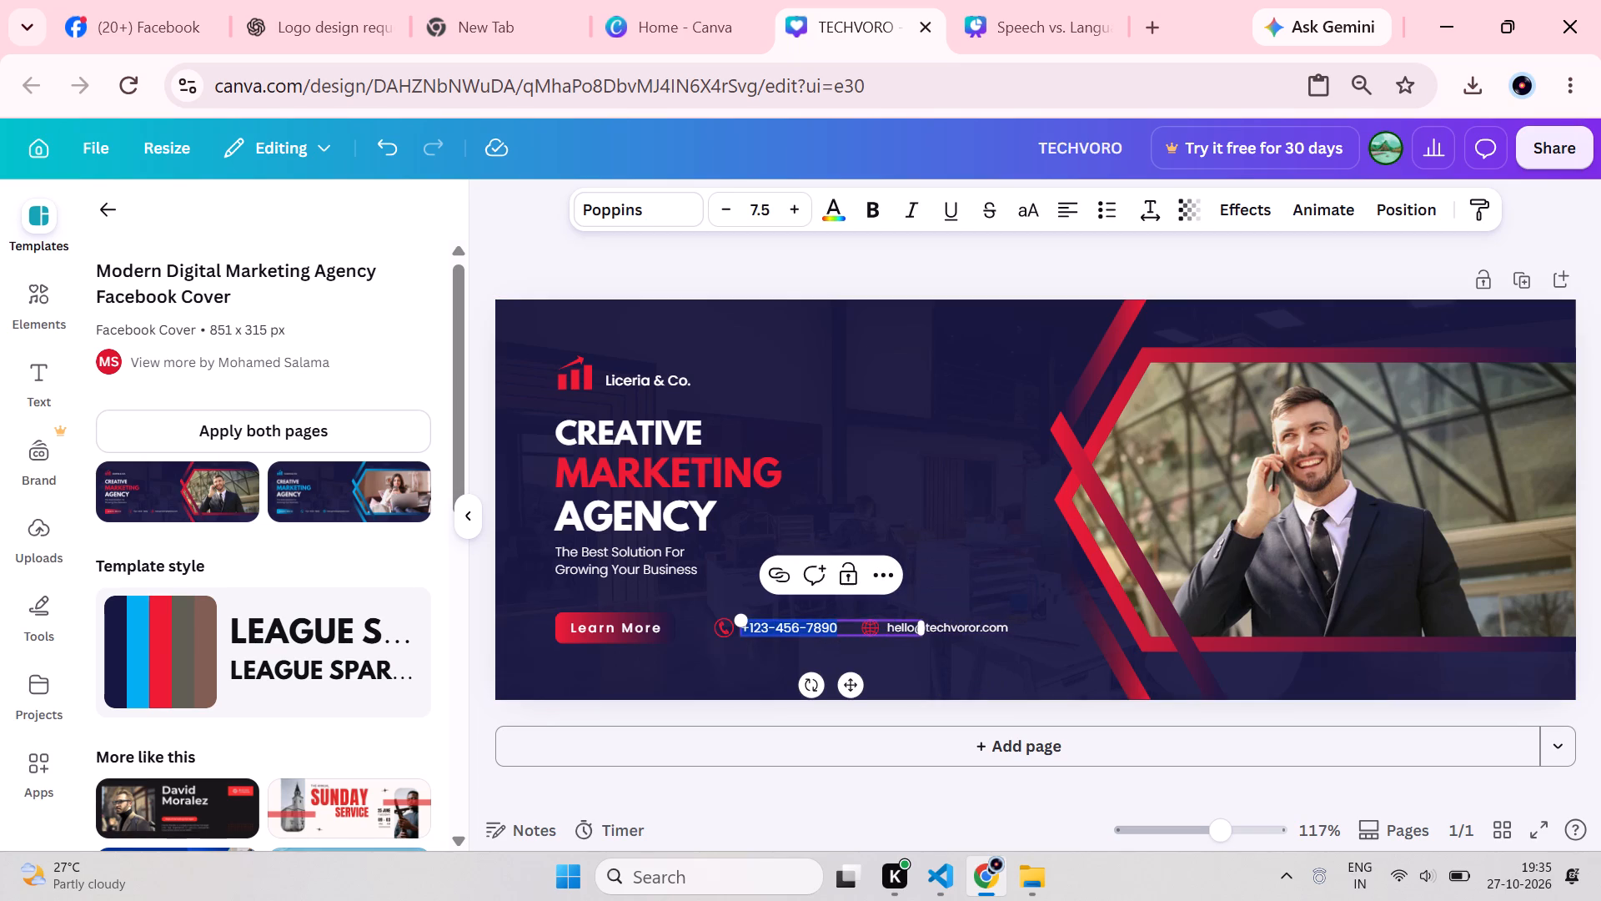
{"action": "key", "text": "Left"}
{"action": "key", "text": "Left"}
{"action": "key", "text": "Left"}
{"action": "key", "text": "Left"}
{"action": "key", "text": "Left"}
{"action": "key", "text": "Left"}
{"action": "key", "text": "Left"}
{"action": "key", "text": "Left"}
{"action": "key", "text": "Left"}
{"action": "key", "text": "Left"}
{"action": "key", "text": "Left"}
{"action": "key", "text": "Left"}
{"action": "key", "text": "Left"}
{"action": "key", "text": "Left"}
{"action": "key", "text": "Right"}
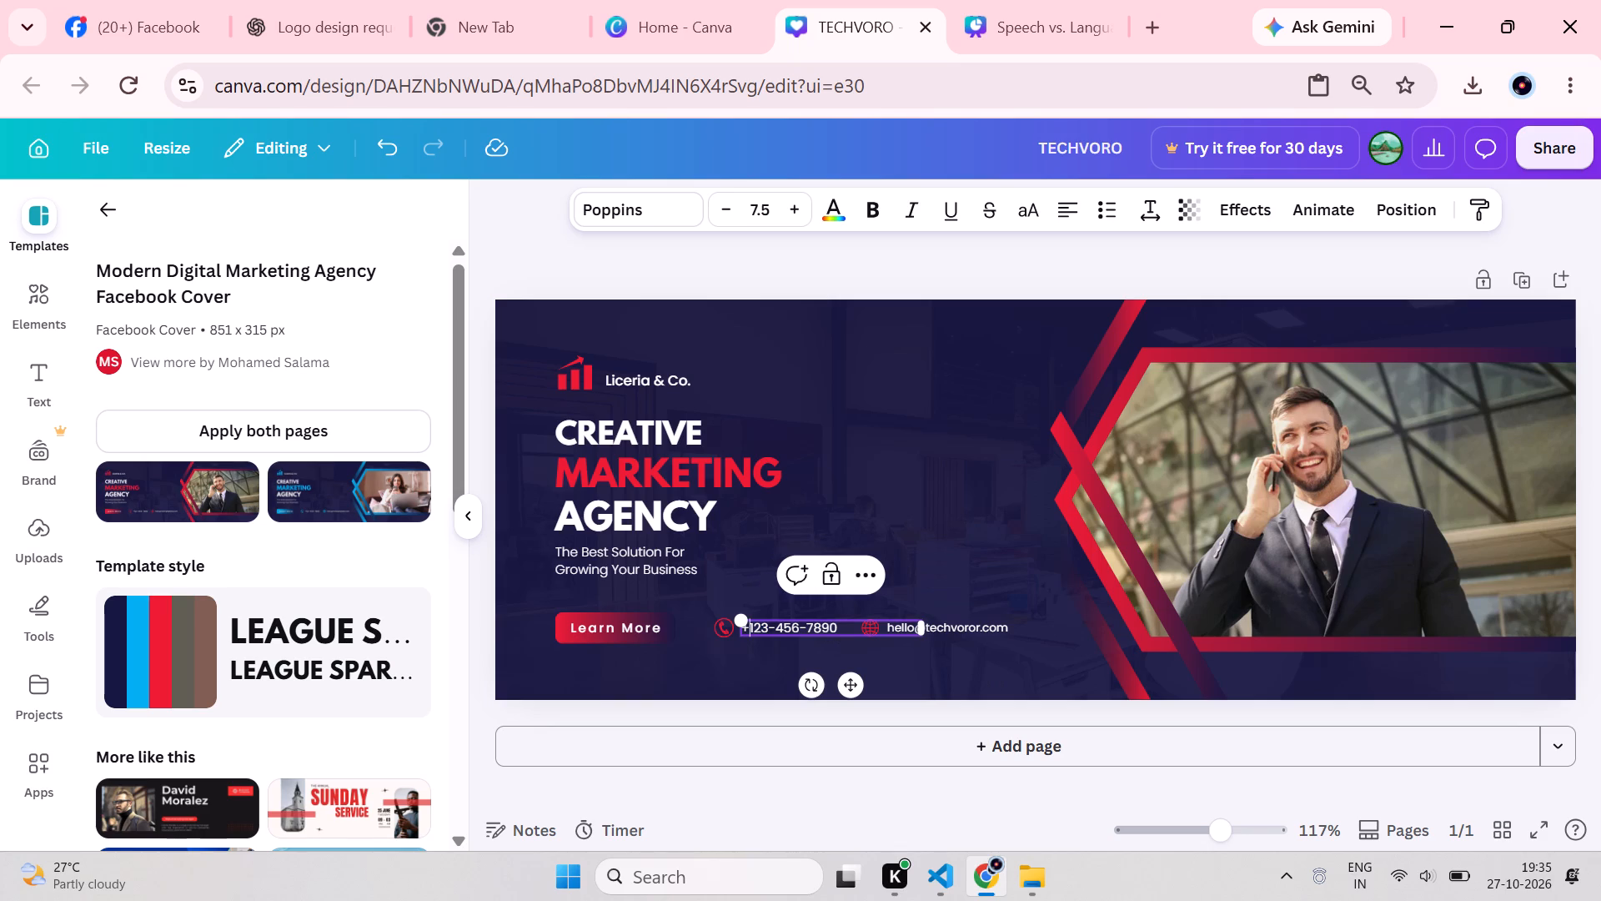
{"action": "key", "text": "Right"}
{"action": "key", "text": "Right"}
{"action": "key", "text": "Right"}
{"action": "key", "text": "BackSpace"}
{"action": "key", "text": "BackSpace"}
Replace the first digit group of the placeholder phone number with the business number's opening three digits.
{"action": "key", "text": "BackSpace"}
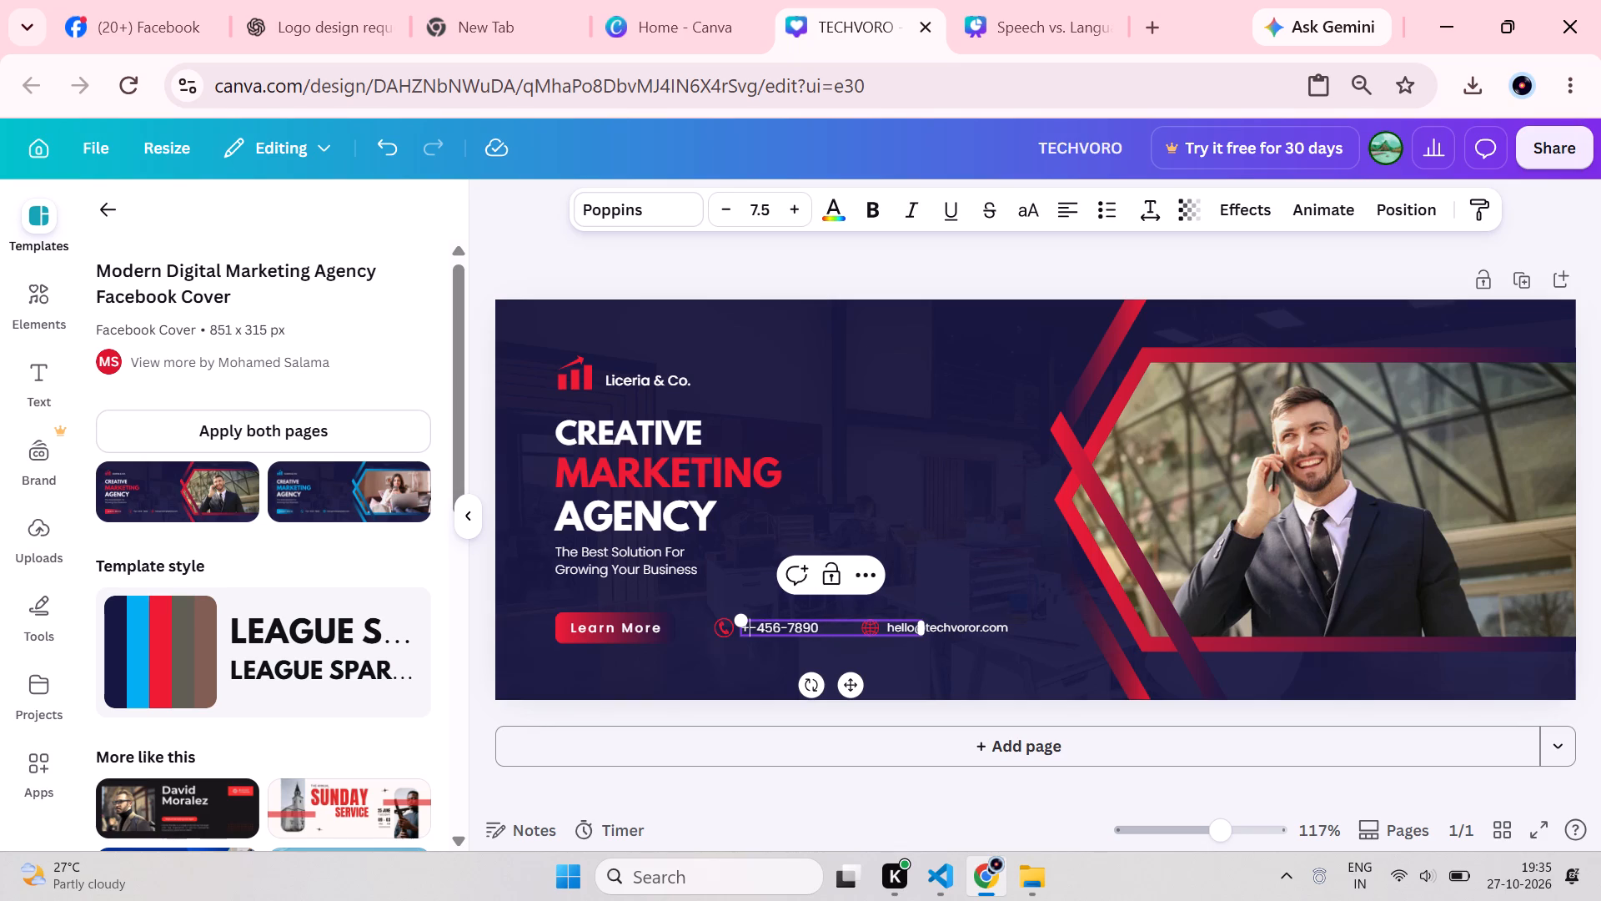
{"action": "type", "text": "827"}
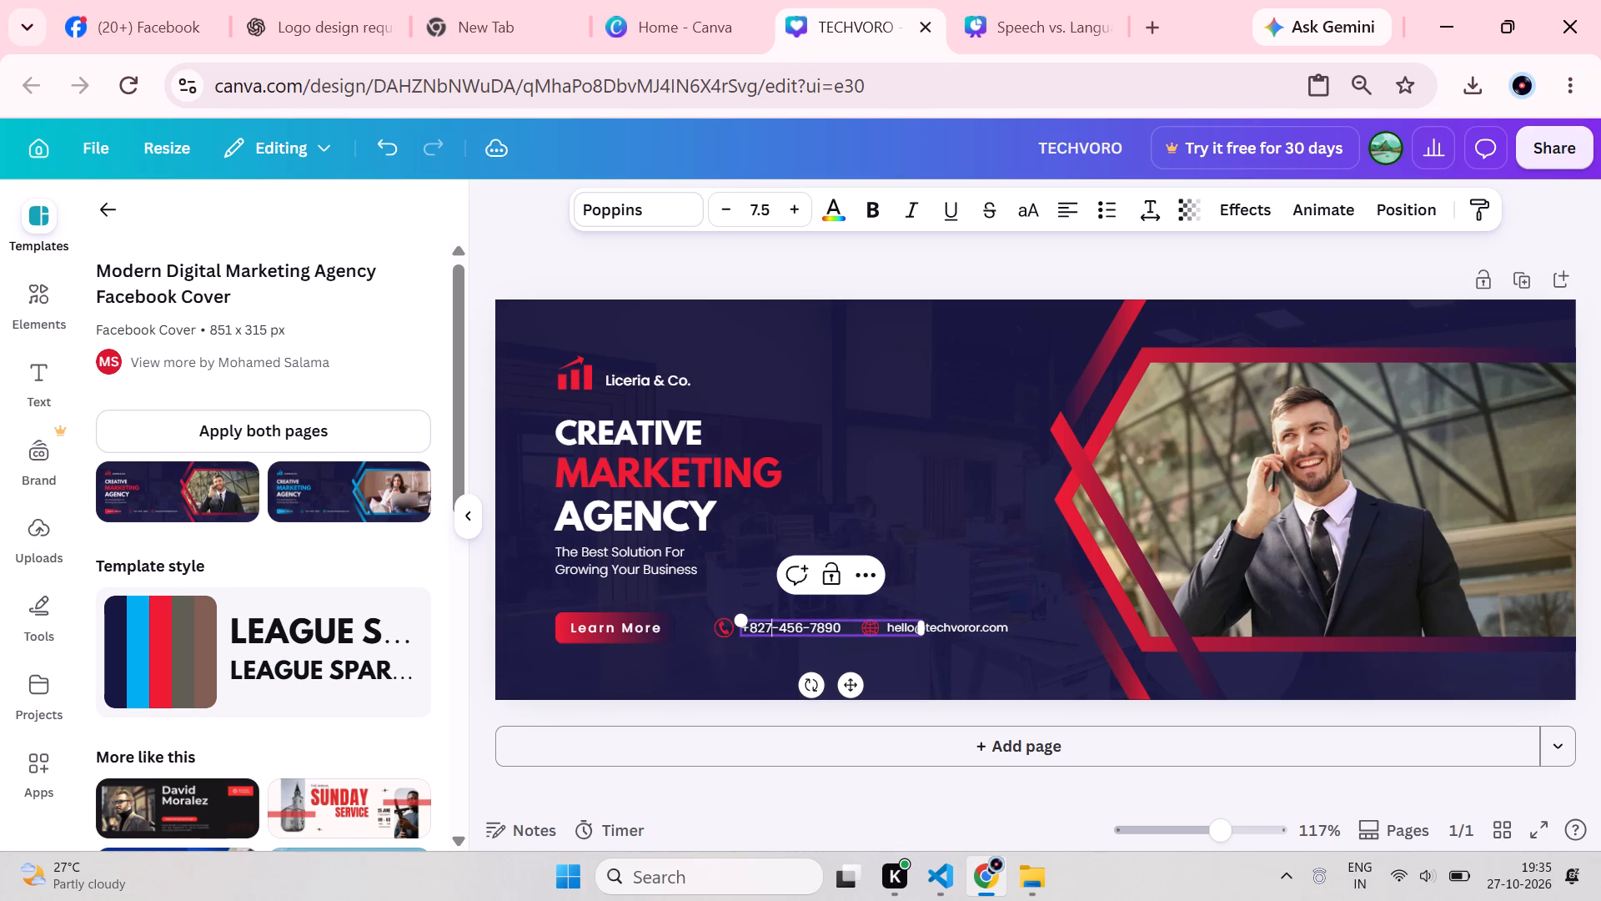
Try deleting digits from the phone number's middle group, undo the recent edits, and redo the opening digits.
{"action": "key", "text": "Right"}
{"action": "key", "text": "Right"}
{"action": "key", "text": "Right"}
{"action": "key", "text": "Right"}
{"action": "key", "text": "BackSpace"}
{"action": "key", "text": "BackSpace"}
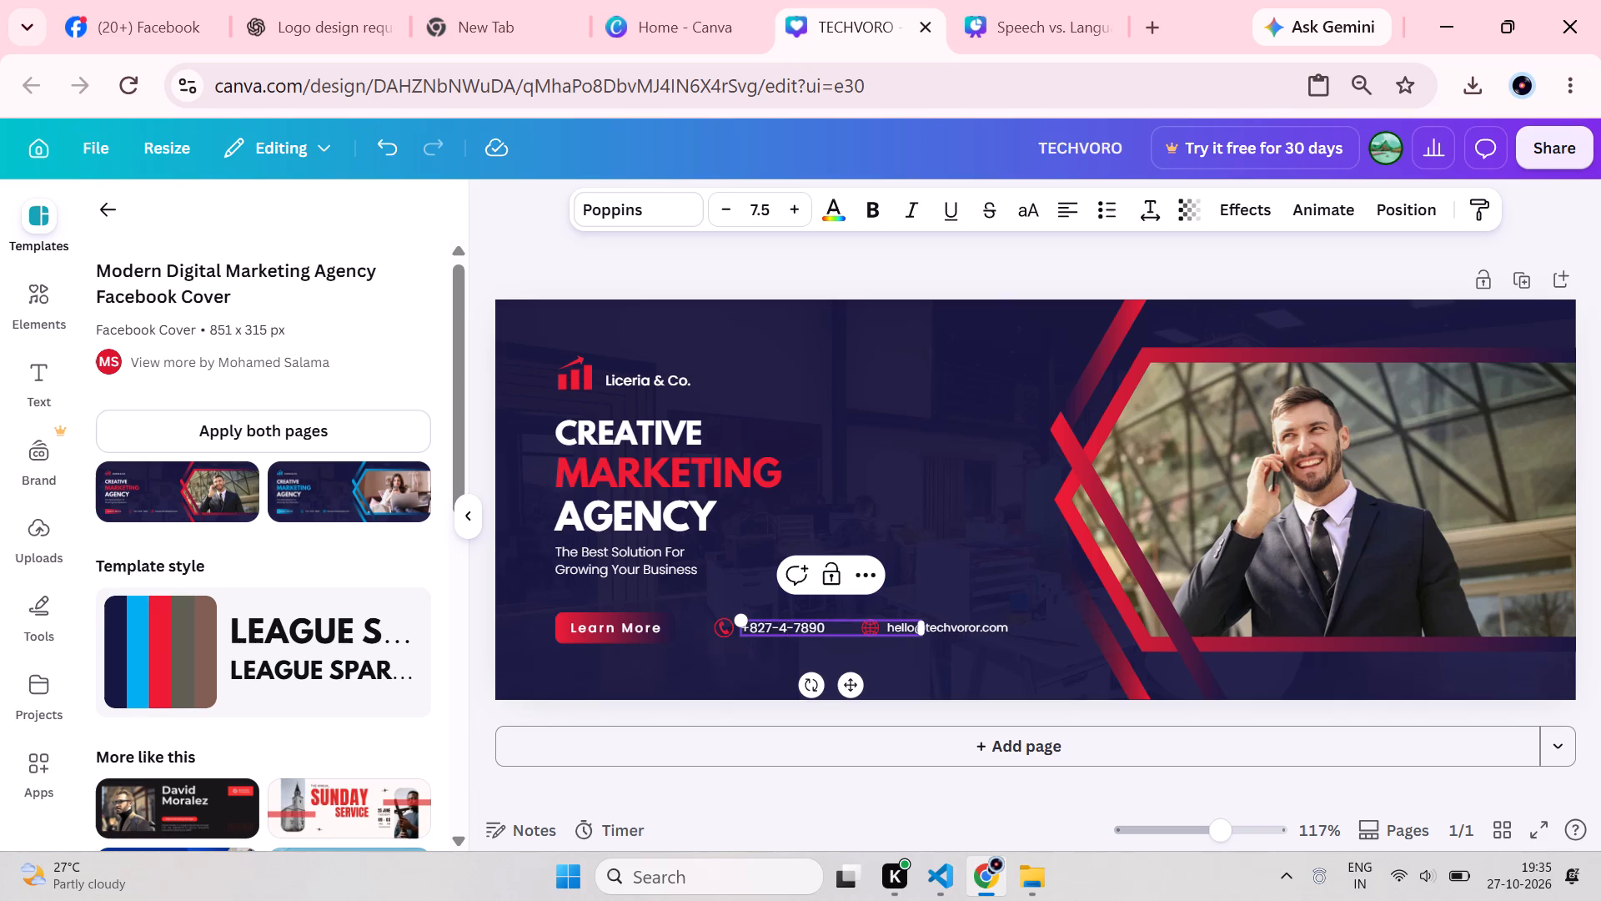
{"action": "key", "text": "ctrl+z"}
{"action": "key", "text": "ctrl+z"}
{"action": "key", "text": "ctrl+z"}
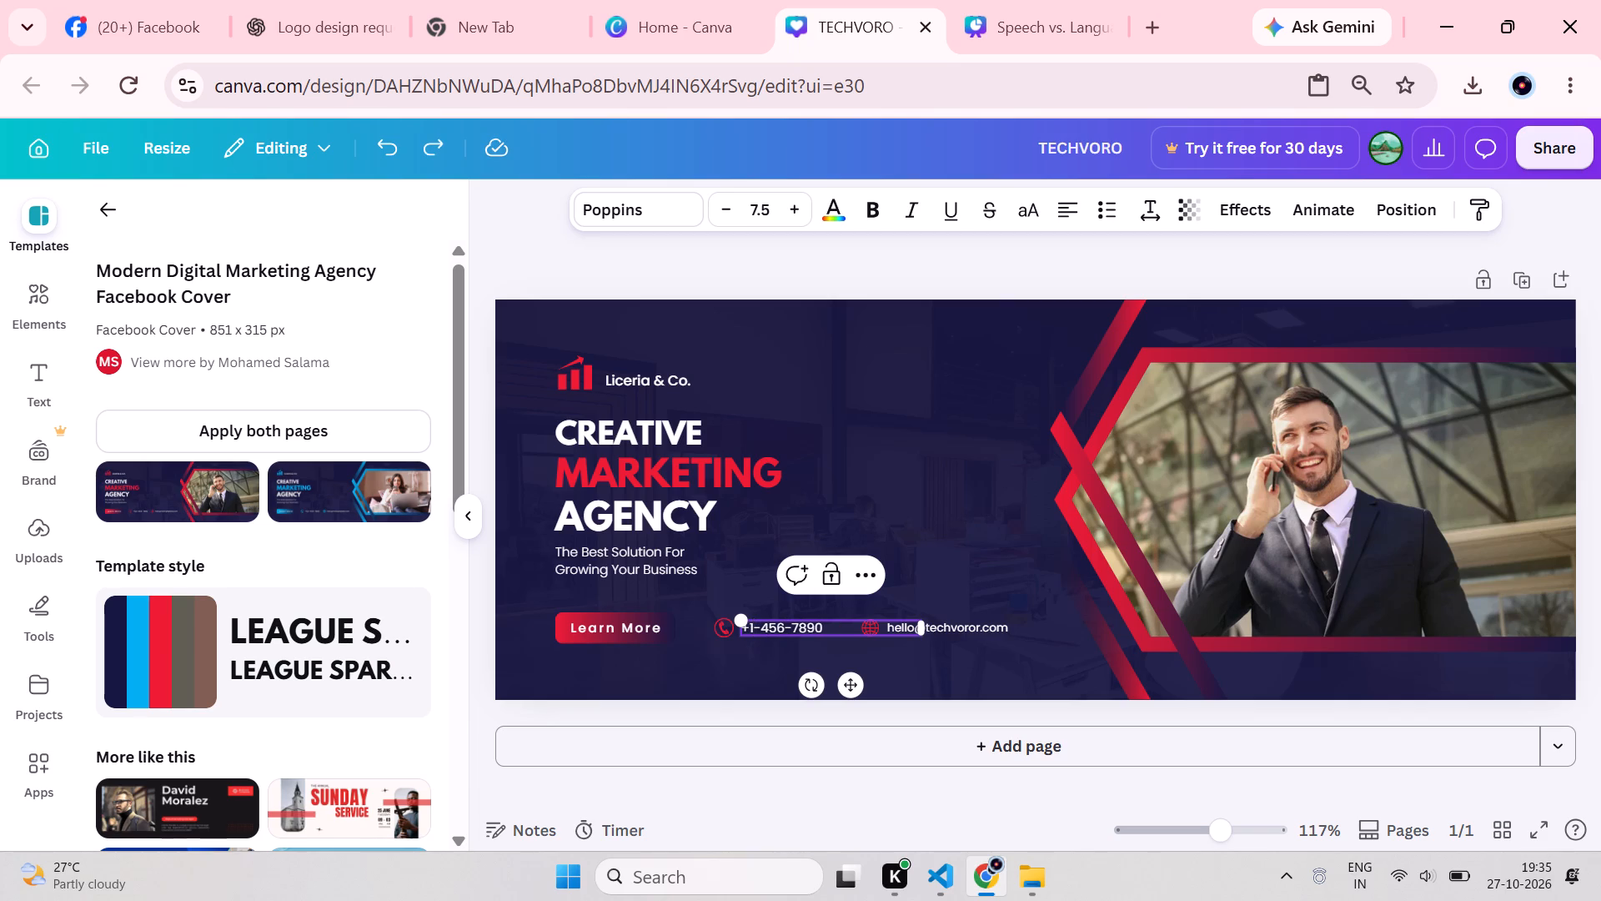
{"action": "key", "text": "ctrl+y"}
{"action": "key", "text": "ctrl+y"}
Replace the middle and last digit groups of the phone number with the remaining business number digits.
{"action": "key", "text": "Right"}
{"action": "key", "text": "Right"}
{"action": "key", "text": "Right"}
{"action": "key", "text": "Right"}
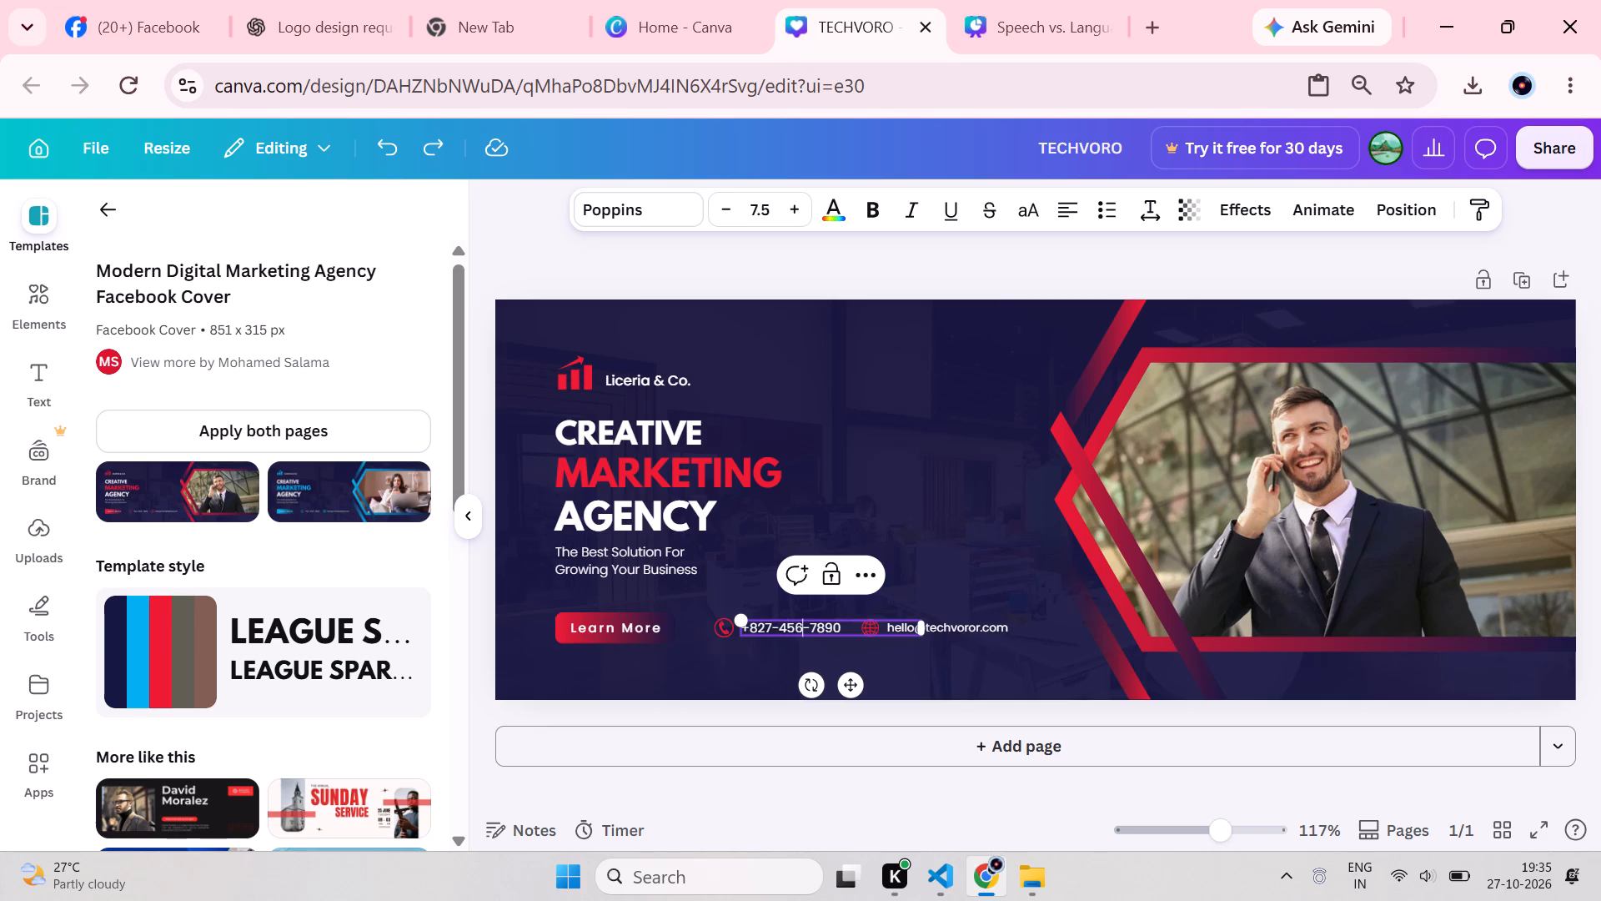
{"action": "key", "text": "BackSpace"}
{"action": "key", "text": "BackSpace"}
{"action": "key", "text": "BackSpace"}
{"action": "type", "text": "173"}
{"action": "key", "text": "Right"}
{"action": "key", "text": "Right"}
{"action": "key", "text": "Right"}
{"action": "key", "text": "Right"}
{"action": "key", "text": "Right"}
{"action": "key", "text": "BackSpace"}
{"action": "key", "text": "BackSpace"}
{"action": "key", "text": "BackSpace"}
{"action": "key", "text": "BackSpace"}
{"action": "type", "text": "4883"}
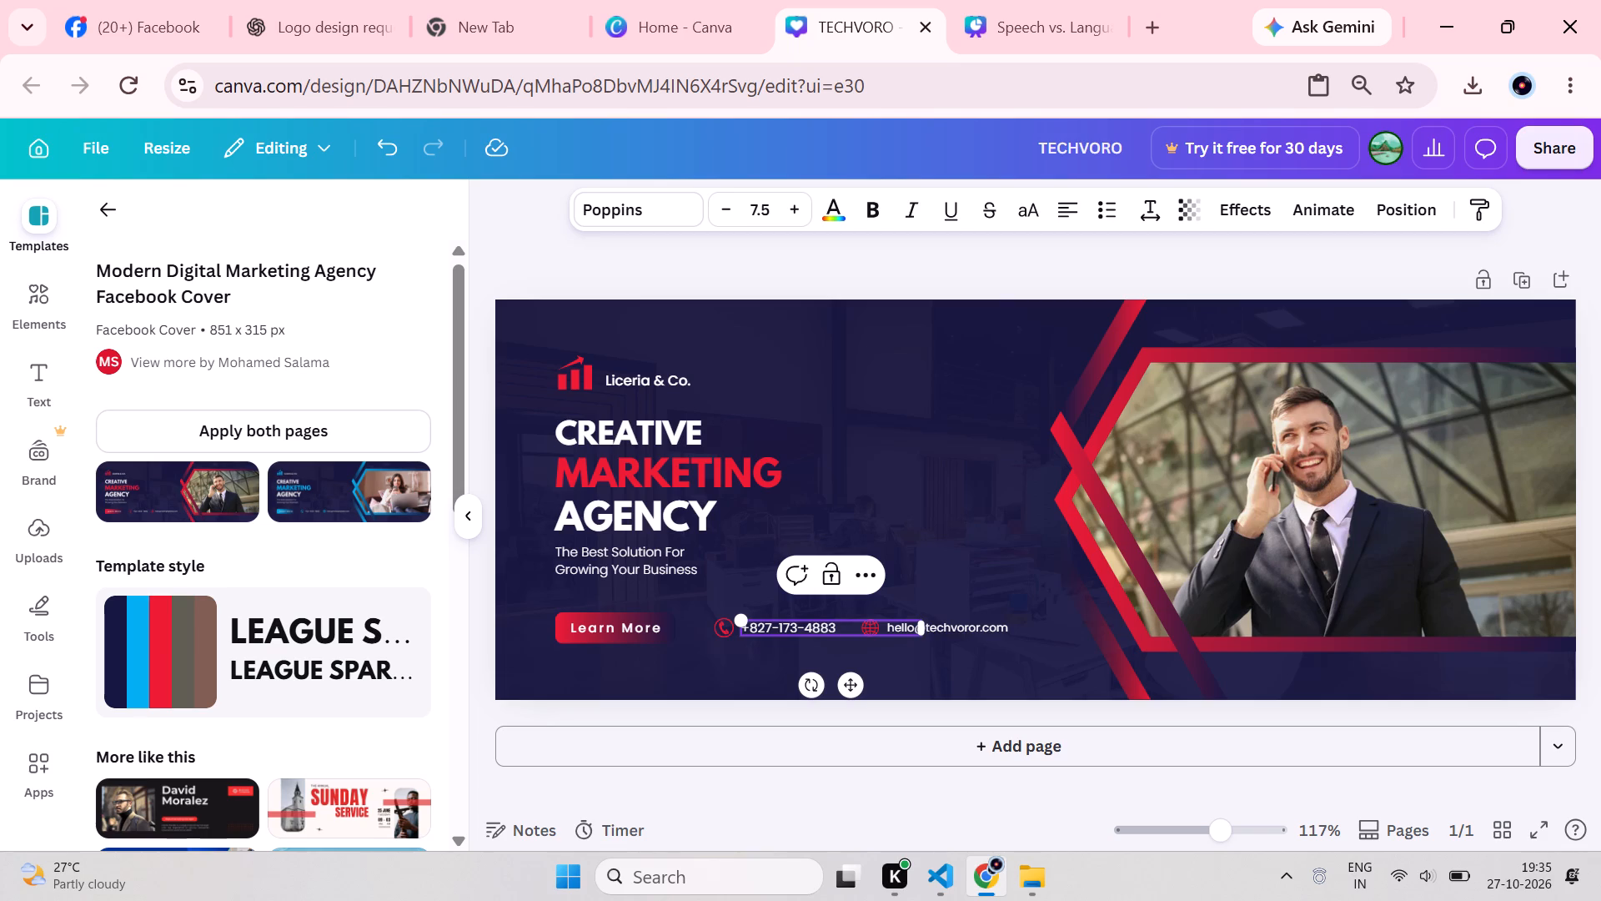
Replace the headline's first word, CREATIVE, with TECHVOROR.
{"action": "left_click", "coordinate": [627, 631]}
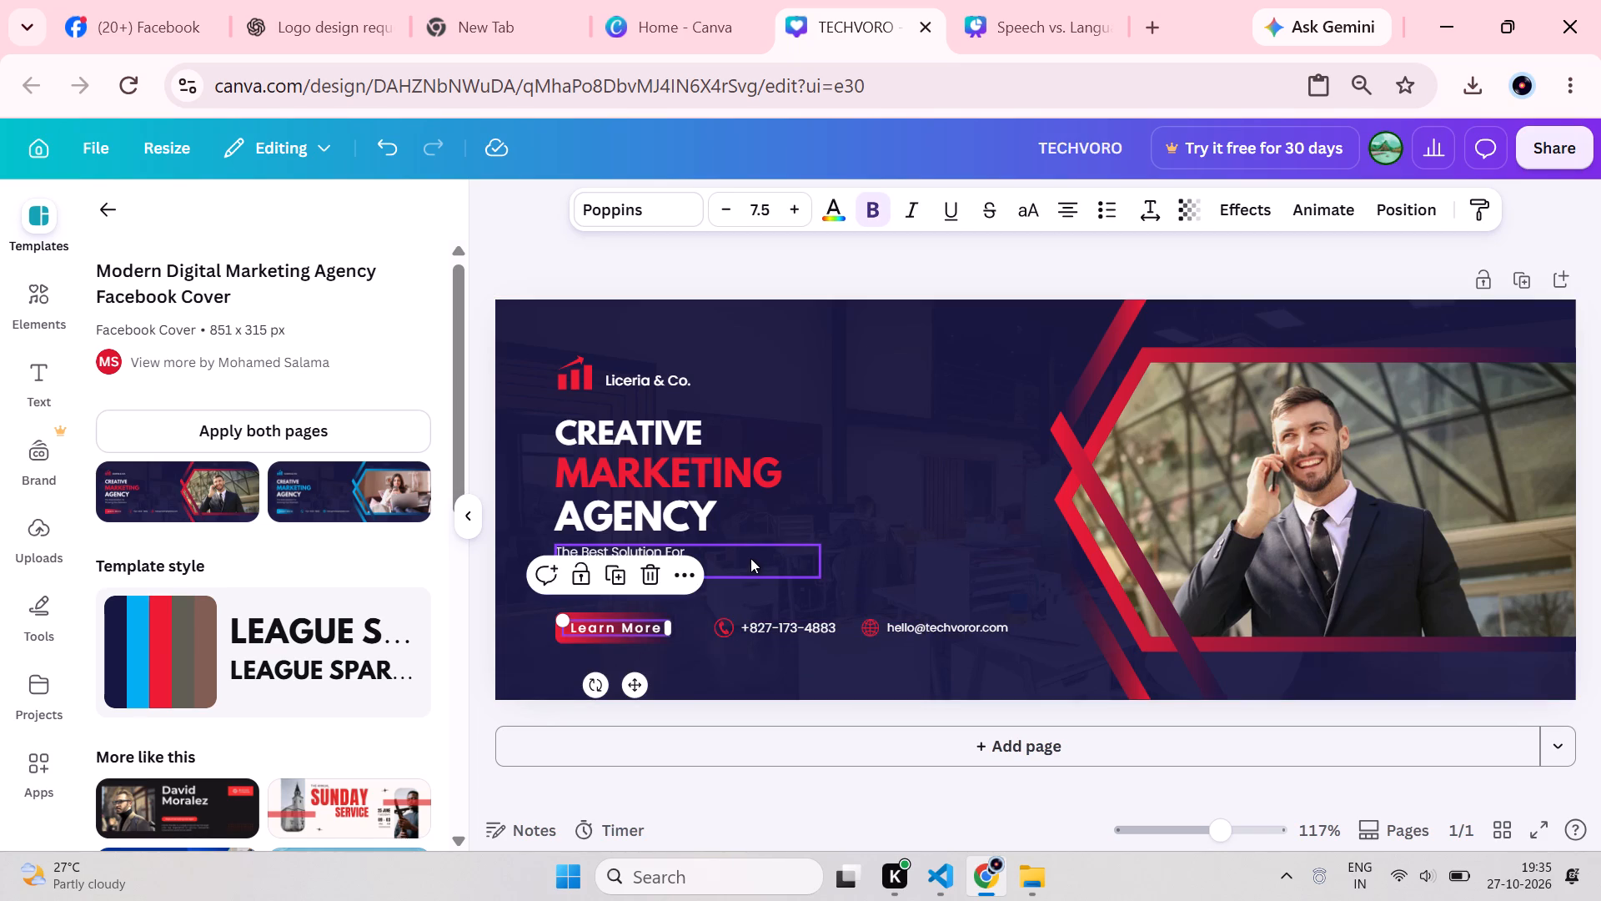
{"action": "left_click", "coordinate": [660, 438]}
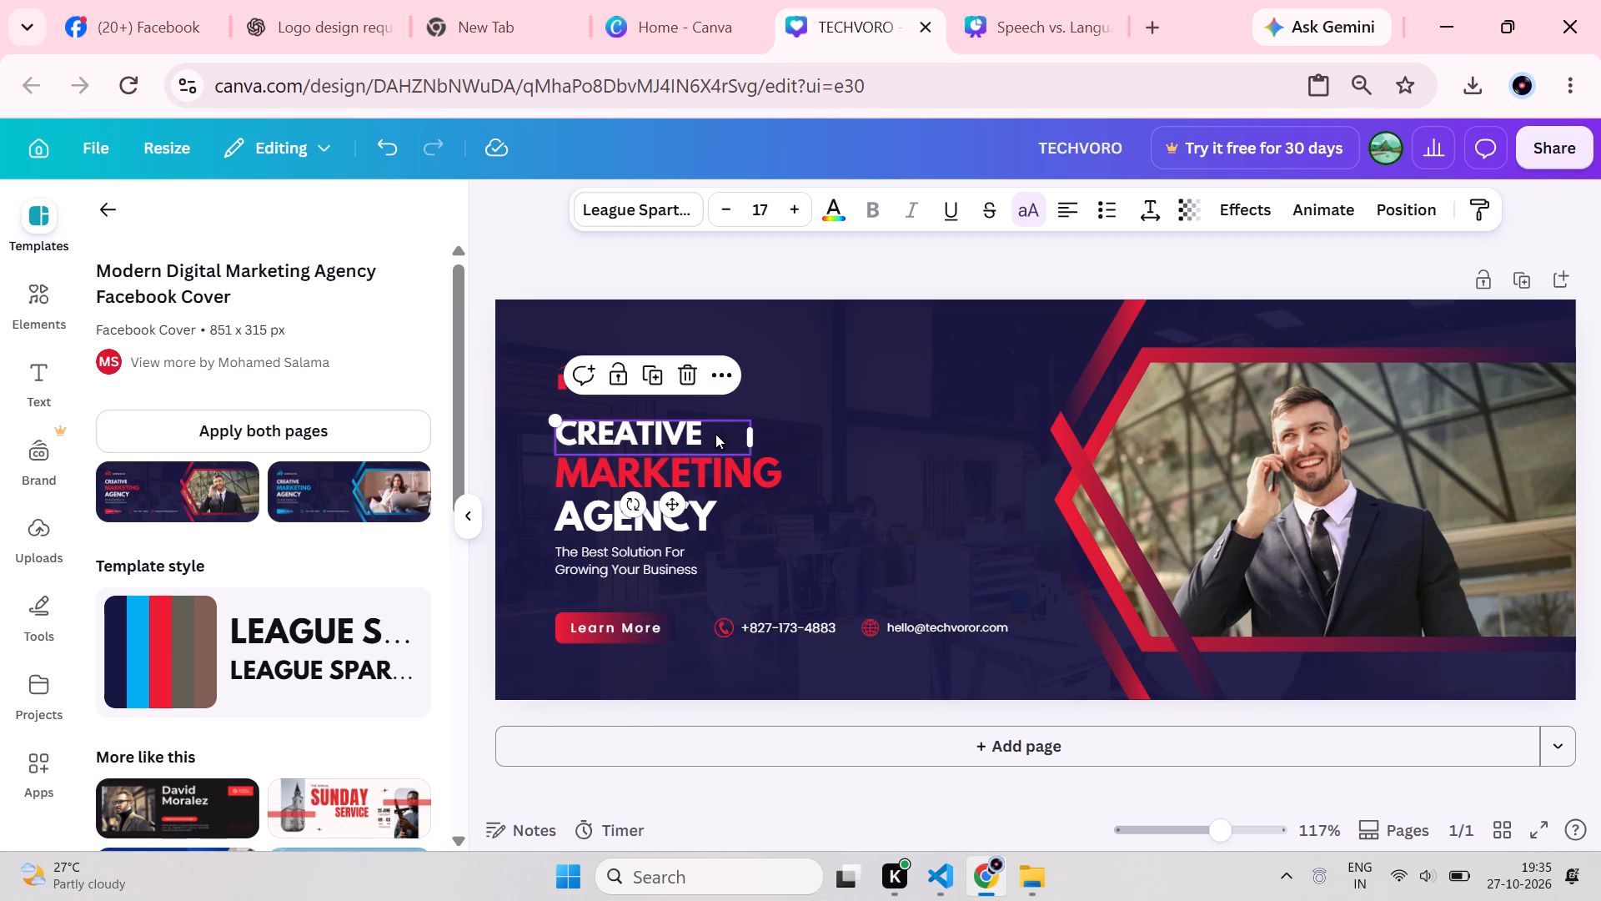
{"action": "left_click", "coordinate": [715, 434]}
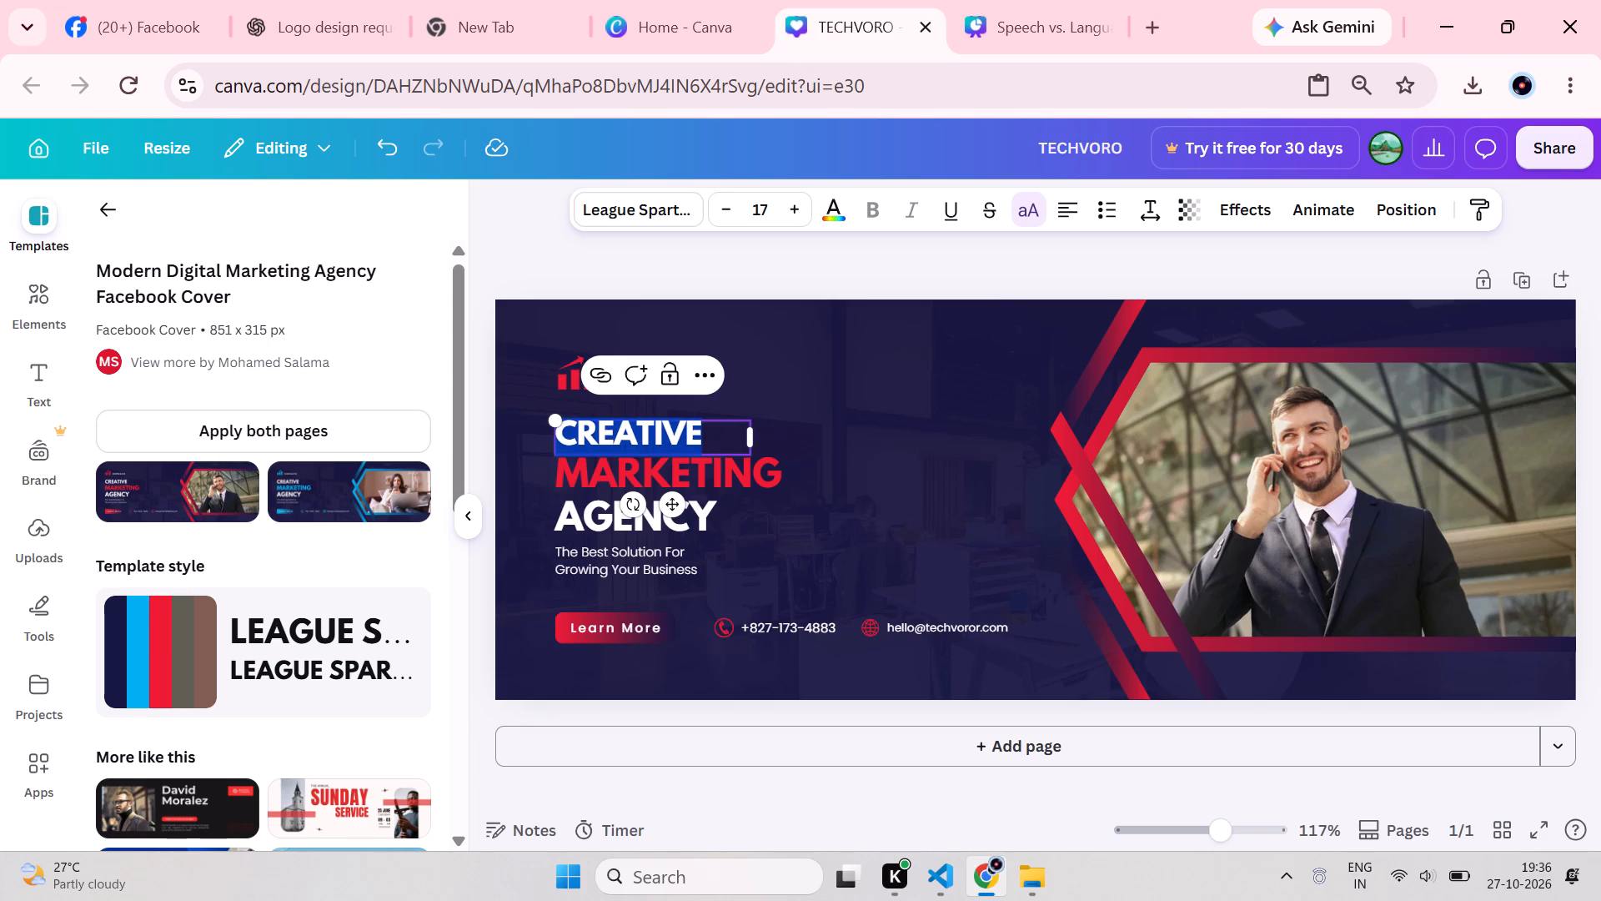
{"action": "key", "text": "BackSpace"}
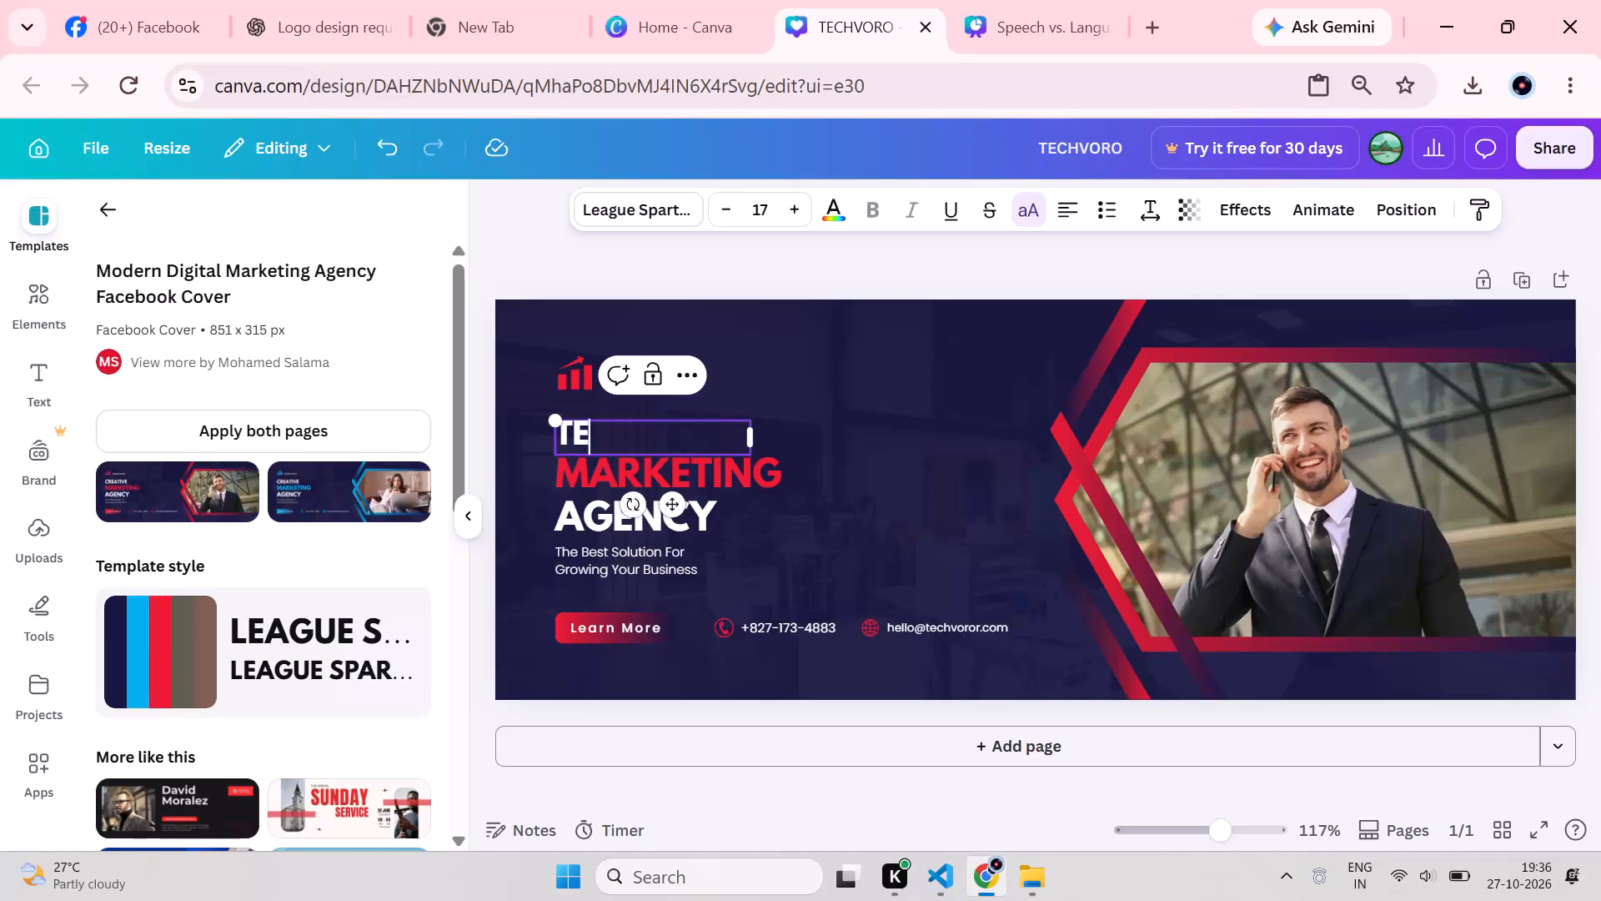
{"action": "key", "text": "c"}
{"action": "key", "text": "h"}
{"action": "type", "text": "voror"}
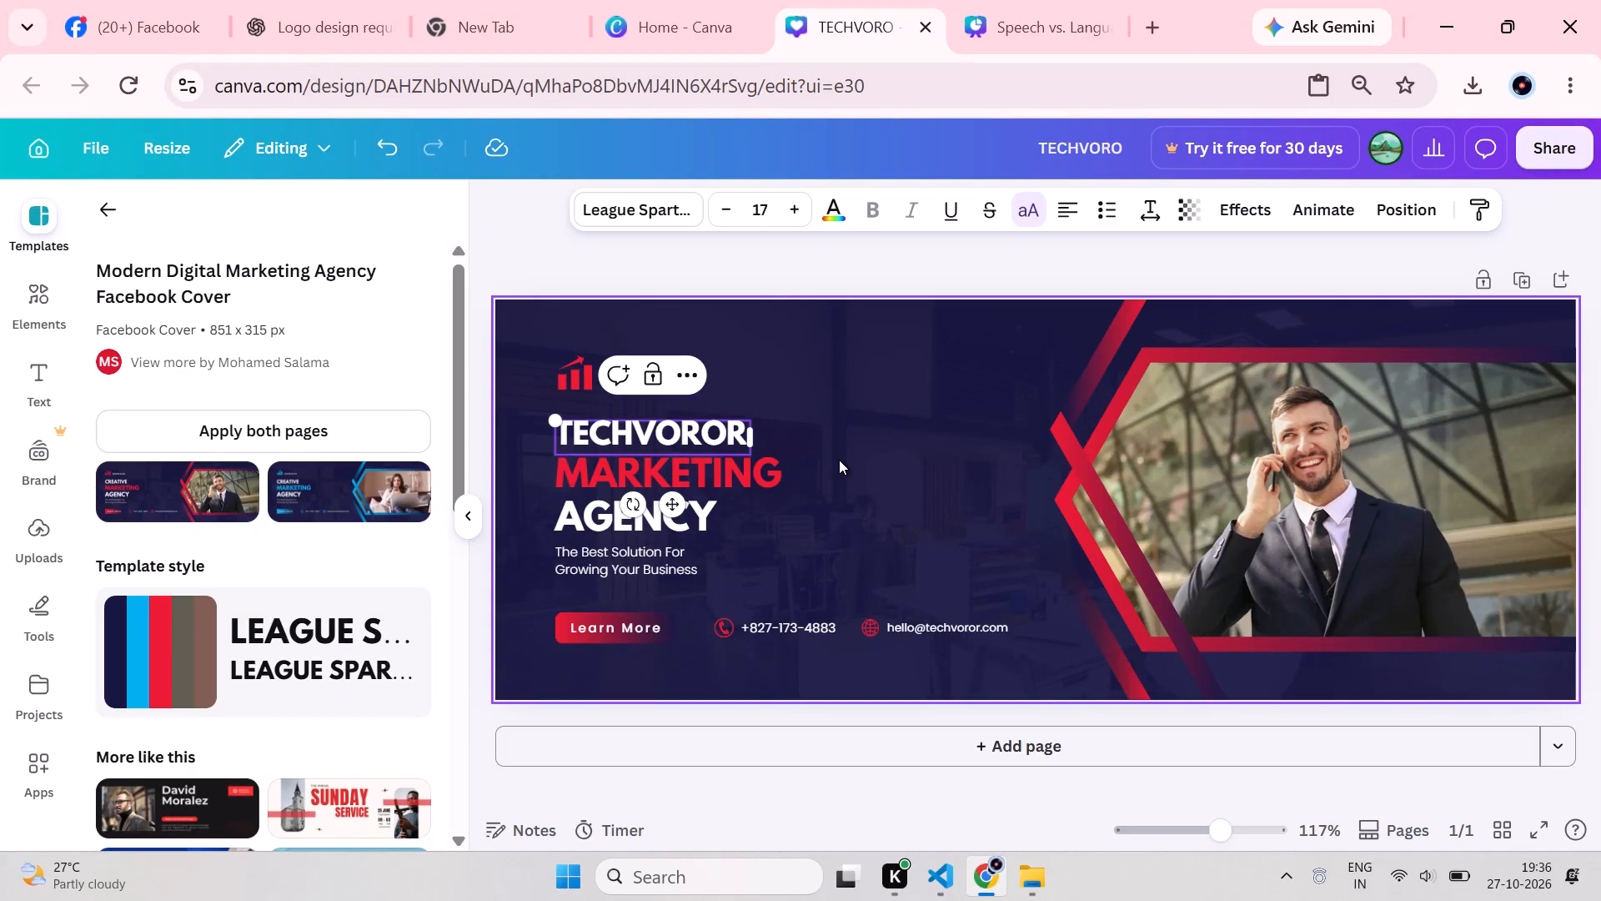
{"action": "left_click", "coordinate": [839, 460]}
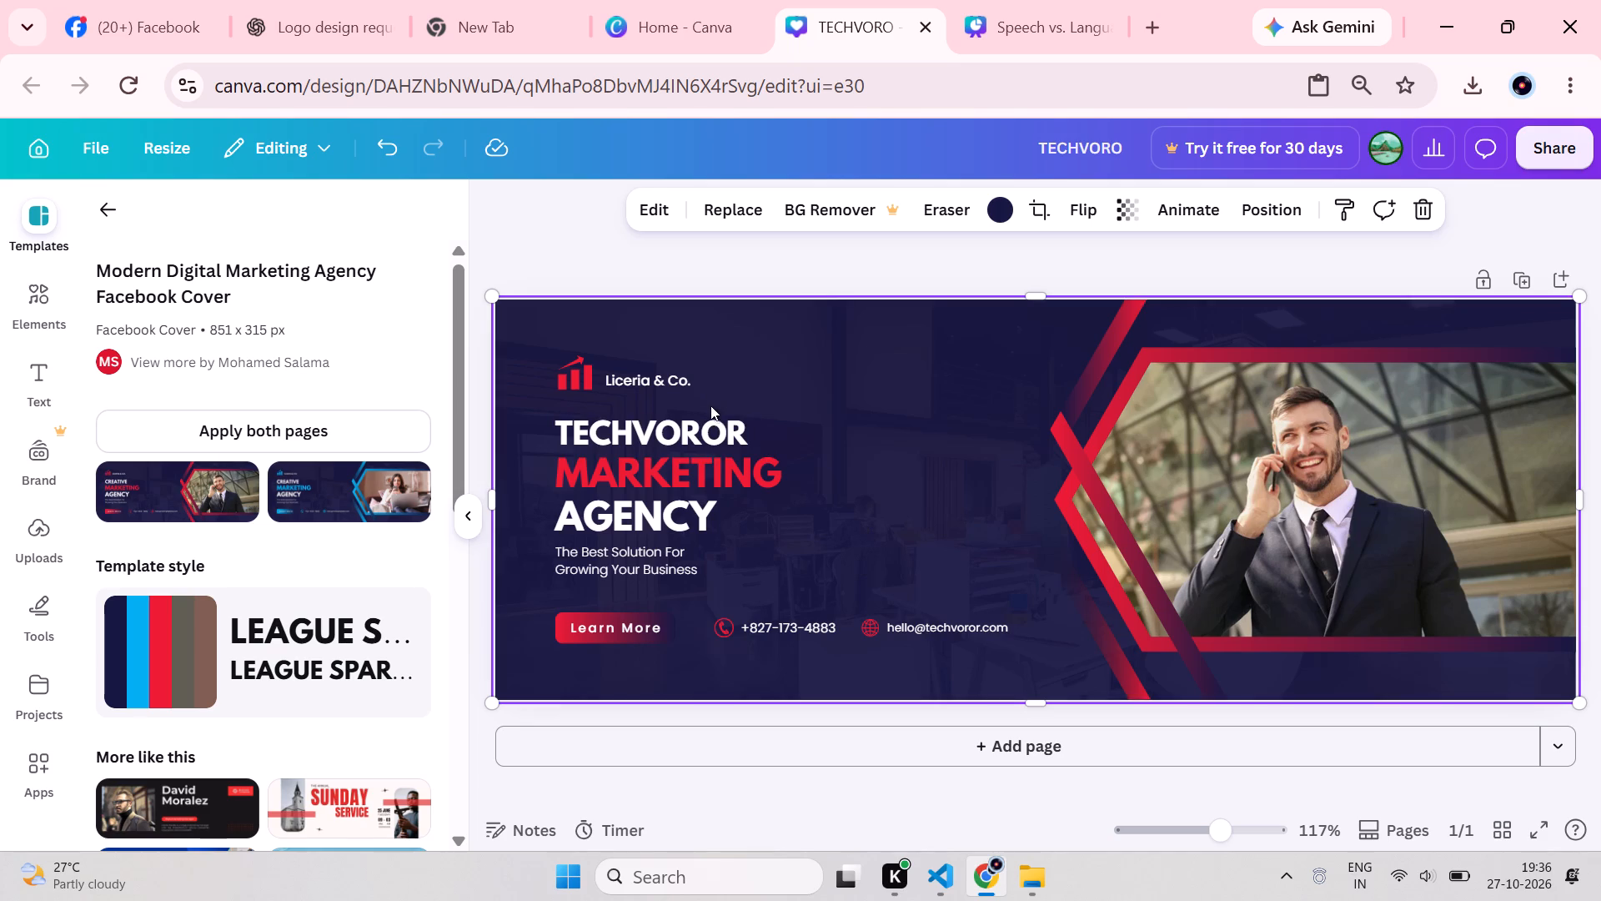
Lock the TECHVOROR headline text in place.
{"action": "left_click", "coordinate": [701, 433]}
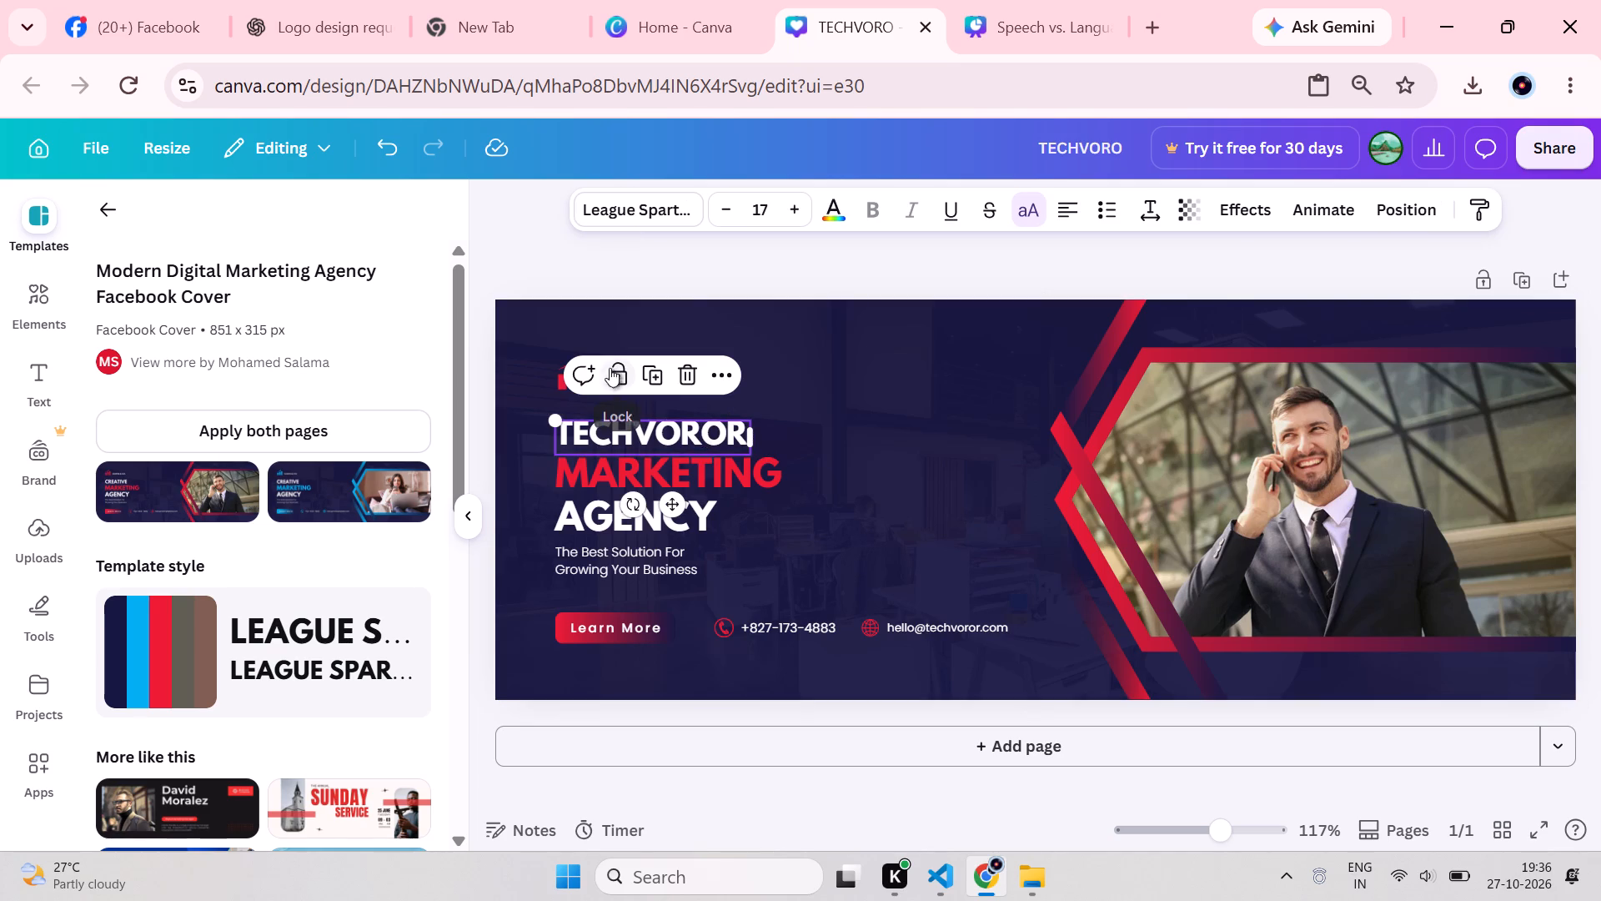
{"action": "left_click", "coordinate": [613, 370]}
{"action": "left_click", "coordinate": [873, 499]}
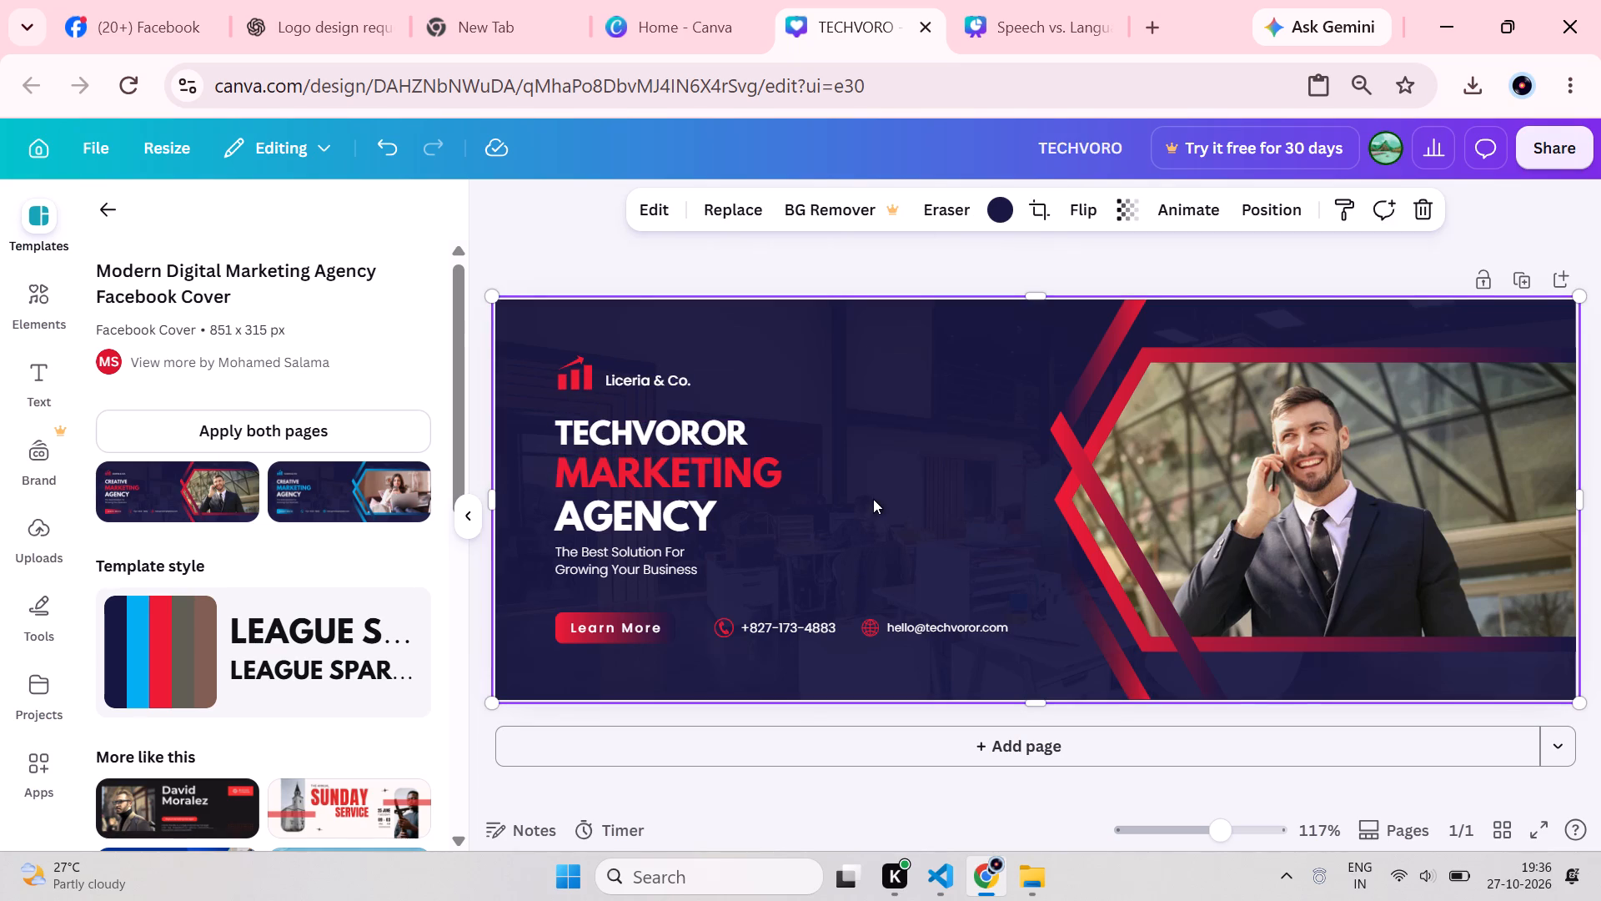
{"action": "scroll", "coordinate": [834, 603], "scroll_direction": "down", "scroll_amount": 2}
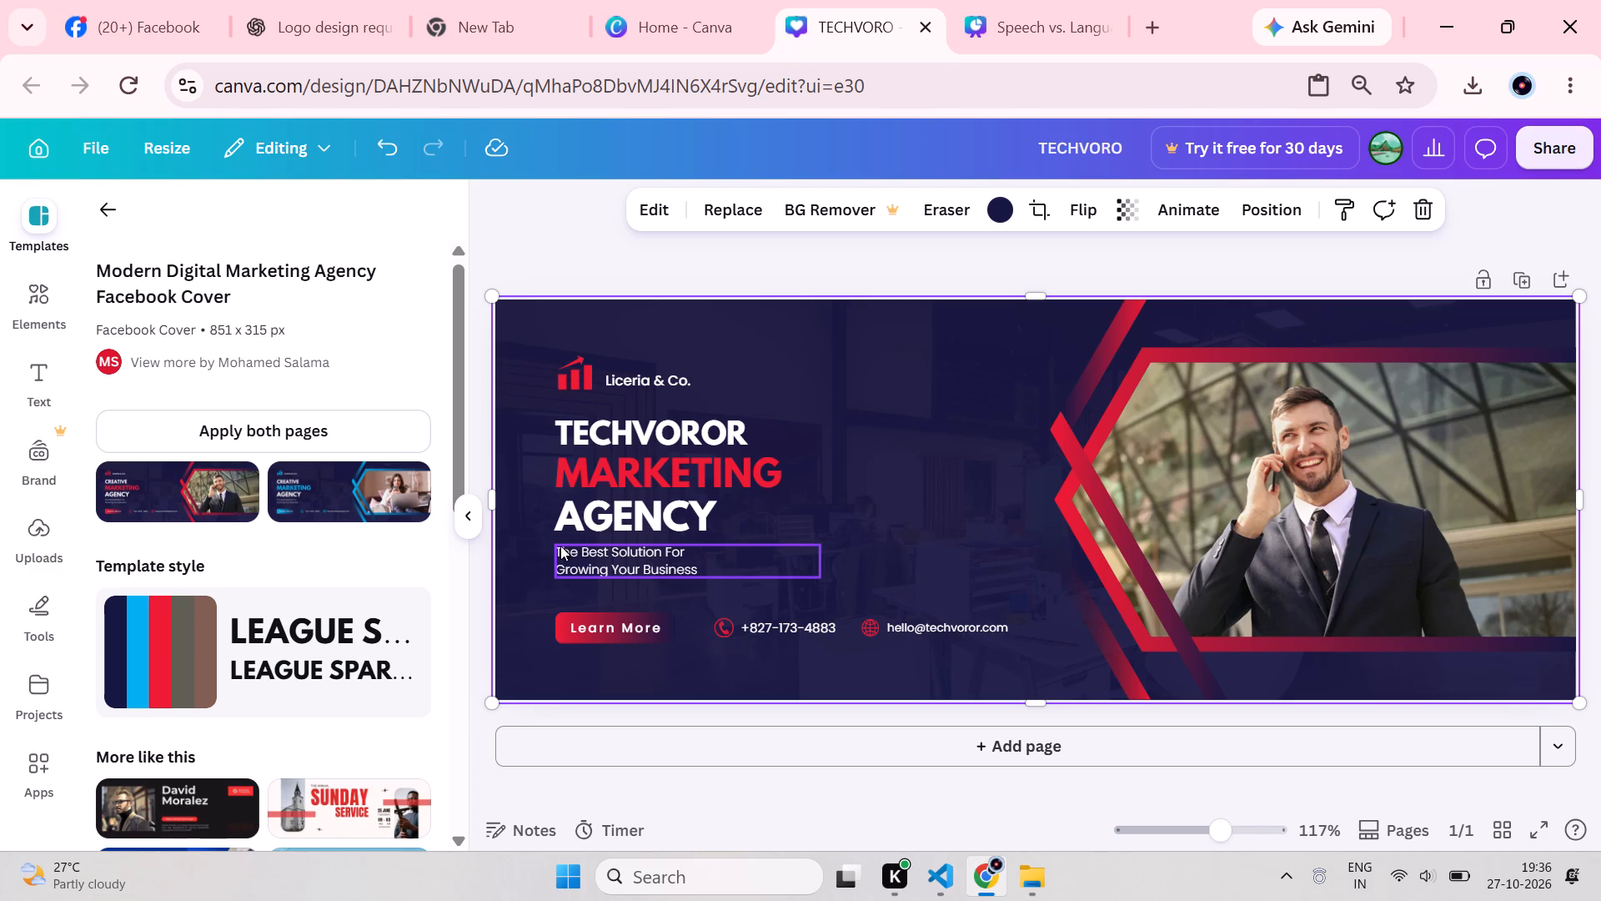
Replace the current page with the blue version of the Modern Digital Marketing Agency Facebook Cover template.
{"action": "scroll", "coordinate": [270, 709], "scroll_direction": "down", "scroll_amount": 2}
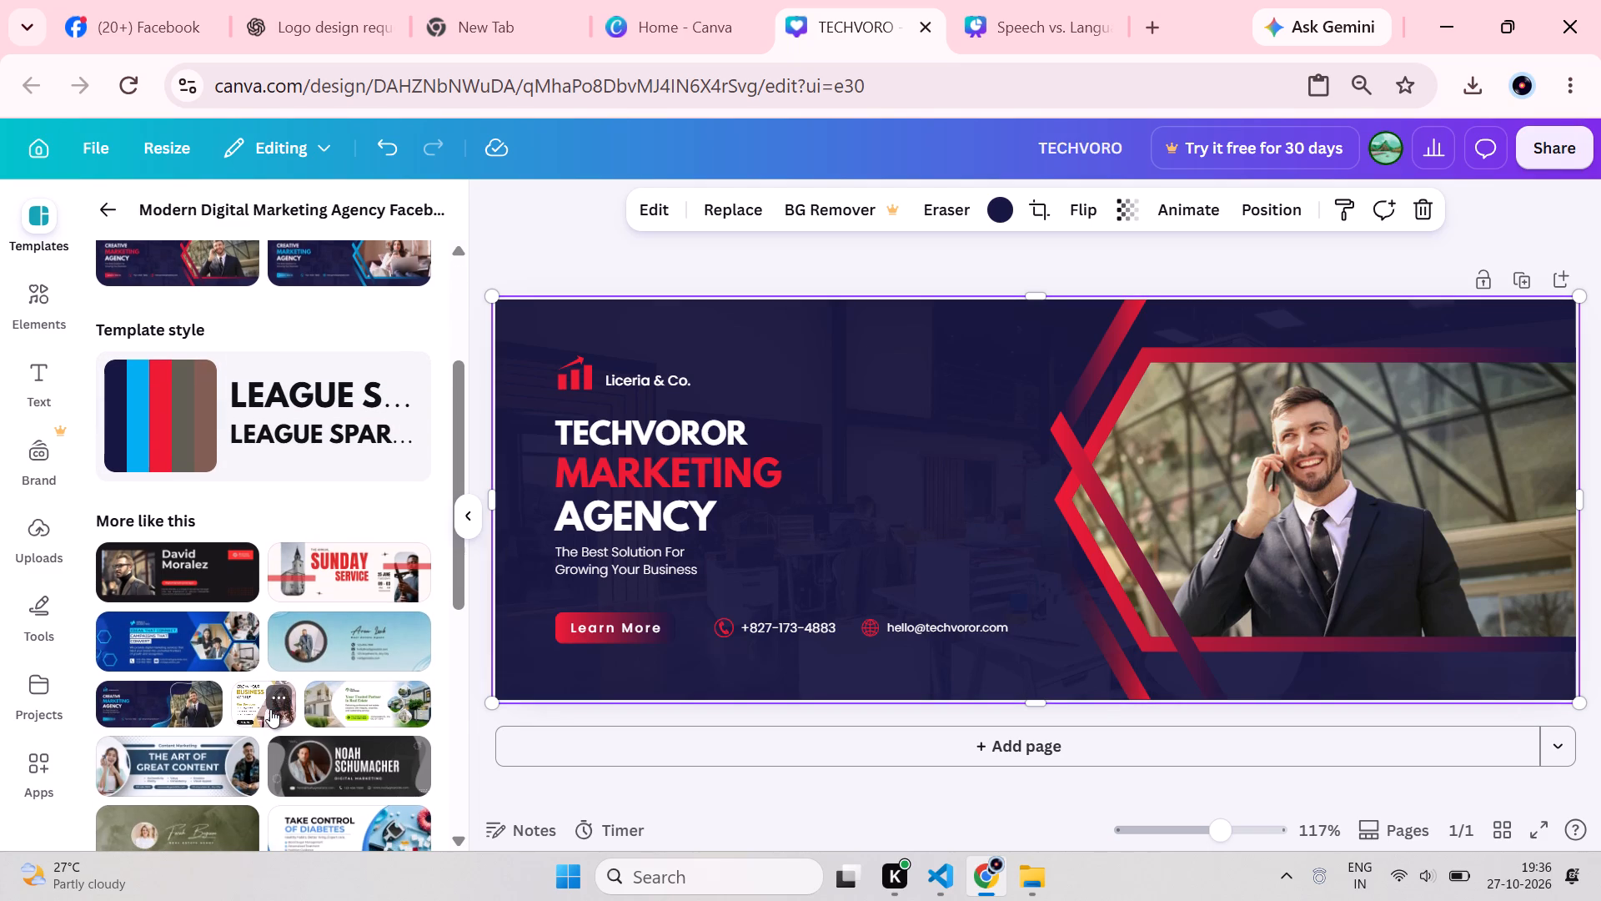
{"action": "scroll", "coordinate": [233, 487], "scroll_direction": "up", "scroll_amount": 1}
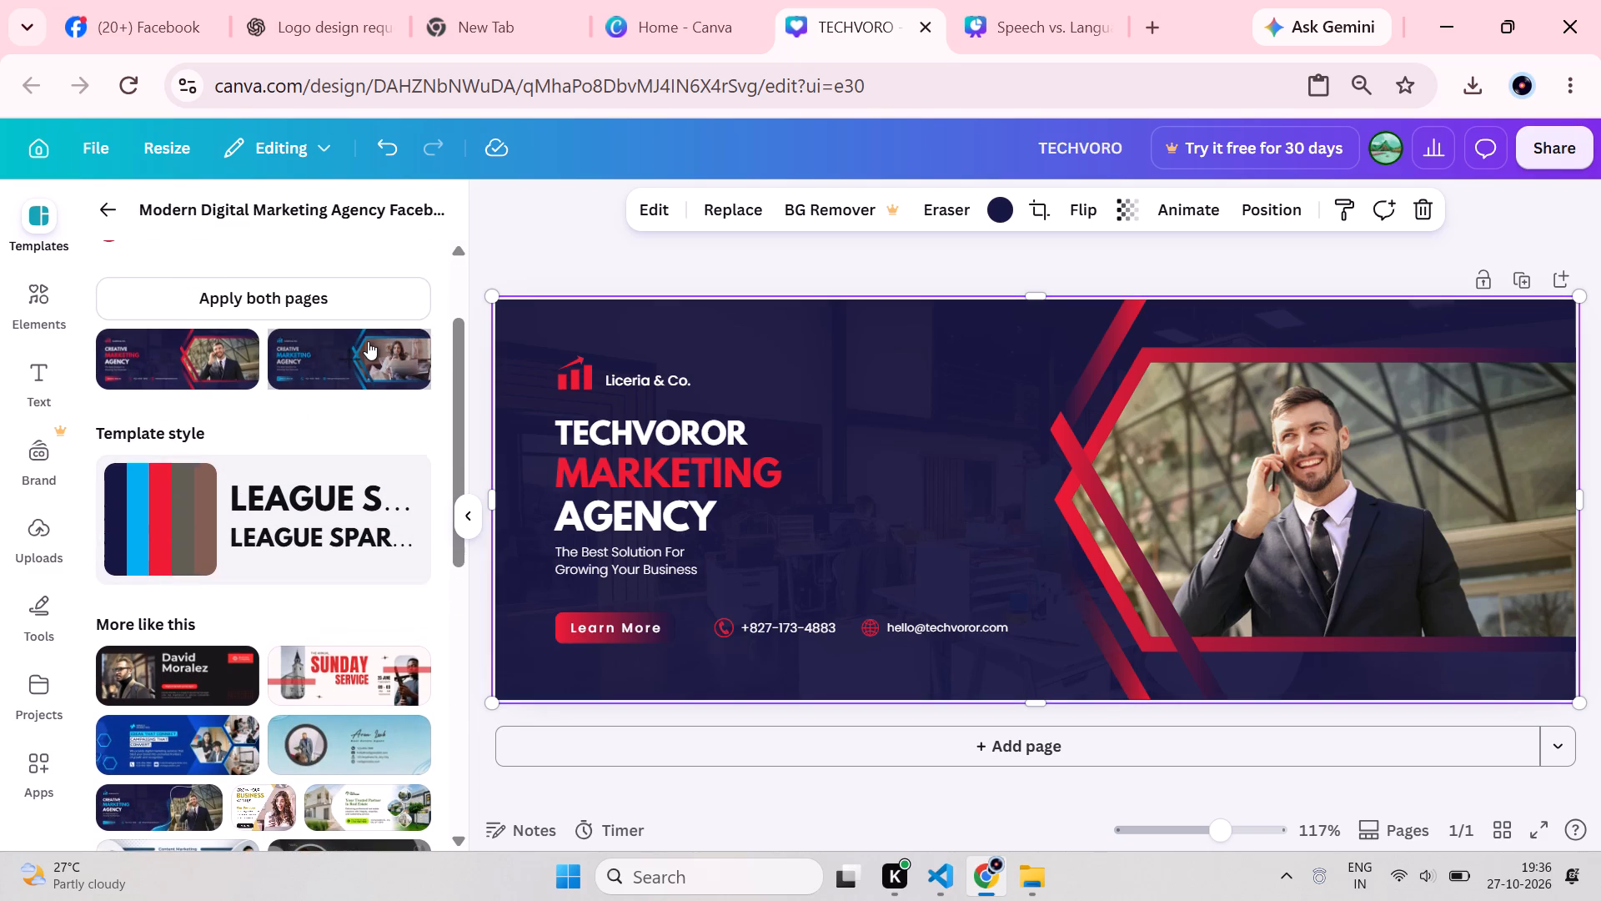
{"action": "left_click", "coordinate": [368, 341]}
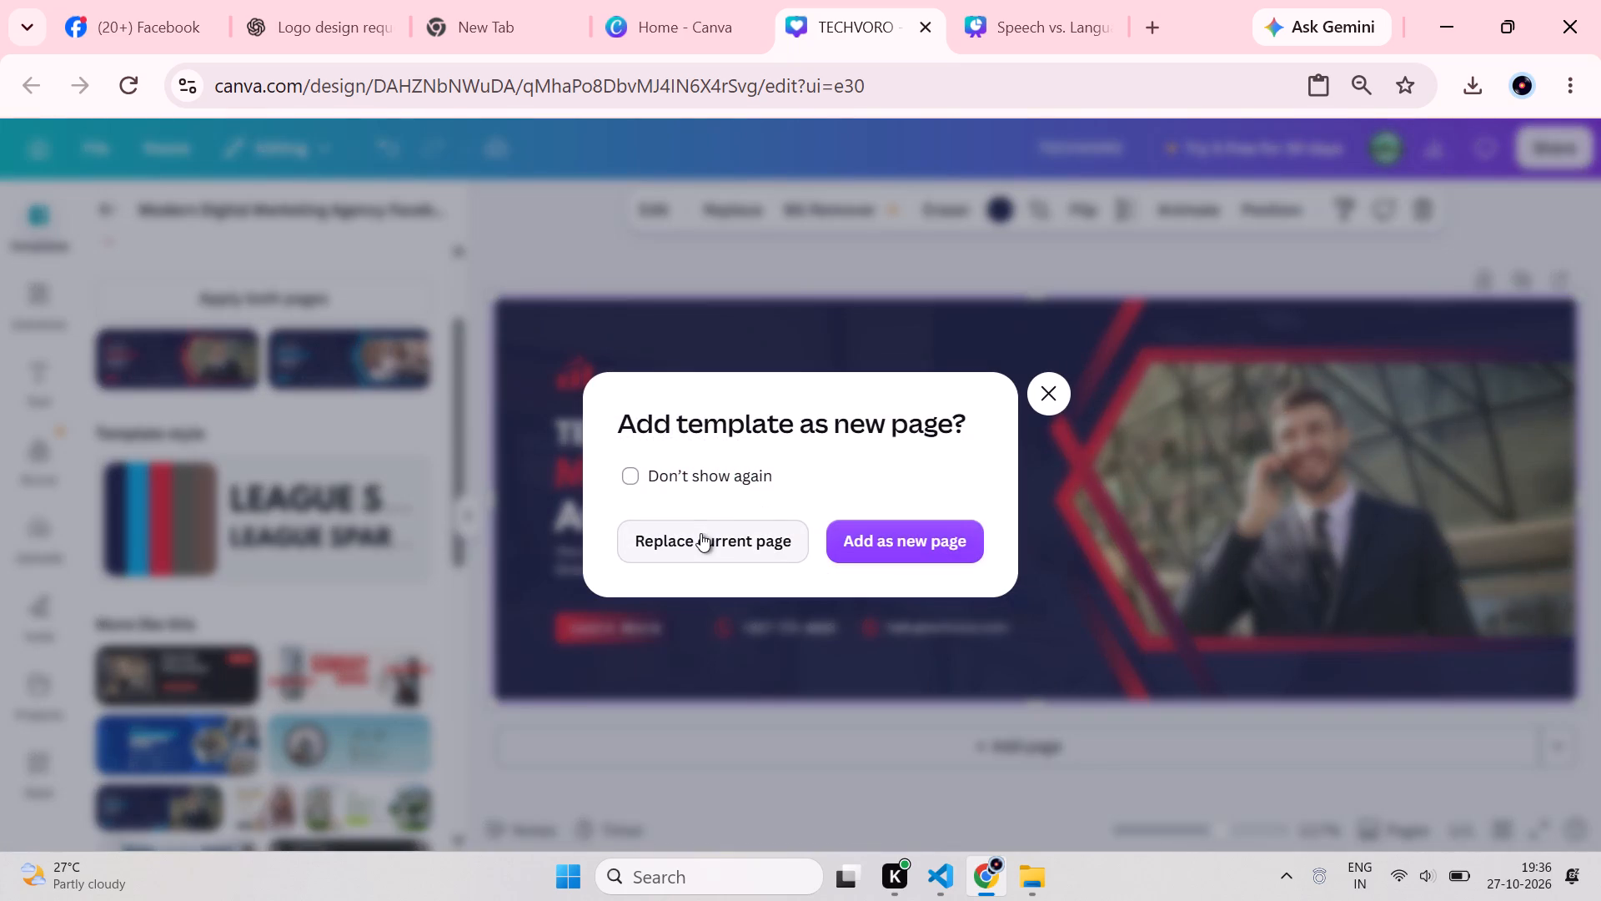
{"action": "left_click", "coordinate": [700, 533]}
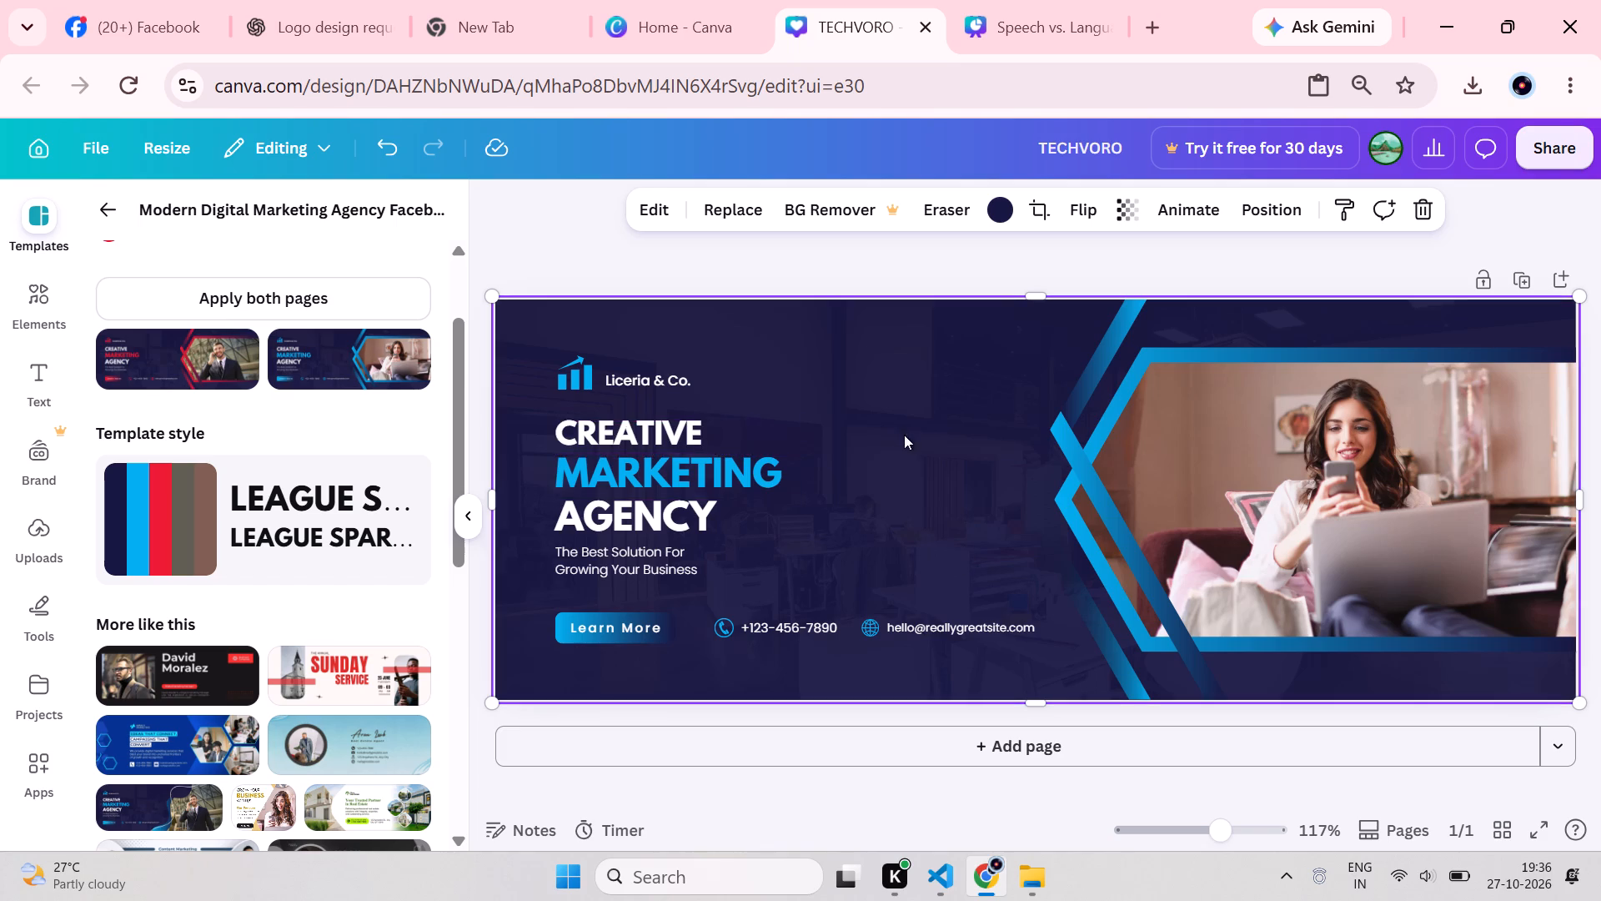
{"action": "scroll", "coordinate": [280, 328], "scroll_direction": "up", "scroll_amount": 3}
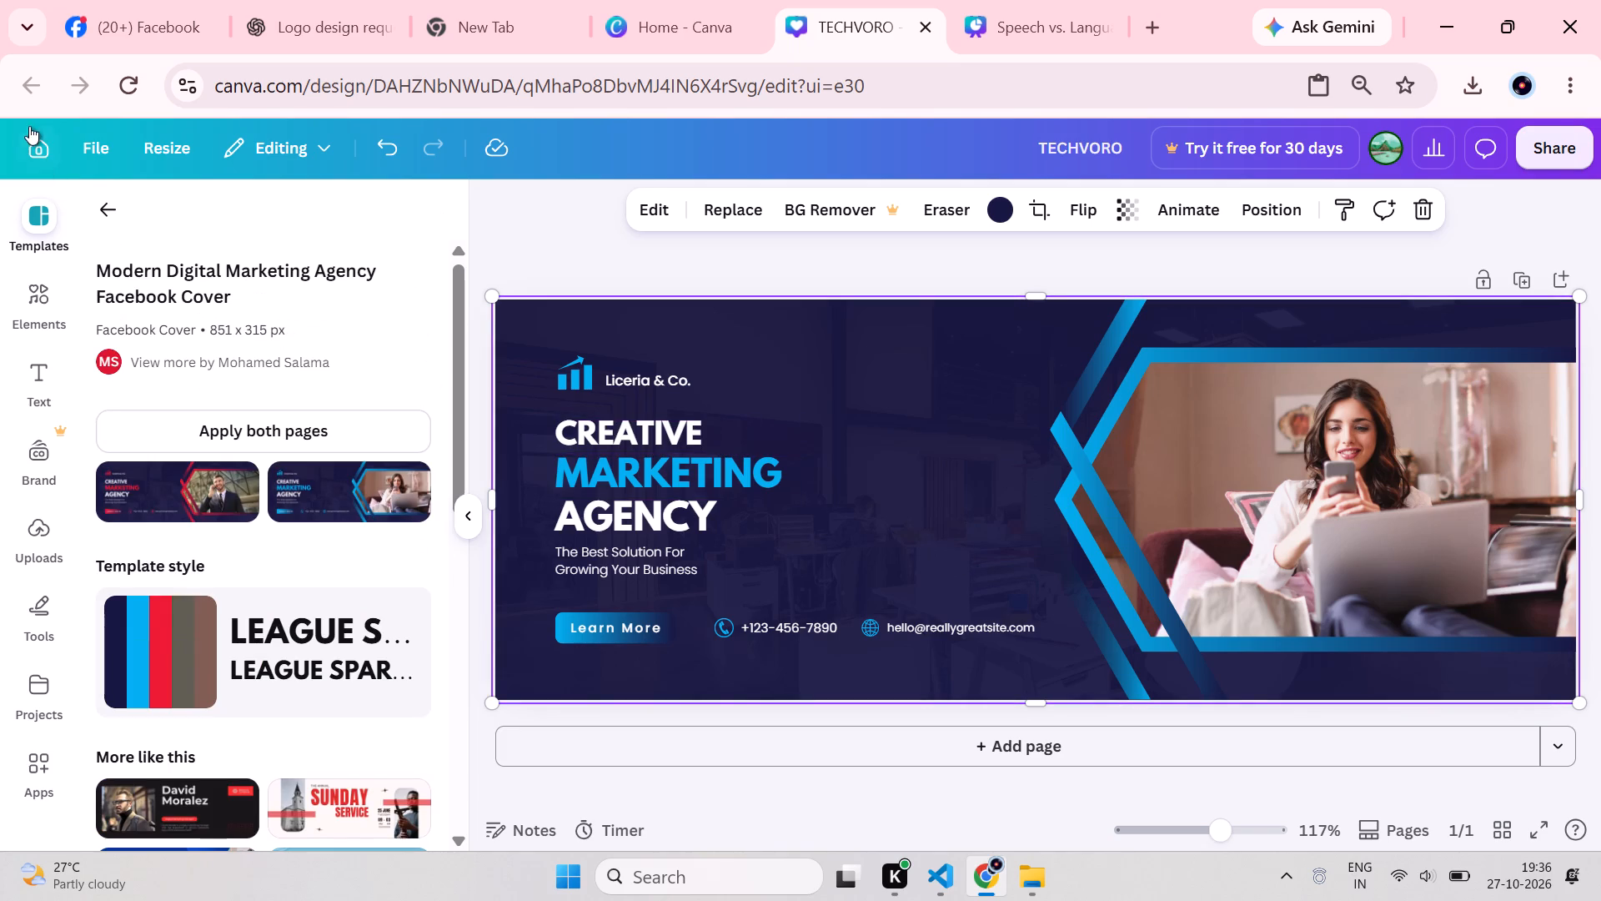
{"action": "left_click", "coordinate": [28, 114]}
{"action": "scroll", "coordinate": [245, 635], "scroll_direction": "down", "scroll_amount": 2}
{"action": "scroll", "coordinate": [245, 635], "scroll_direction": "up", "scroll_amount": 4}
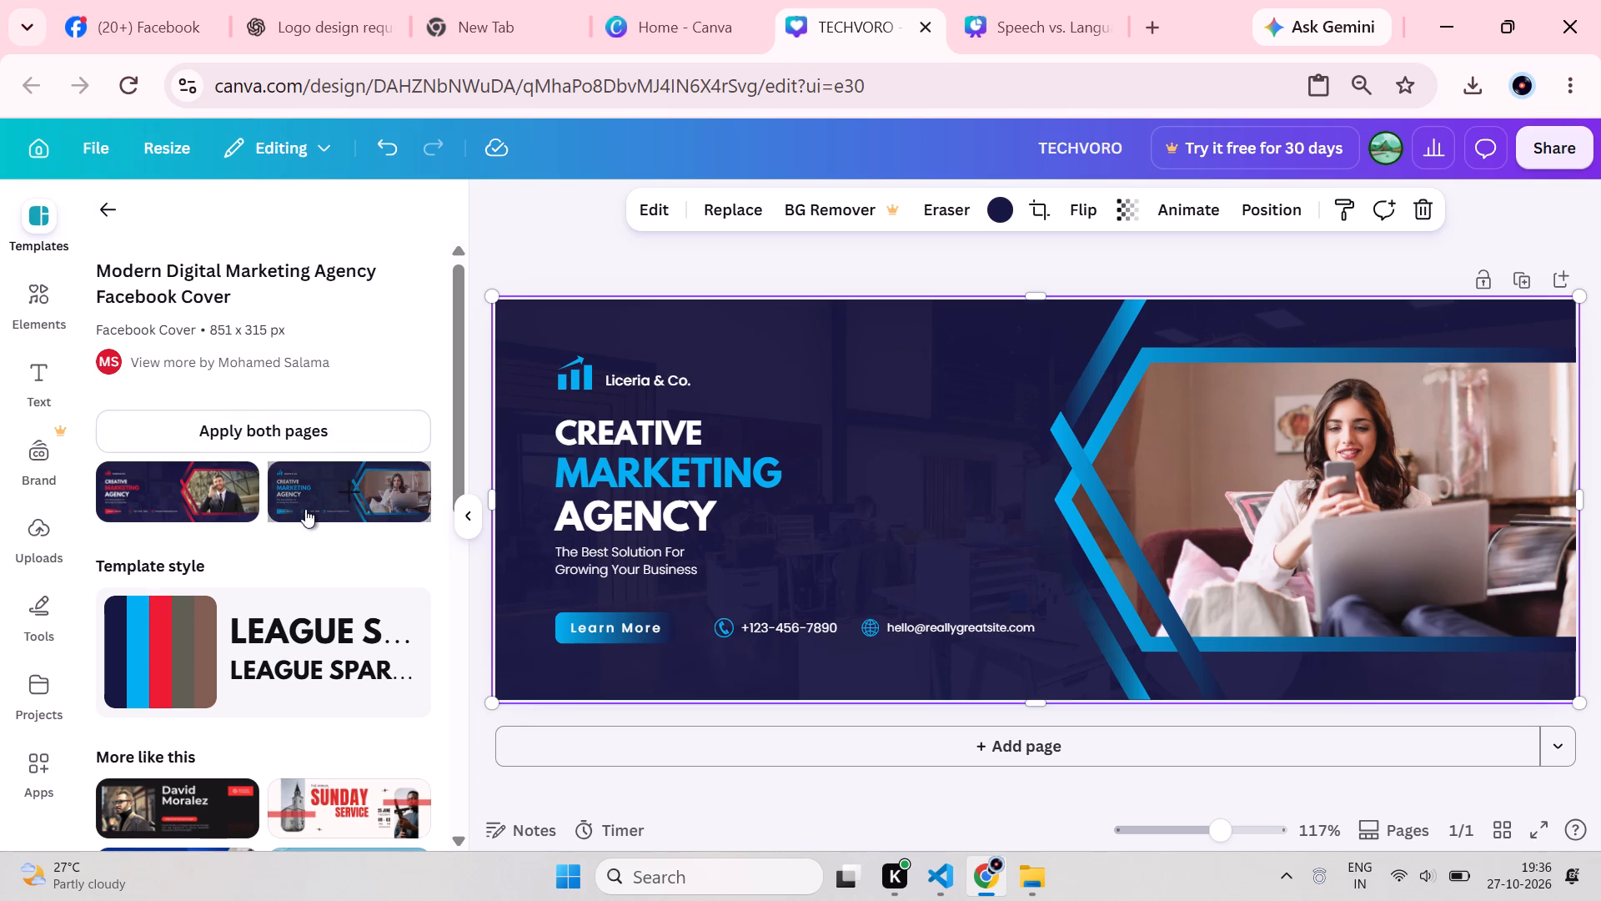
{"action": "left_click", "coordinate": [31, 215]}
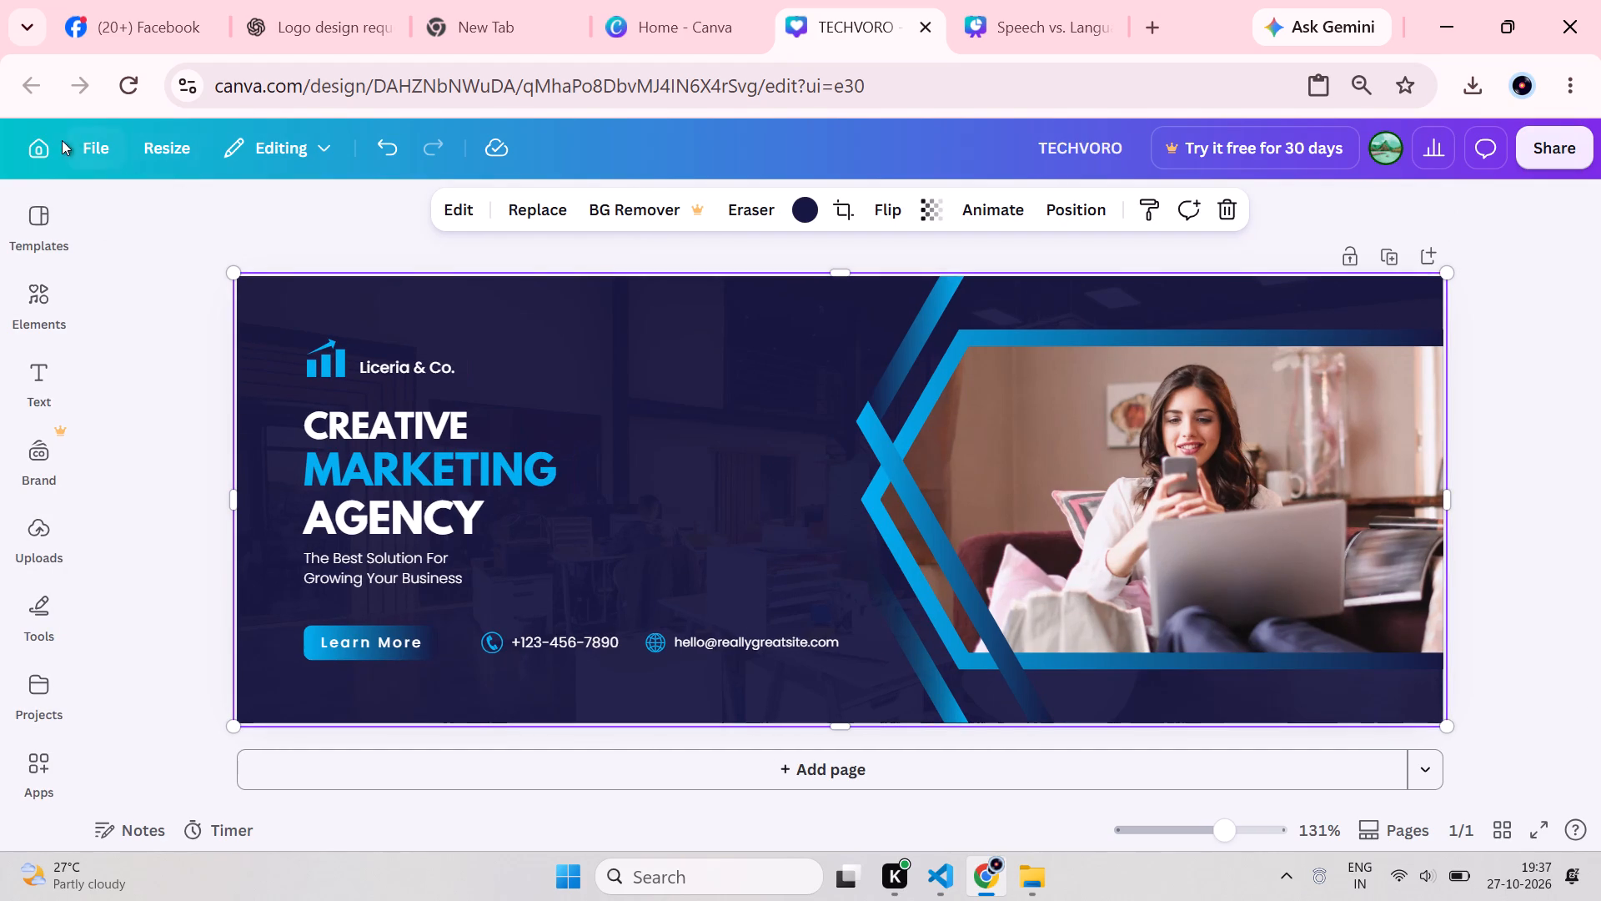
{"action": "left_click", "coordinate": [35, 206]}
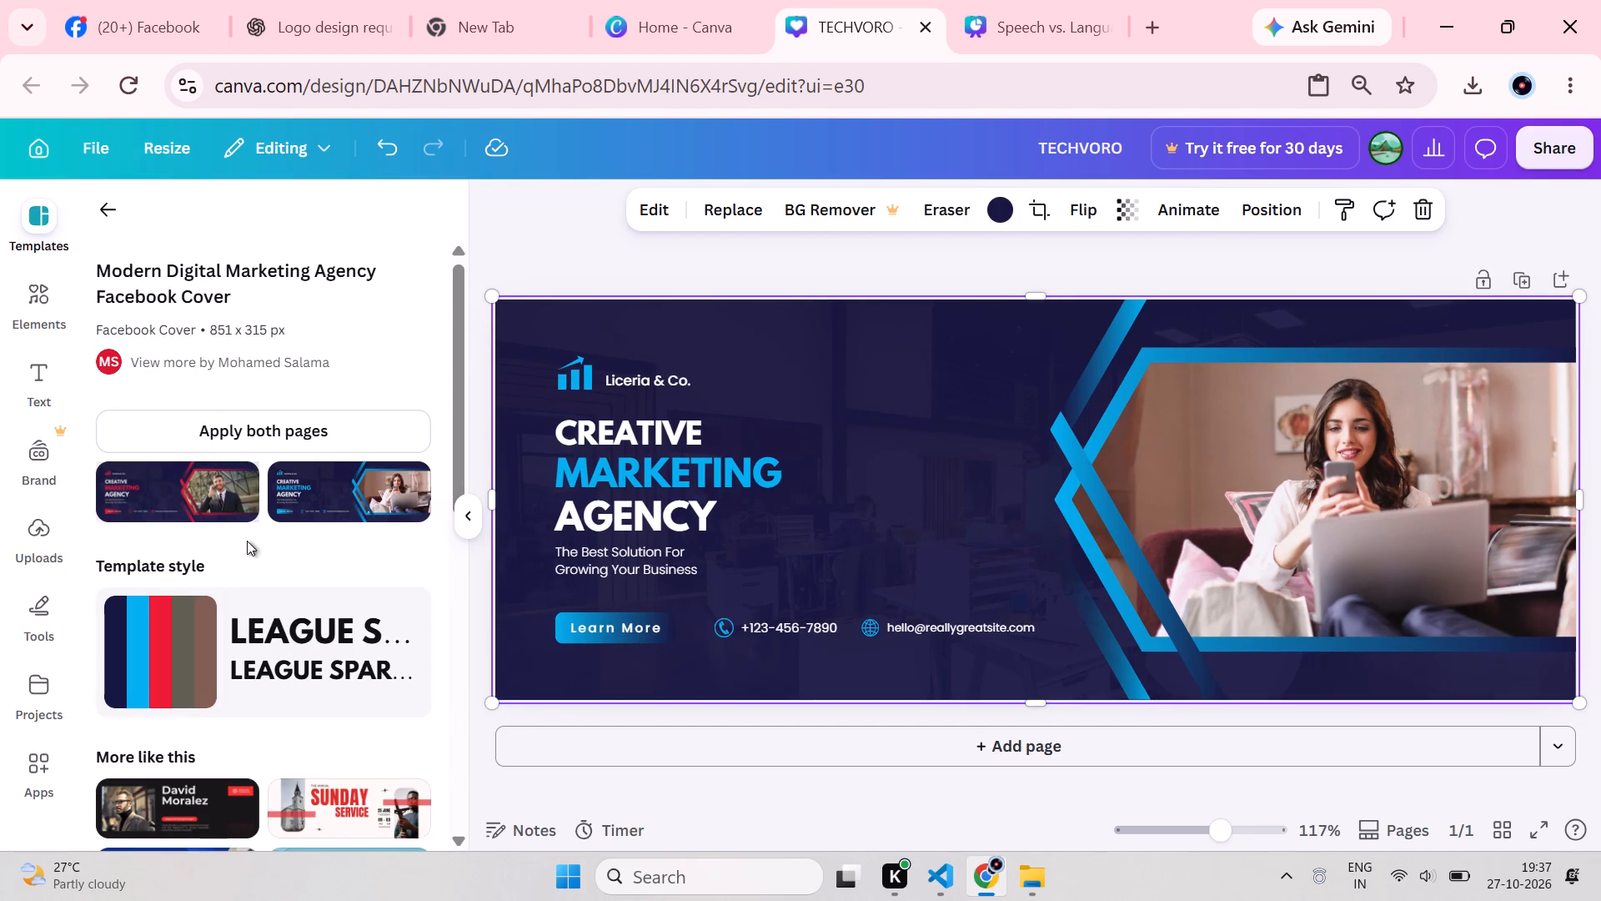
Replace the current page with the "The City From Below" template from the similar Facebook cover designs.
{"action": "scroll", "coordinate": [308, 567], "scroll_direction": "down", "scroll_amount": 3}
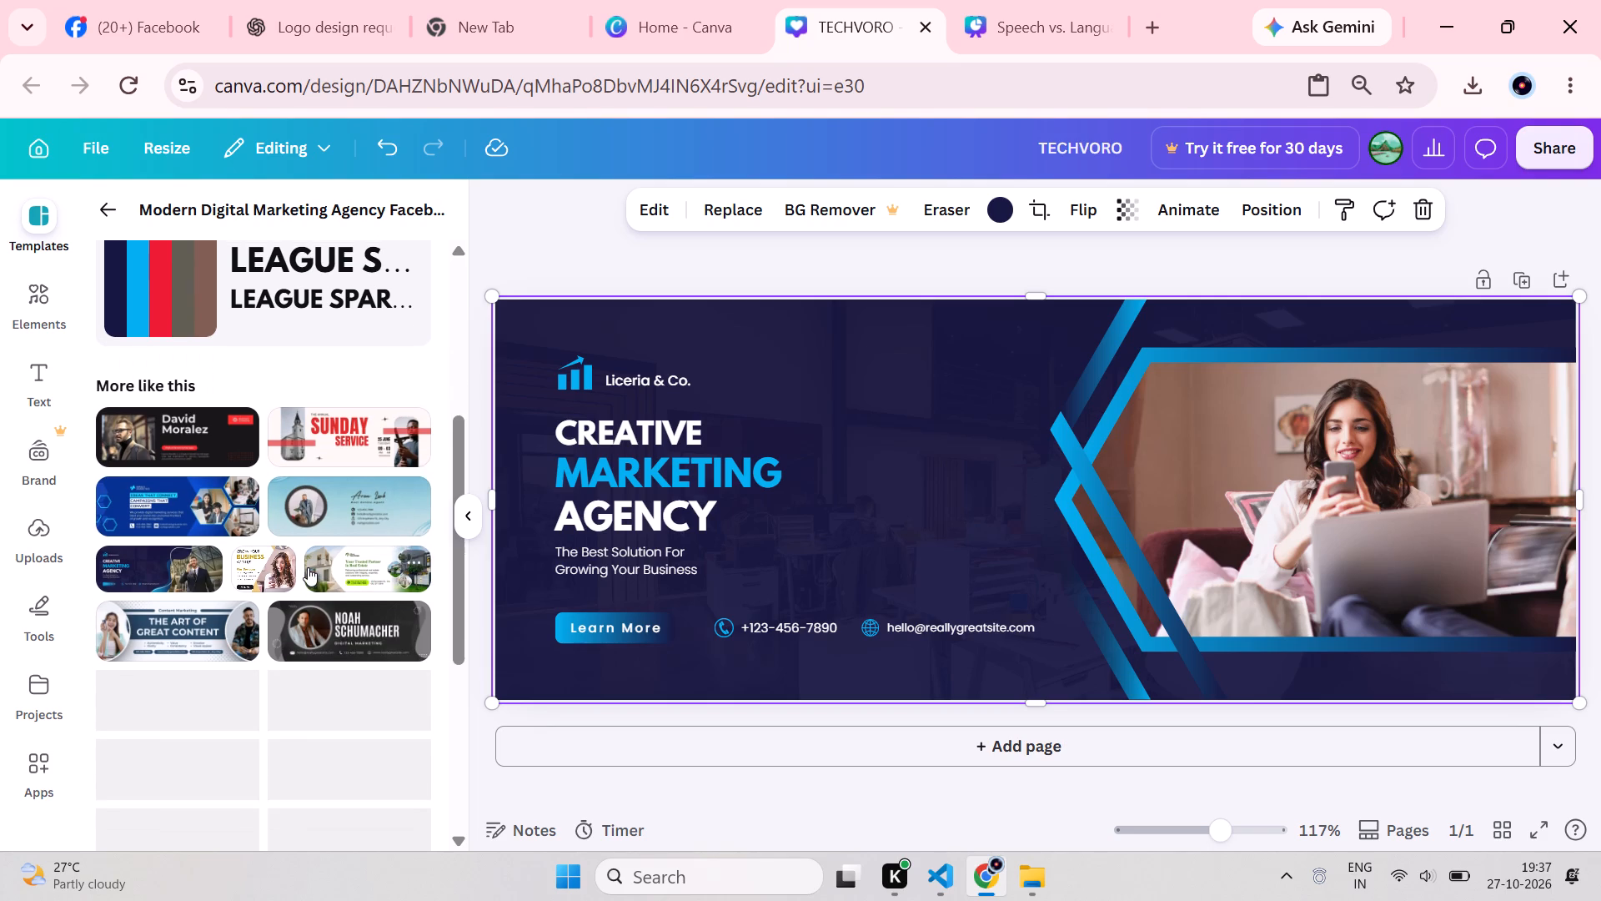
{"action": "scroll", "coordinate": [290, 640], "scroll_direction": "down", "scroll_amount": 2}
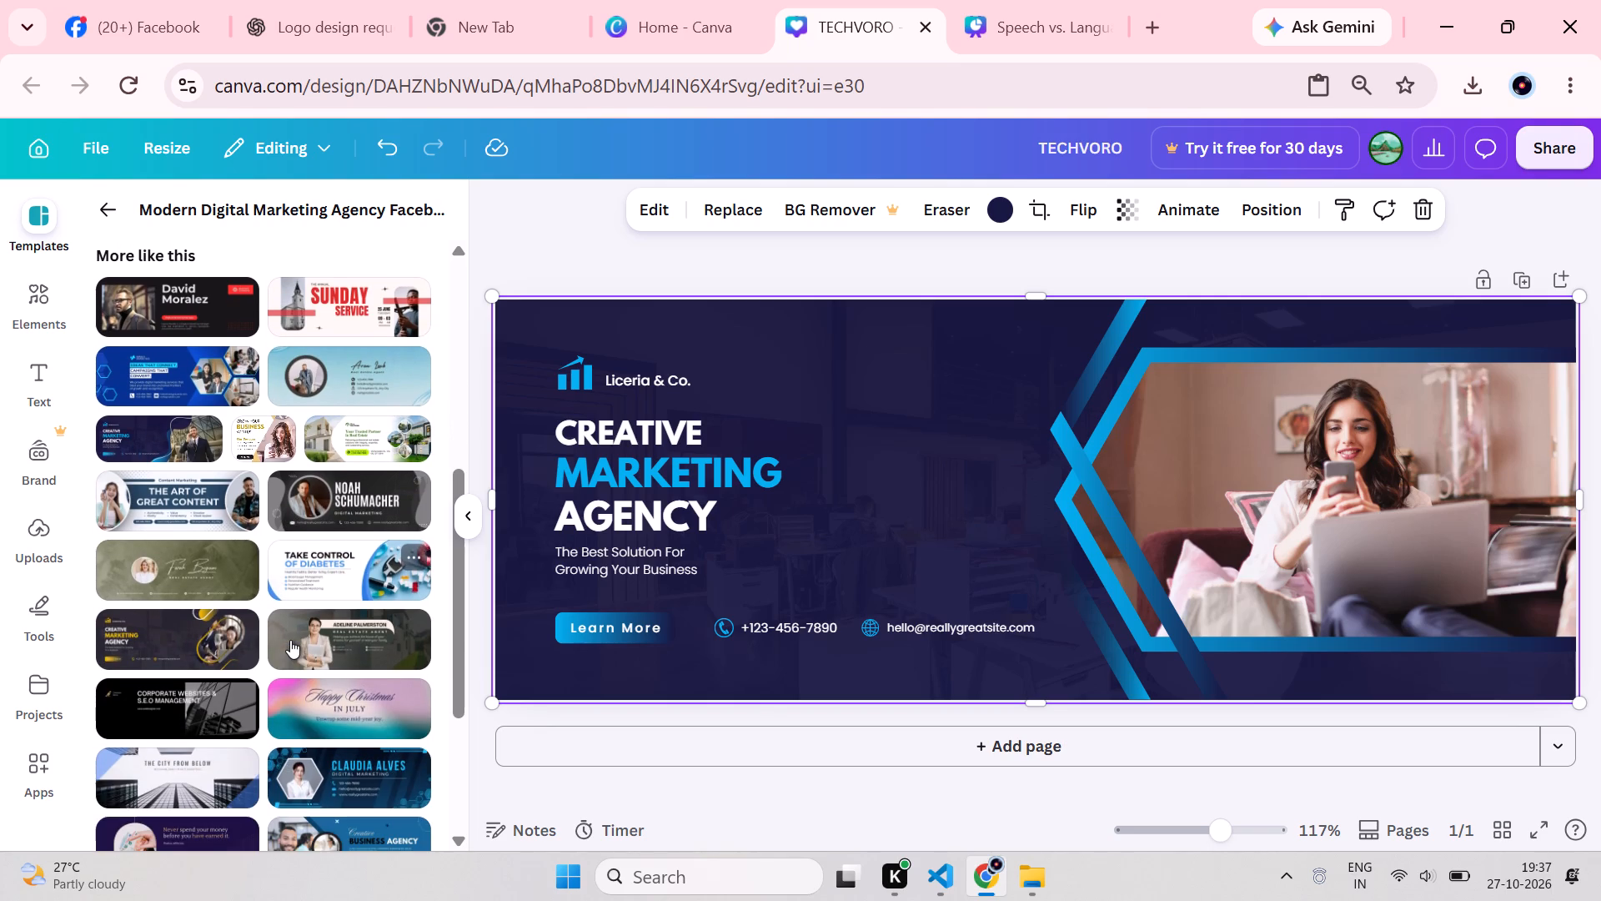
{"action": "scroll", "coordinate": [290, 640], "scroll_direction": "down", "scroll_amount": 3}
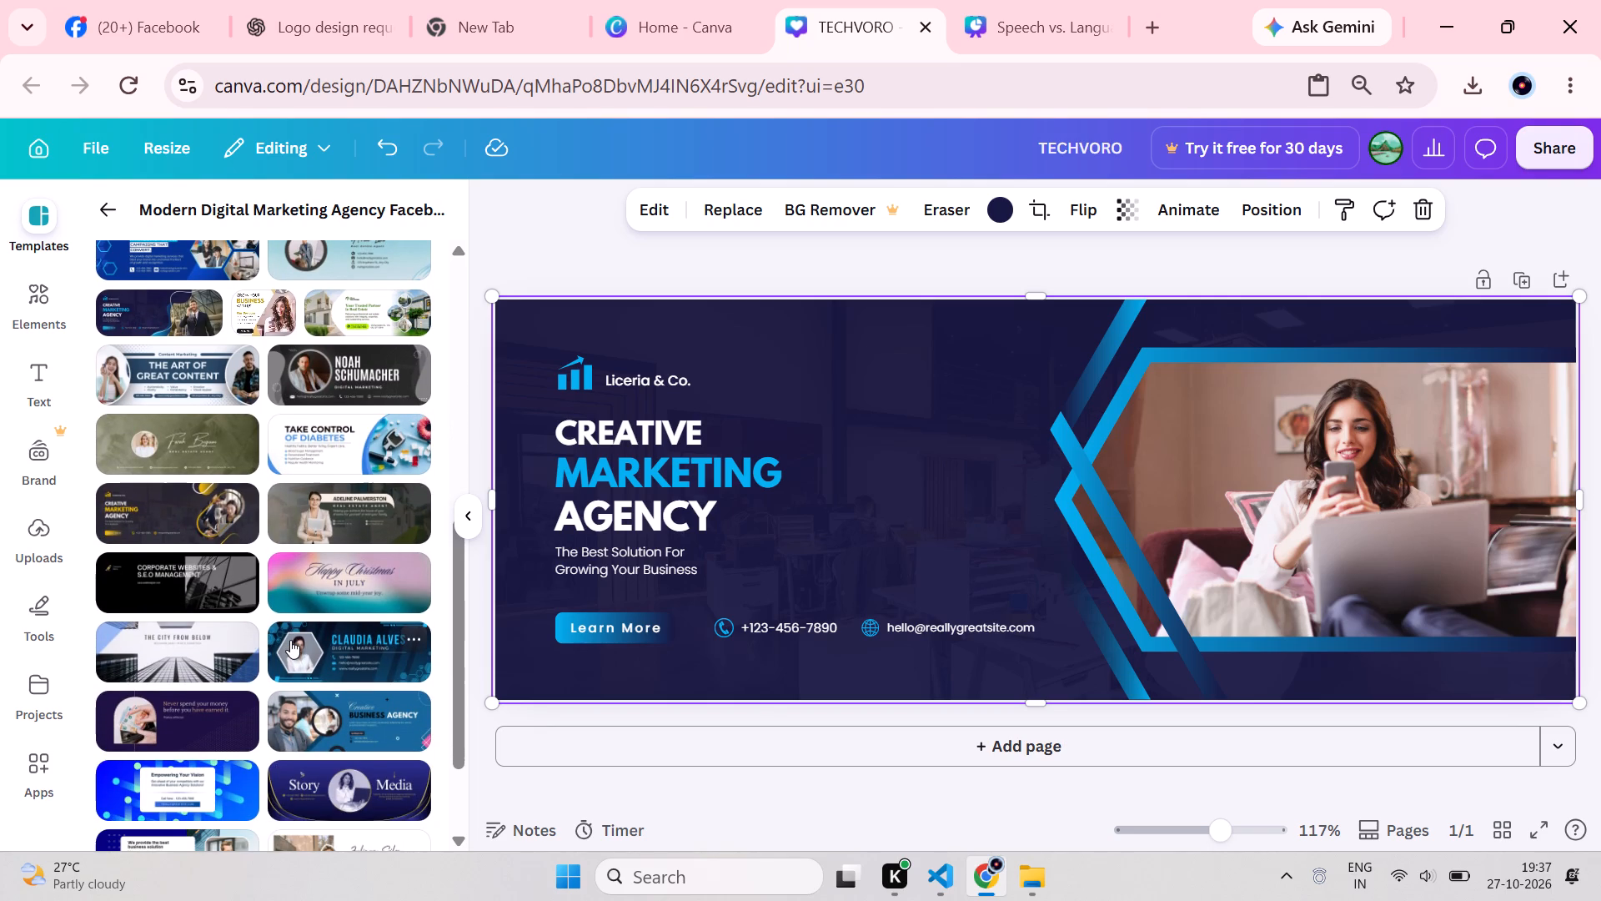
{"action": "scroll", "coordinate": [290, 640], "scroll_direction": "down", "scroll_amount": 3}
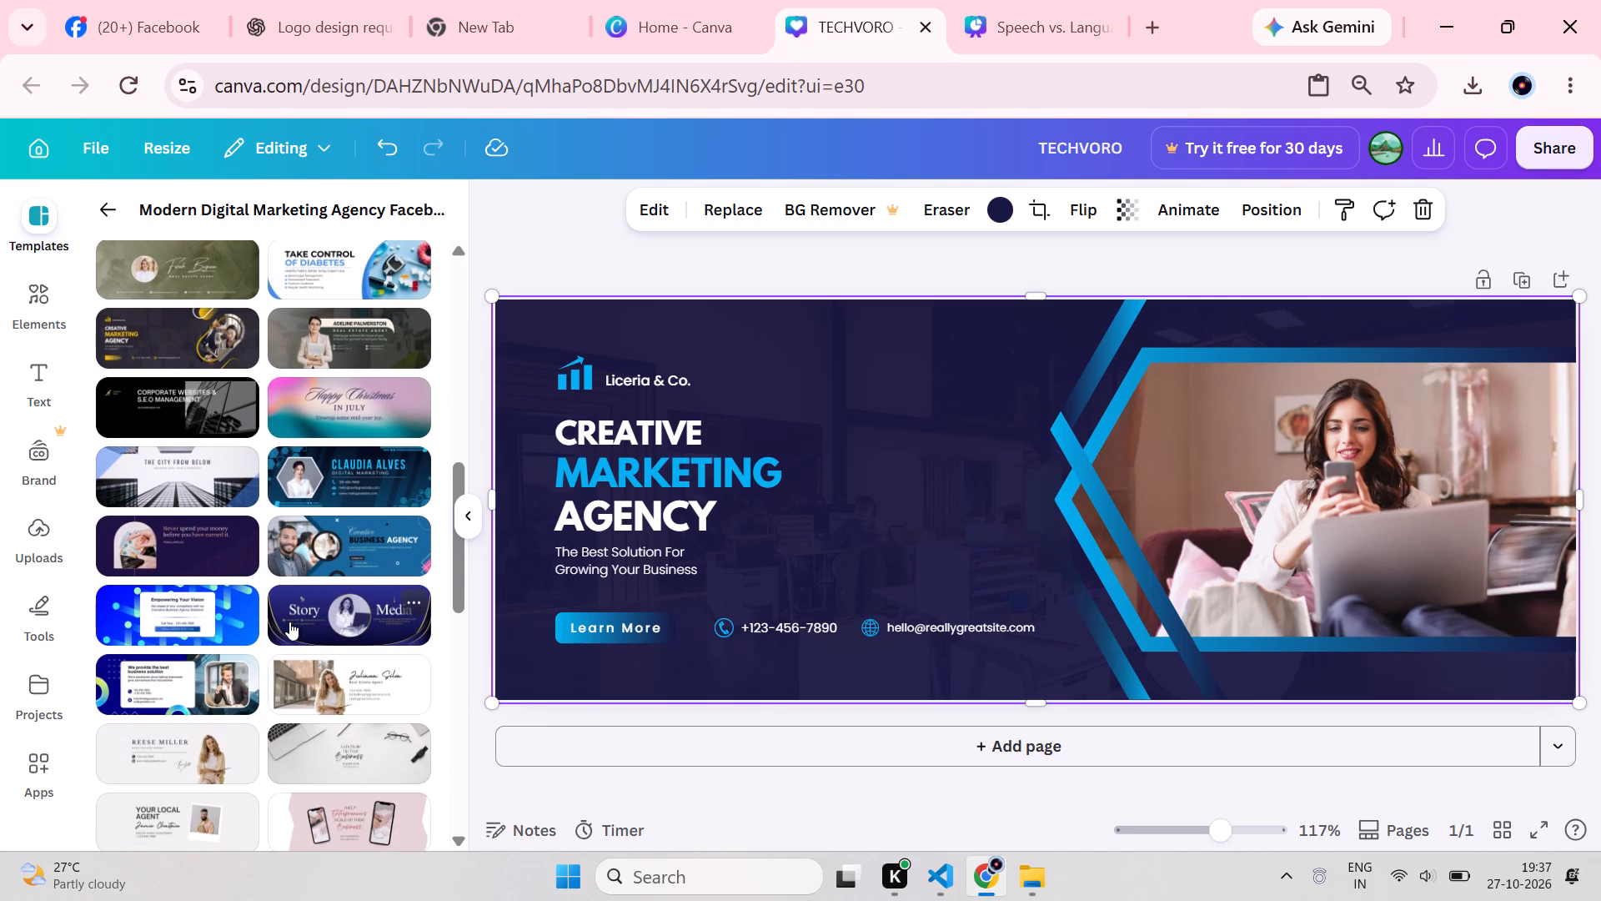
{"action": "scroll", "coordinate": [289, 622], "scroll_direction": "down", "scroll_amount": 1}
{"action": "left_click", "coordinate": [154, 486]}
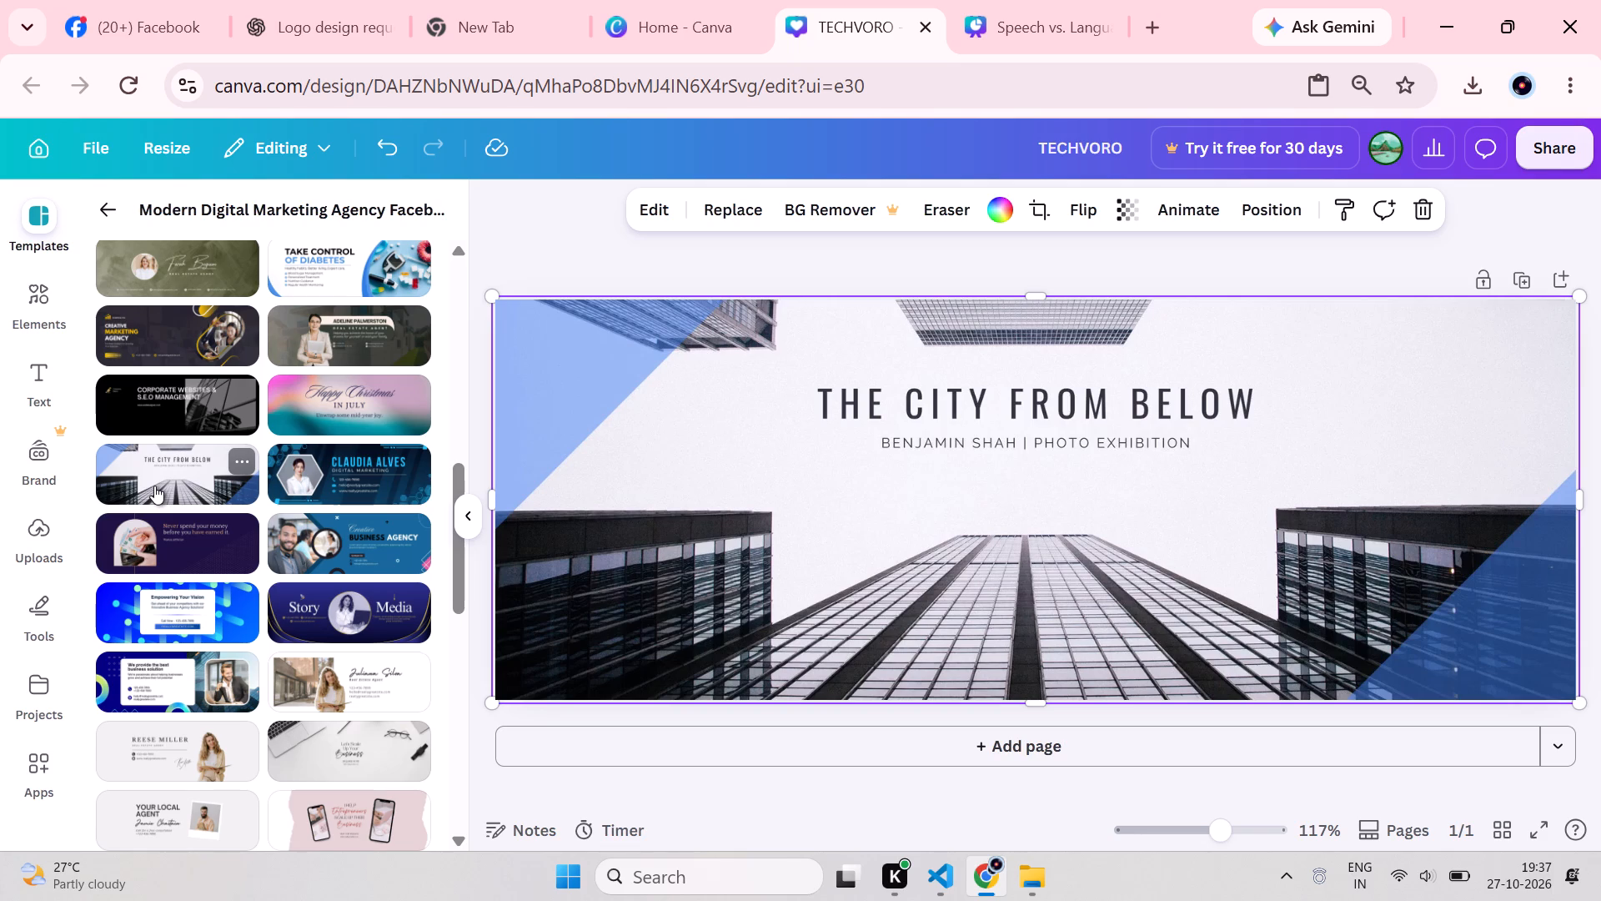
Browse more of the similar Facebook cover templates for one that suits the Techvoro cover.
{"action": "scroll", "coordinate": [319, 638], "scroll_direction": "down", "scroll_amount": 1}
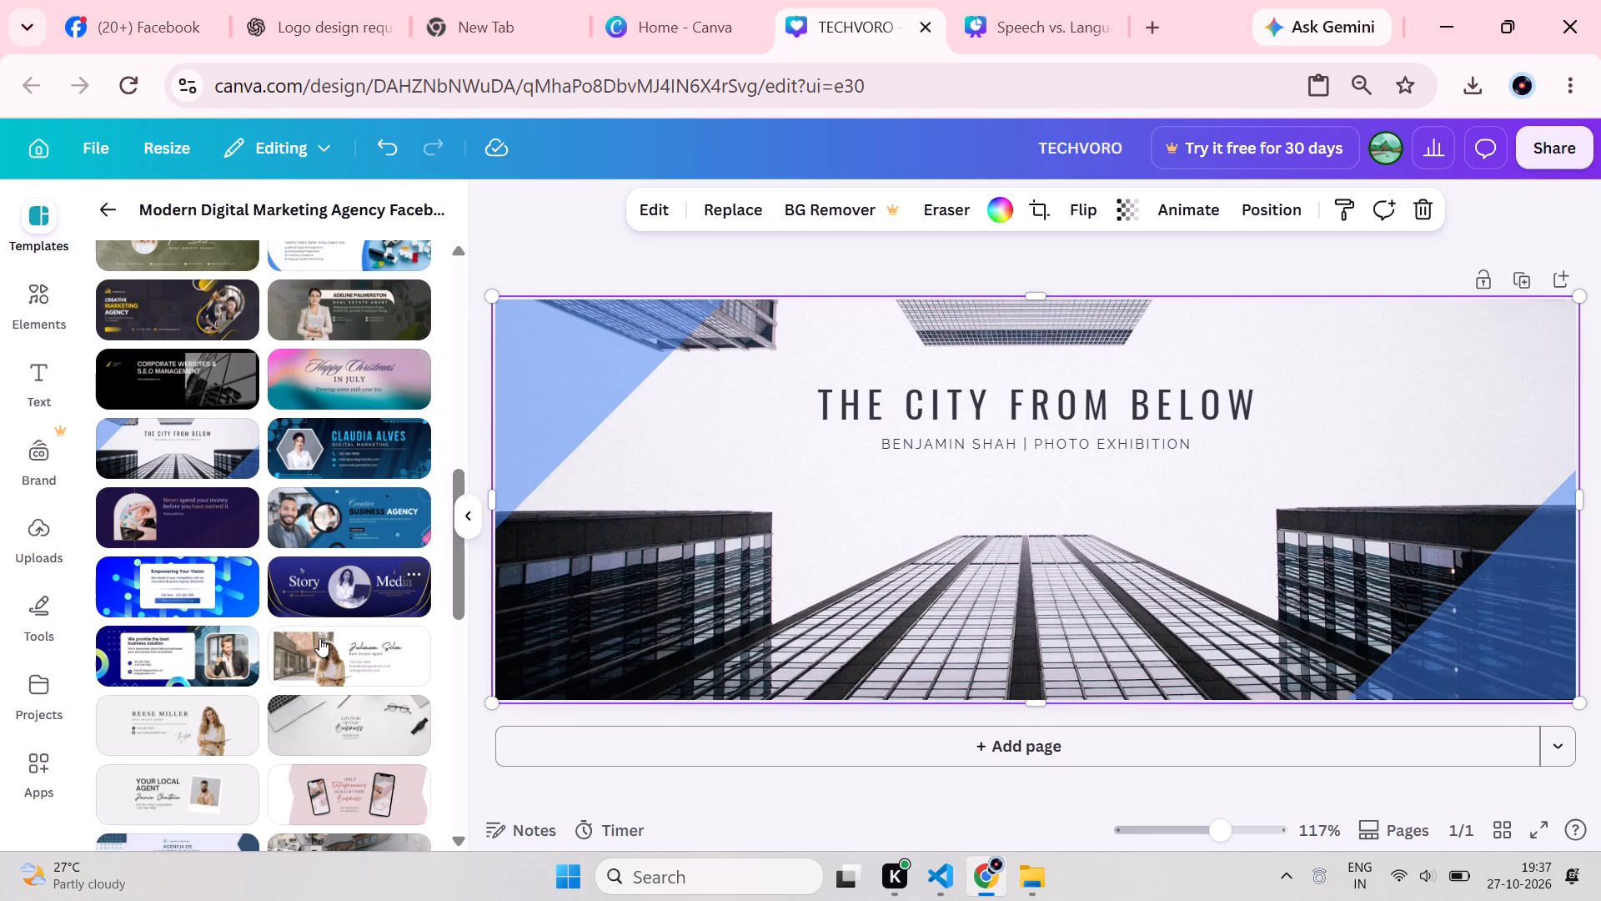
{"action": "scroll", "coordinate": [319, 638], "scroll_direction": "down", "scroll_amount": 2}
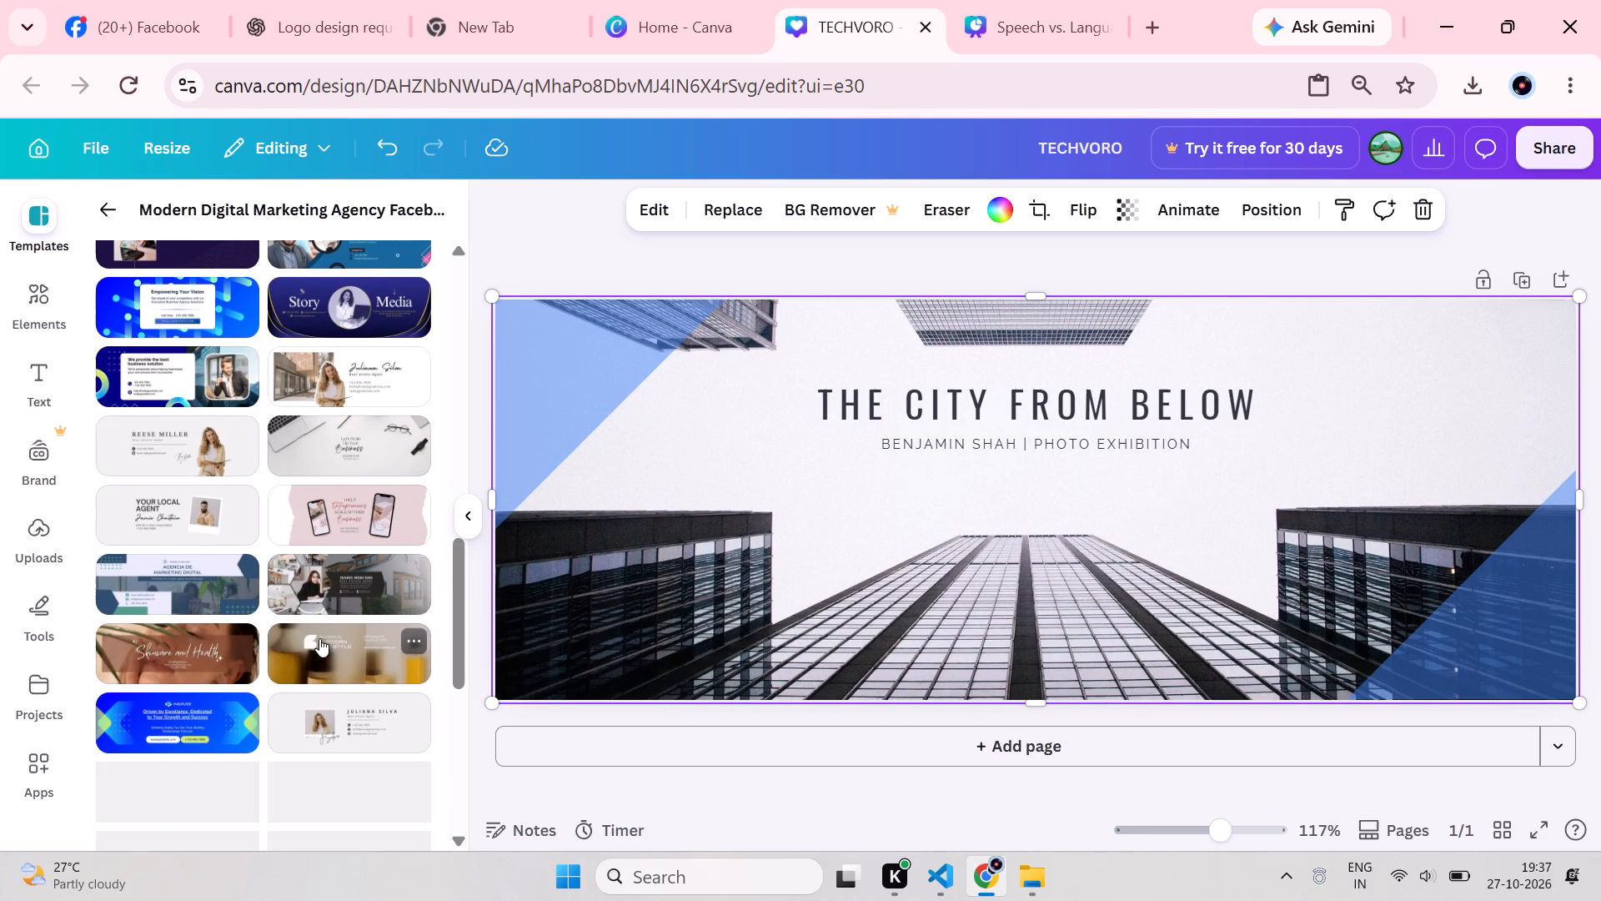
{"action": "scroll", "coordinate": [319, 638], "scroll_direction": "down", "scroll_amount": 3}
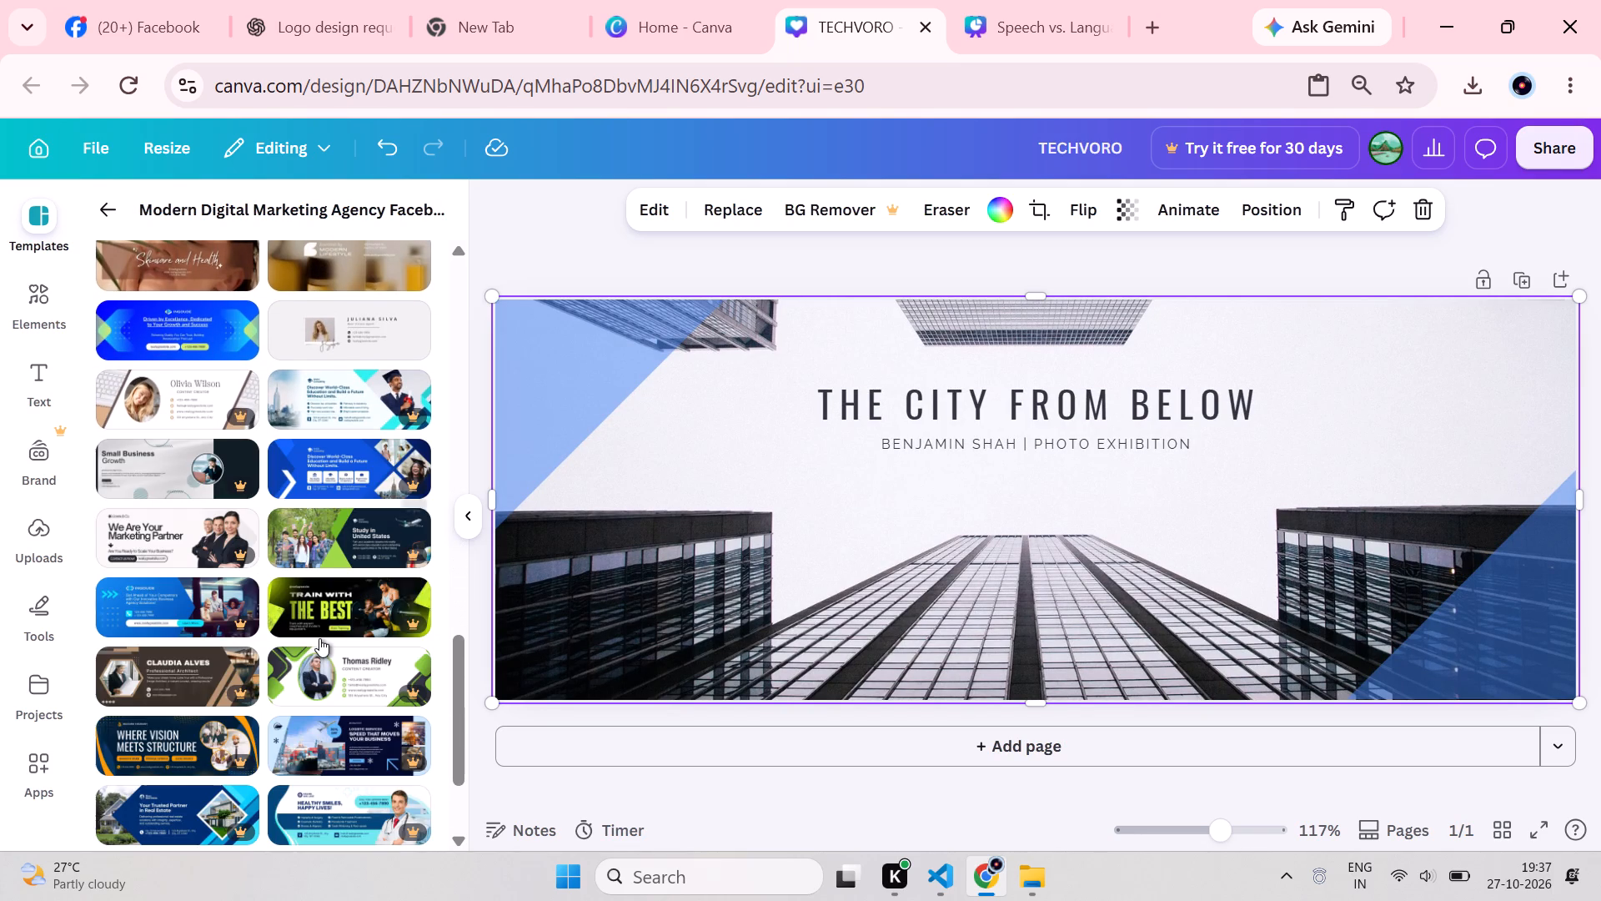
{"action": "scroll", "coordinate": [319, 638], "scroll_direction": "down", "scroll_amount": 2}
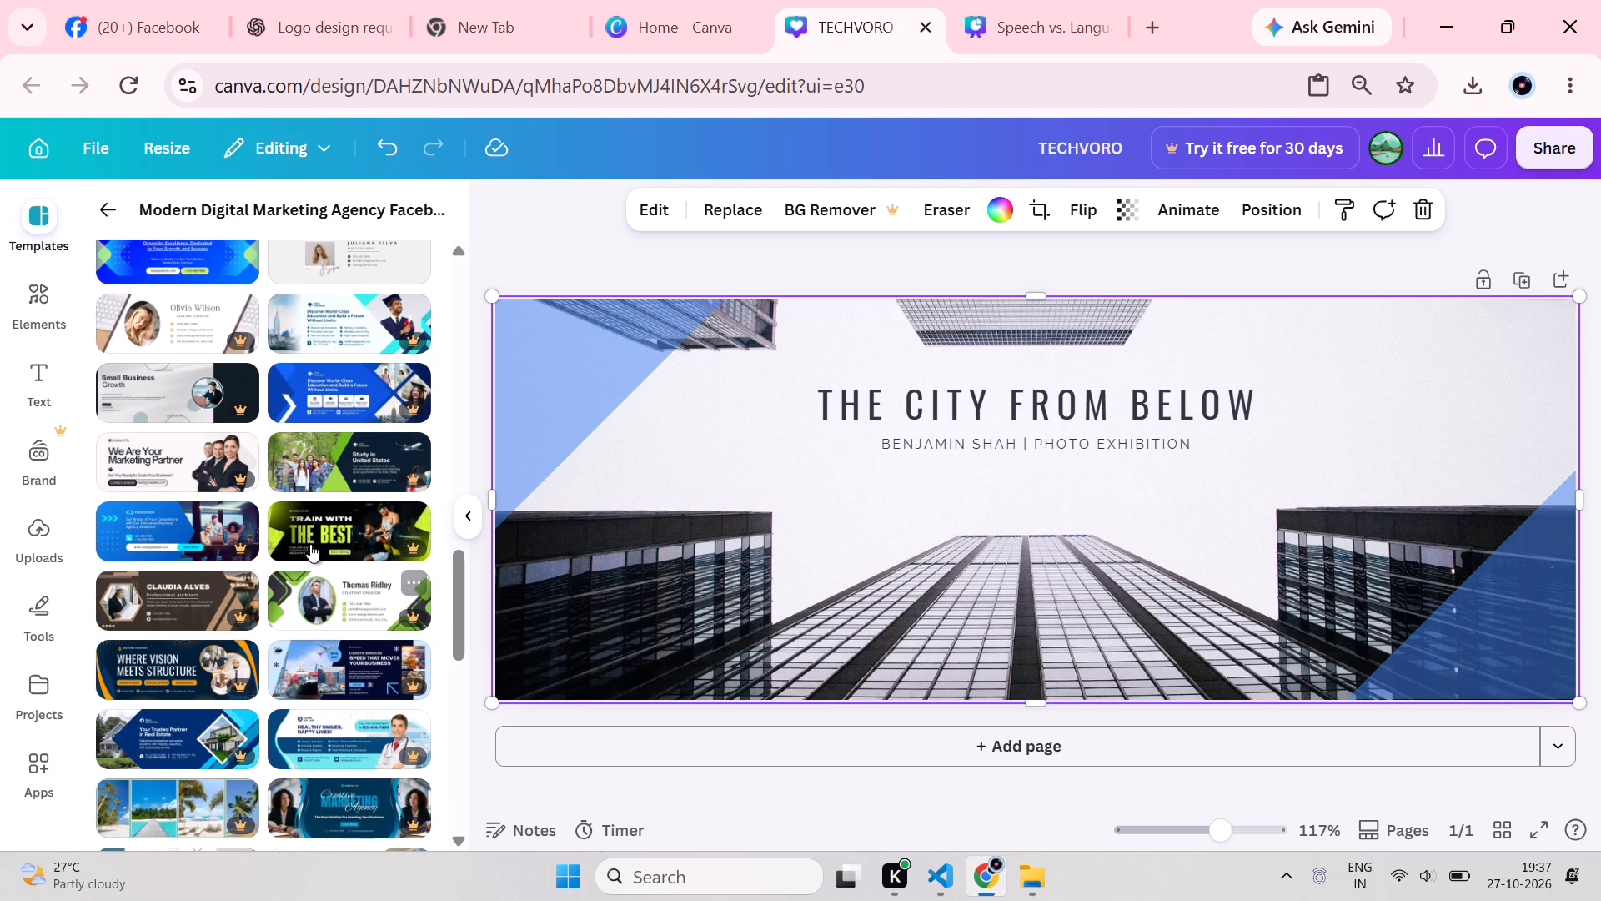
{"action": "scroll", "coordinate": [258, 636], "scroll_direction": "down", "scroll_amount": 1}
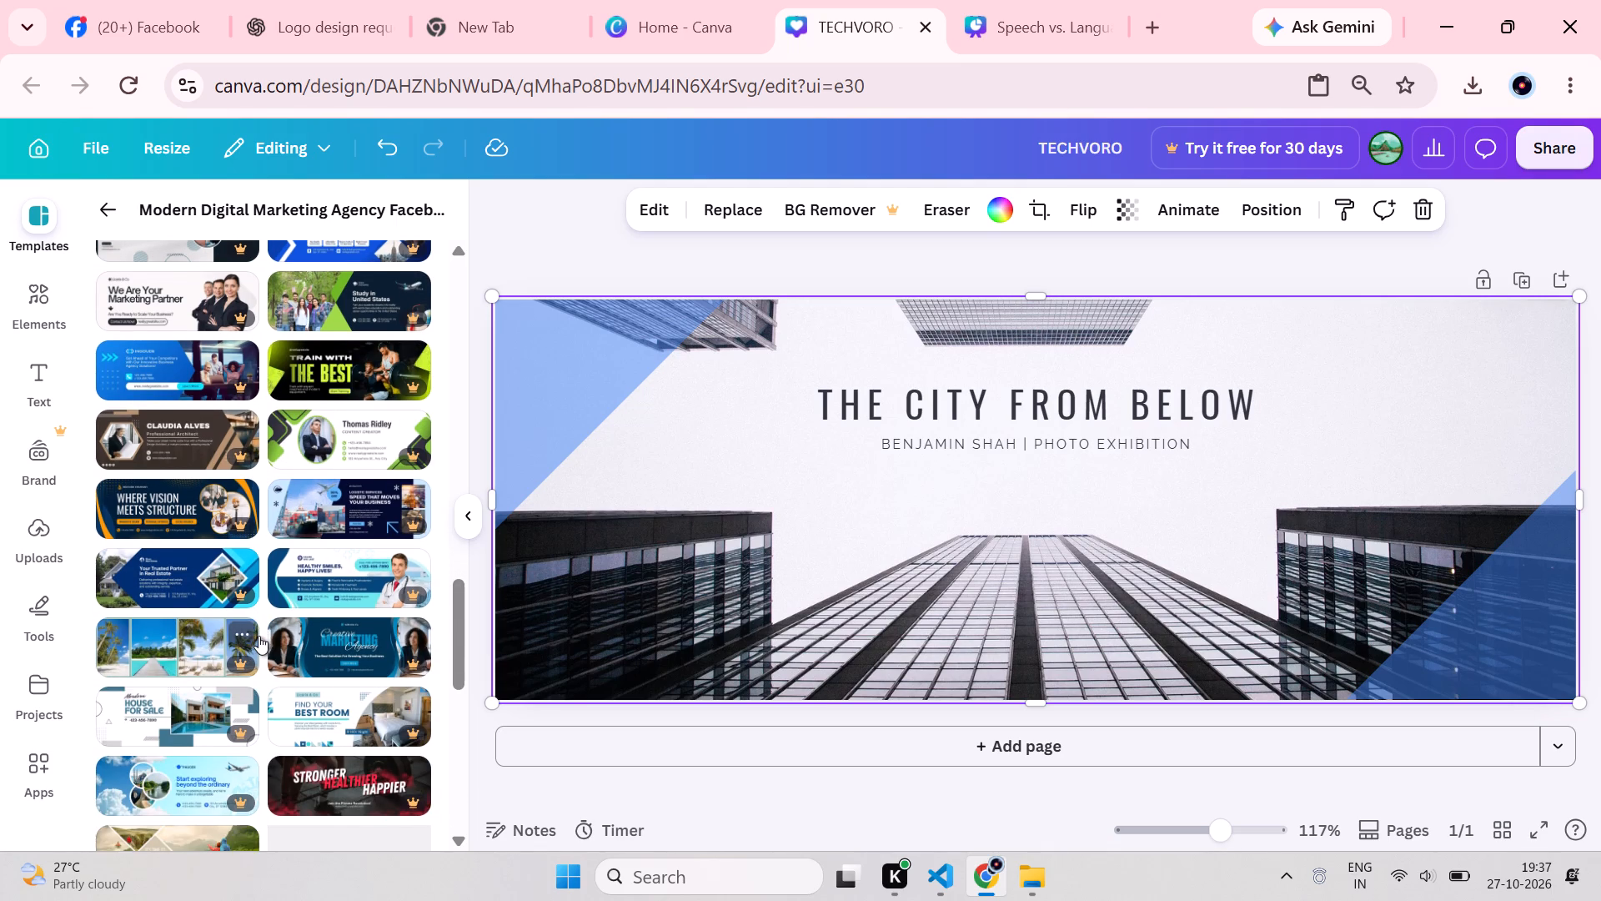
{"action": "scroll", "coordinate": [258, 636], "scroll_direction": "down", "scroll_amount": 3}
{"action": "scroll", "coordinate": [258, 636], "scroll_direction": "up", "scroll_amount": 5}
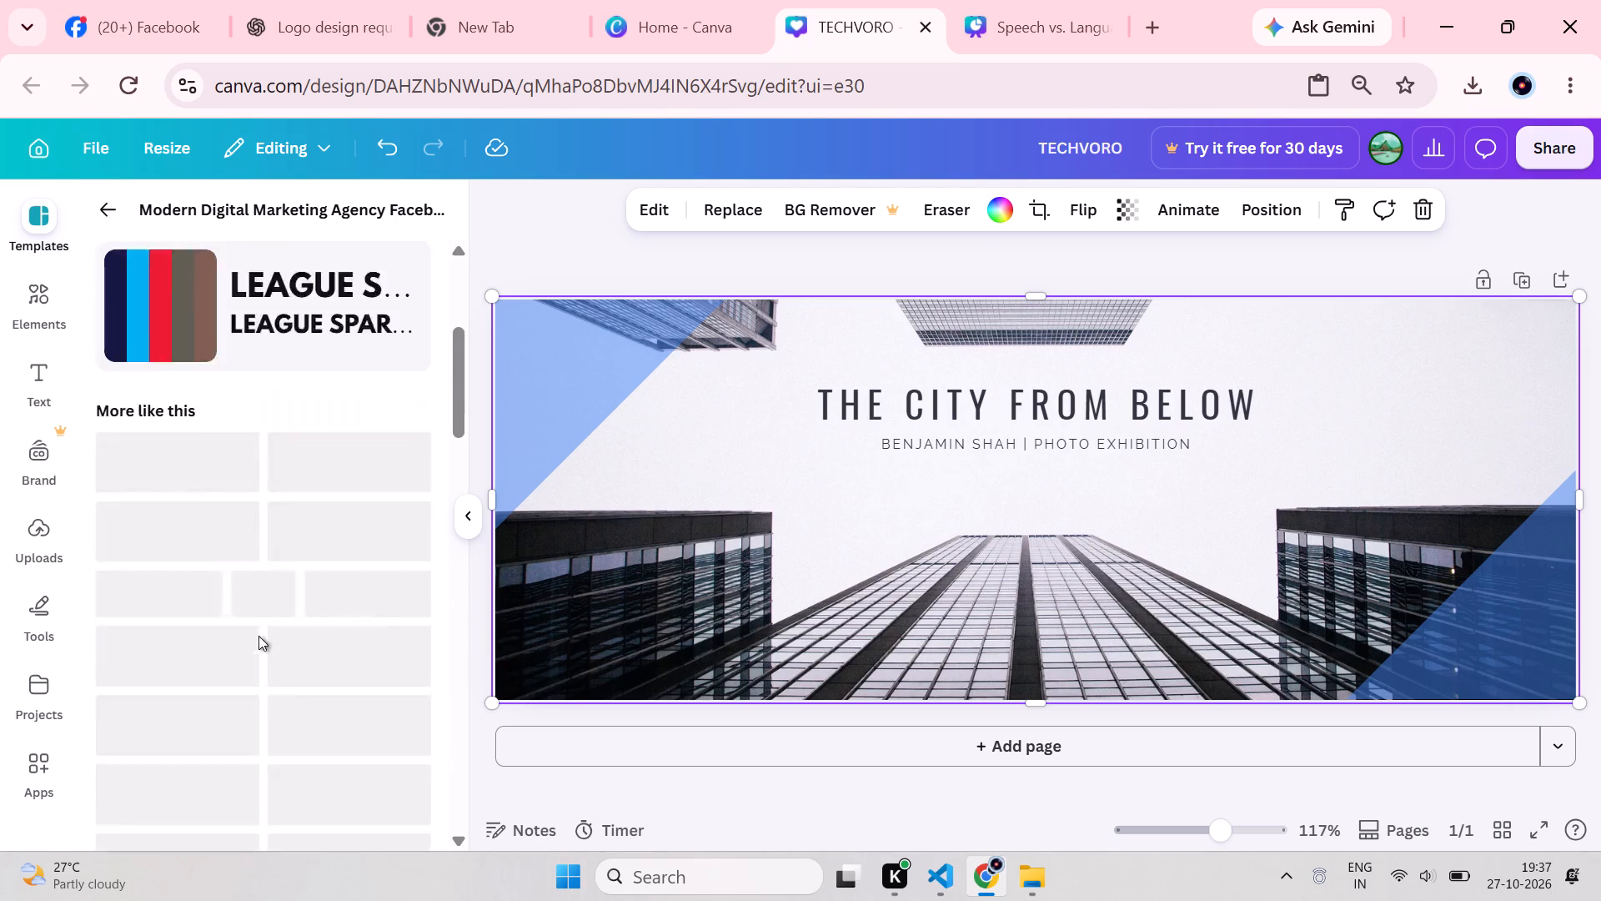
Leave the TECHVORO design and go back to the Canva home page.
{"action": "left_click", "coordinate": [33, 307]}
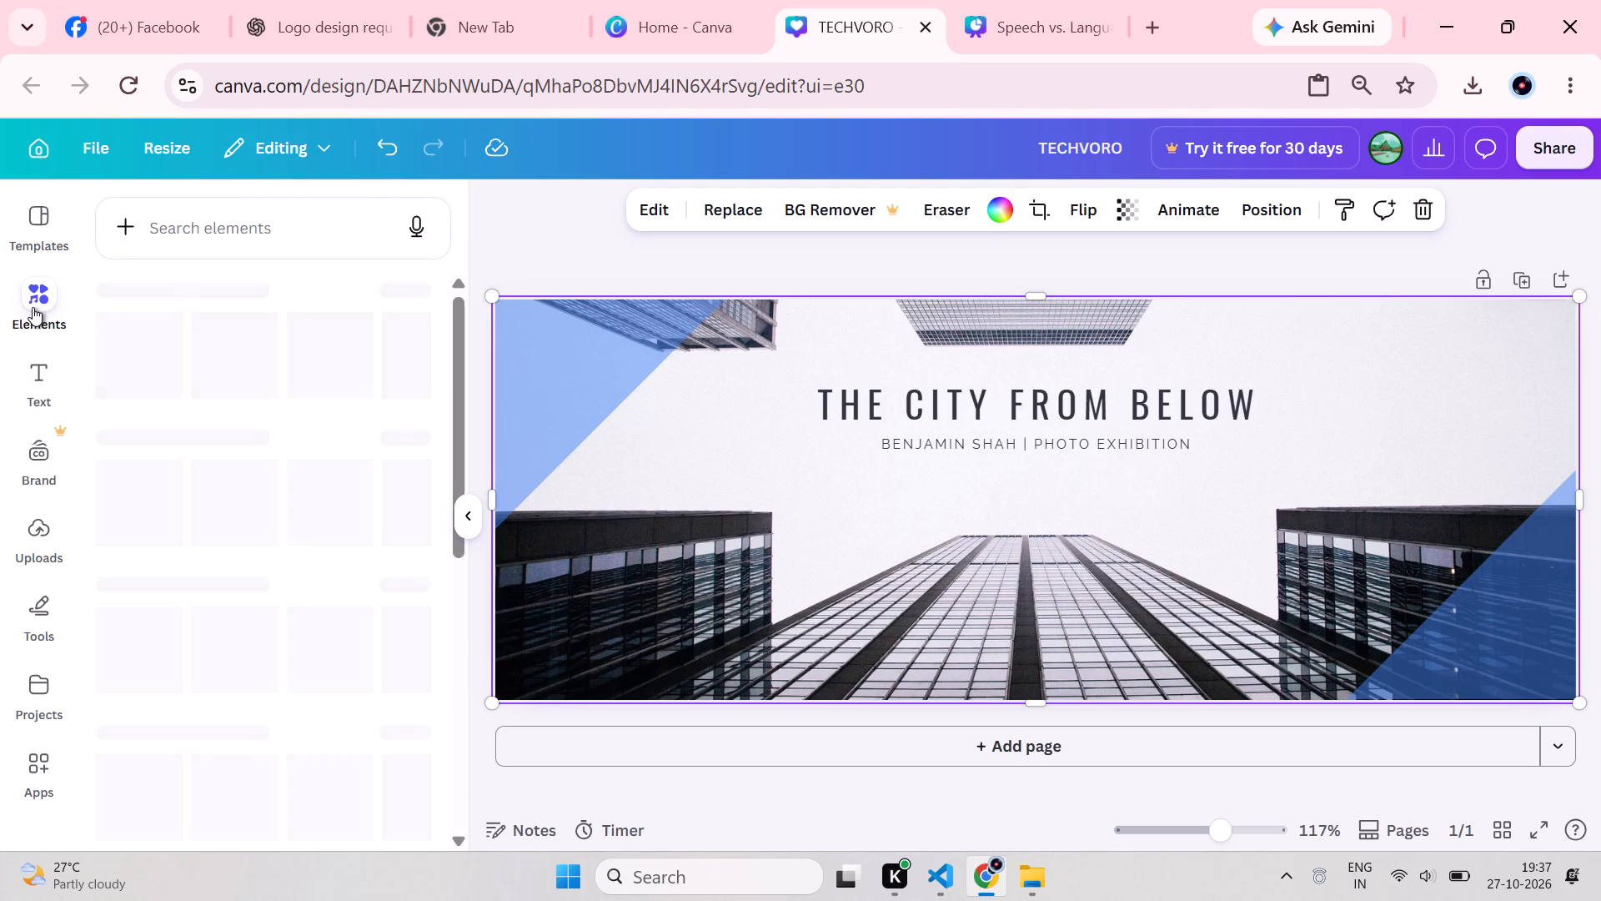
{"action": "left_click", "coordinate": [664, 30]}
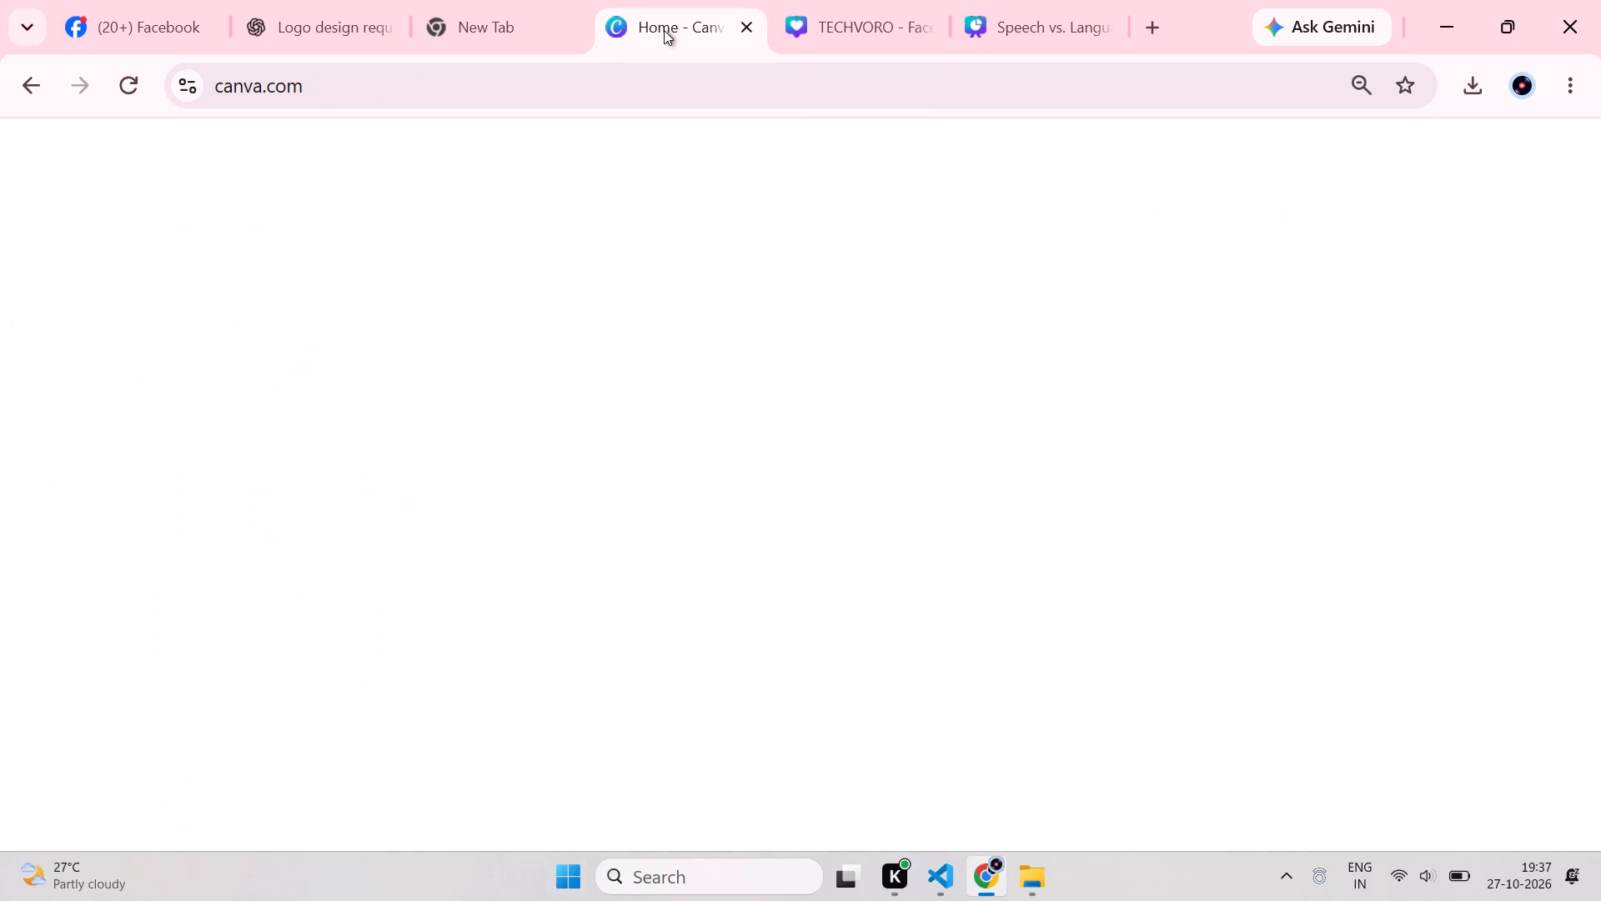
Create a new blank Facebook Cover (Landscape) design at 851 × 315 px.
{"action": "scroll", "coordinate": [749, 378], "scroll_direction": "down", "scroll_amount": 1}
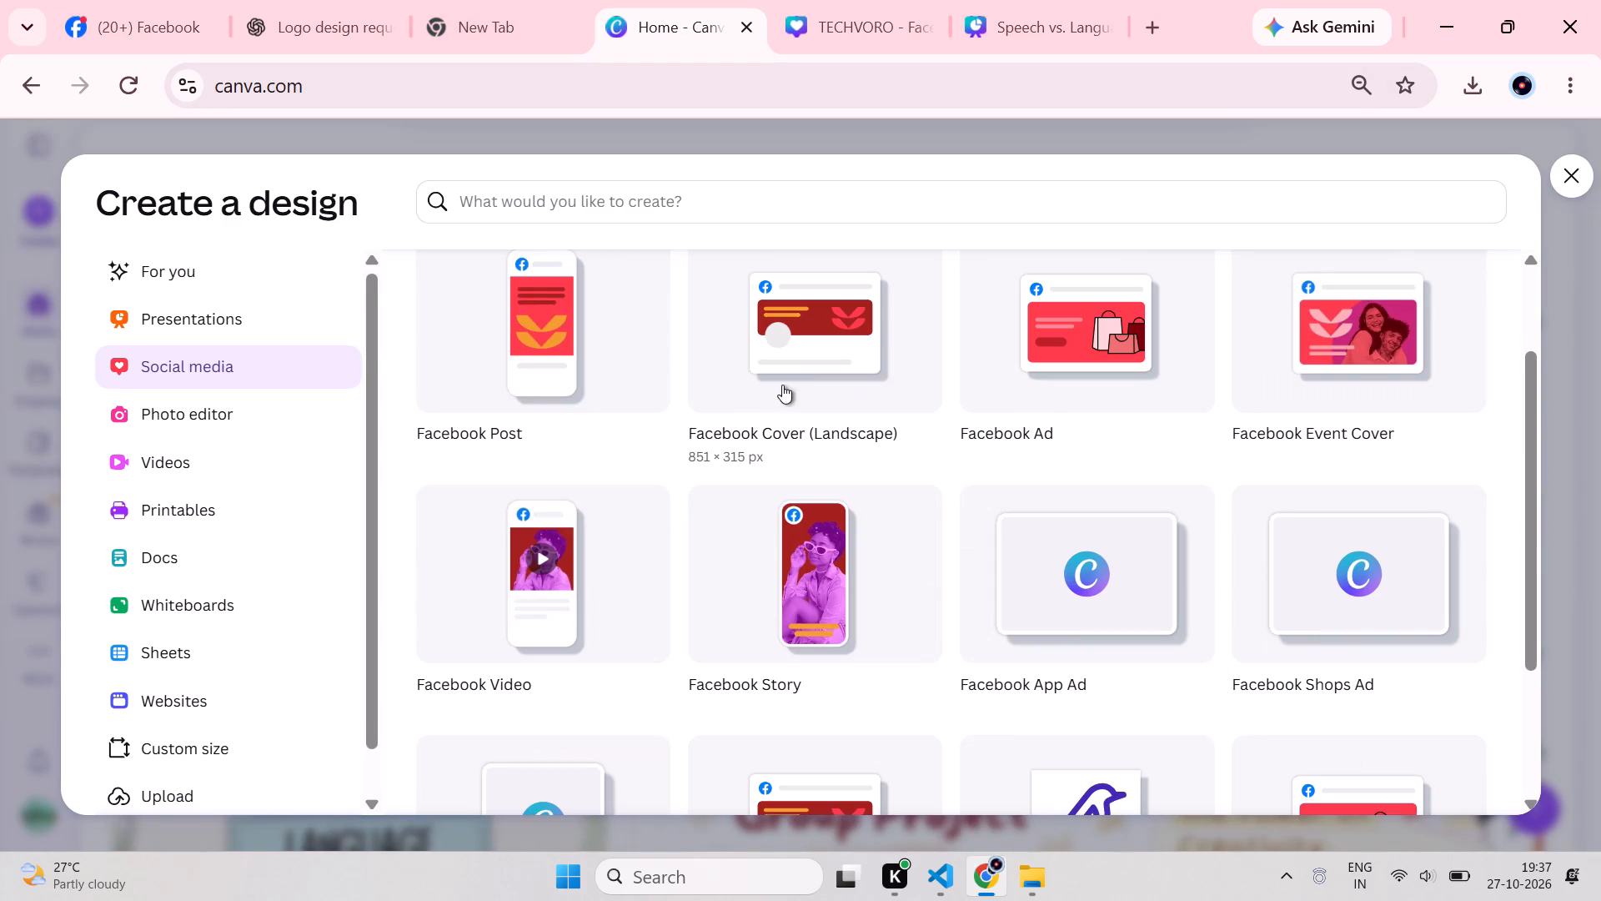
{"action": "left_click", "coordinate": [794, 385]}
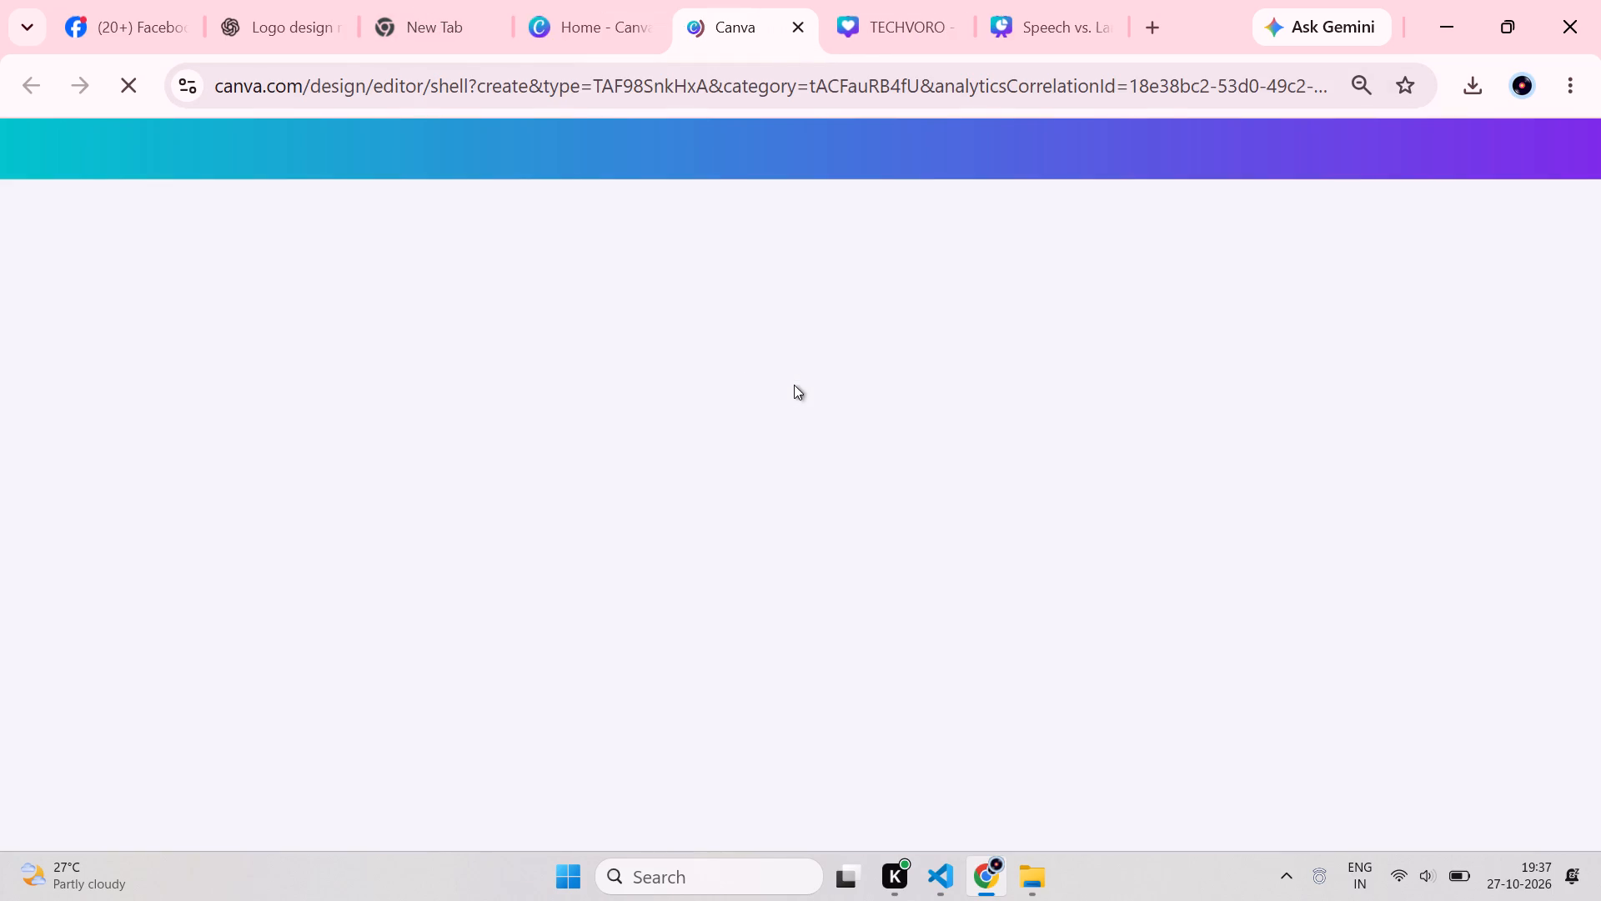
Close the old TECHVORO design and the Speech vs. Language presentation, keeping the new untitled Facebook cover open.
{"action": "left_click", "coordinate": [951, 28]}
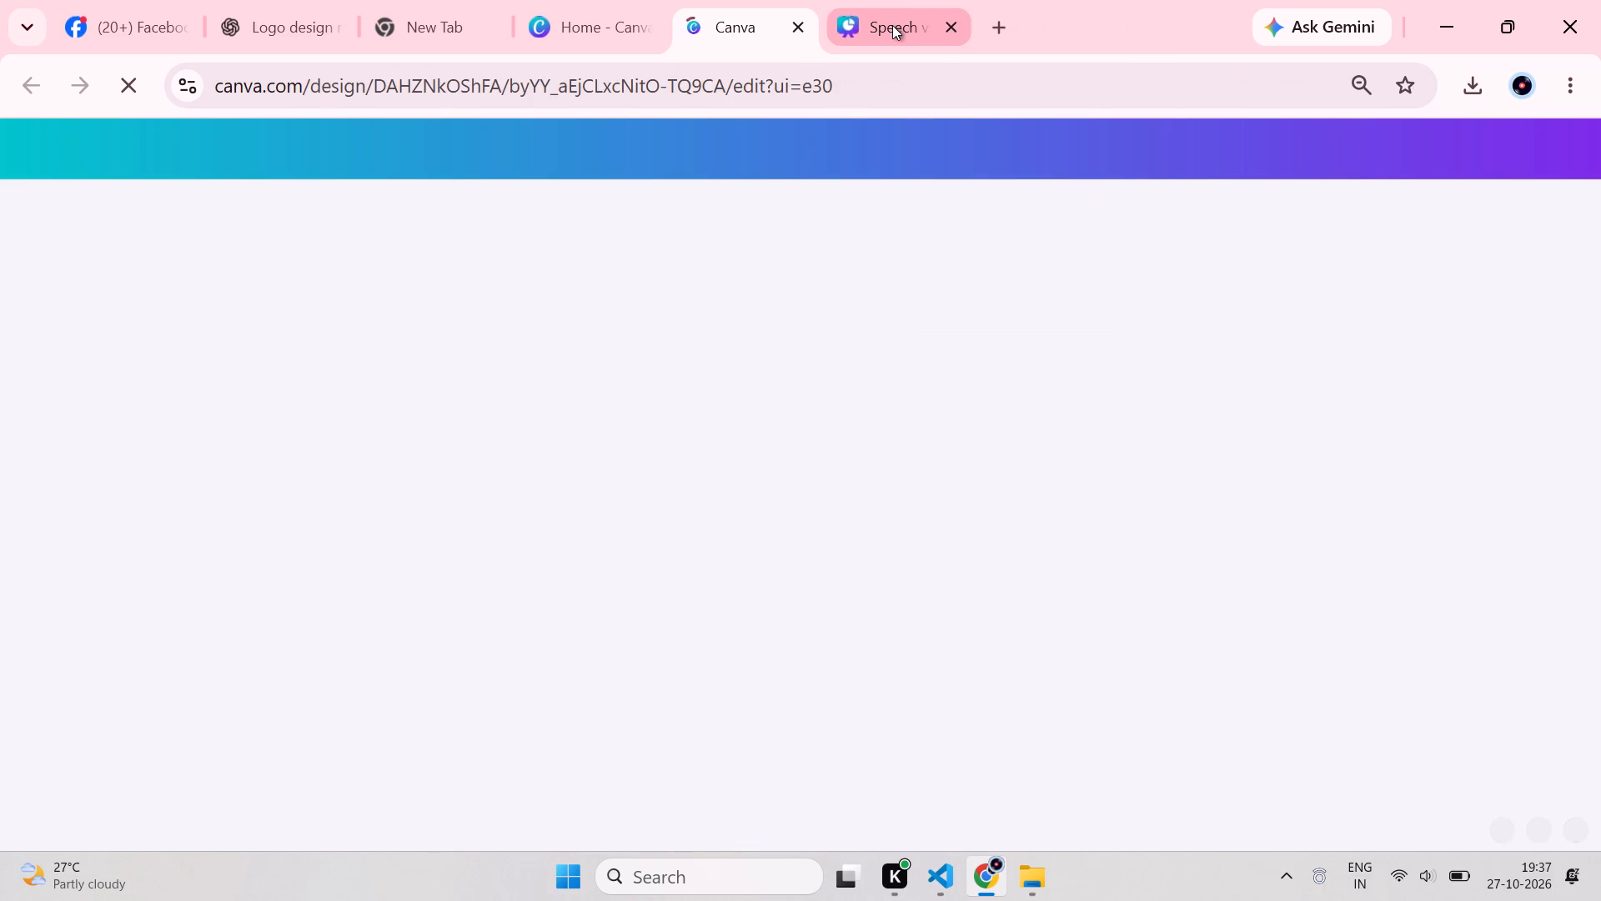
{"action": "left_click", "coordinate": [892, 25]}
{"action": "left_click", "coordinate": [731, 28]}
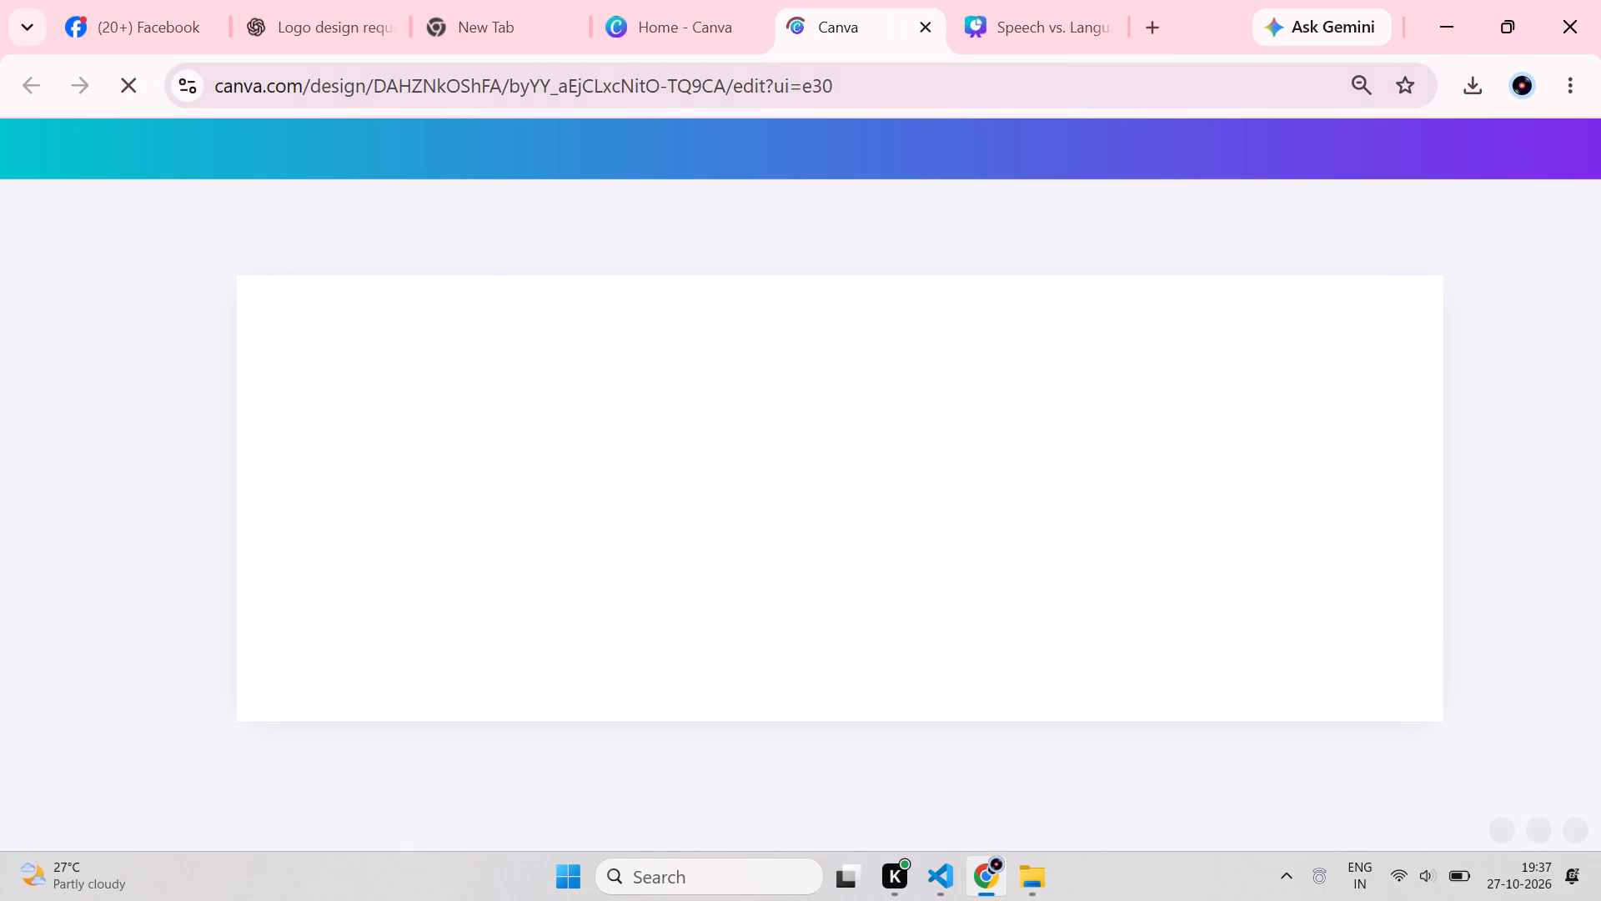
{"action": "left_click", "coordinate": [1096, 16]}
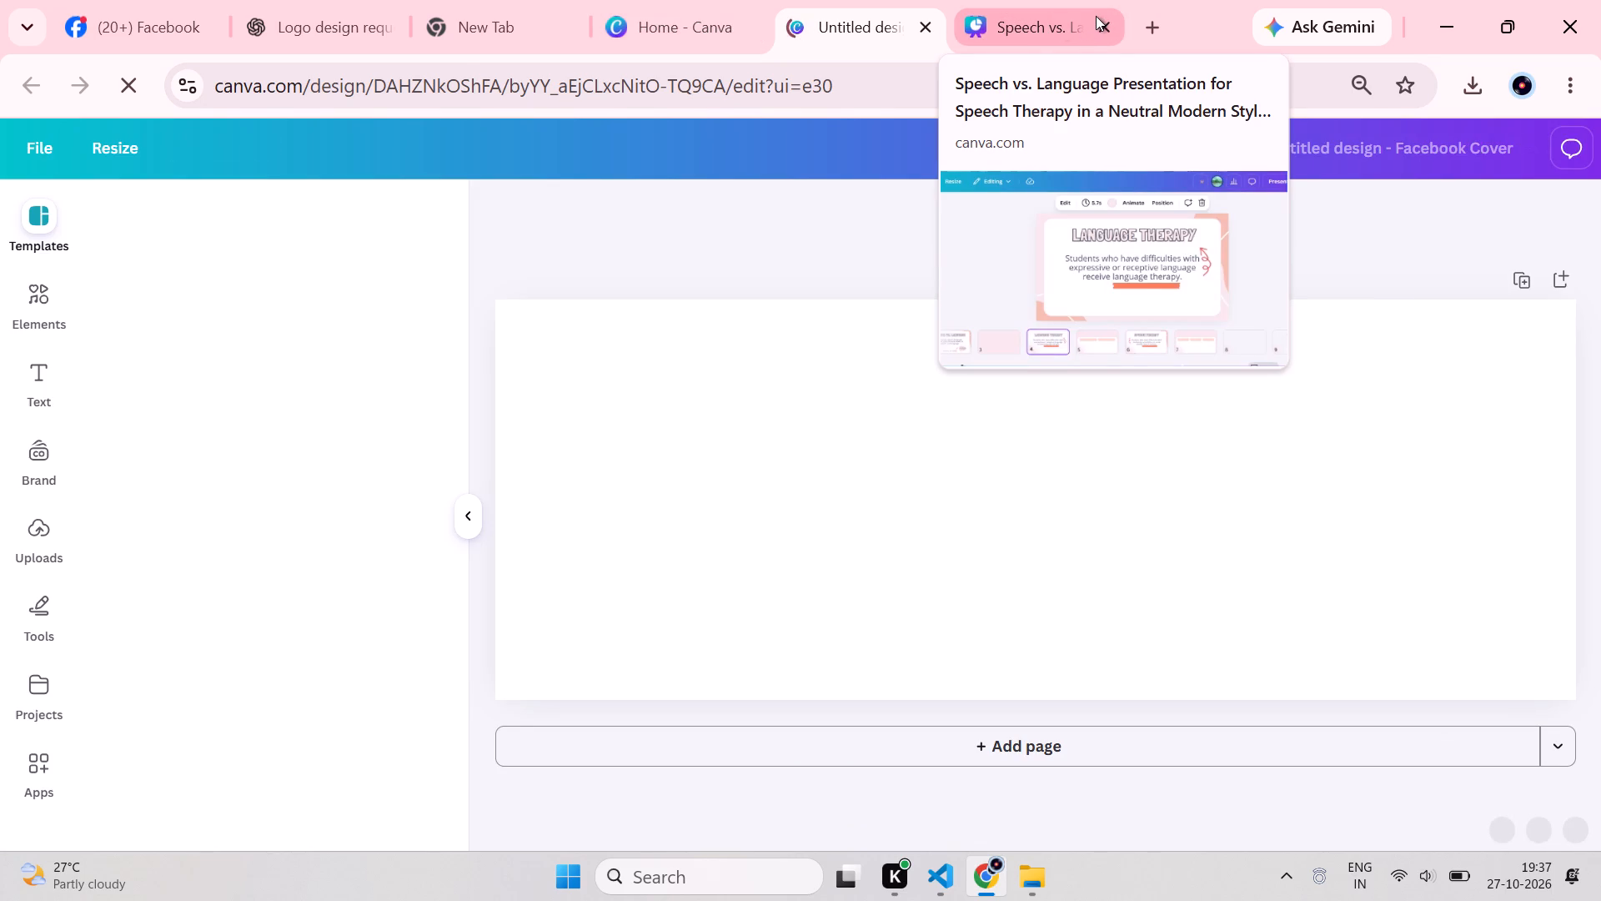
{"action": "left_click", "coordinate": [1104, 28]}
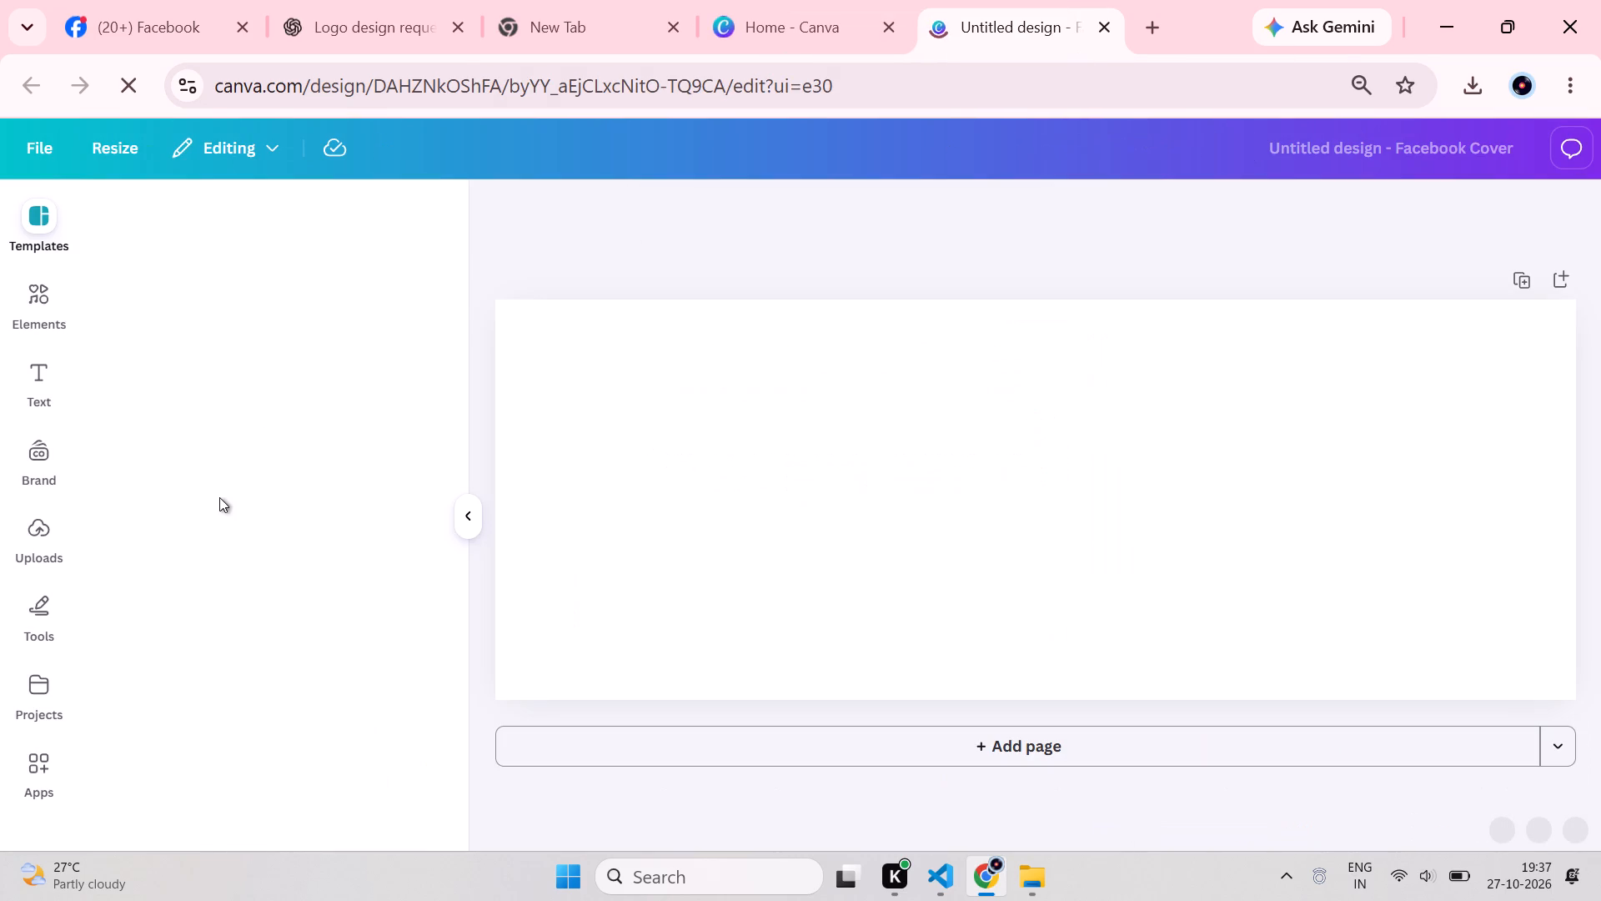
Search the Facebook Cover templates for the recent term "digital marketing".
{"action": "scroll", "coordinate": [219, 497], "scroll_direction": "down", "scroll_amount": 2}
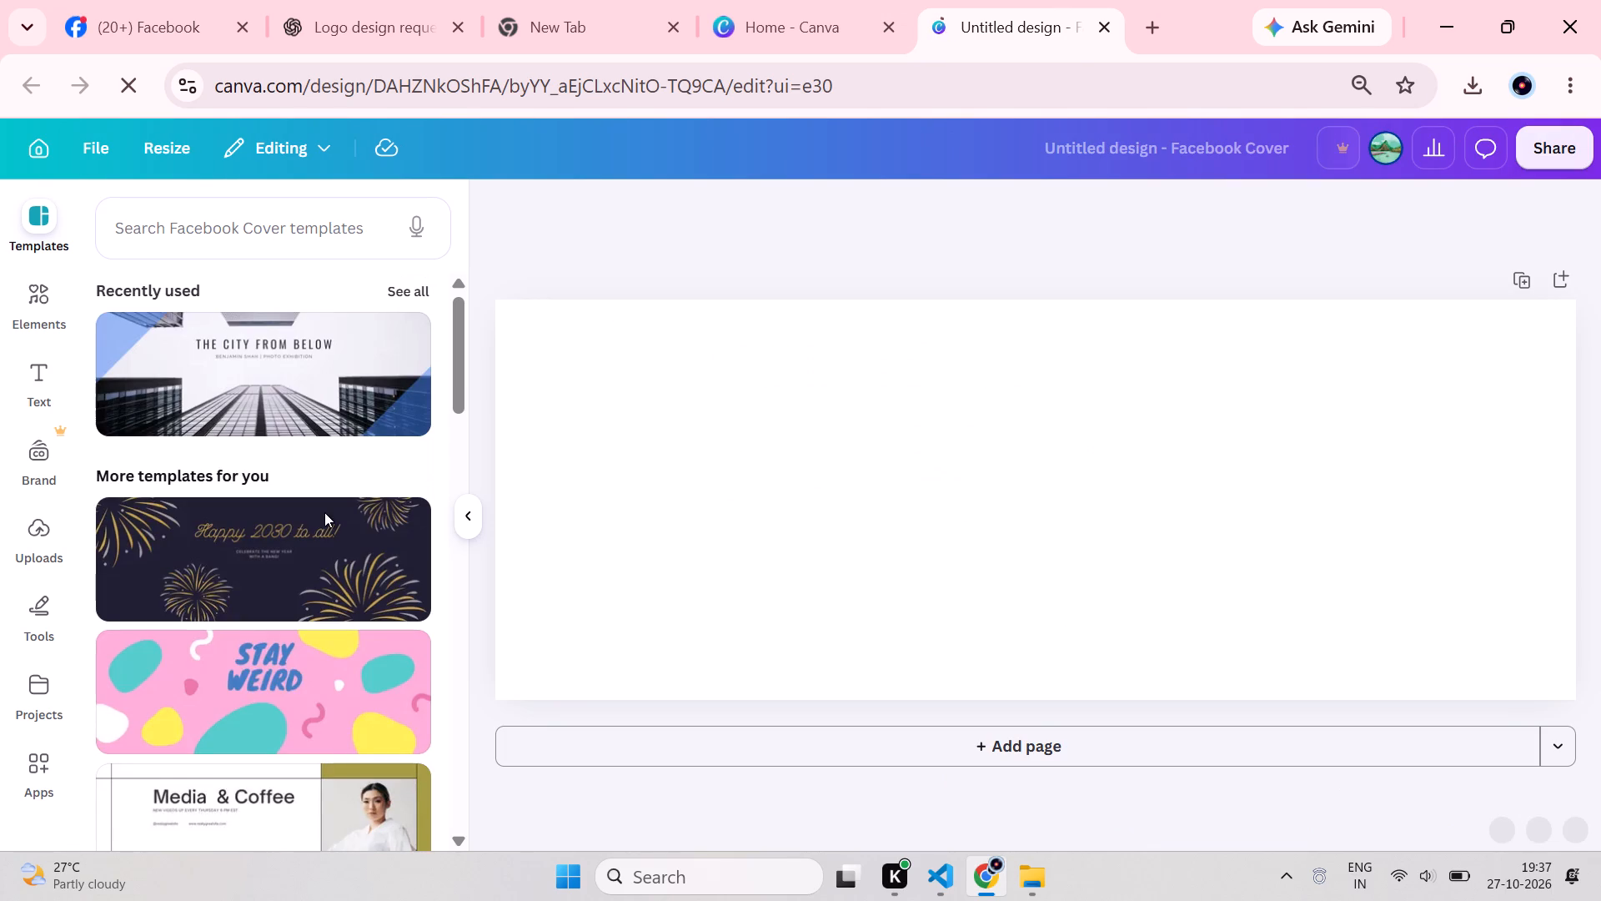
{"action": "scroll", "coordinate": [272, 627], "scroll_direction": "up", "scroll_amount": 1}
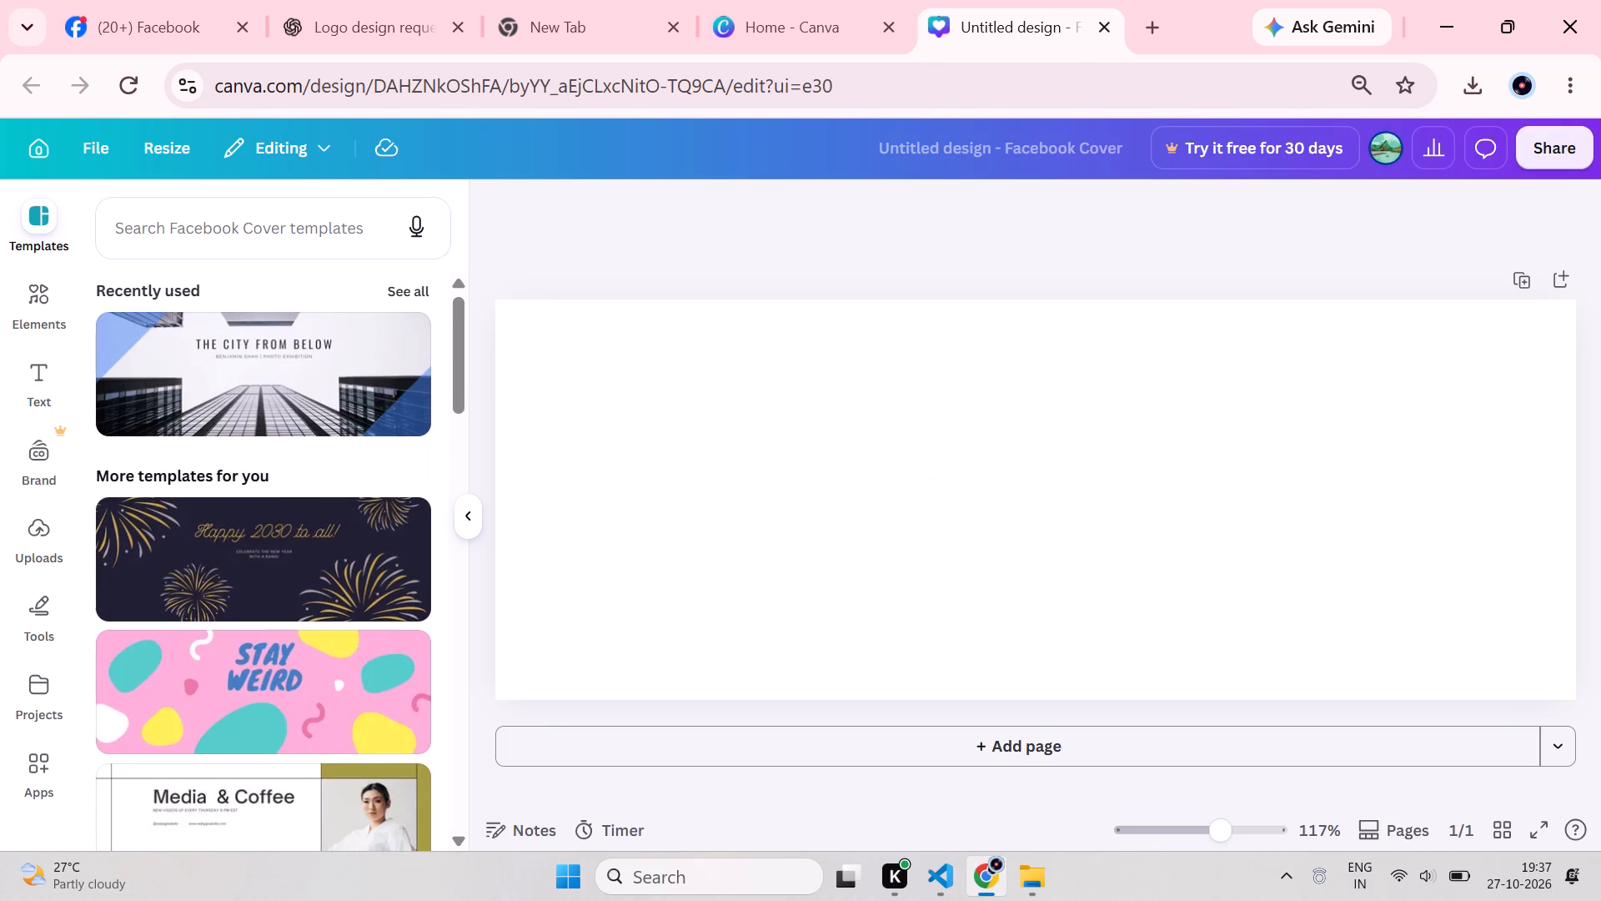
{"action": "left_click", "coordinate": [232, 227]}
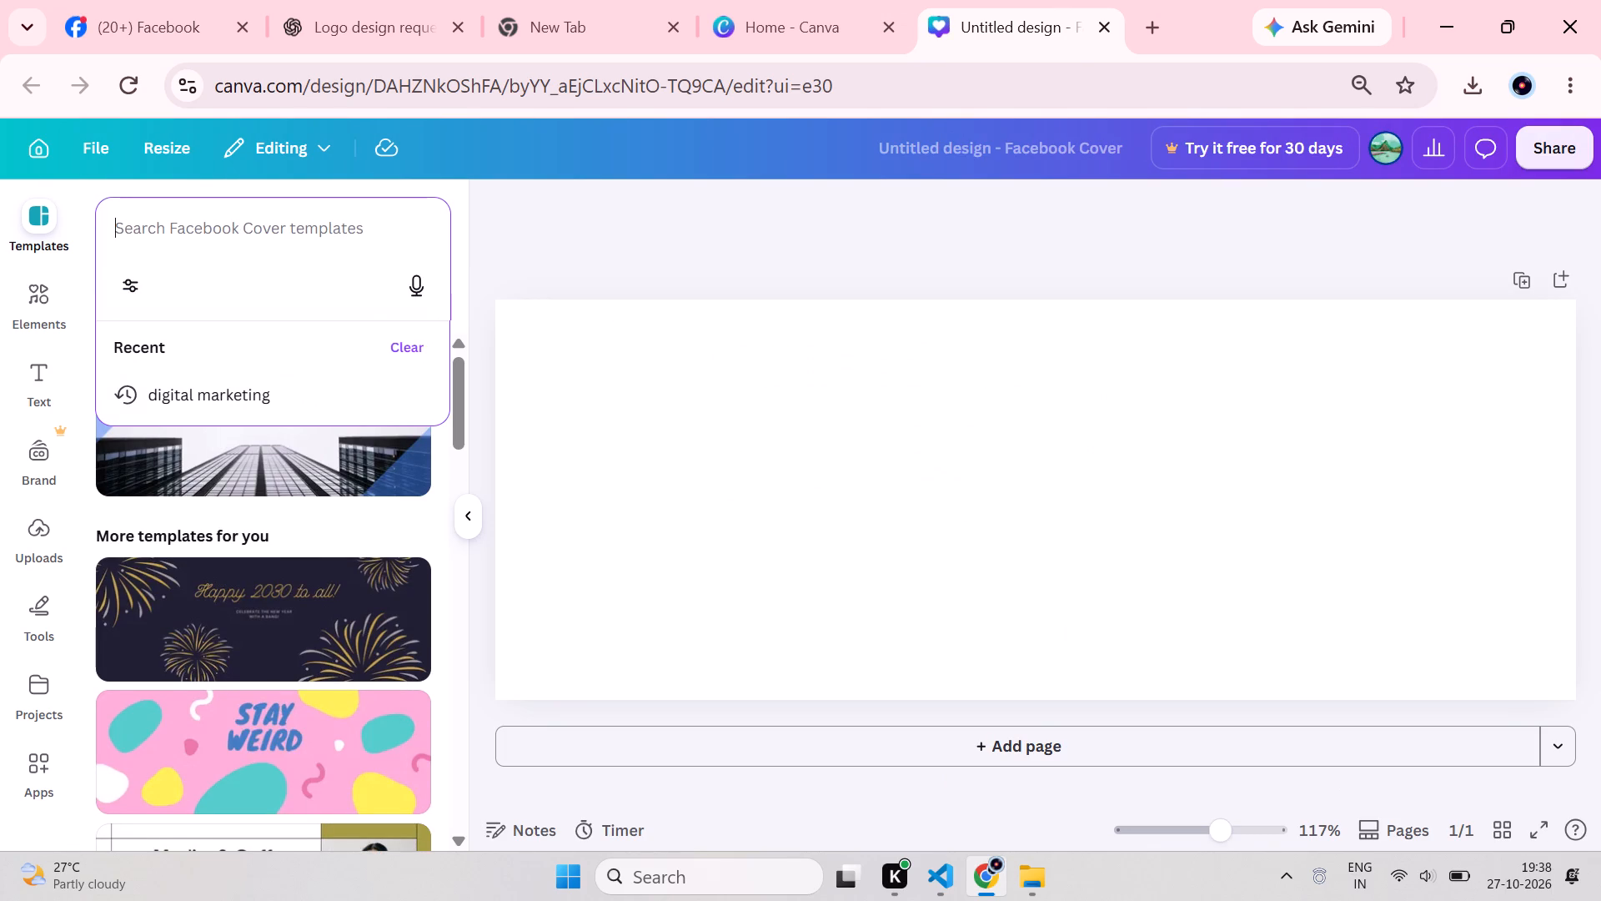
{"action": "left_click", "coordinate": [213, 379]}
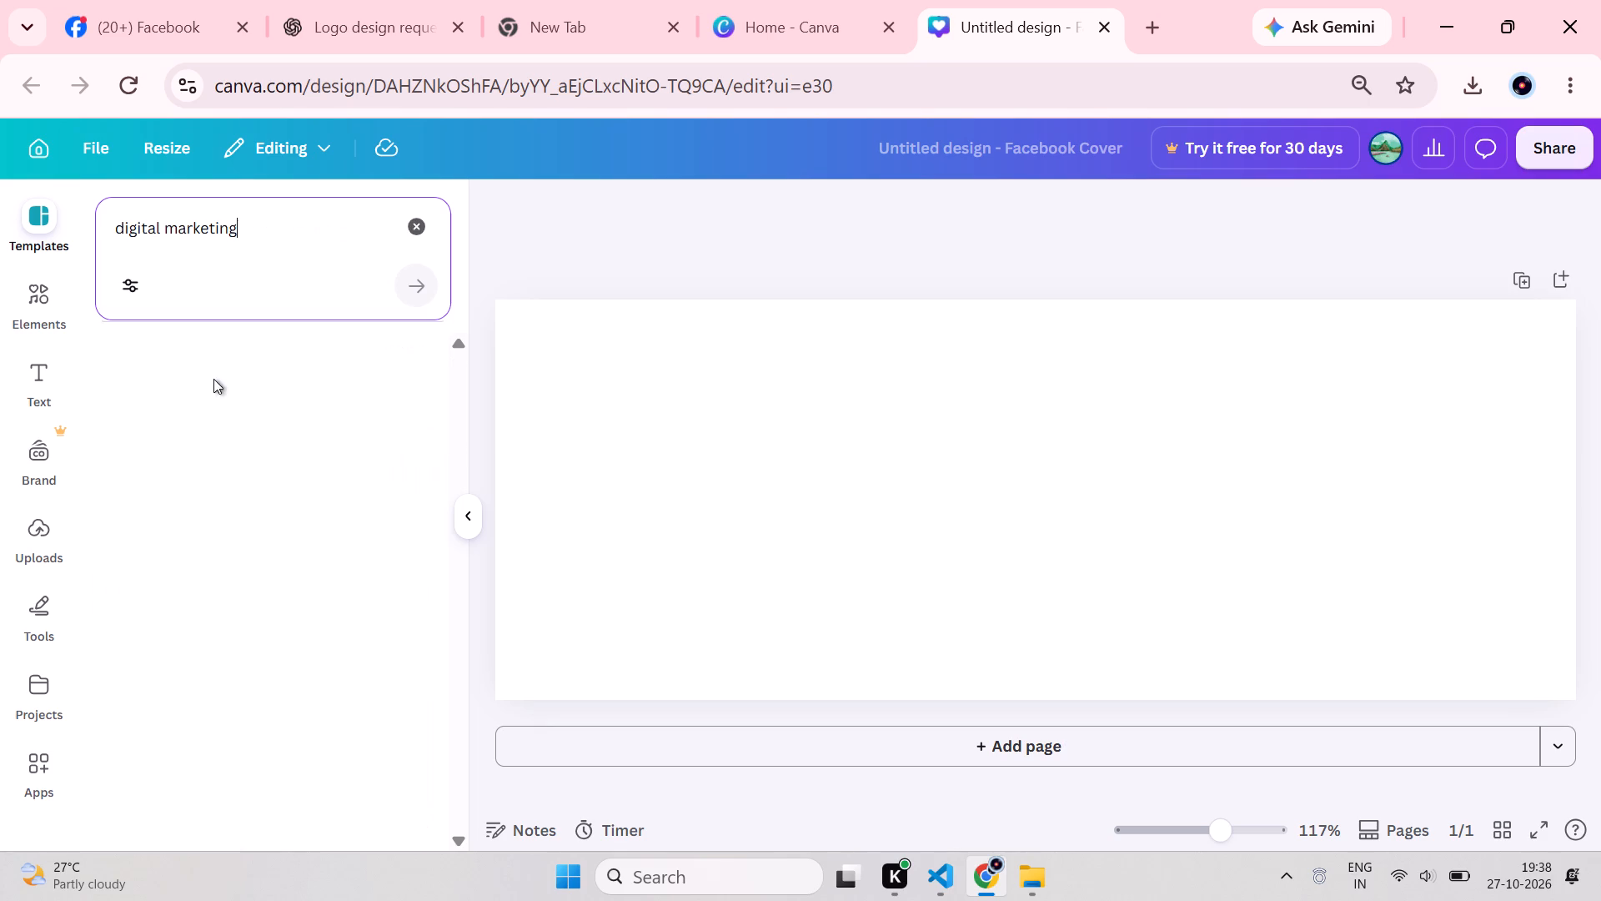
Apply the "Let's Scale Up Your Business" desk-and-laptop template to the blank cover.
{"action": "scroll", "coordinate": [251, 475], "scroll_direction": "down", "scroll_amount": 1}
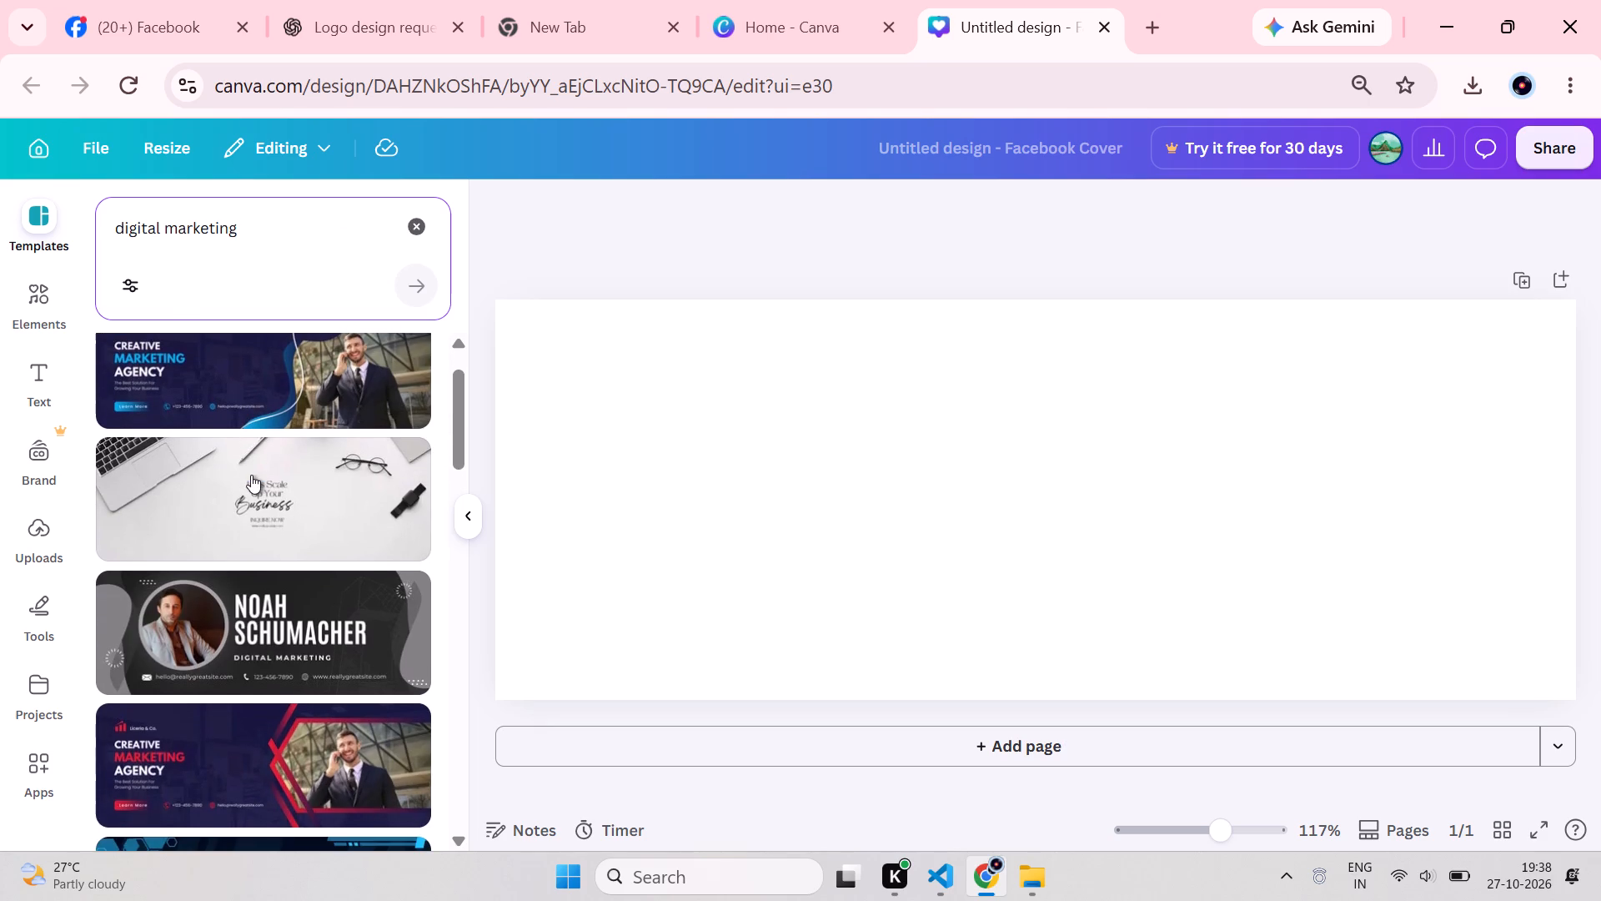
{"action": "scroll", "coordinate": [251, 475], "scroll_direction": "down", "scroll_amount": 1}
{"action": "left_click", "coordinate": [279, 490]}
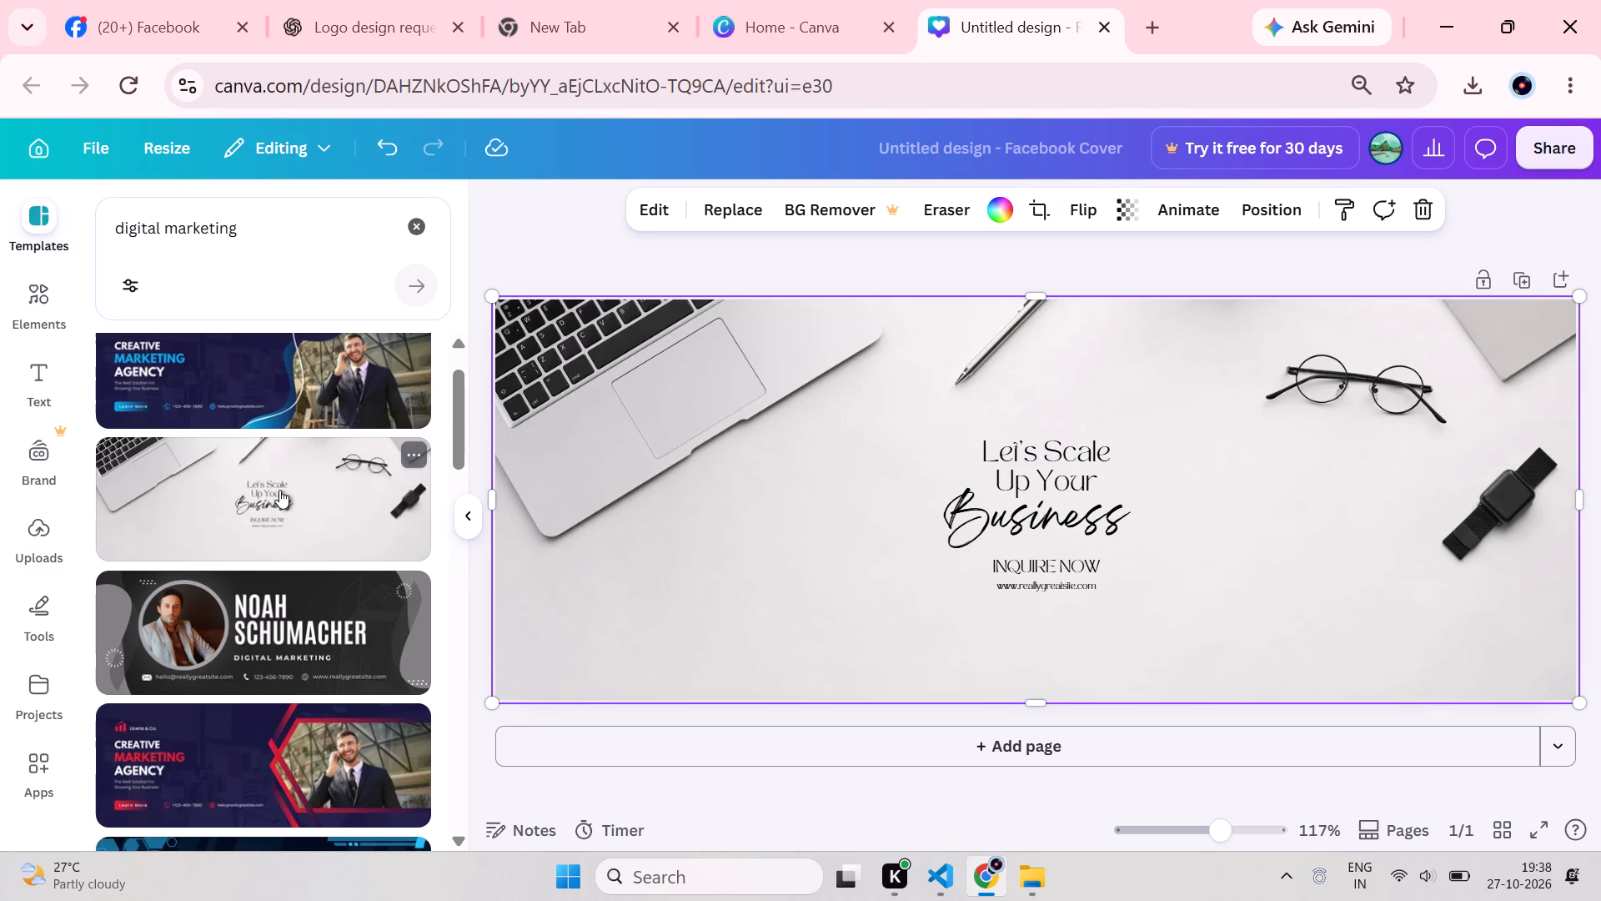
Replace the cover with the dark grey Digital Marketing template that has a circular portrait and contact line.
{"action": "left_click", "coordinate": [222, 612]}
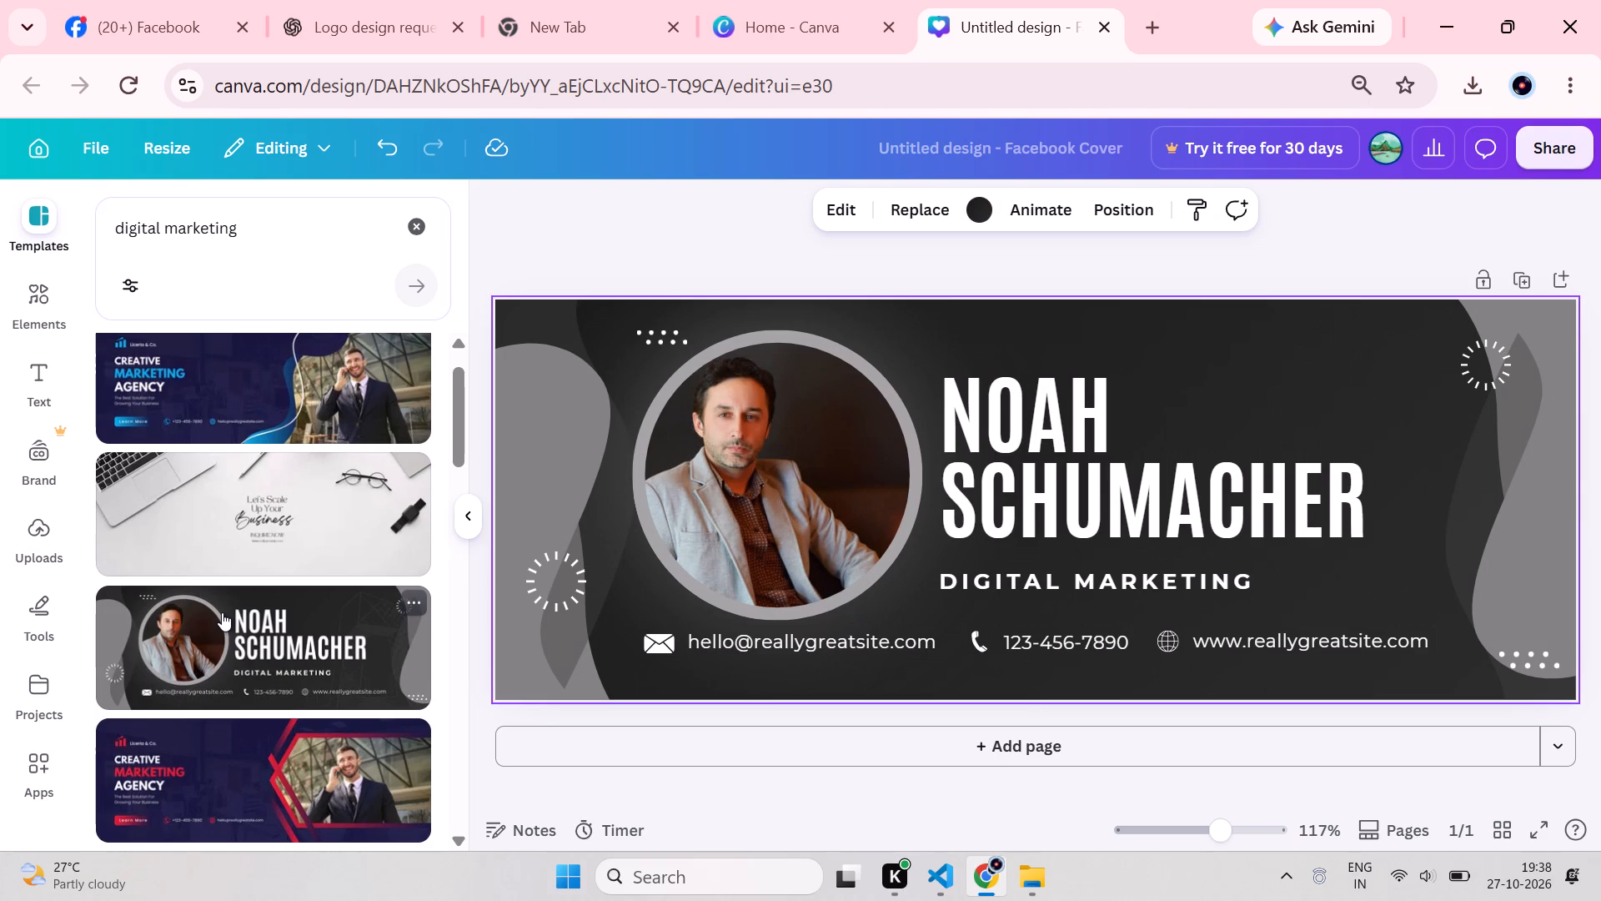
Browse the digital marketing Facebook cover templates for a design that suits the Techvoro page.
{"action": "scroll", "coordinate": [222, 612], "scroll_direction": "down", "scroll_amount": 4}
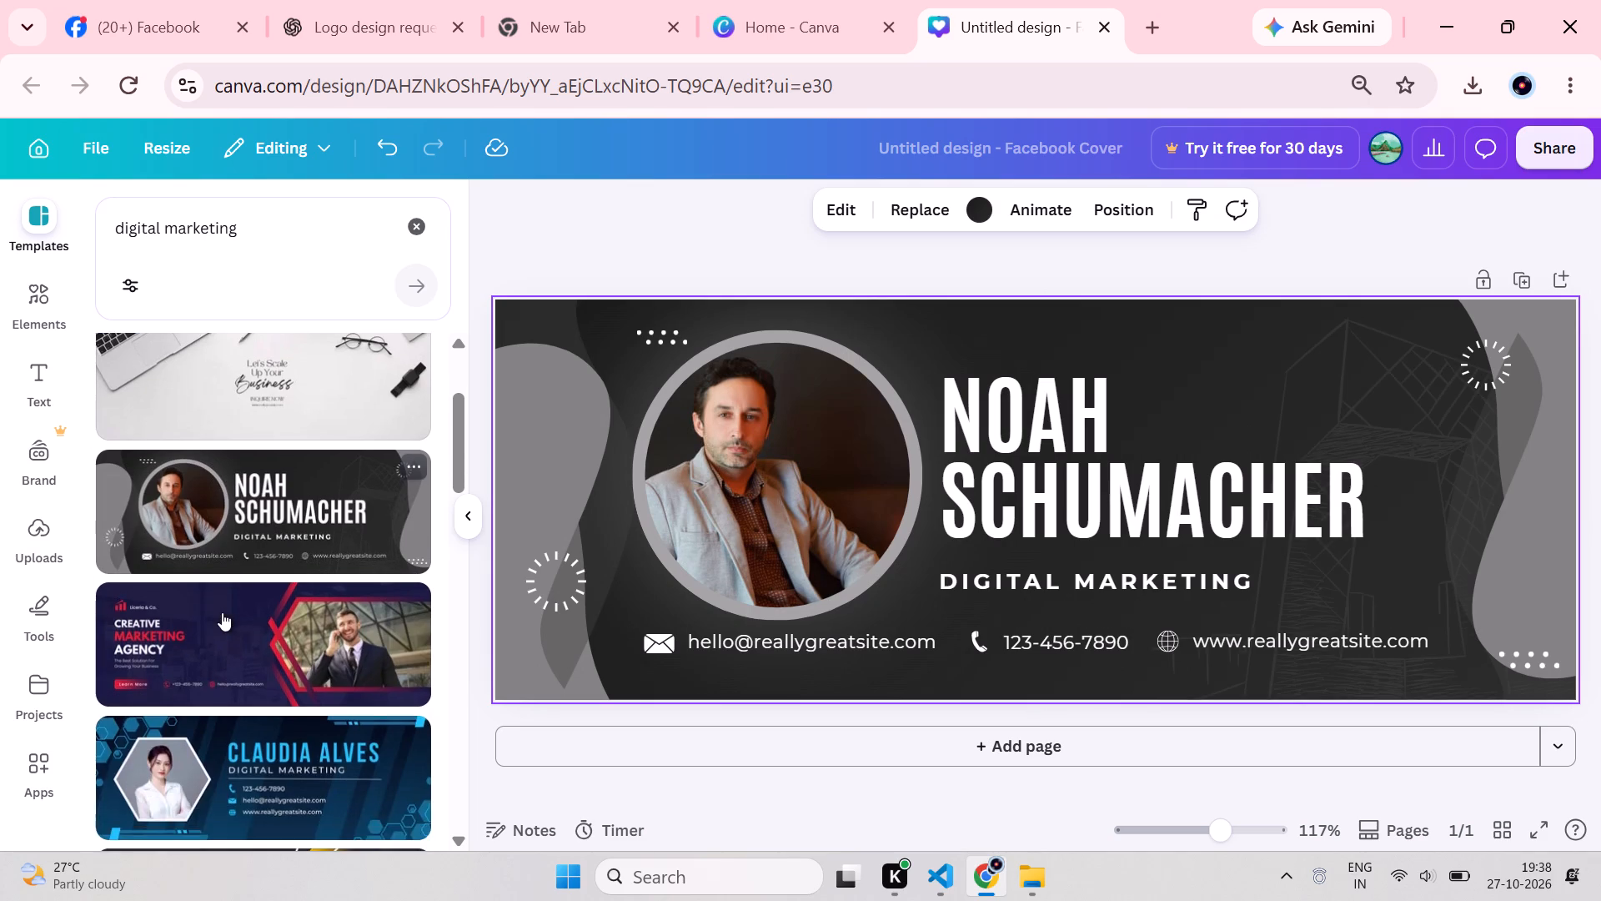
{"action": "scroll", "coordinate": [222, 612], "scroll_direction": "down", "scroll_amount": 3}
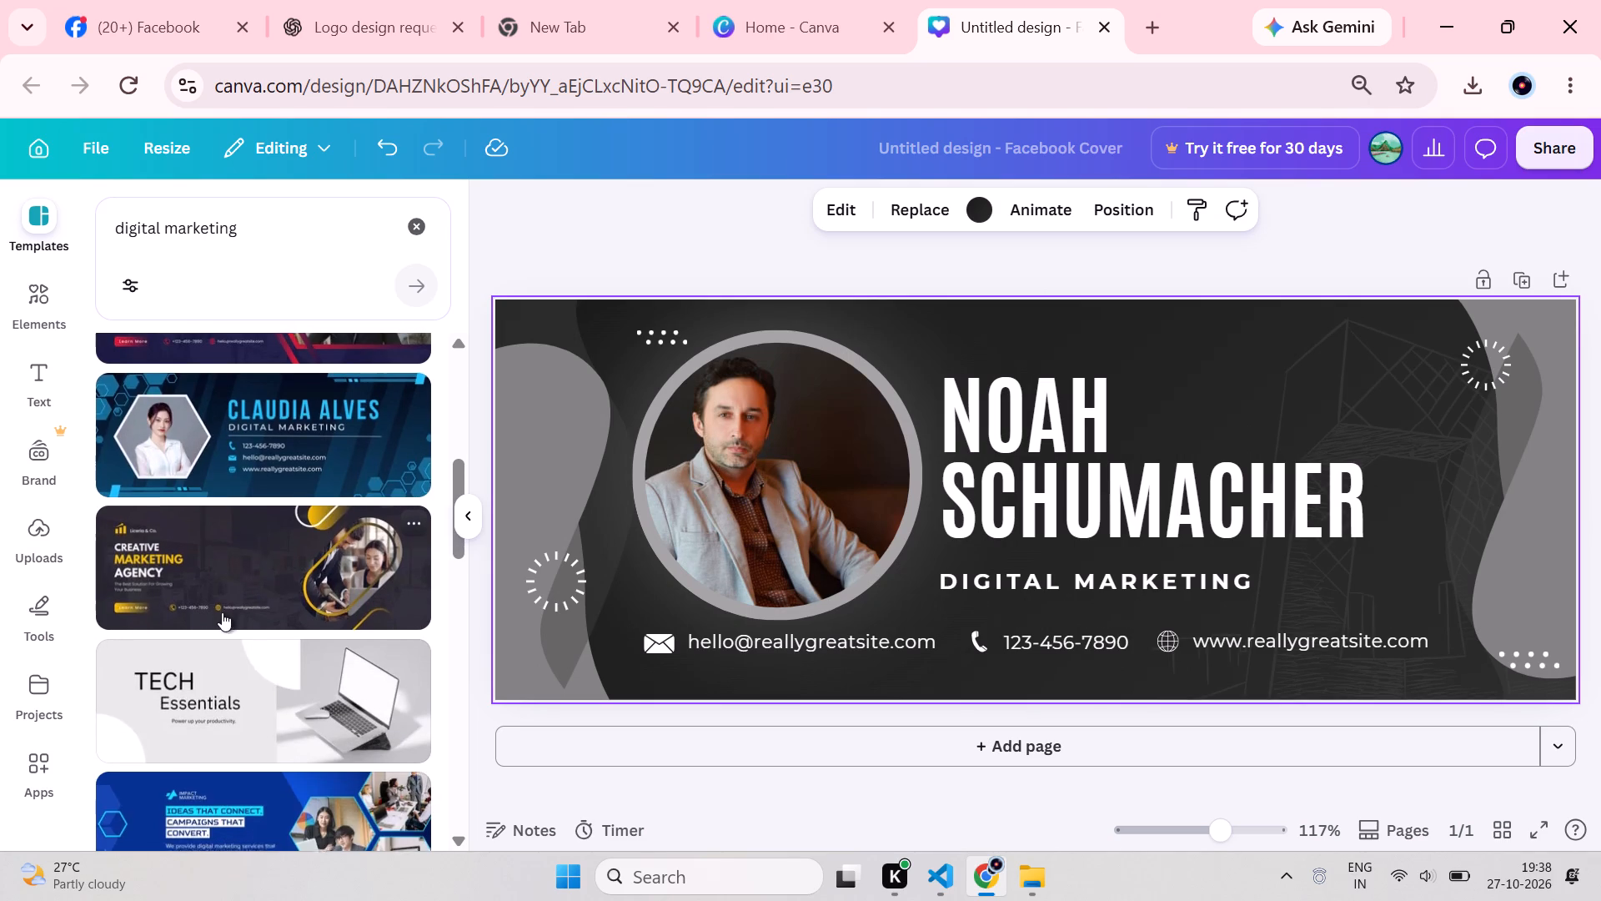
{"action": "scroll", "coordinate": [222, 612], "scroll_direction": "down", "scroll_amount": 1}
{"action": "scroll", "coordinate": [304, 561], "scroll_direction": "down", "scroll_amount": 1}
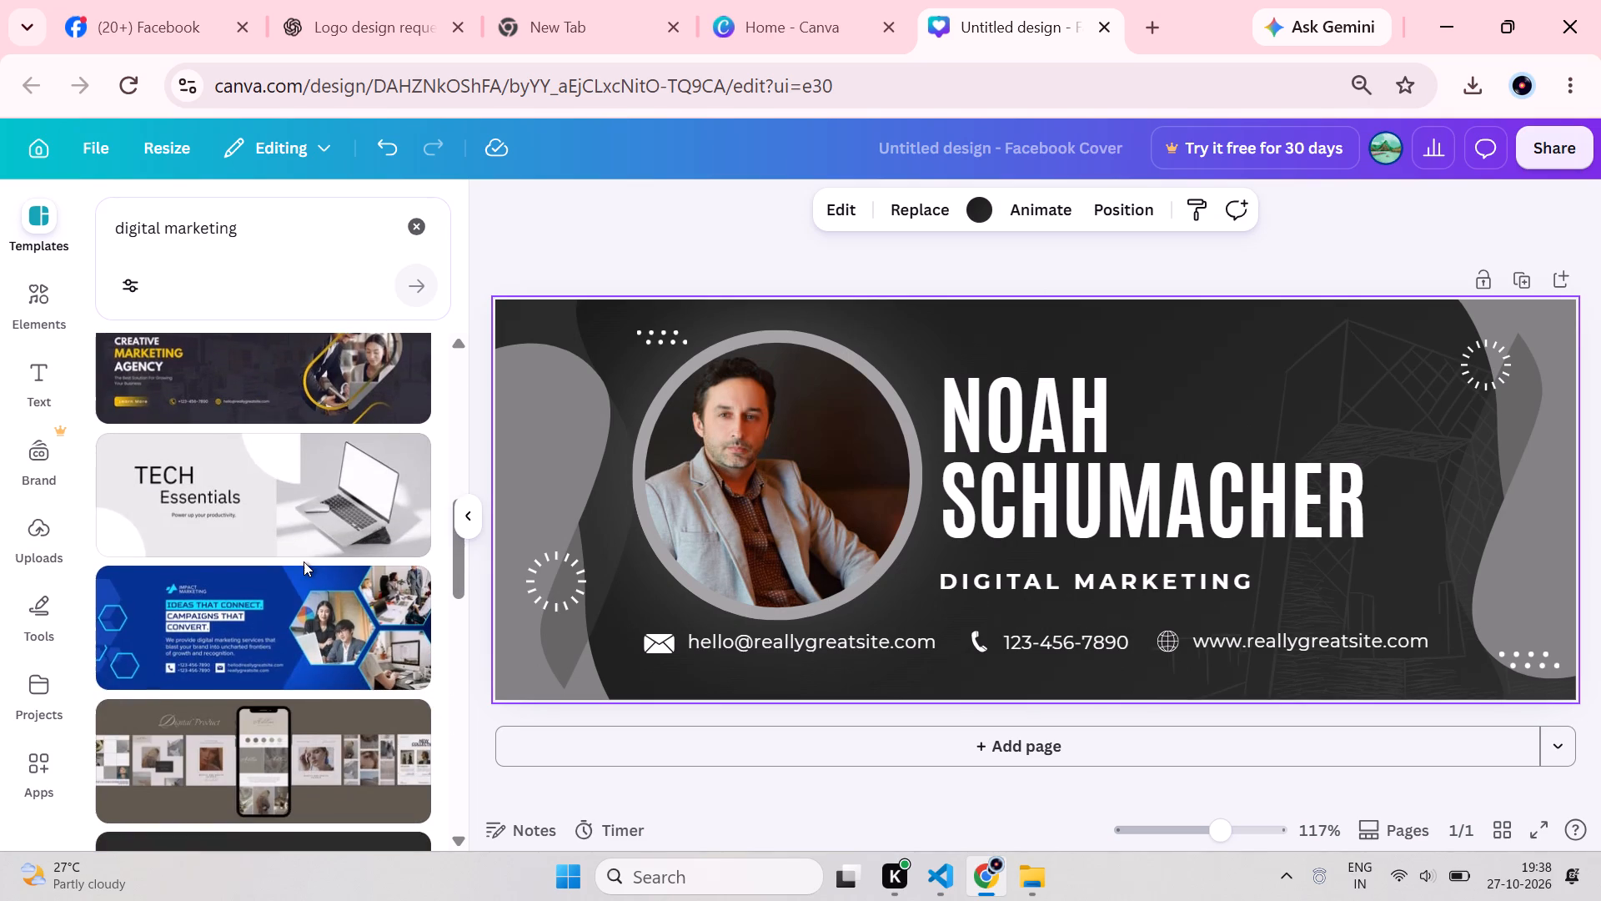
{"action": "scroll", "coordinate": [304, 561], "scroll_direction": "down", "scroll_amount": 3}
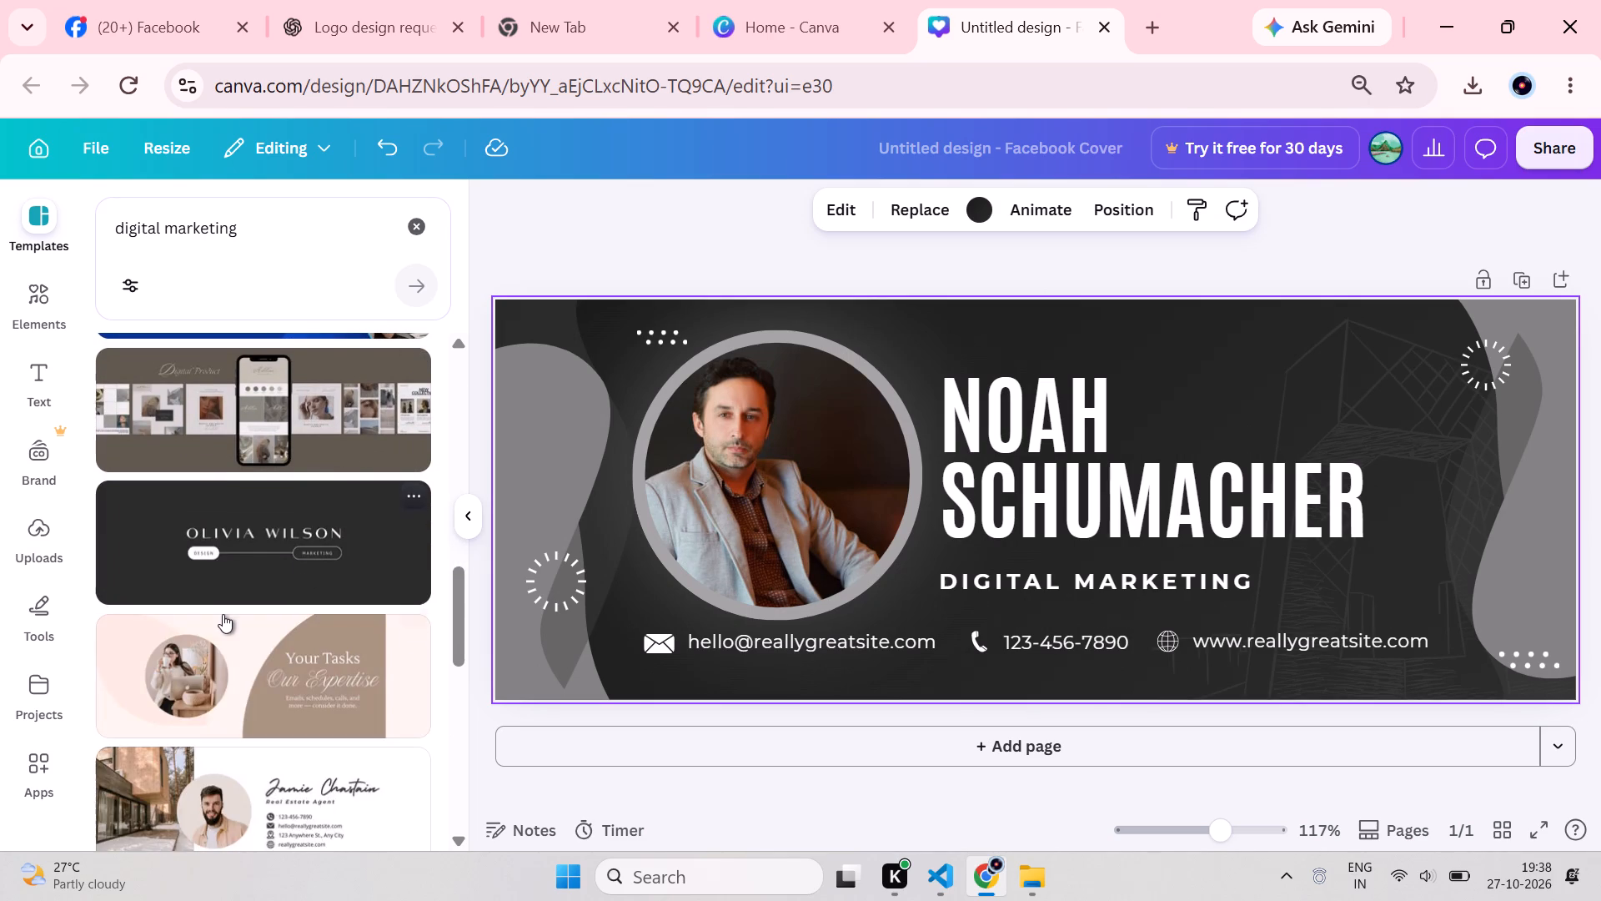
{"action": "scroll", "coordinate": [223, 614], "scroll_direction": "down", "scroll_amount": 4}
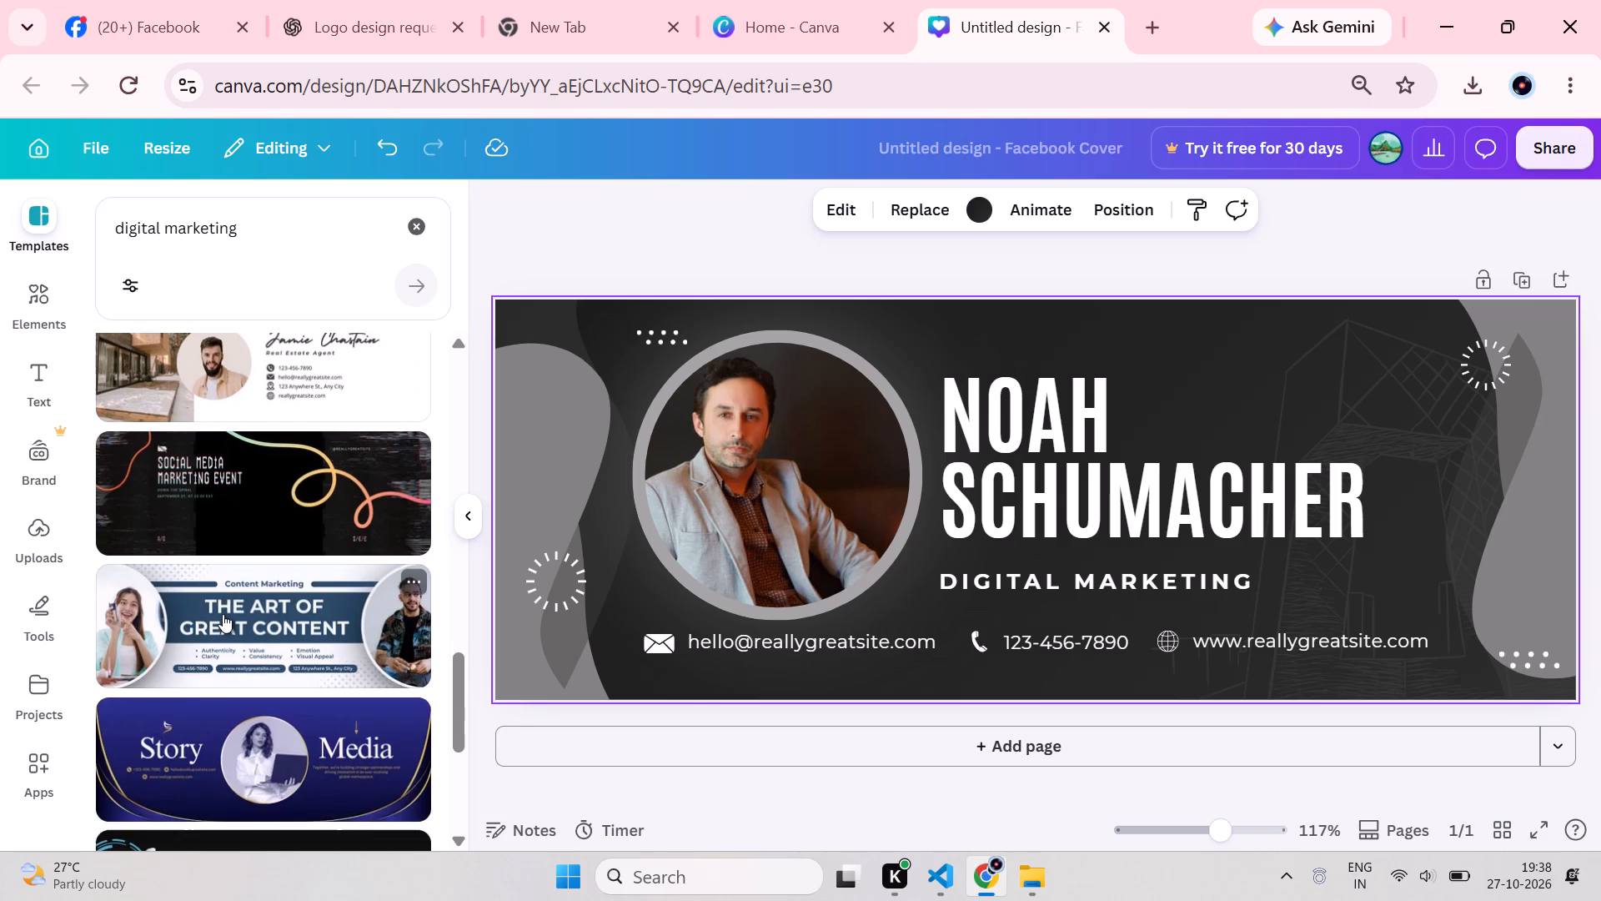
{"action": "scroll", "coordinate": [223, 614], "scroll_direction": "down", "scroll_amount": 4}
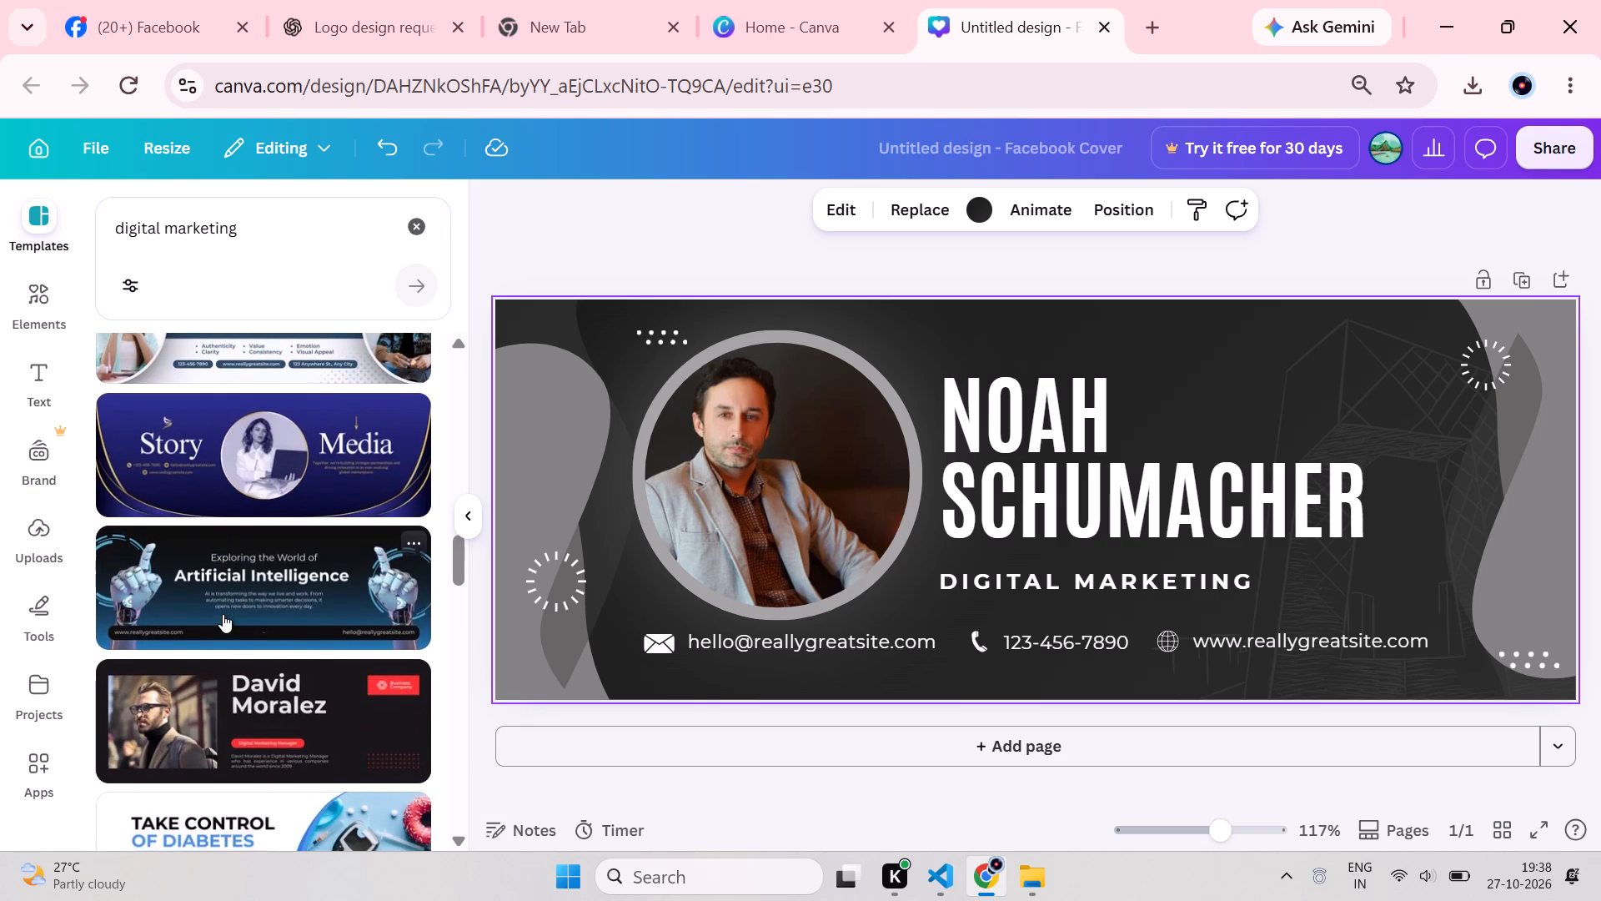
{"action": "scroll", "coordinate": [223, 614], "scroll_direction": "down", "scroll_amount": 4}
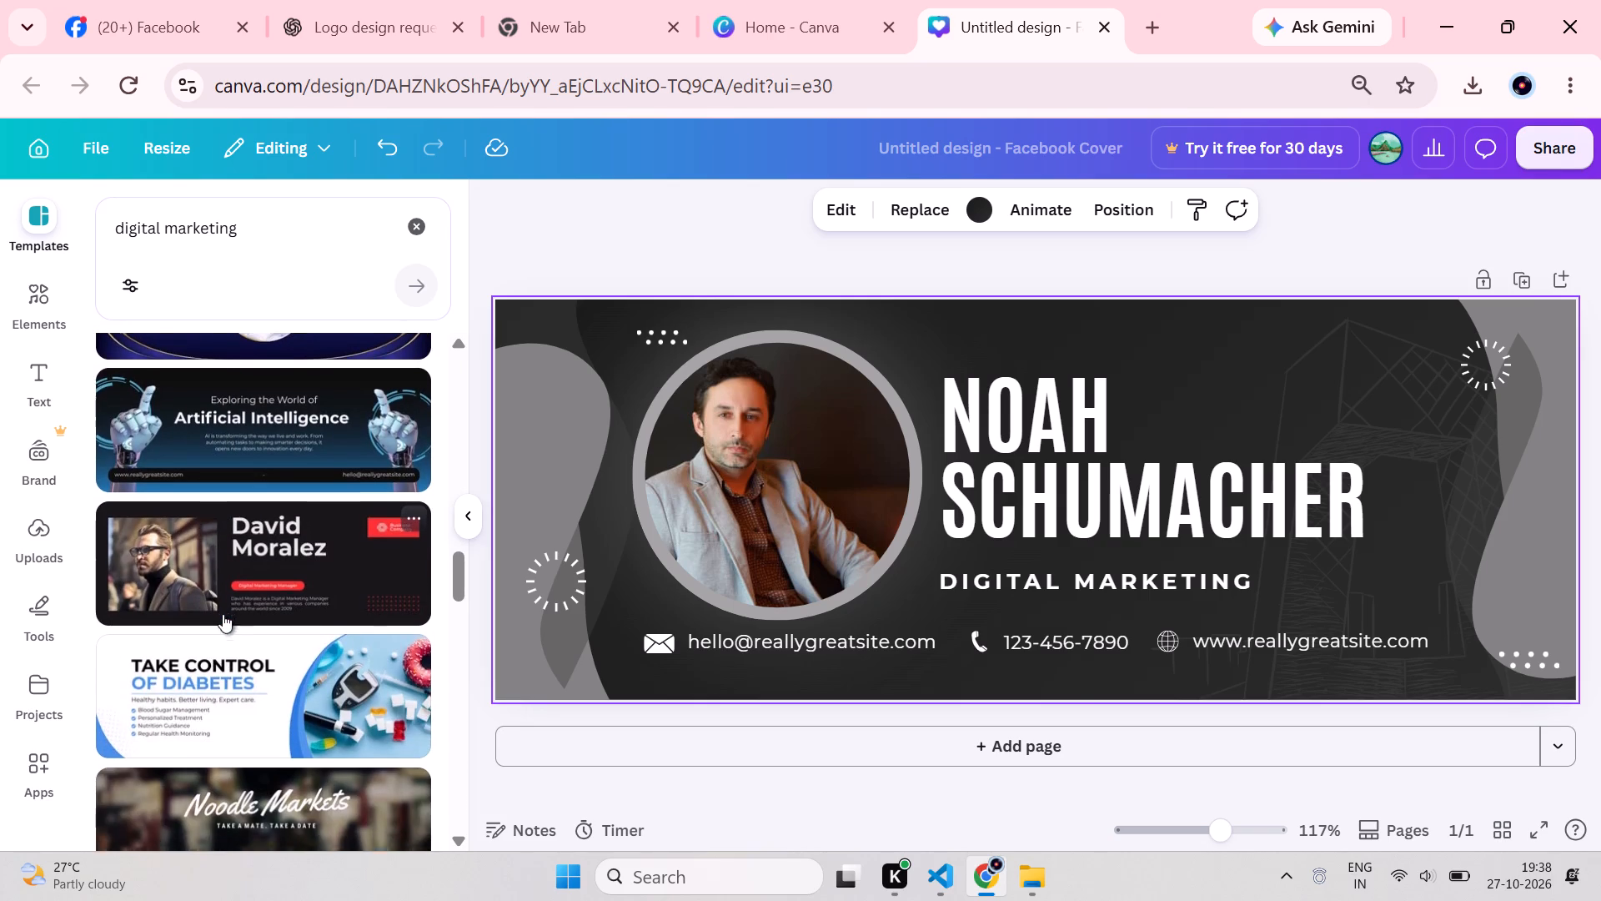
{"action": "scroll", "coordinate": [223, 614], "scroll_direction": "down", "scroll_amount": 5}
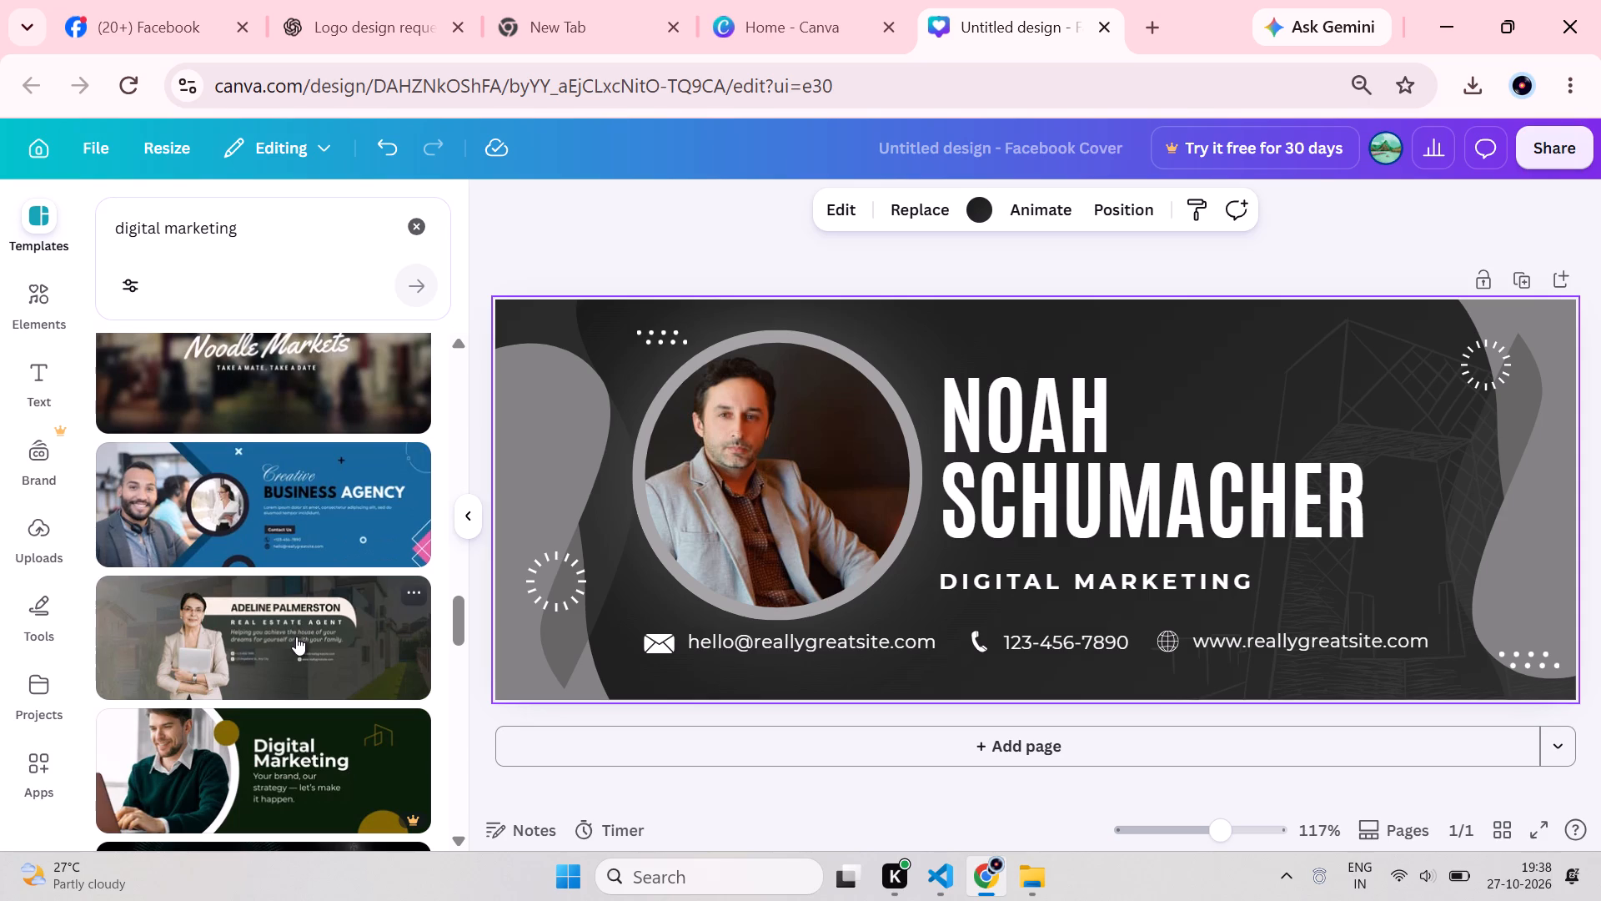
{"action": "scroll", "coordinate": [296, 637], "scroll_direction": "down", "scroll_amount": 2}
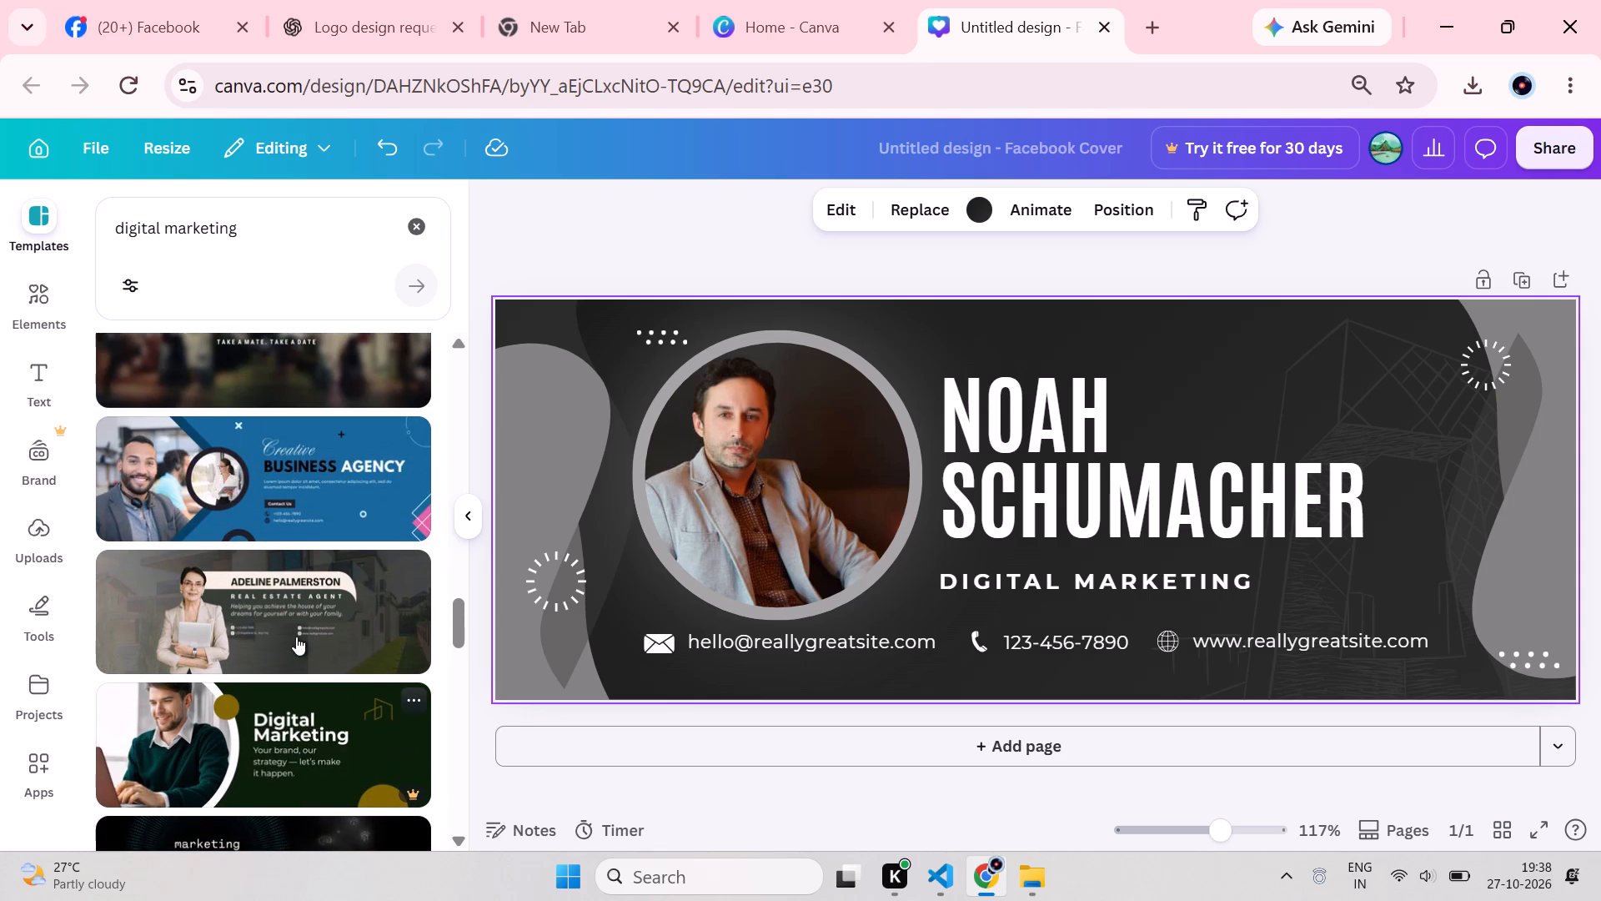
{"action": "scroll", "coordinate": [296, 637], "scroll_direction": "down", "scroll_amount": 1}
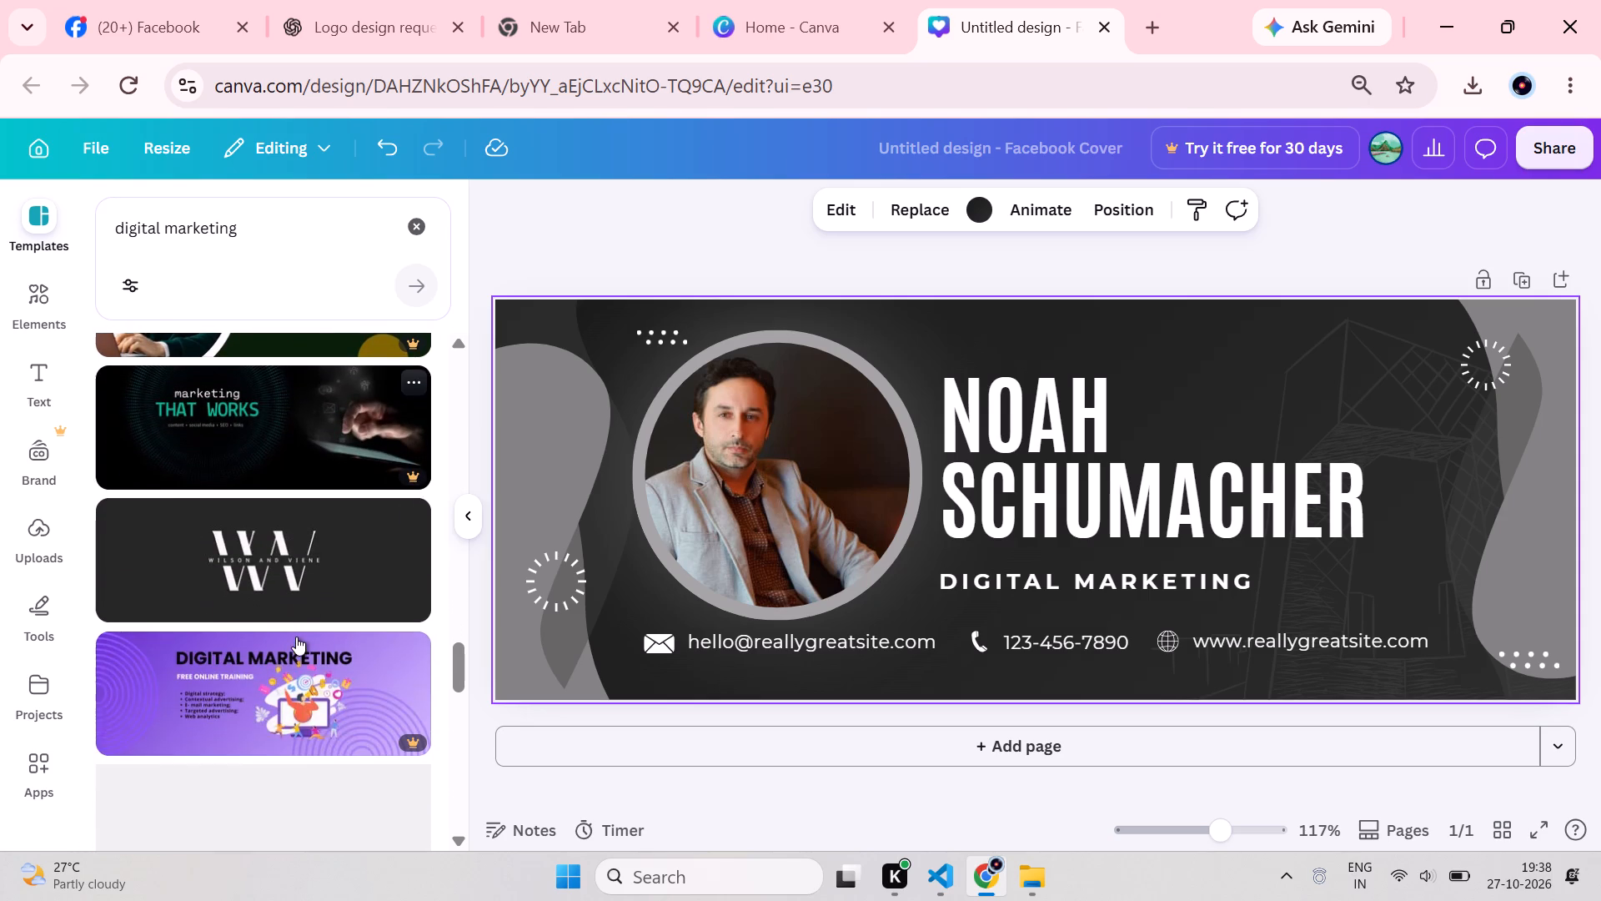
{"action": "scroll", "coordinate": [296, 637], "scroll_direction": "down", "scroll_amount": 2}
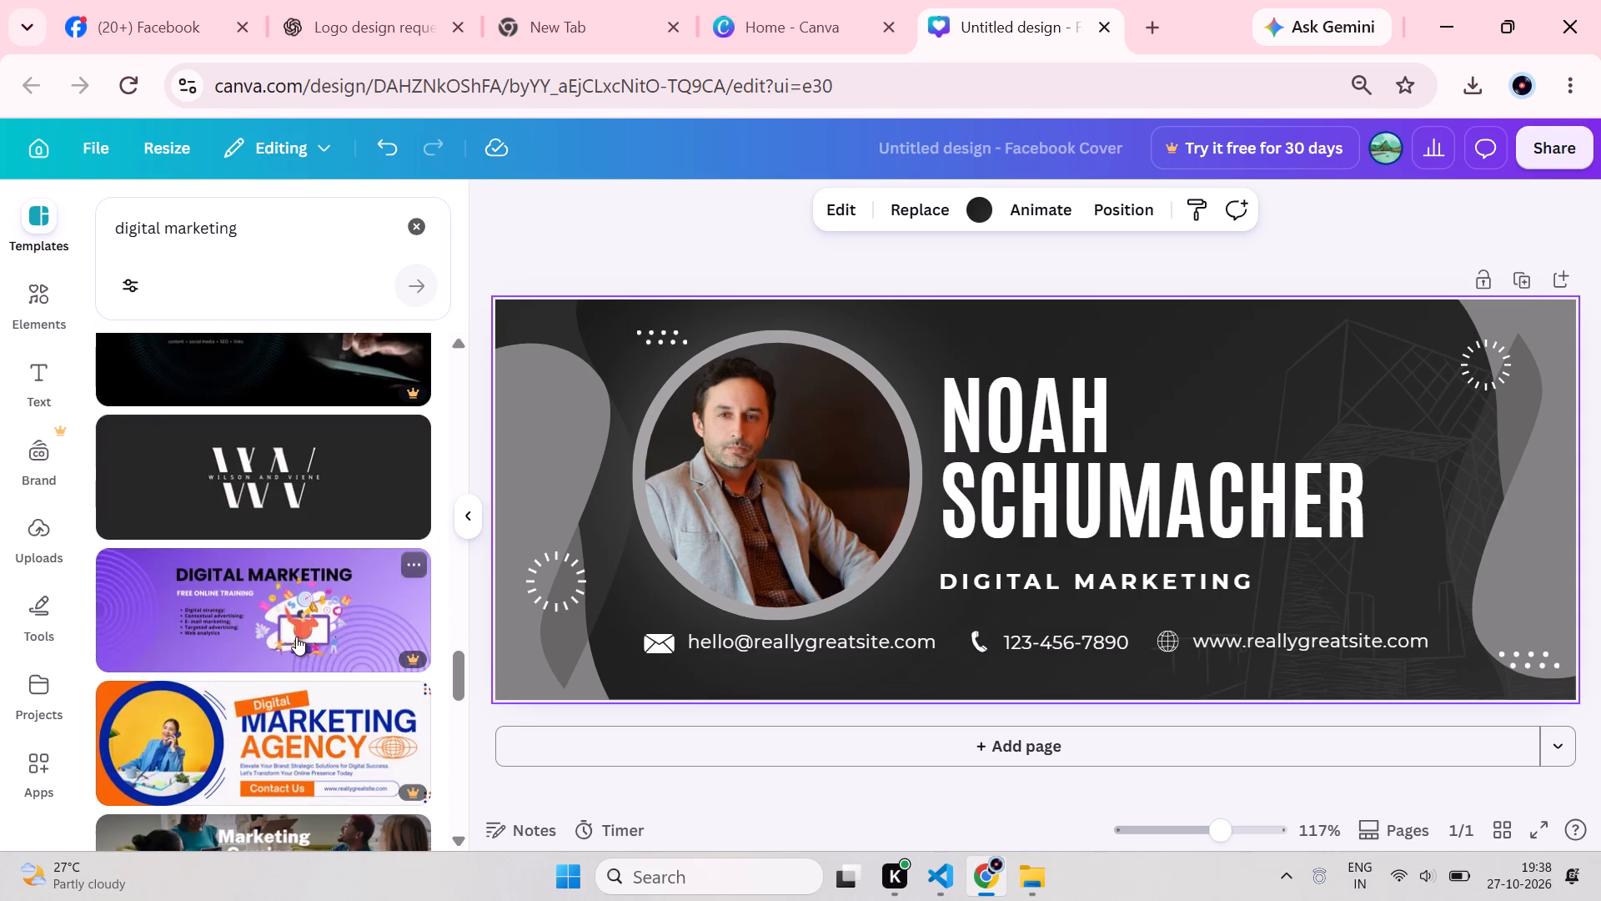
{"action": "scroll", "coordinate": [296, 637], "scroll_direction": "down", "scroll_amount": 1}
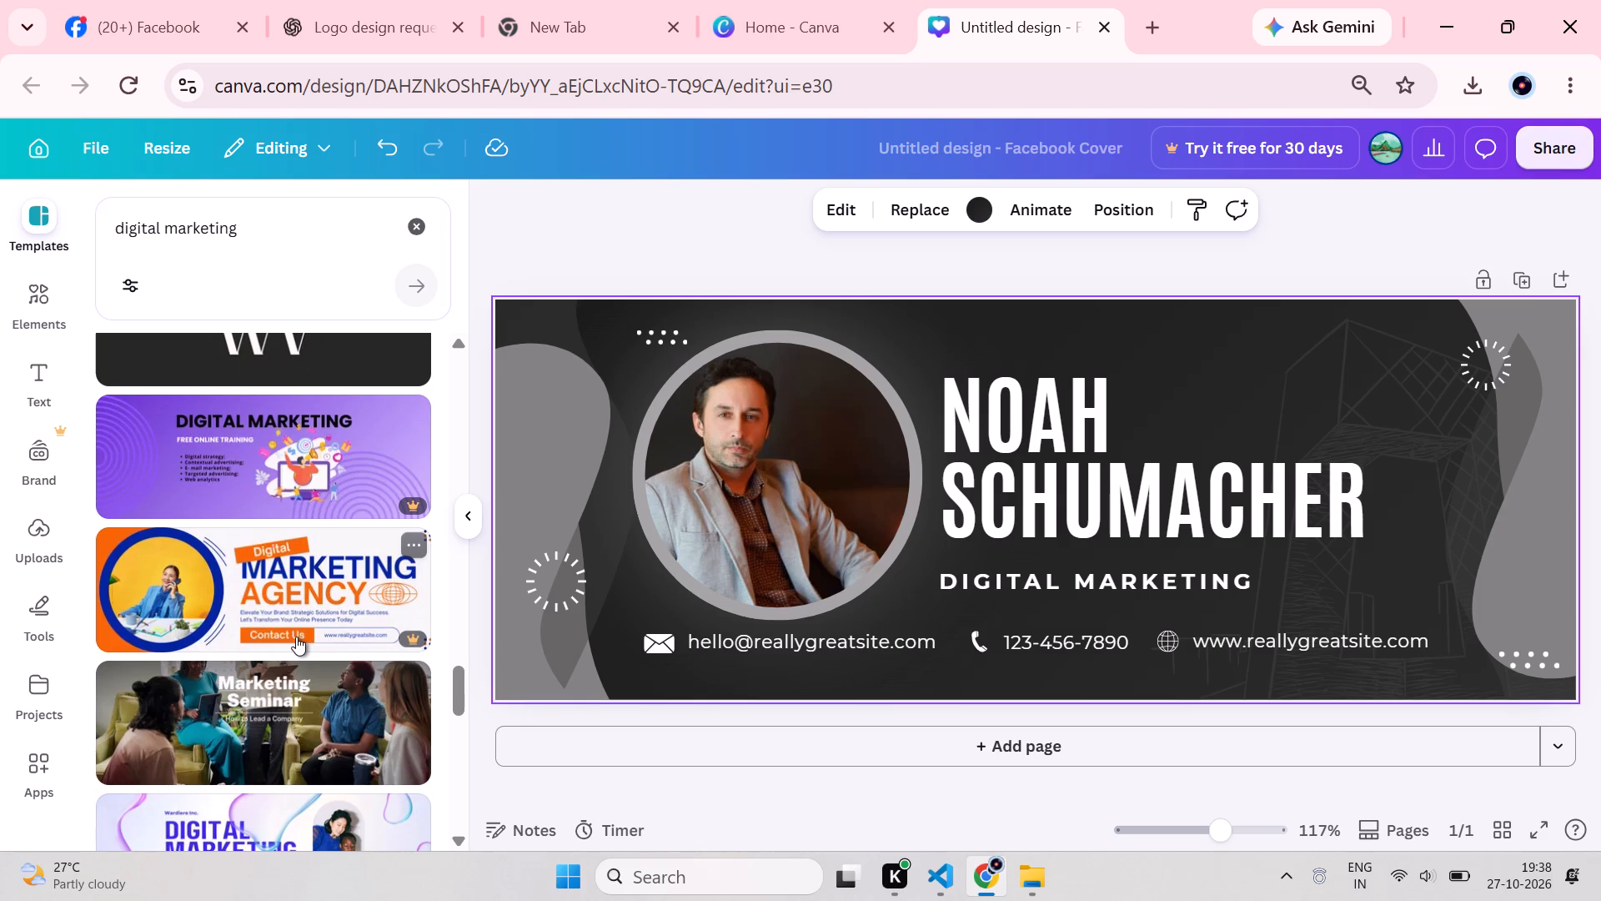
{"action": "scroll", "coordinate": [296, 637], "scroll_direction": "down", "scroll_amount": 4}
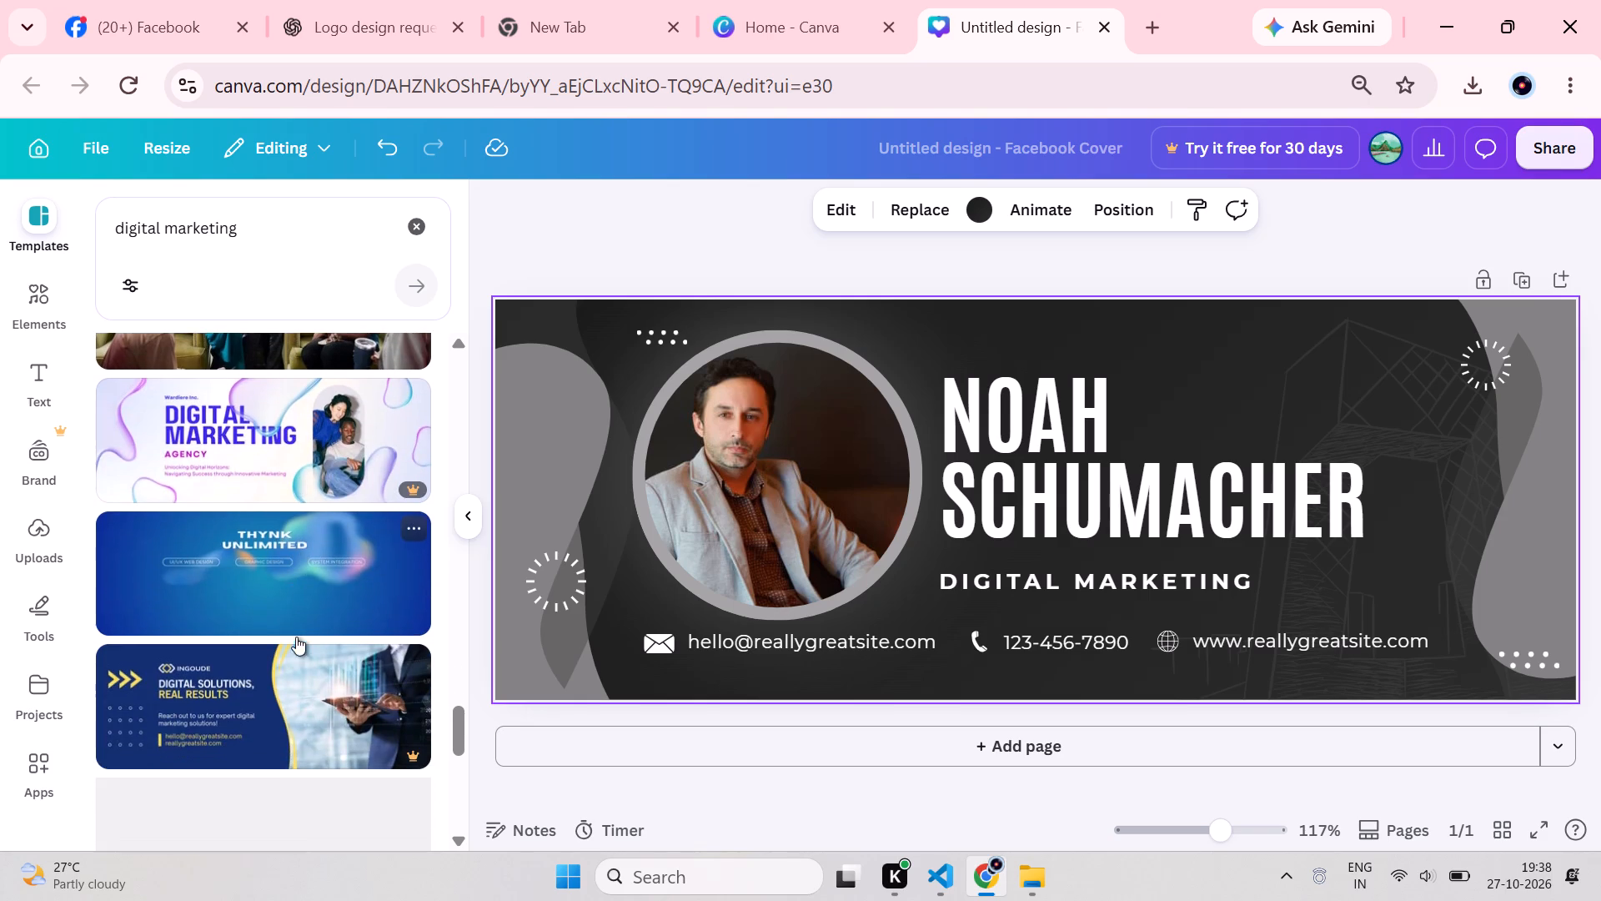
{"action": "scroll", "coordinate": [296, 637], "scroll_direction": "down", "scroll_amount": 2}
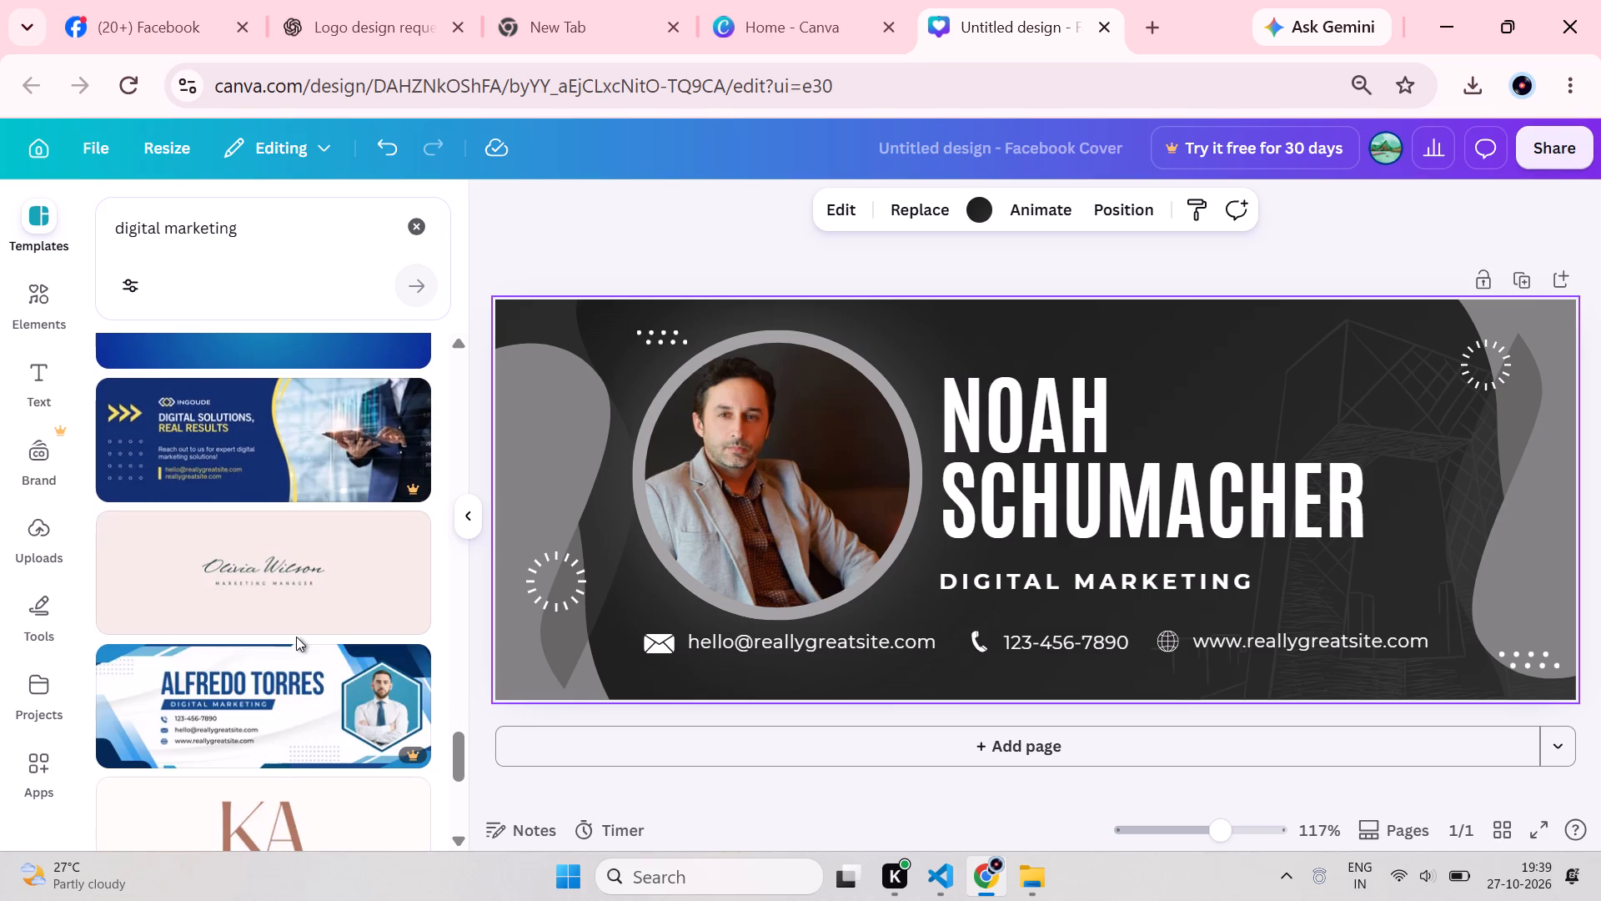
{"action": "scroll", "coordinate": [296, 637], "scroll_direction": "down", "scroll_amount": 4}
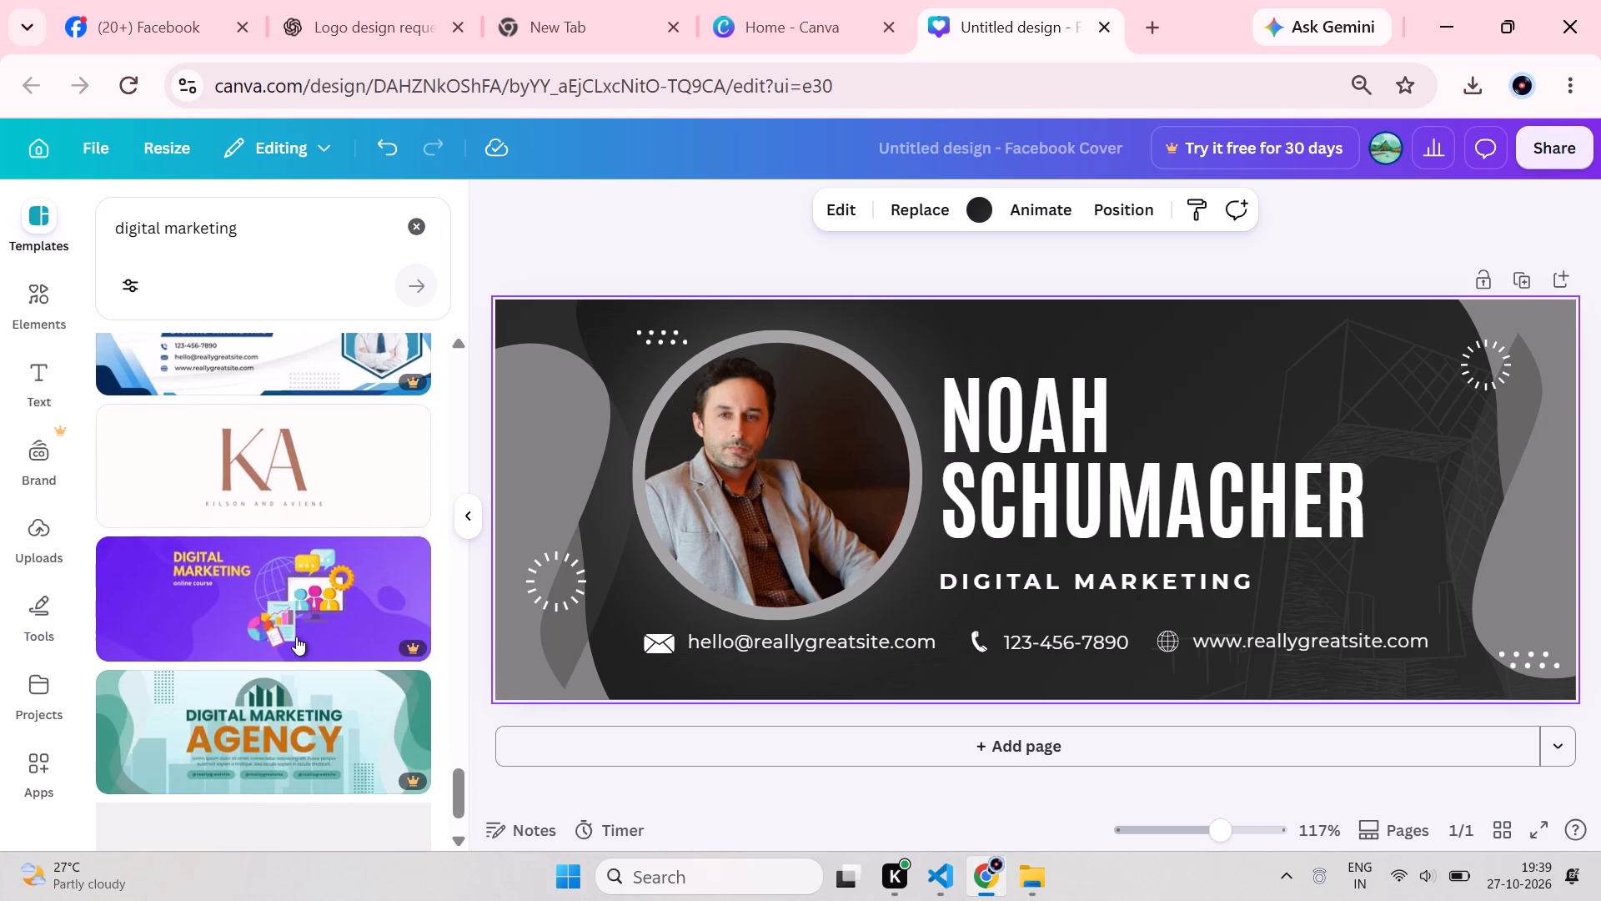
{"action": "scroll", "coordinate": [296, 637], "scroll_direction": "down", "scroll_amount": 1}
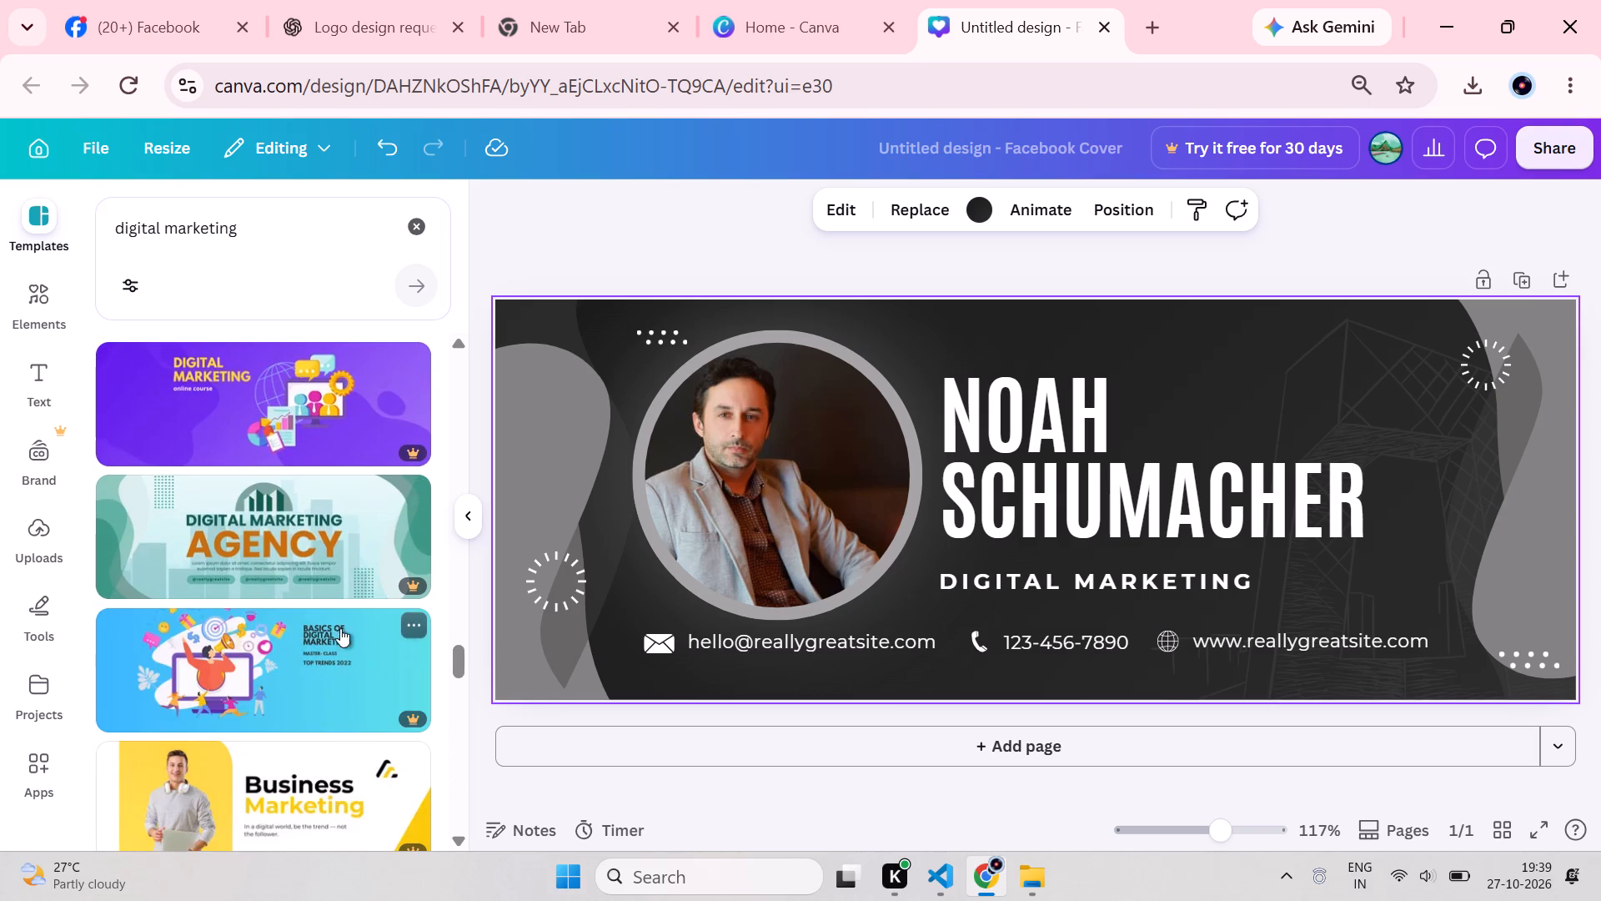
{"action": "scroll", "coordinate": [319, 741], "scroll_direction": "down", "scroll_amount": 2}
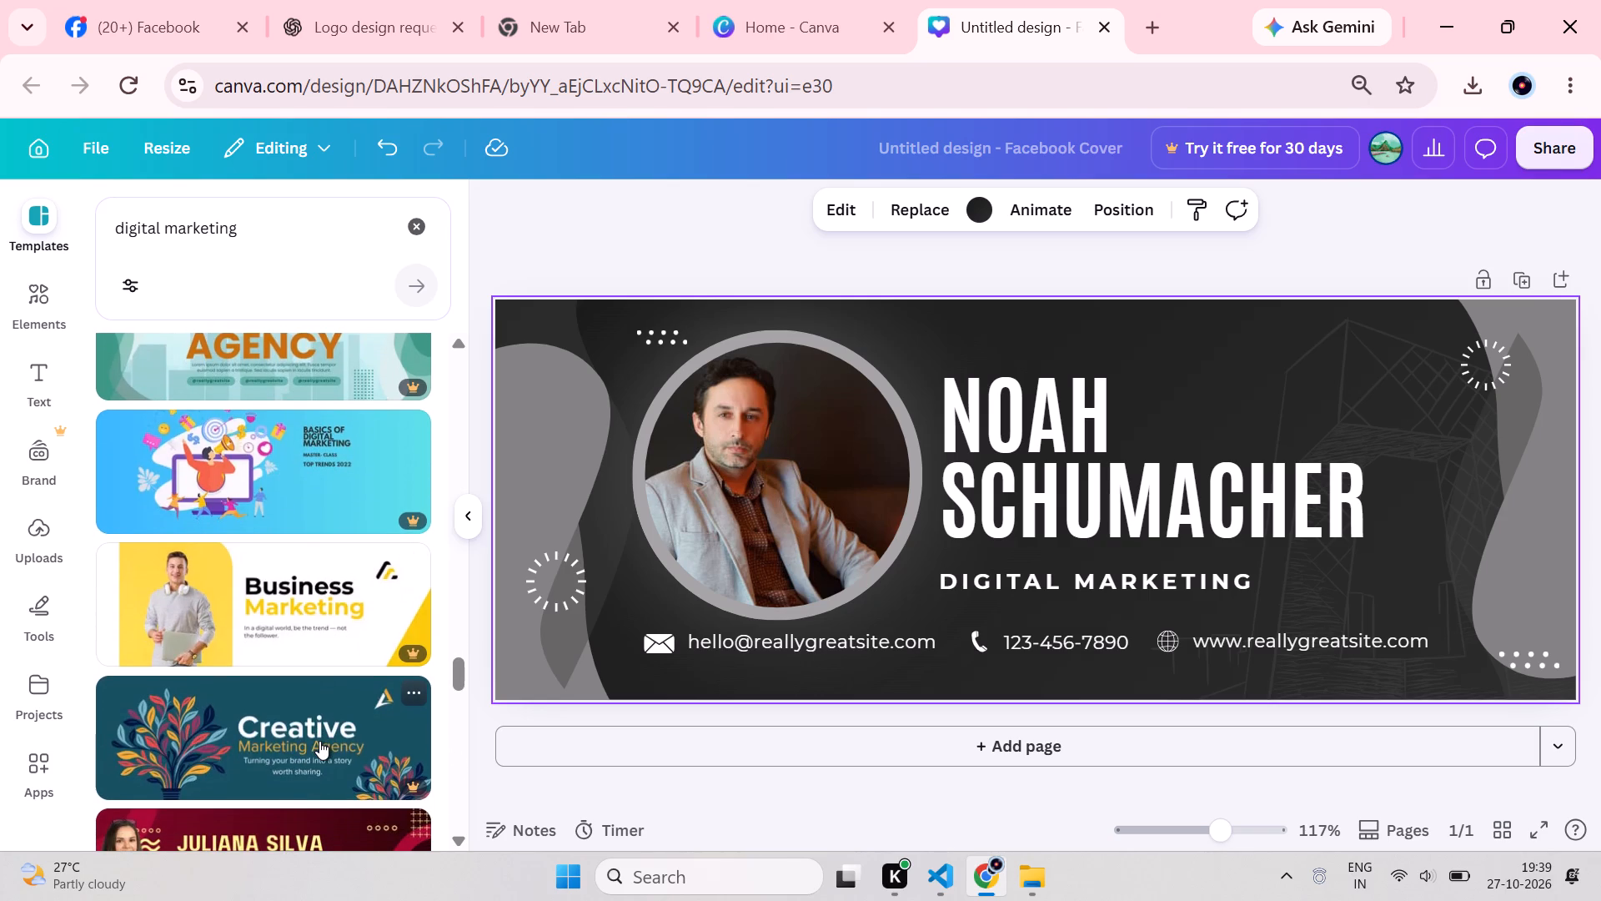
{"action": "scroll", "coordinate": [319, 741], "scroll_direction": "down", "scroll_amount": 3}
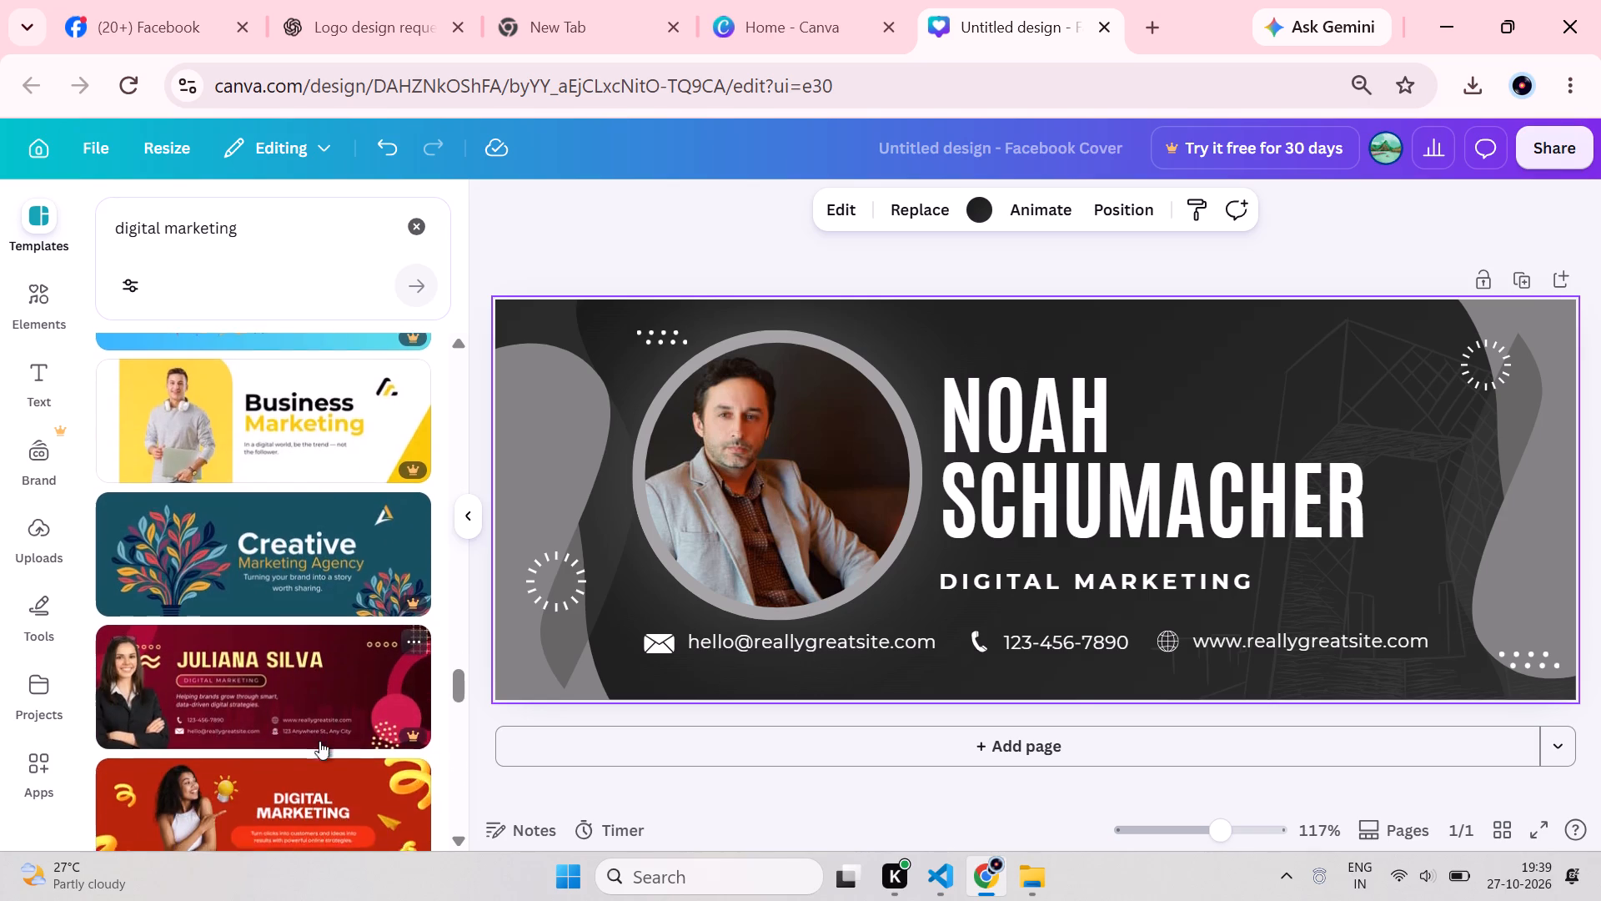
{"action": "scroll", "coordinate": [319, 741], "scroll_direction": "down", "scroll_amount": 3}
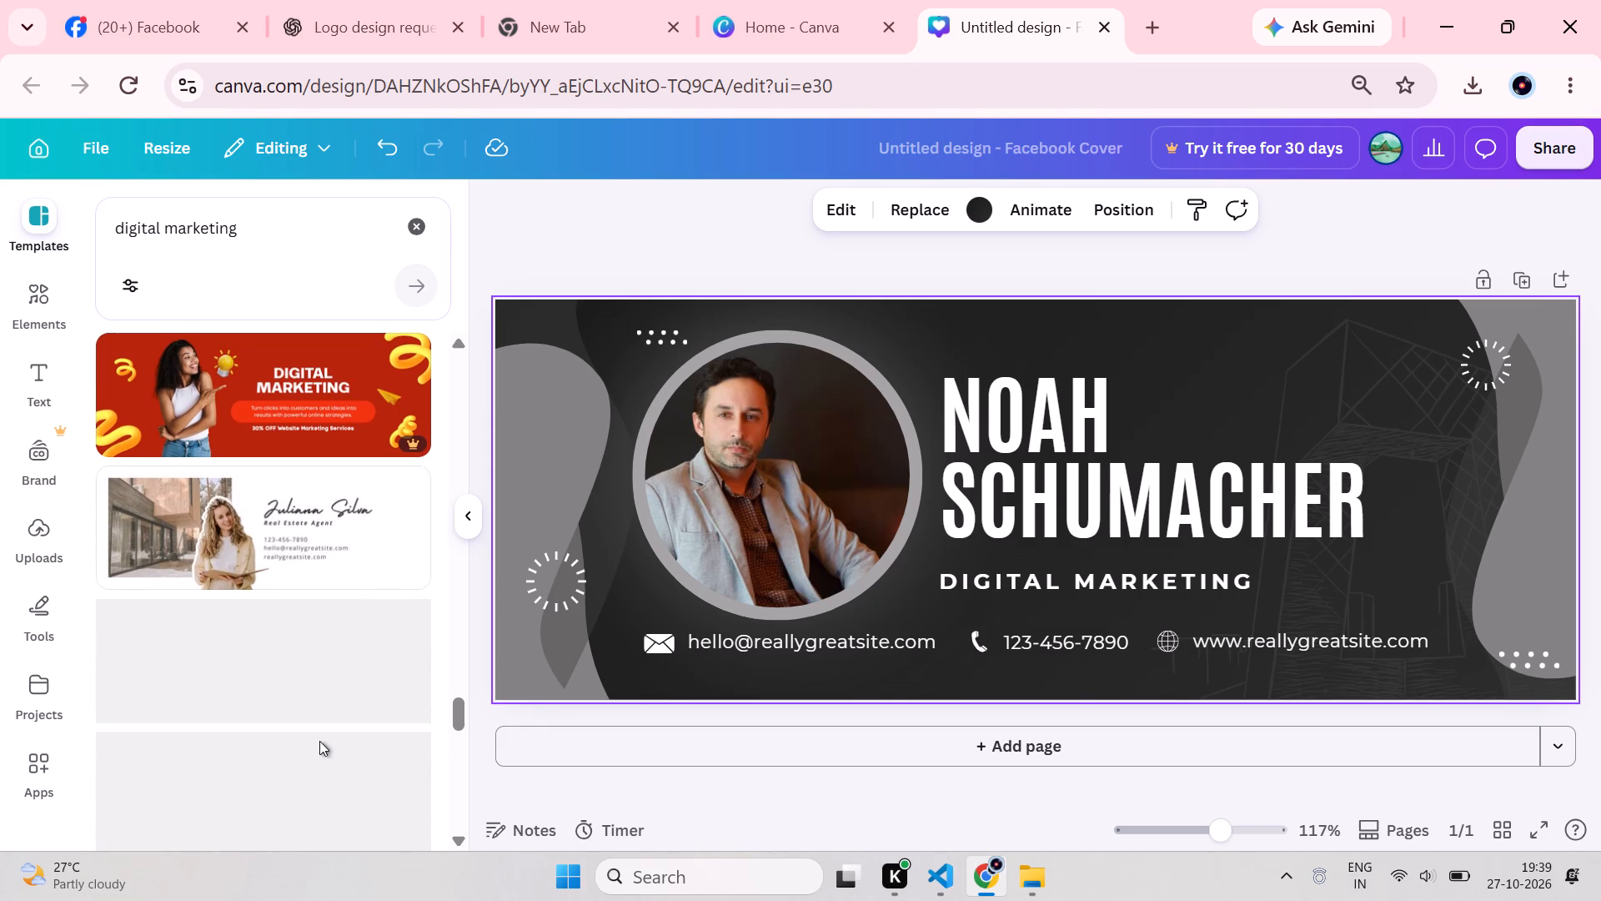
{"action": "scroll", "coordinate": [319, 741], "scroll_direction": "down", "scroll_amount": 1}
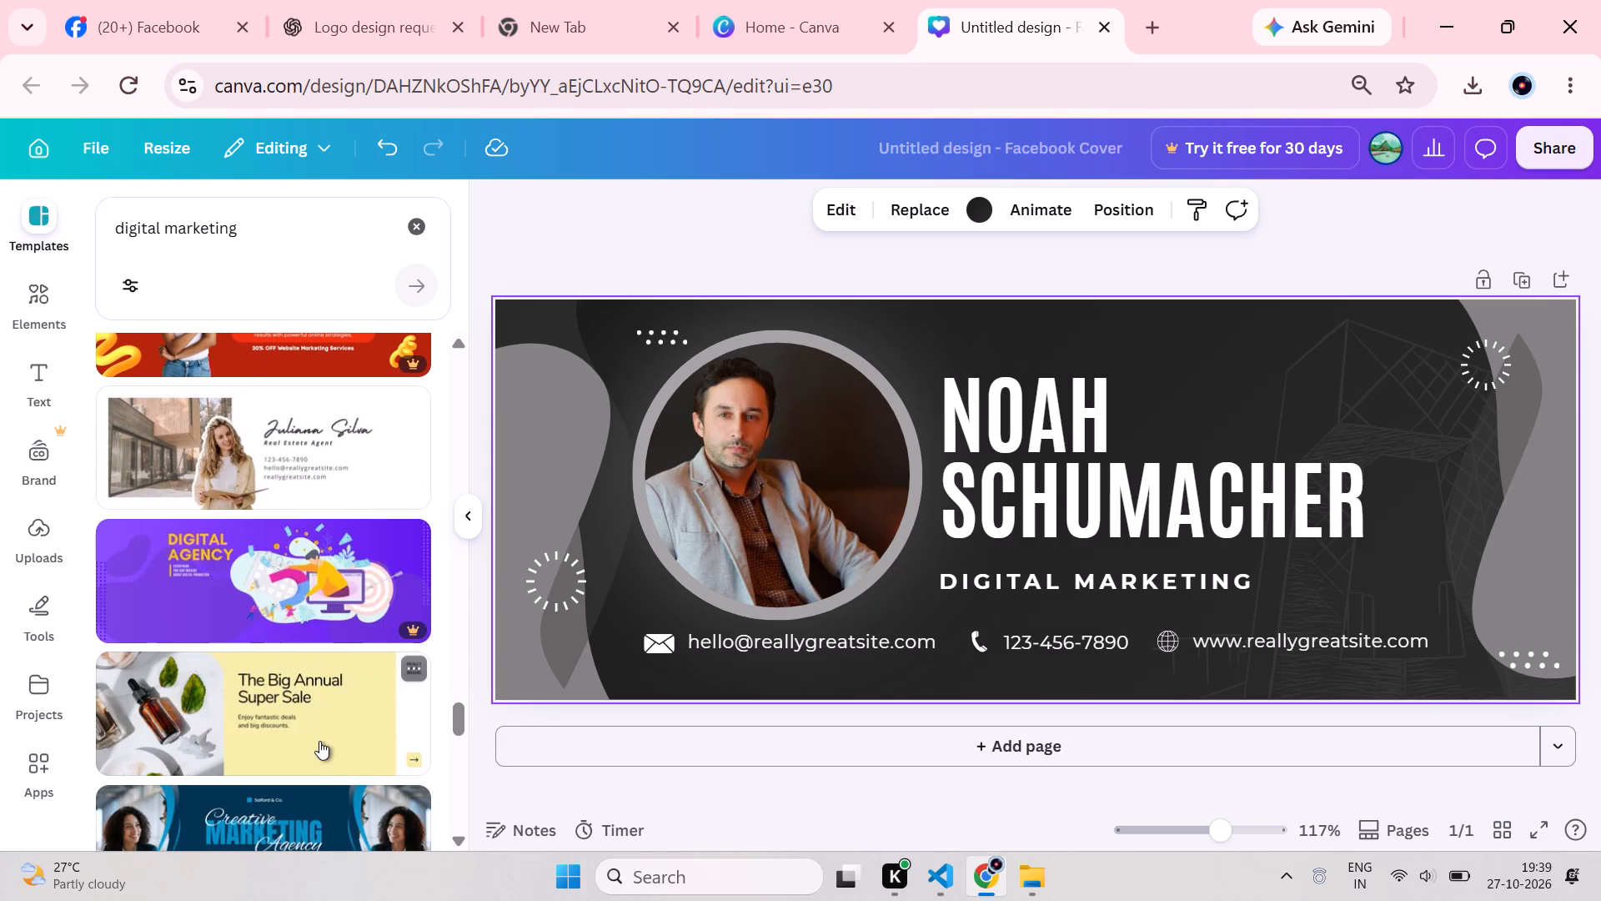
{"action": "scroll", "coordinate": [319, 741], "scroll_direction": "down", "scroll_amount": 3}
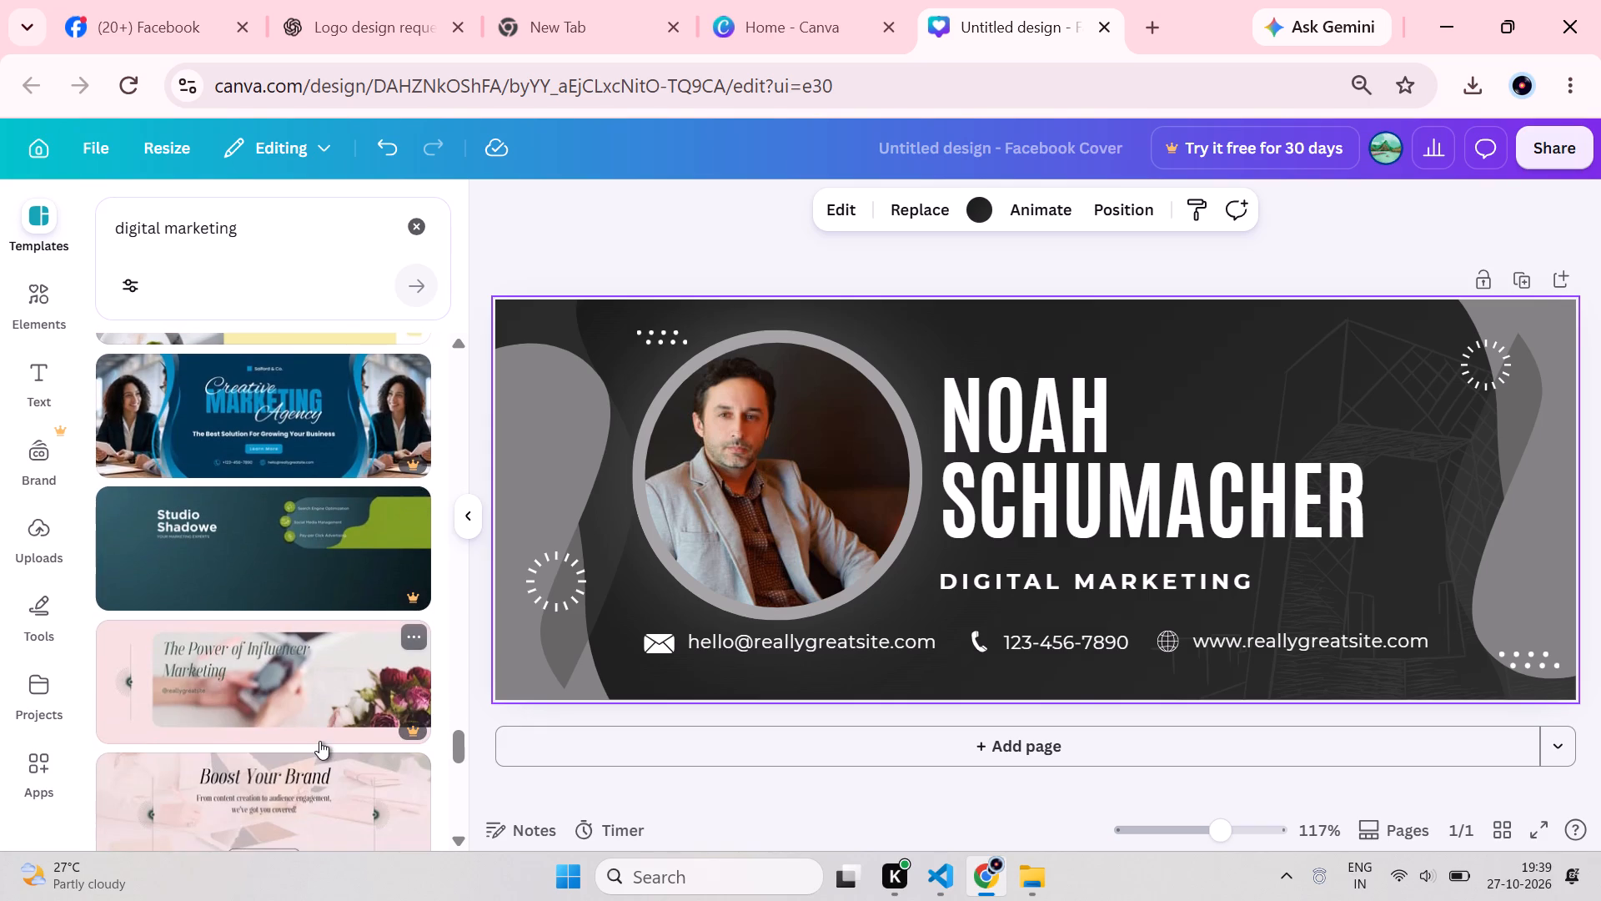
{"action": "scroll", "coordinate": [319, 741], "scroll_direction": "down", "scroll_amount": 3}
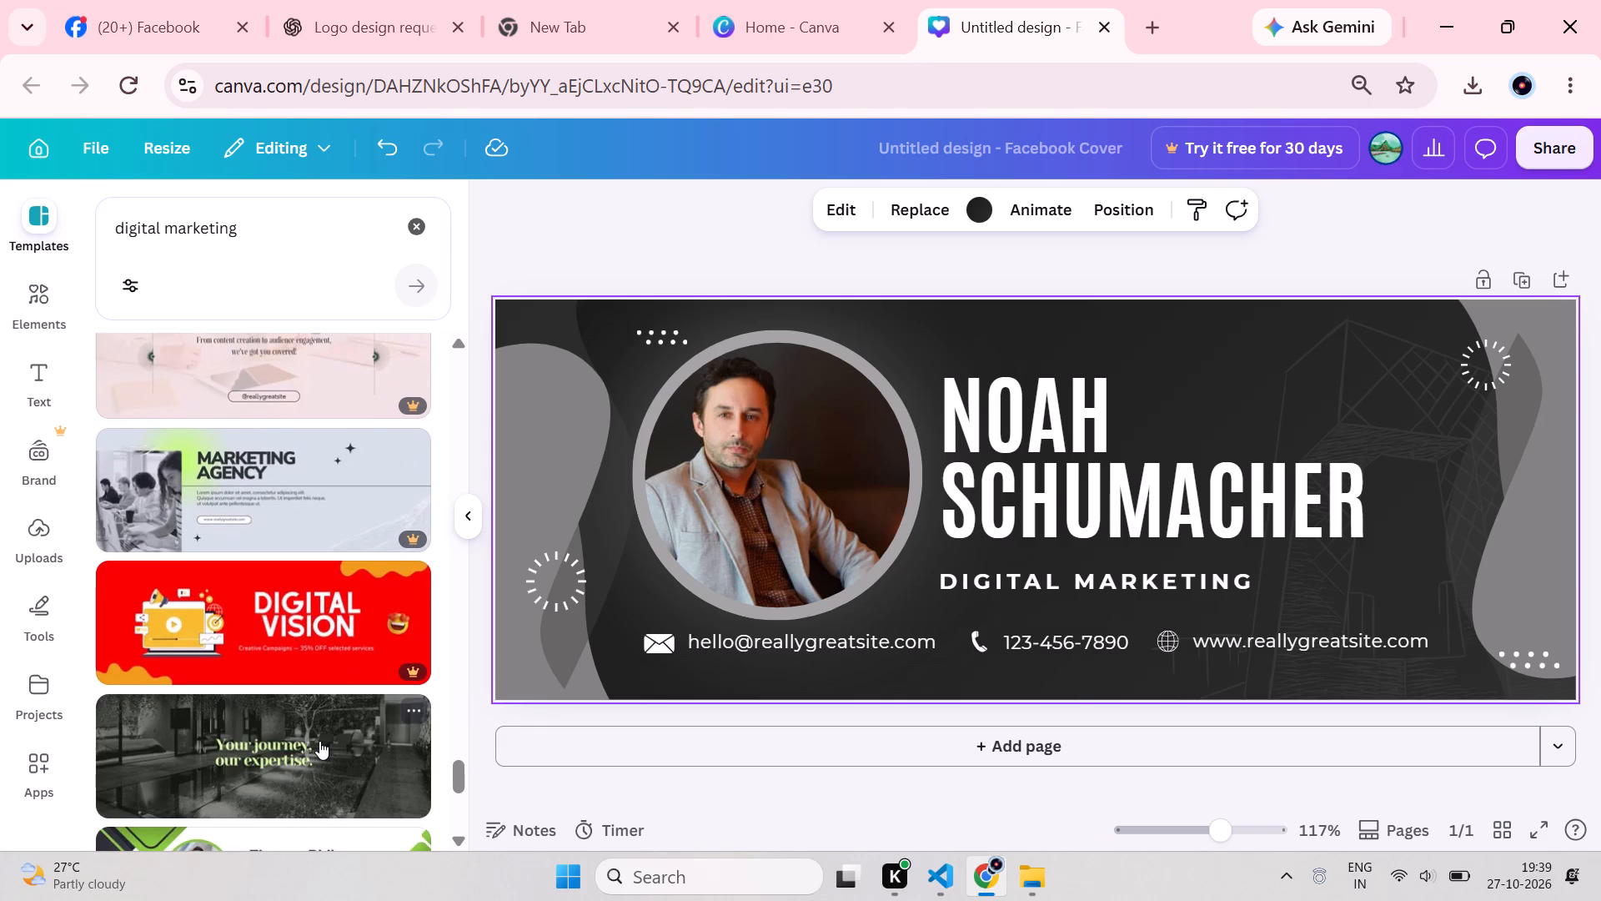
Look further through the digital marketing Facebook cover templates for a design that suits the Techvoro page.
{"action": "scroll", "coordinate": [319, 741], "scroll_direction": "down", "scroll_amount": 3}
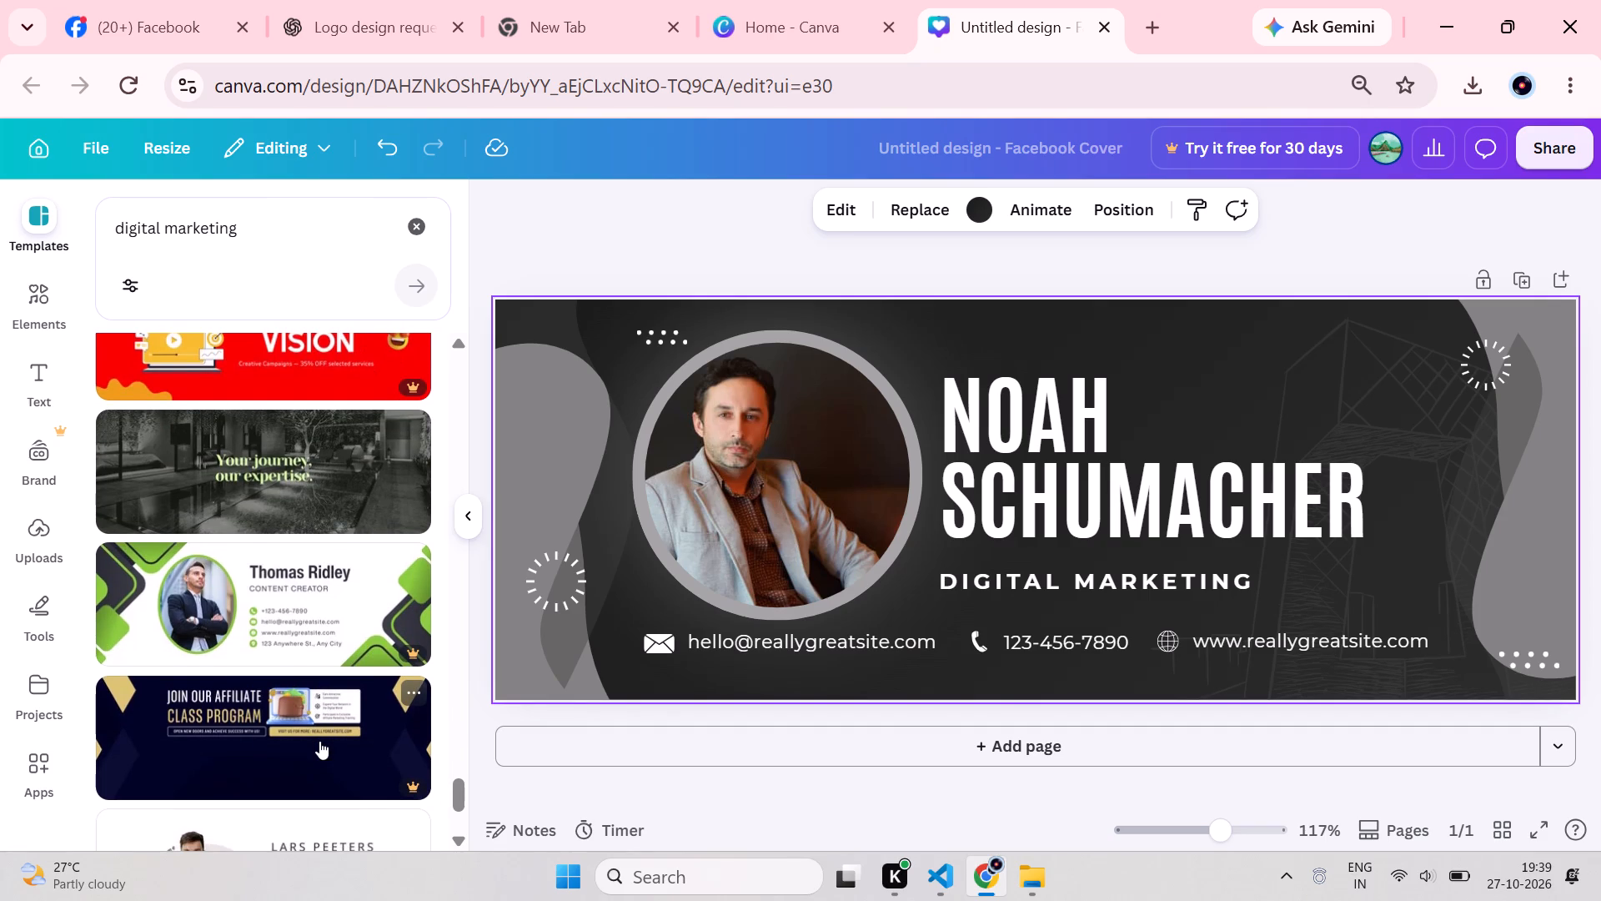
{"action": "scroll", "coordinate": [319, 741], "scroll_direction": "down", "scroll_amount": 4}
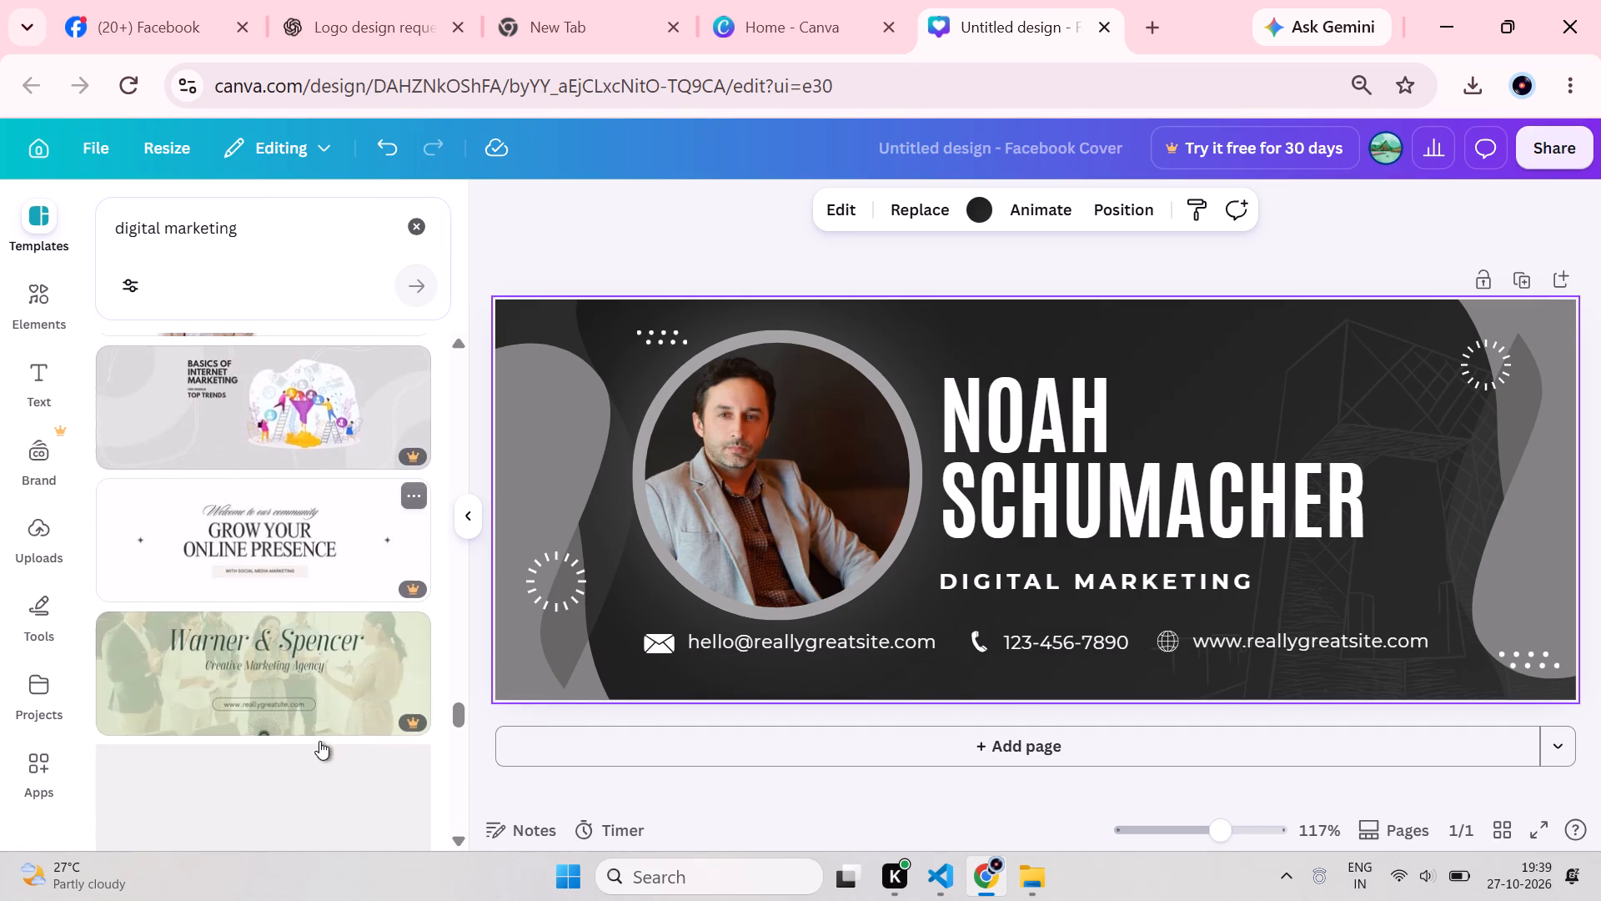
{"action": "scroll", "coordinate": [319, 741], "scroll_direction": "down", "scroll_amount": 2}
{"action": "scroll", "coordinate": [319, 741], "scroll_direction": "right", "scroll_amount": 1}
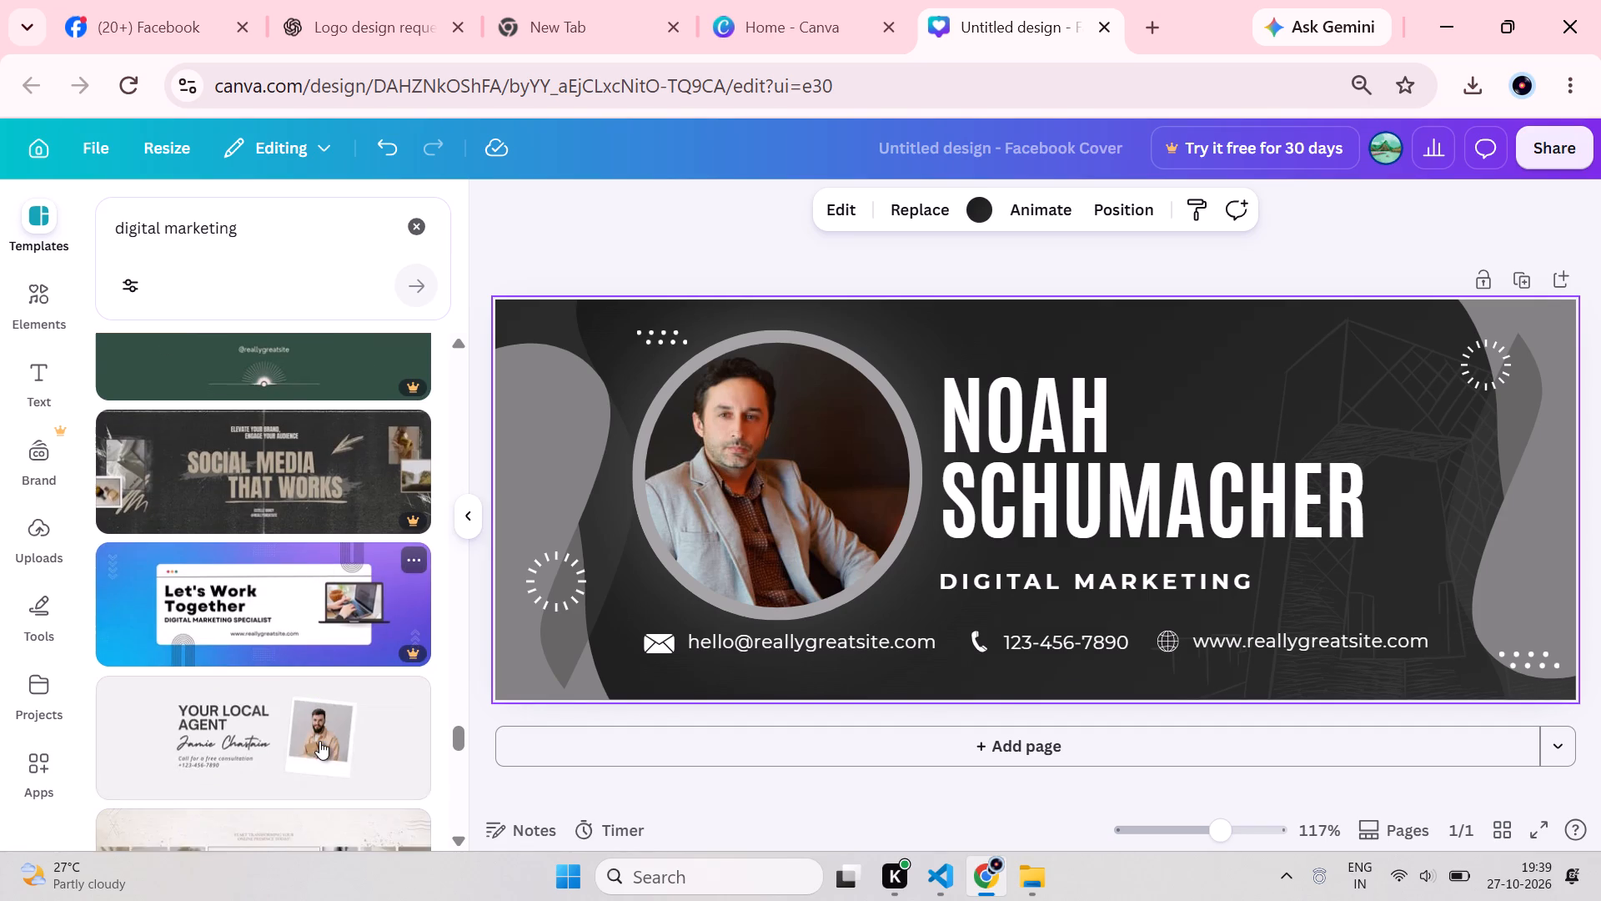
{"action": "scroll", "coordinate": [319, 741], "scroll_direction": "right", "scroll_amount": 1}
{"action": "scroll", "coordinate": [319, 741], "scroll_direction": "down", "scroll_amount": 3}
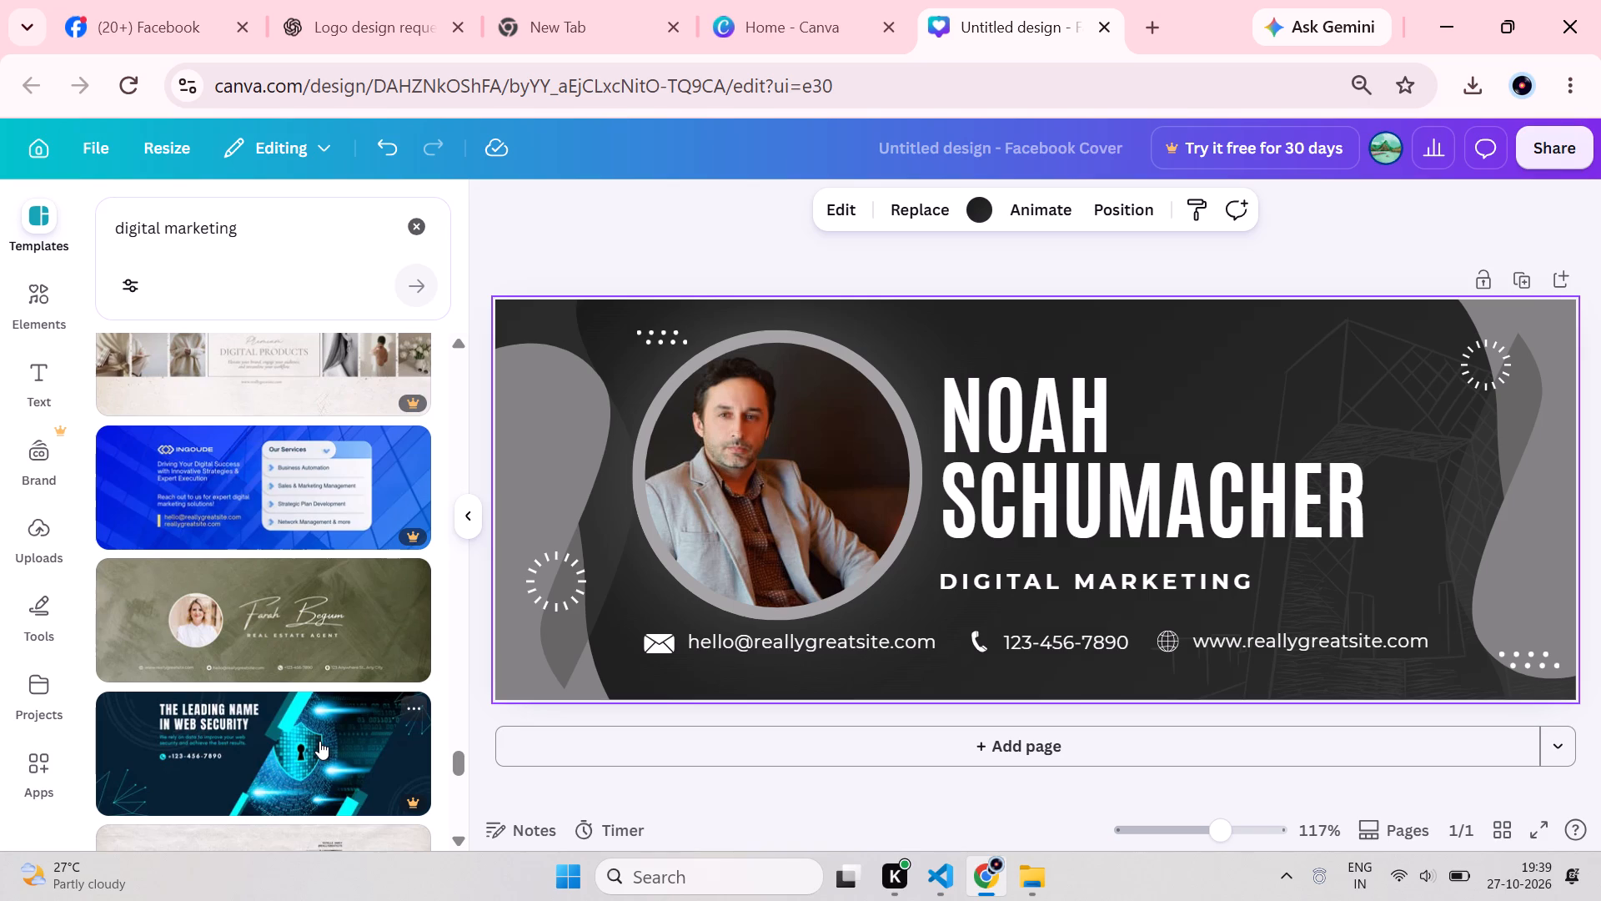
{"action": "scroll", "coordinate": [319, 741], "scroll_direction": "down", "scroll_amount": 4}
{"action": "scroll", "coordinate": [319, 741], "scroll_direction": "up", "scroll_amount": 2}
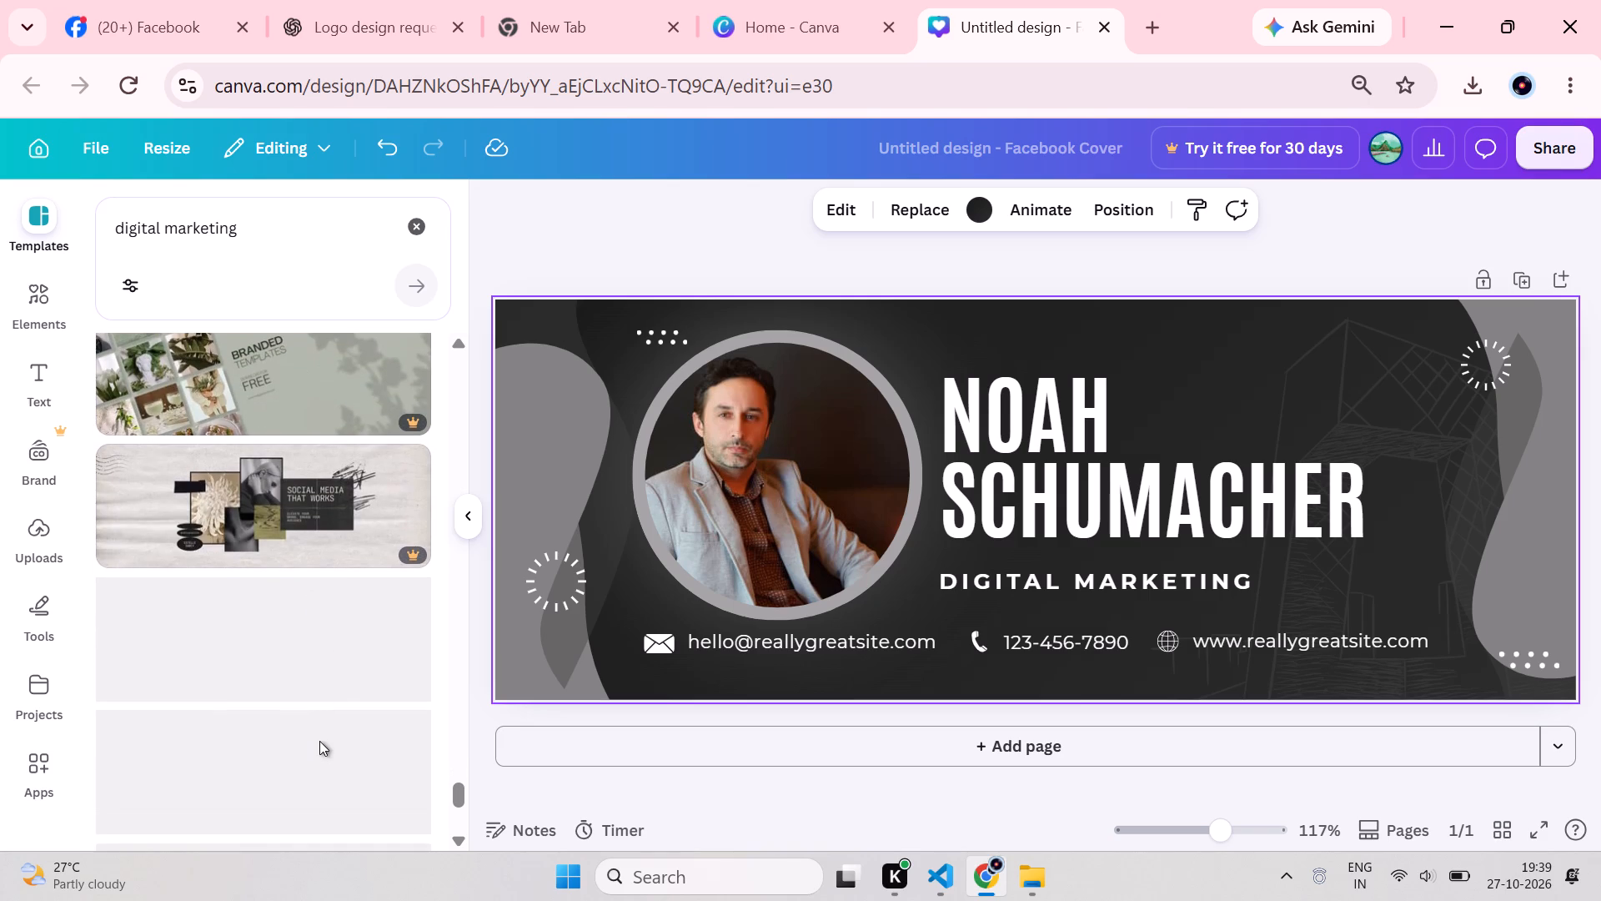
{"action": "scroll", "coordinate": [319, 741], "scroll_direction": "up", "scroll_amount": 14}
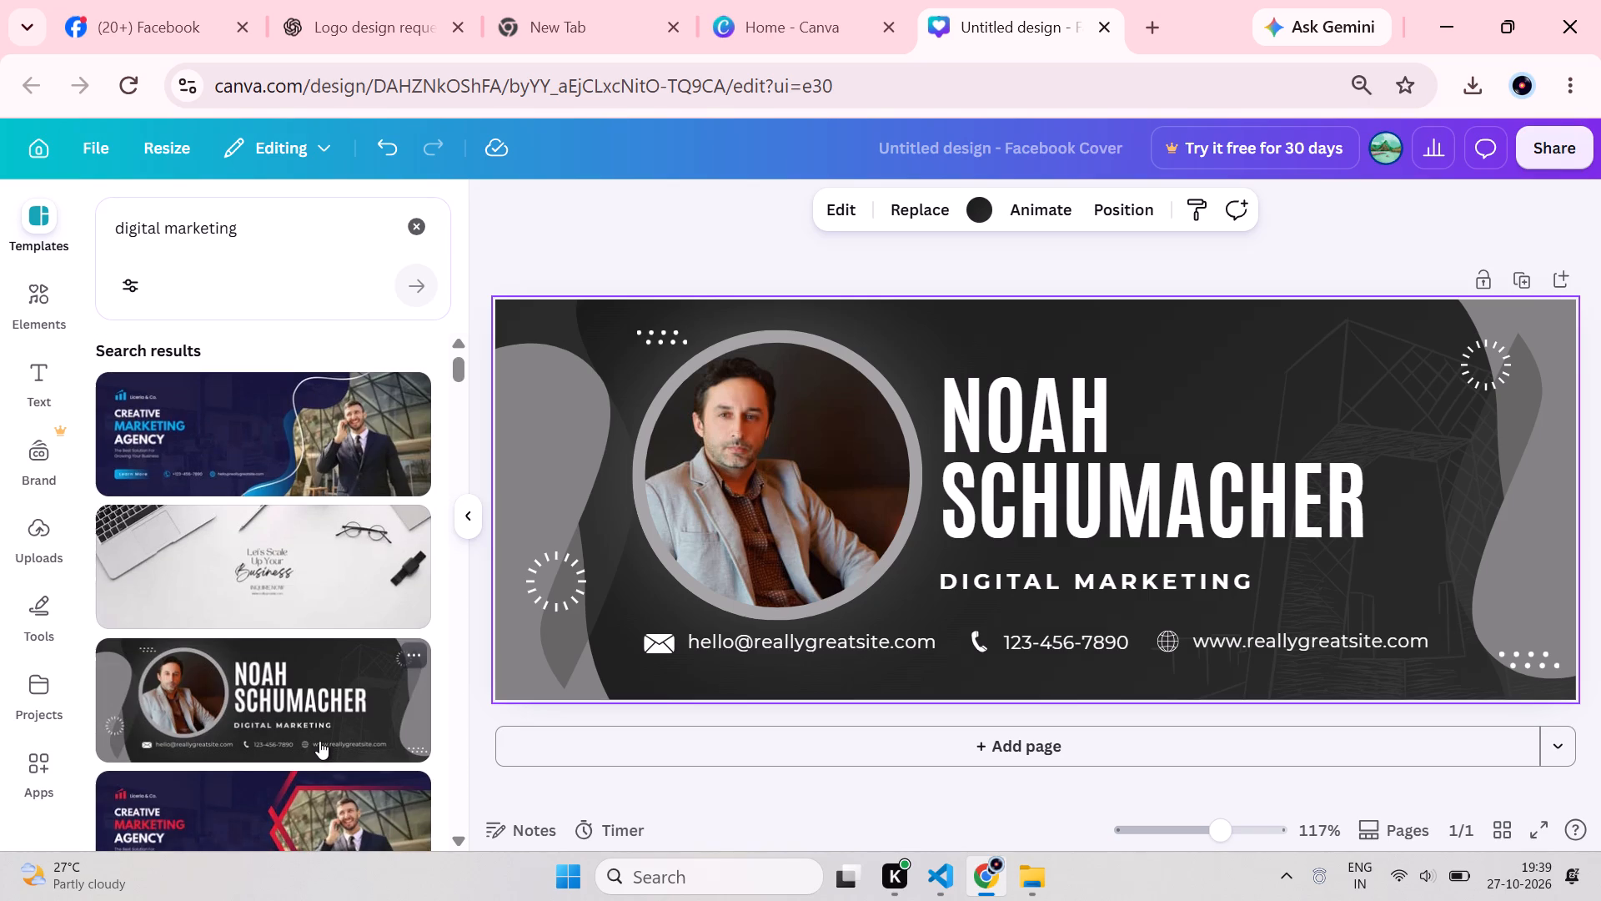
Replace the cover with the light grey "TECH Essentials" template that shows a laptop on a stand.
{"action": "scroll", "coordinate": [263, 565], "scroll_direction": "down", "scroll_amount": 2}
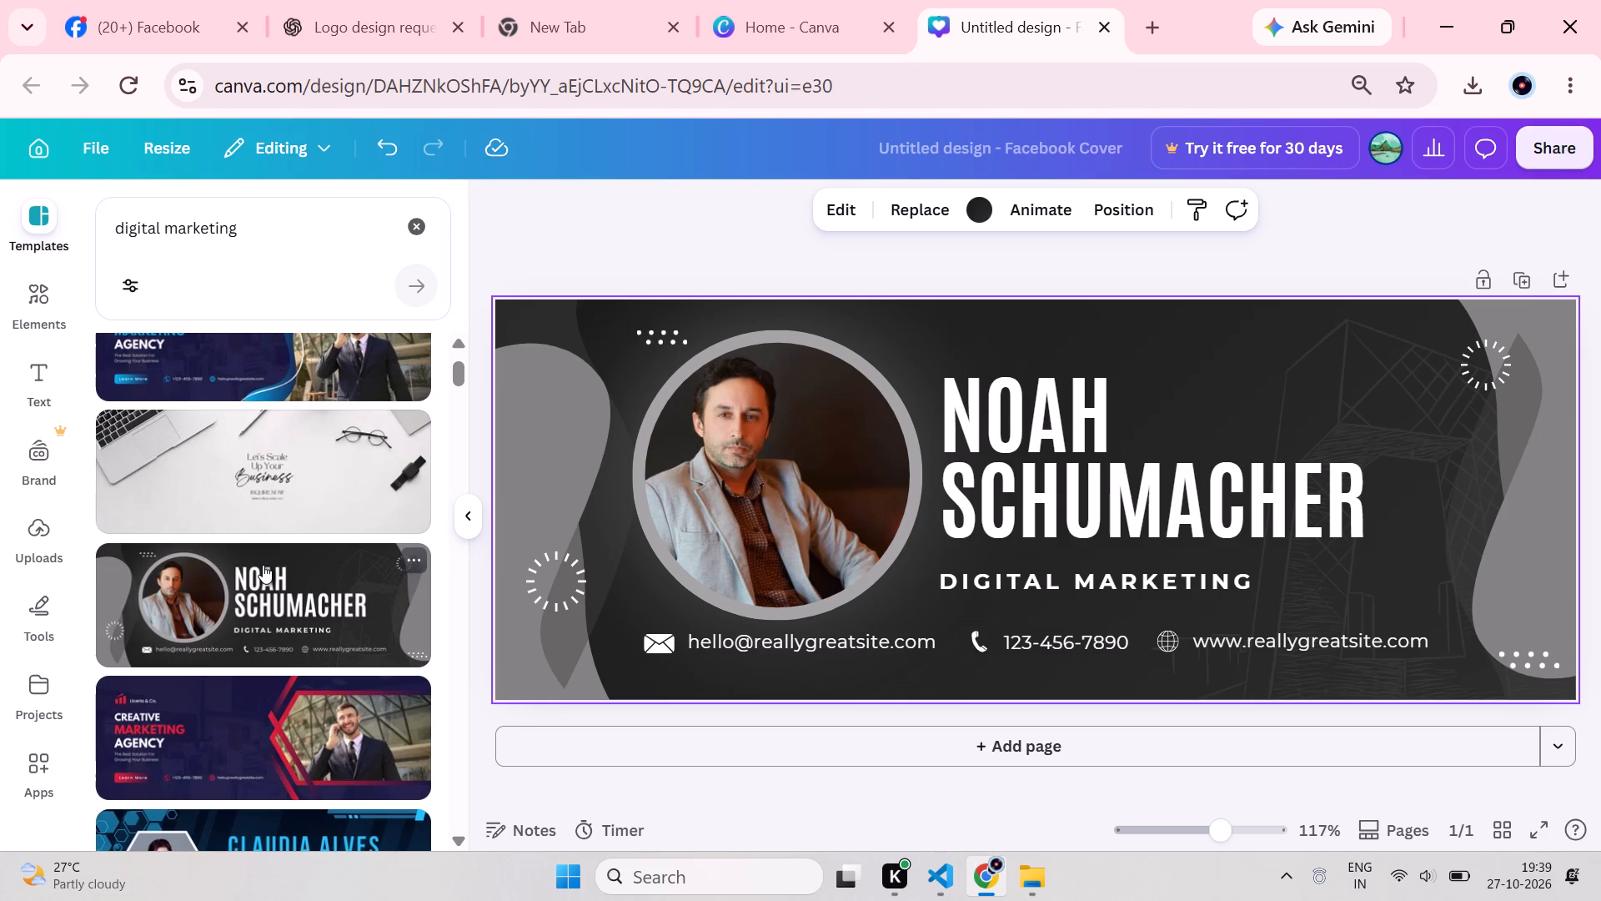
{"action": "scroll", "coordinate": [263, 565], "scroll_direction": "down", "scroll_amount": 2}
{"action": "scroll", "coordinate": [263, 565], "scroll_direction": "up", "scroll_amount": 1}
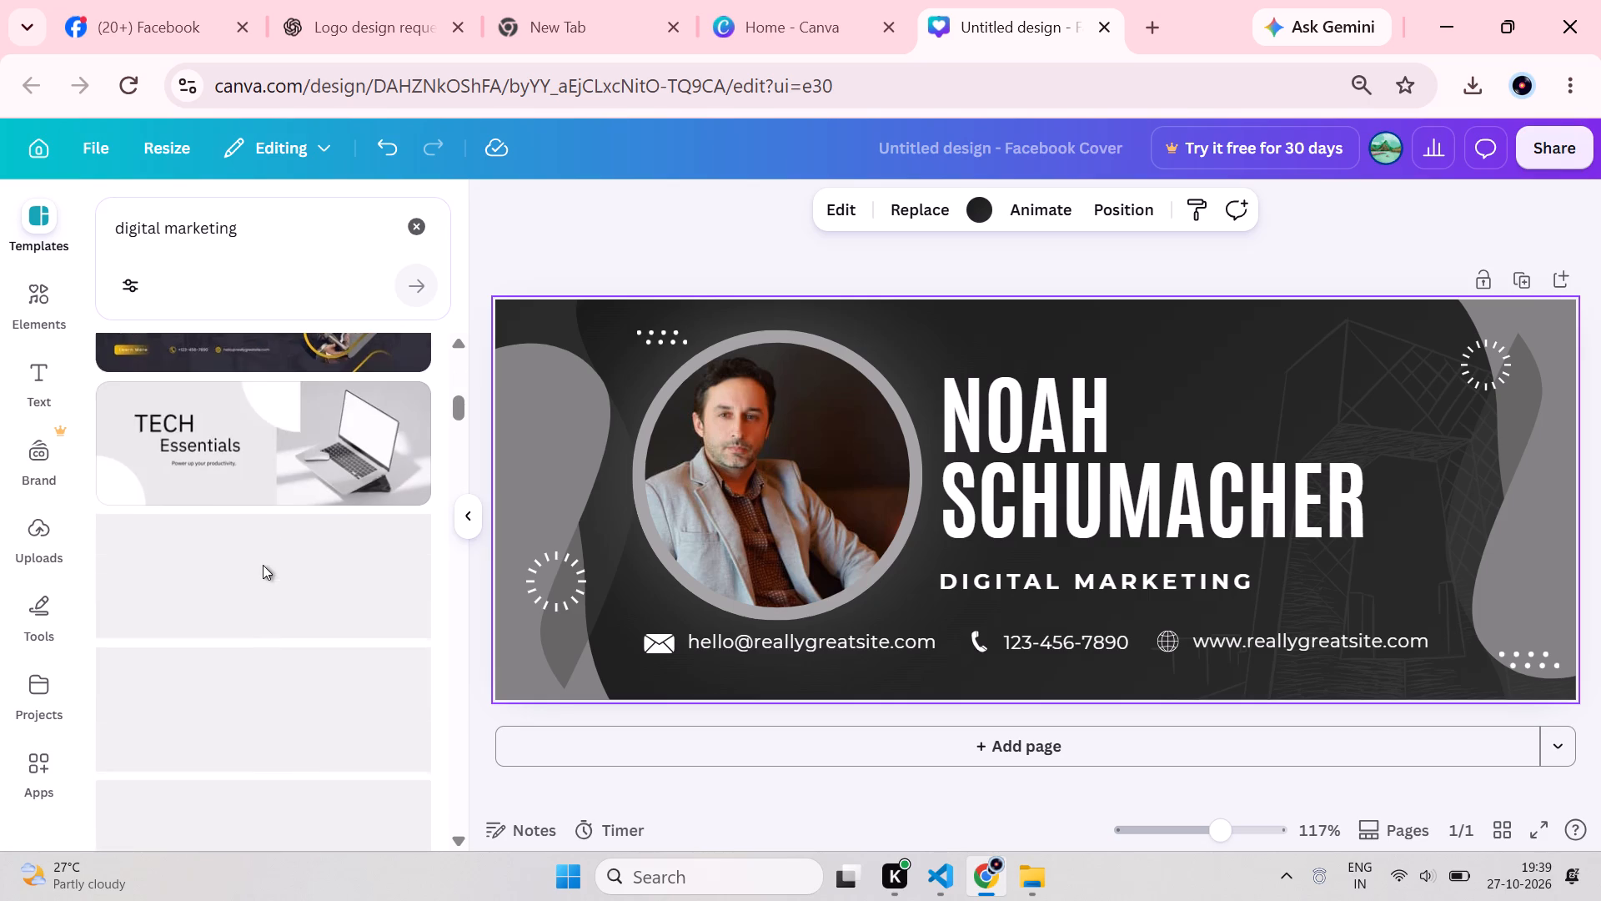
{"action": "scroll", "coordinate": [263, 565], "scroll_direction": "up", "scroll_amount": 2}
{"action": "scroll", "coordinate": [263, 565], "scroll_direction": "down", "scroll_amount": 2}
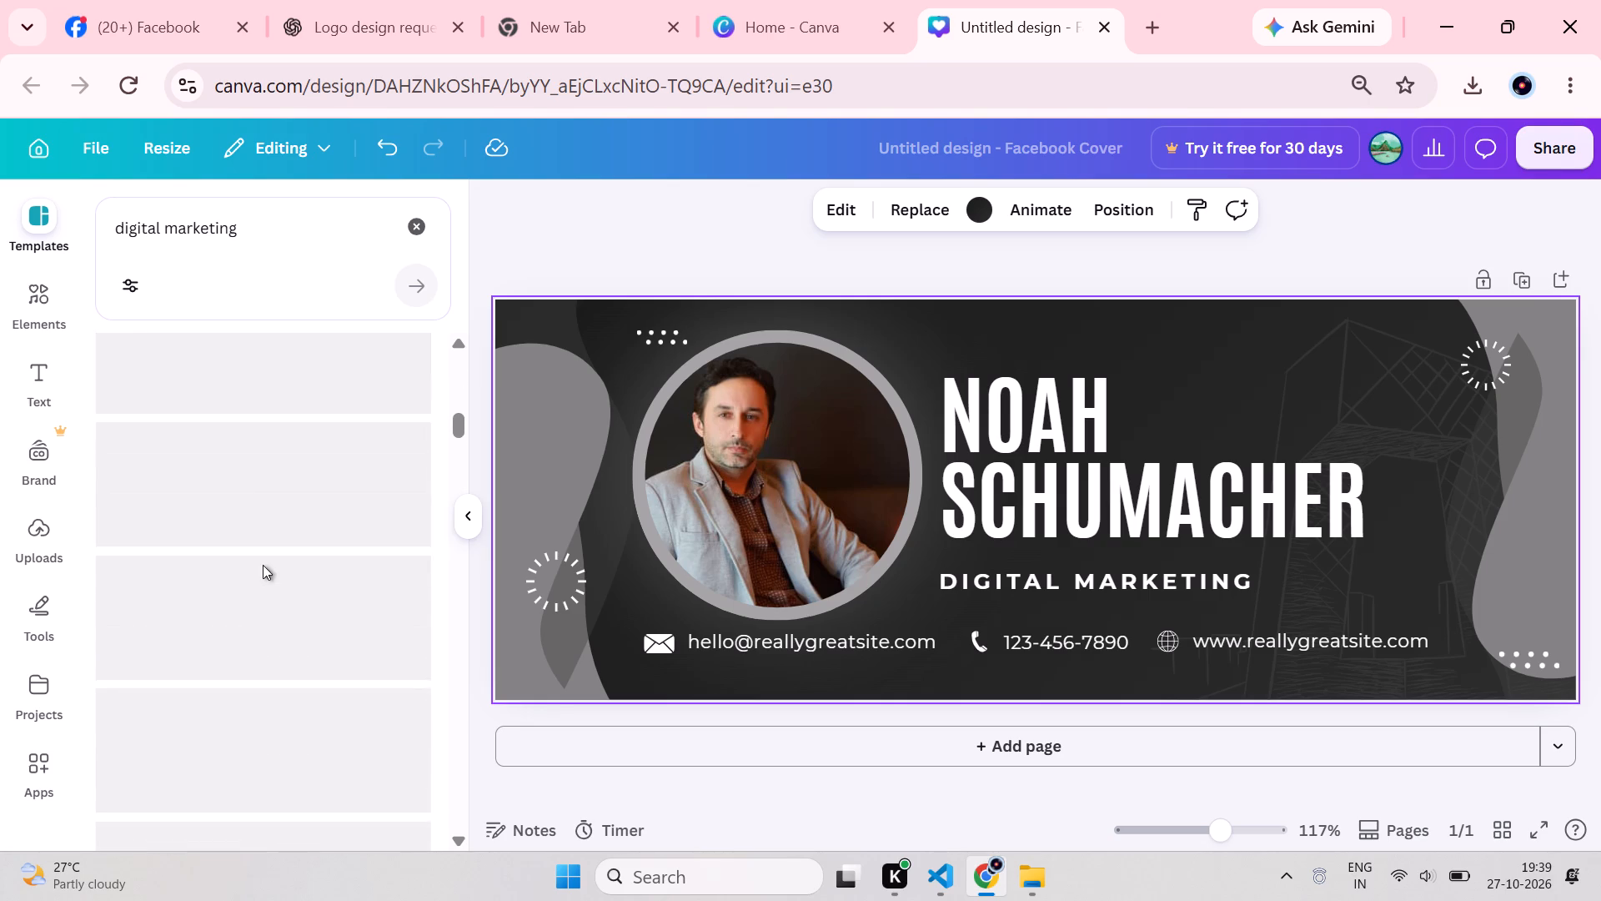
{"action": "scroll", "coordinate": [263, 565], "scroll_direction": "up", "scroll_amount": 5}
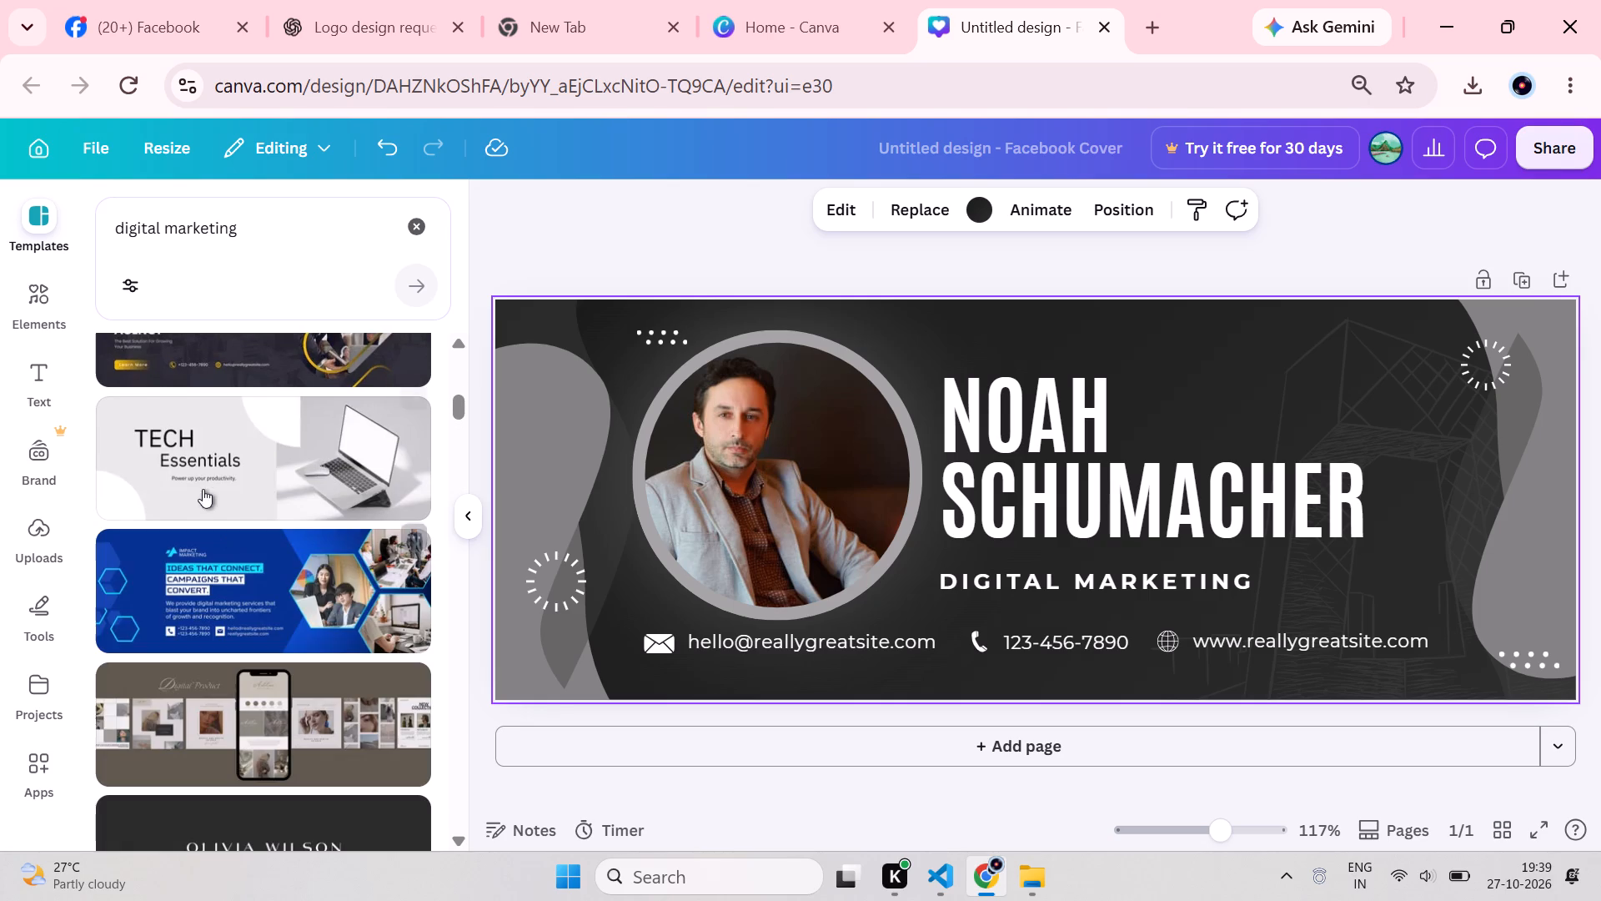
{"action": "left_click", "coordinate": [310, 464]}
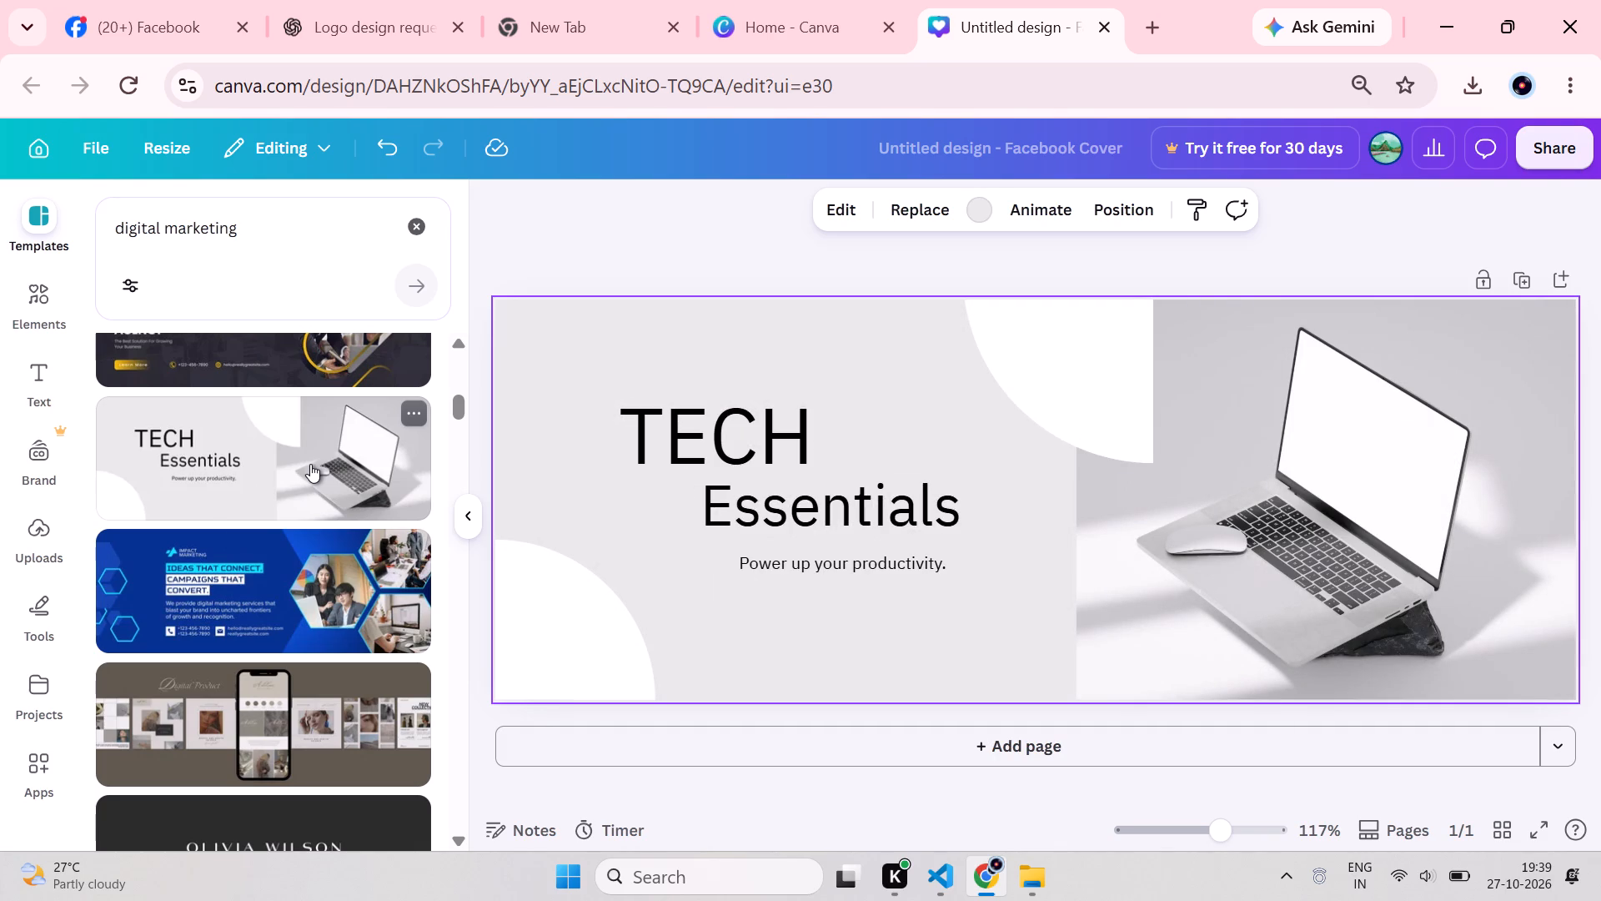
Examine the digital marketing templates again for an alternative to the "TECH Essentials" cover.
{"action": "scroll", "coordinate": [310, 464], "scroll_direction": "down", "scroll_amount": 2}
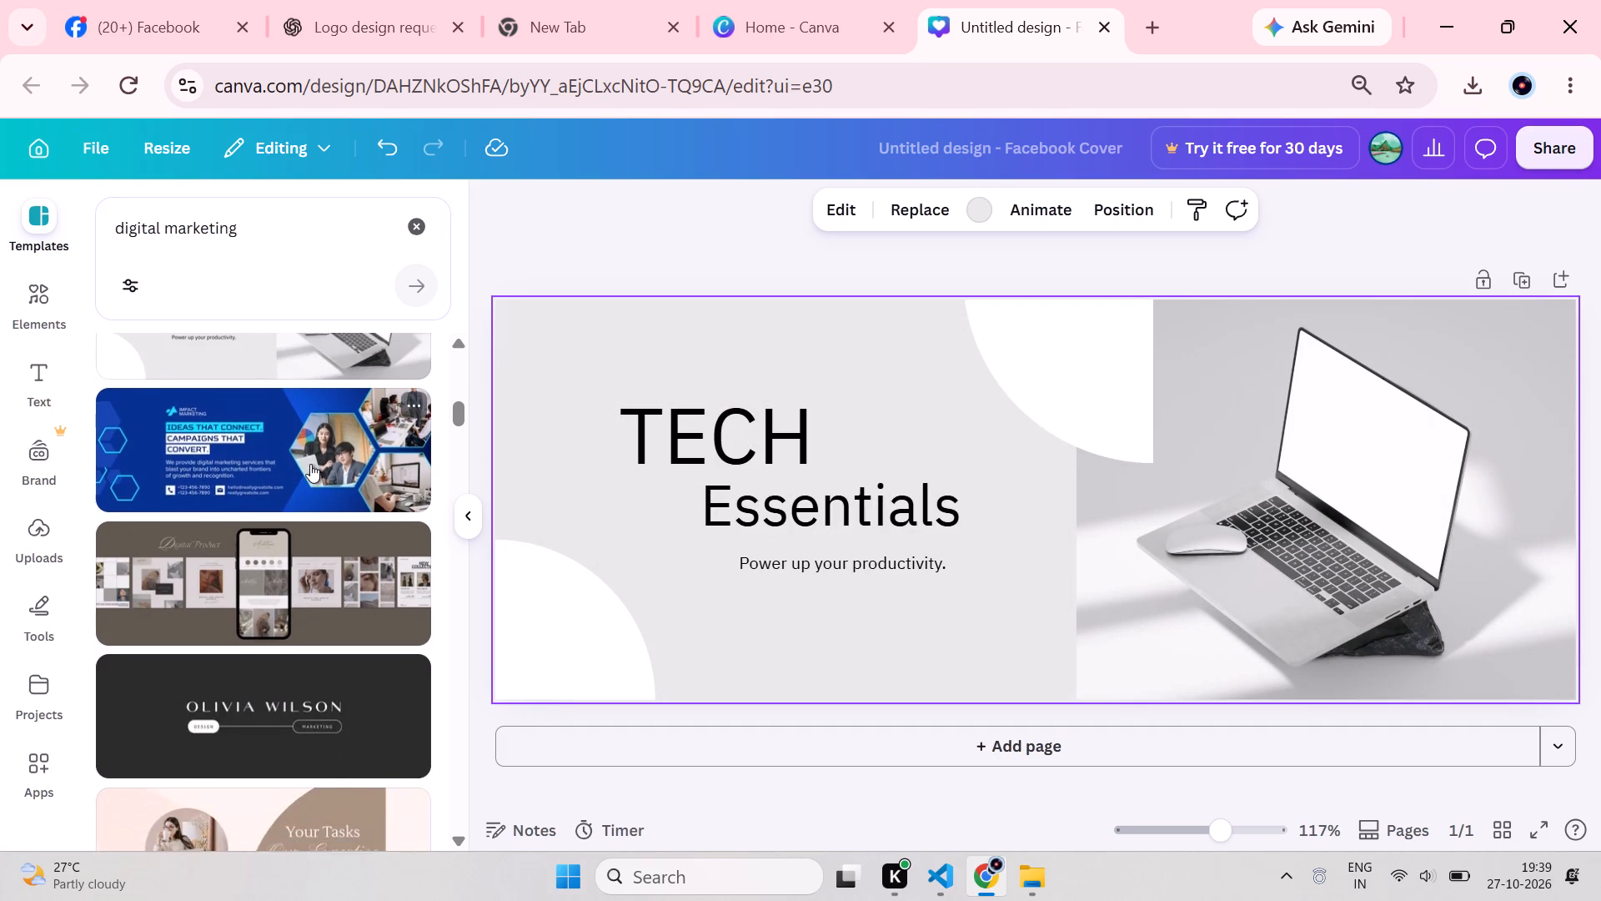
{"action": "scroll", "coordinate": [310, 464], "scroll_direction": "down", "scroll_amount": 2}
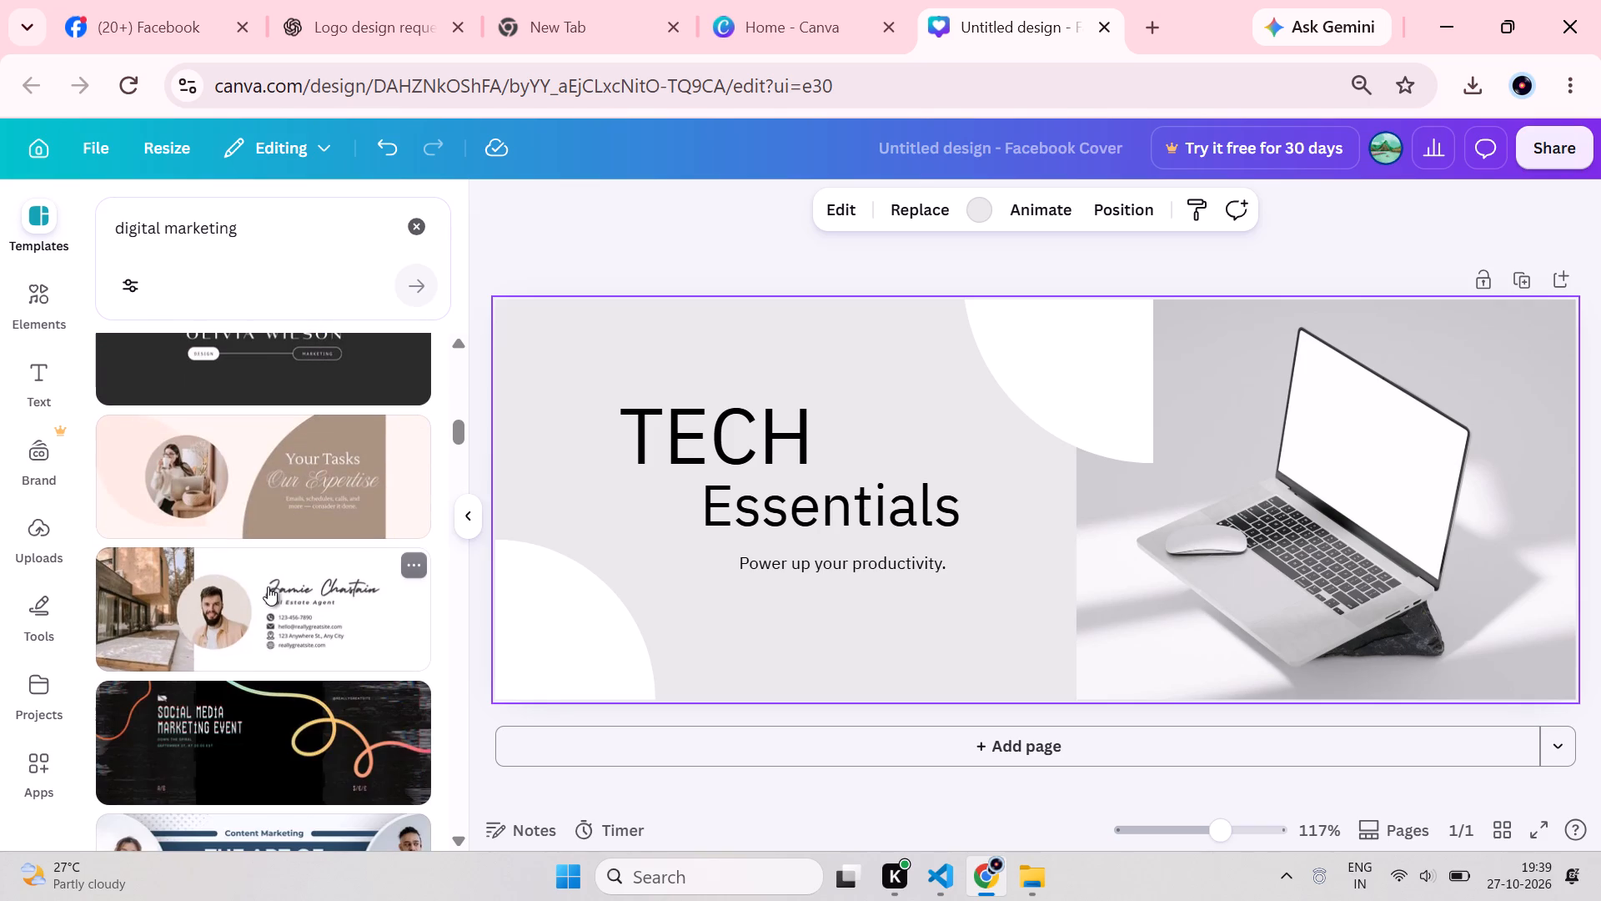
{"action": "scroll", "coordinate": [380, 691], "scroll_direction": "down", "scroll_amount": 2}
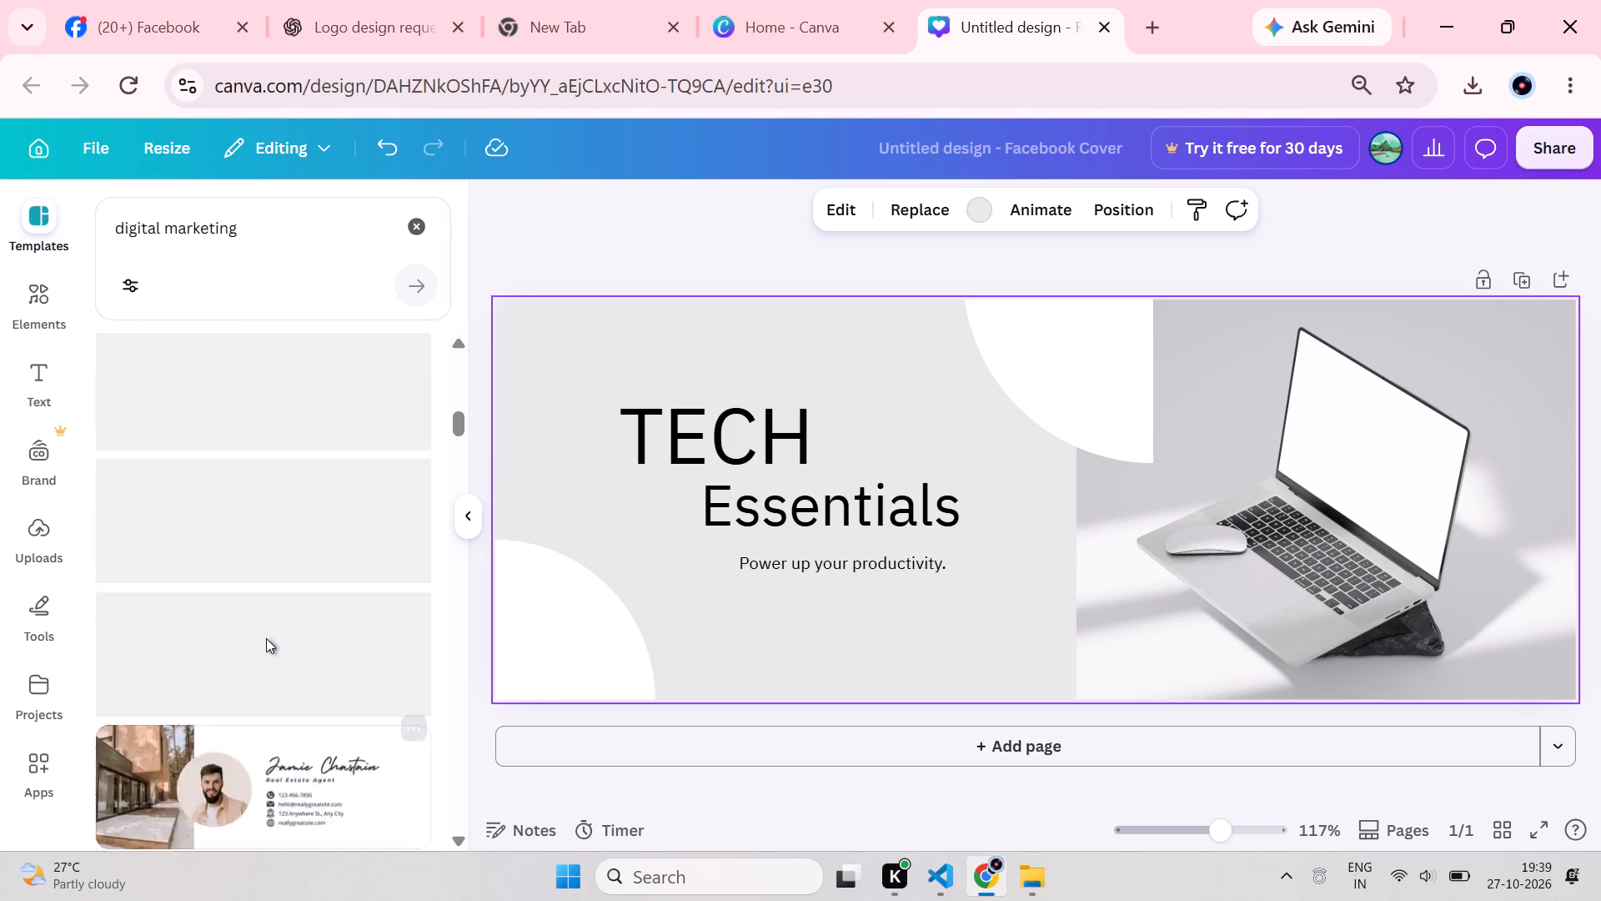
{"action": "scroll", "coordinate": [266, 638], "scroll_direction": "up", "scroll_amount": 4}
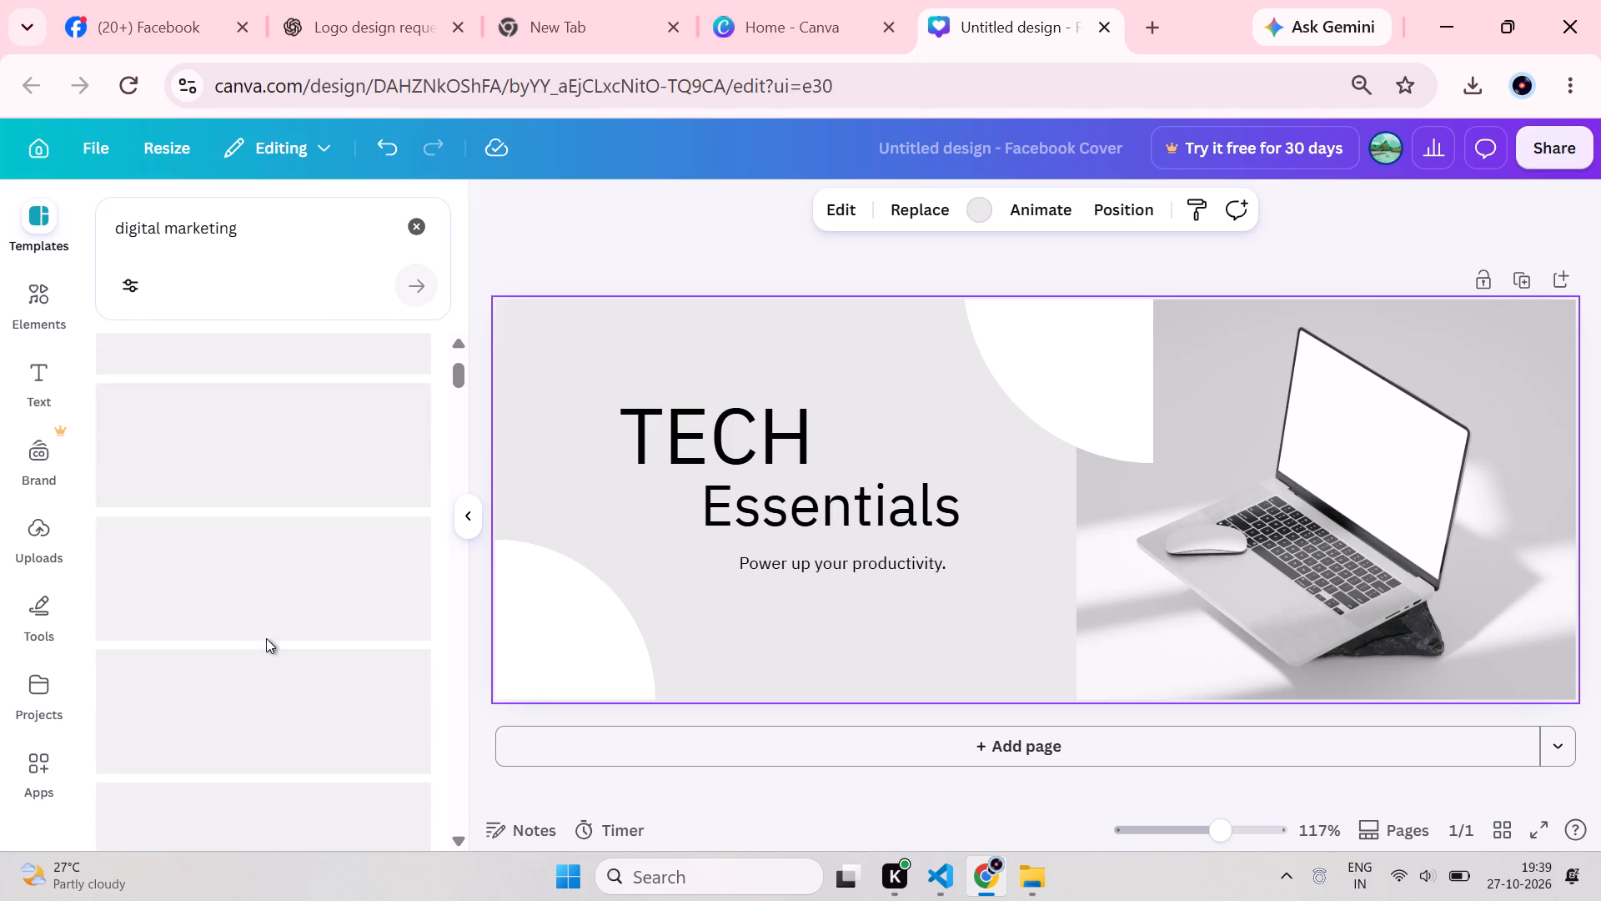
{"action": "scroll", "coordinate": [266, 638], "scroll_direction": "up", "scroll_amount": 1}
{"action": "scroll", "coordinate": [297, 551], "scroll_direction": "up", "scroll_amount": 2}
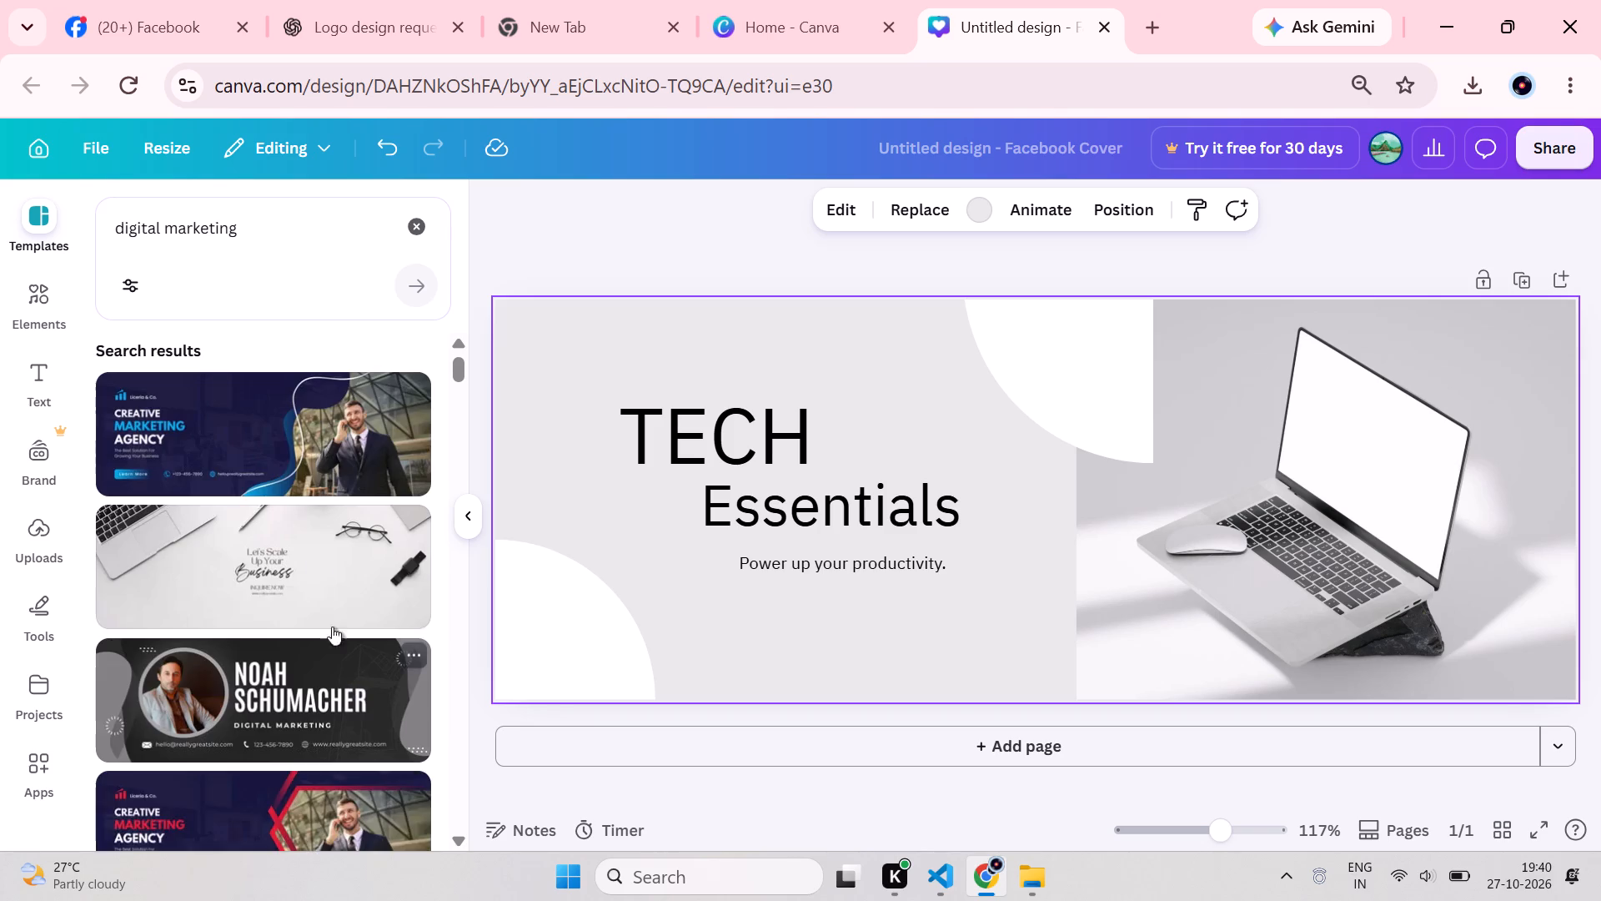
Search the templates for "digital marketing poster design".
{"action": "left_click", "coordinate": [299, 230]}
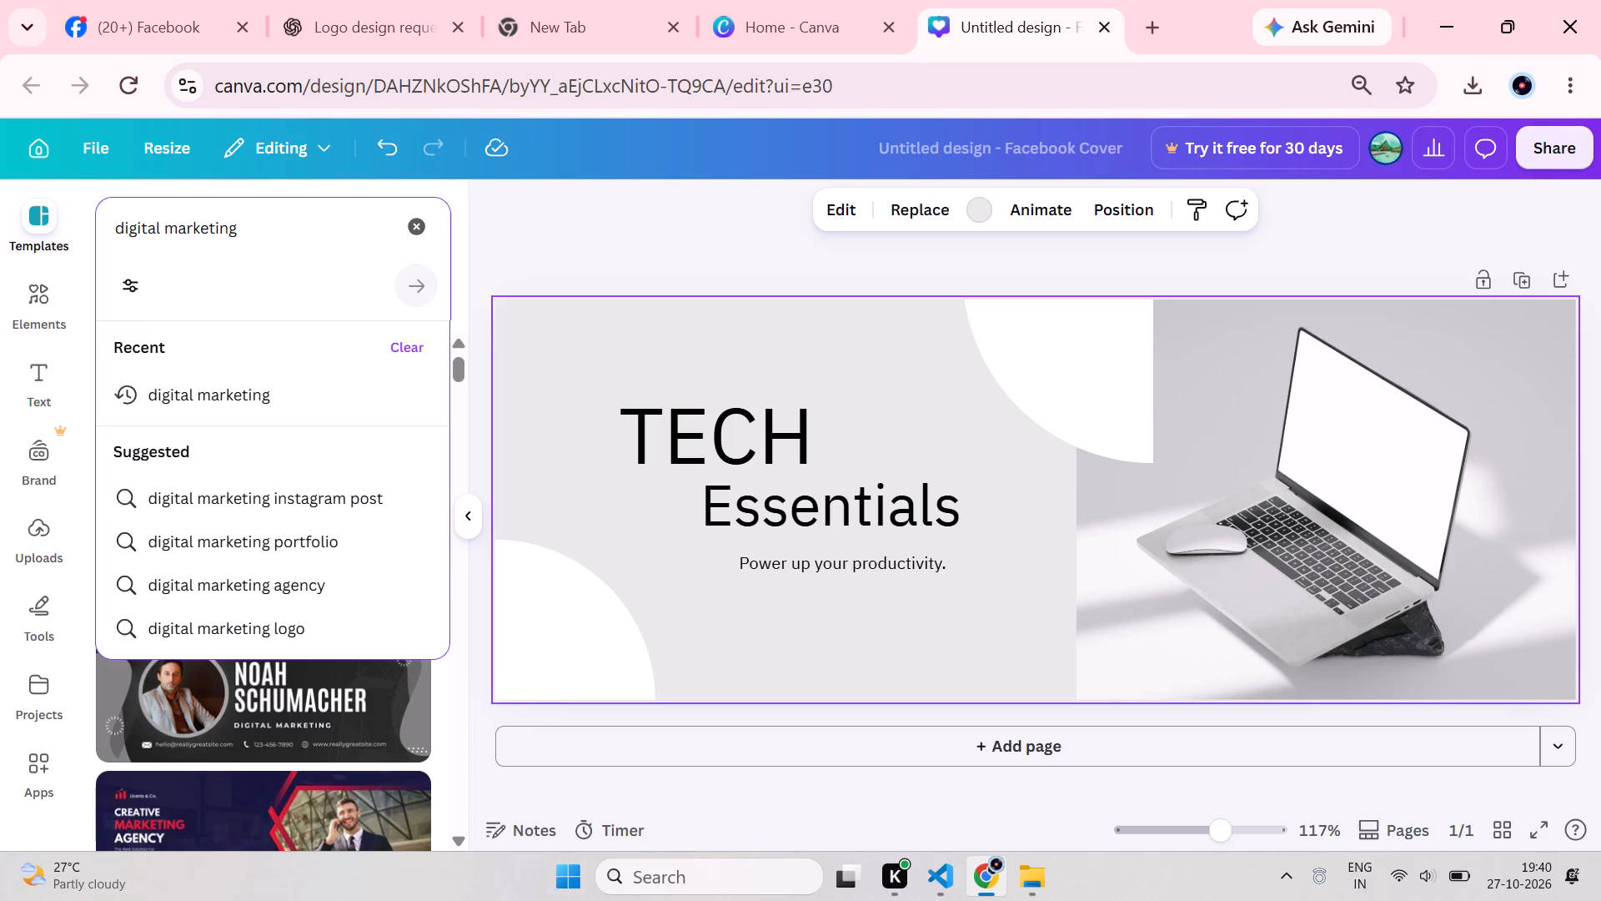
{"action": "key", "text": "space"}
{"action": "type", "text": "poster"}
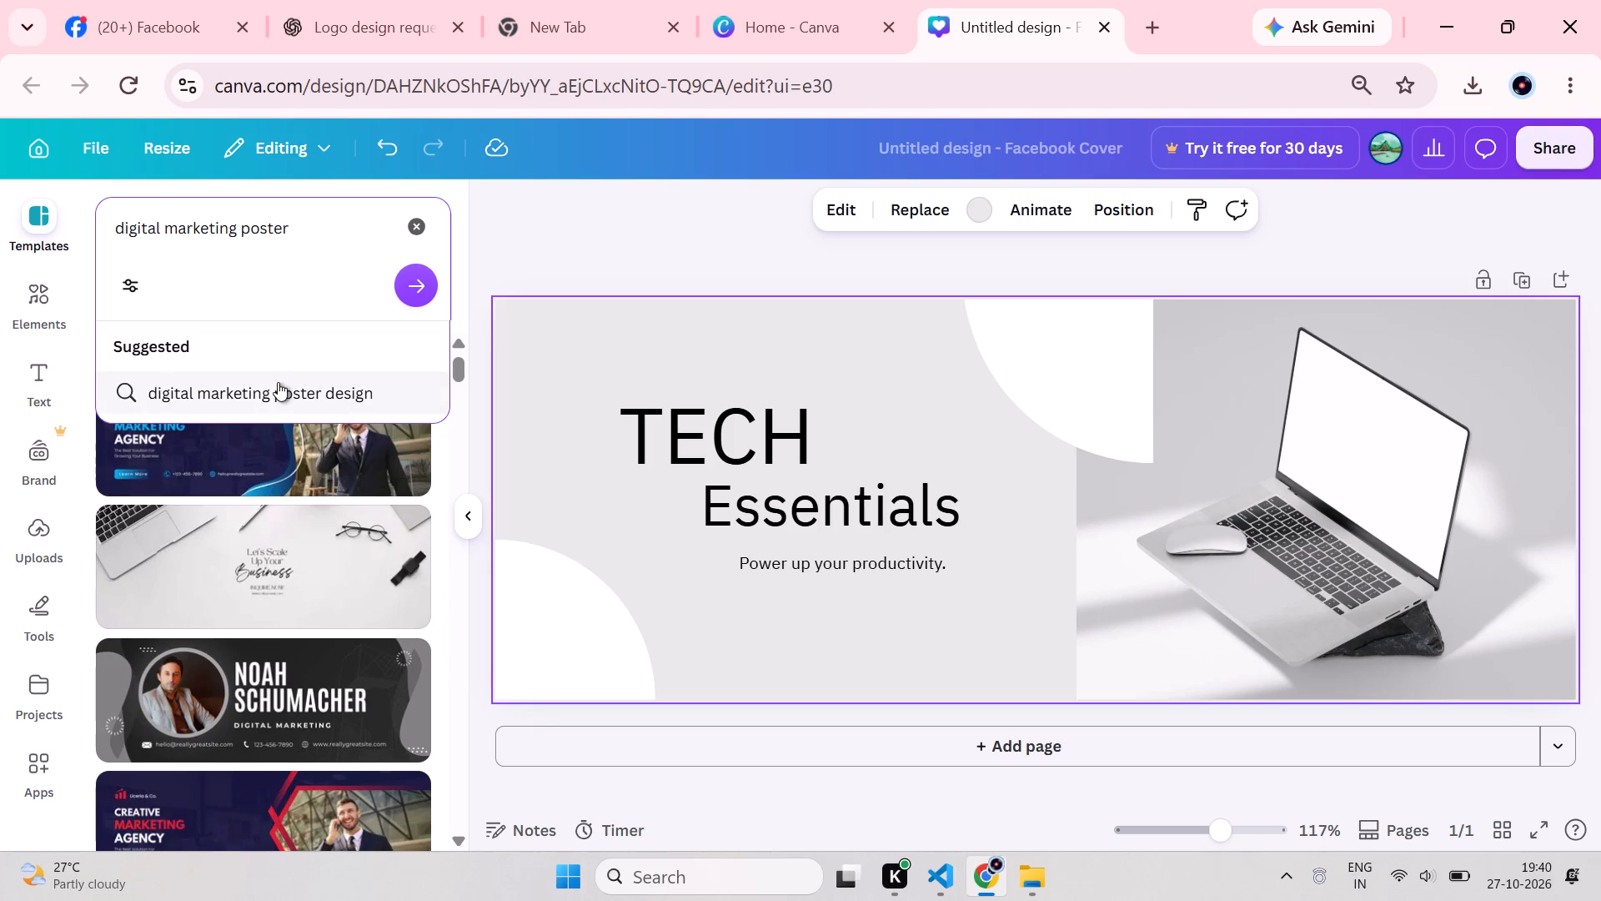
{"action": "left_click", "coordinate": [278, 382]}
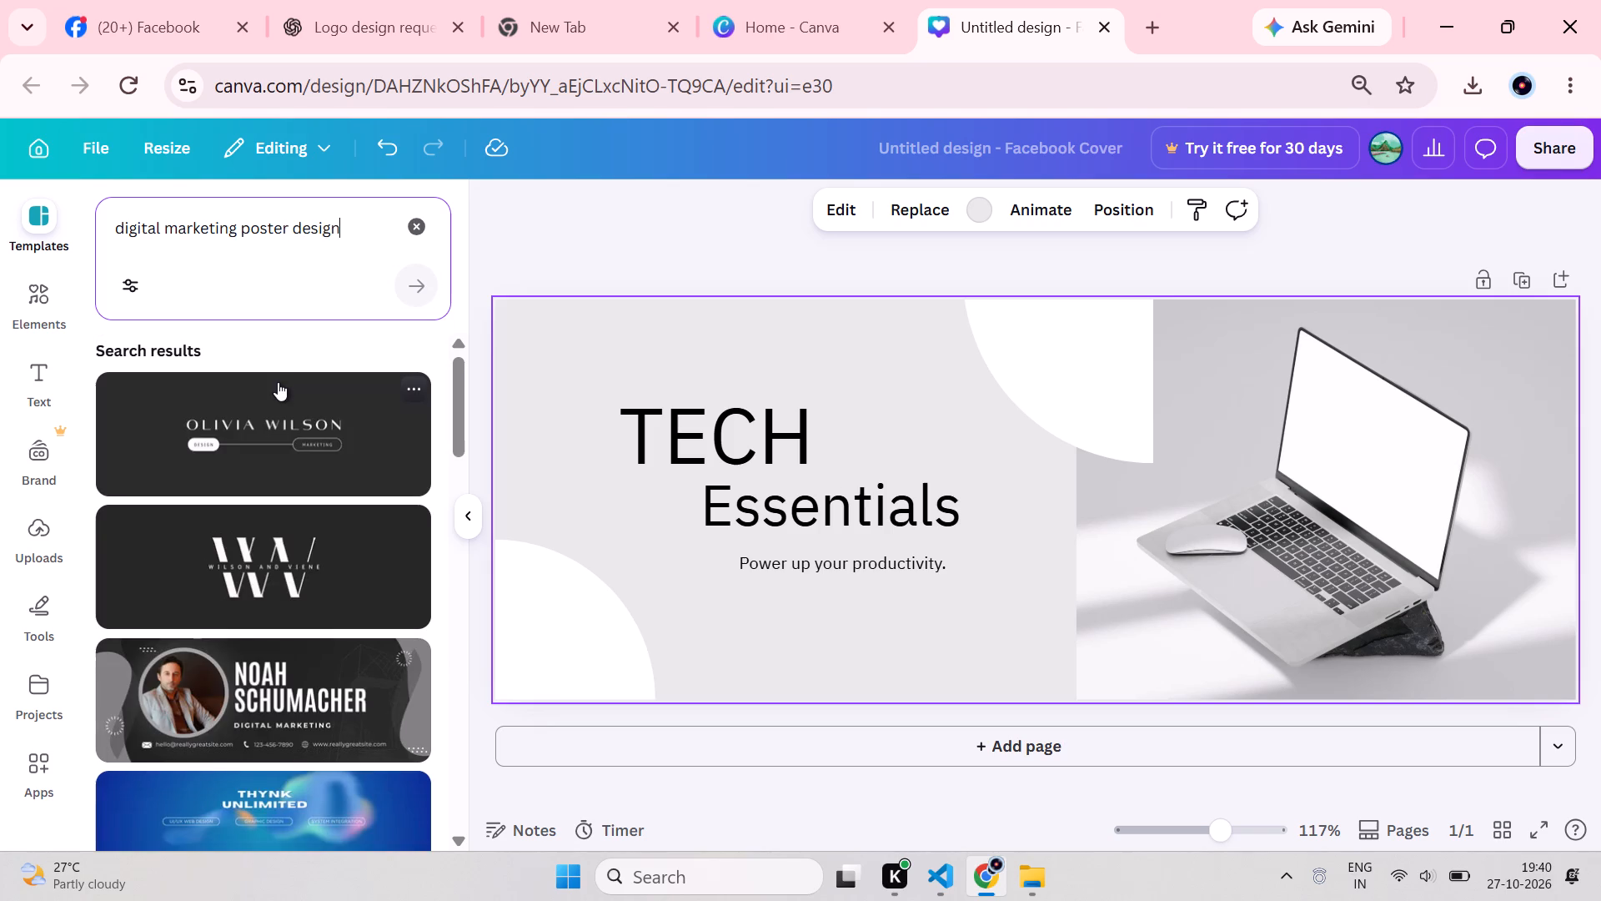
Apply the dark blue hexagon-patterned Digital Marketing template with the portrait photo and contact details to the cover.
{"action": "scroll", "coordinate": [278, 382], "scroll_direction": "down", "scroll_amount": 3}
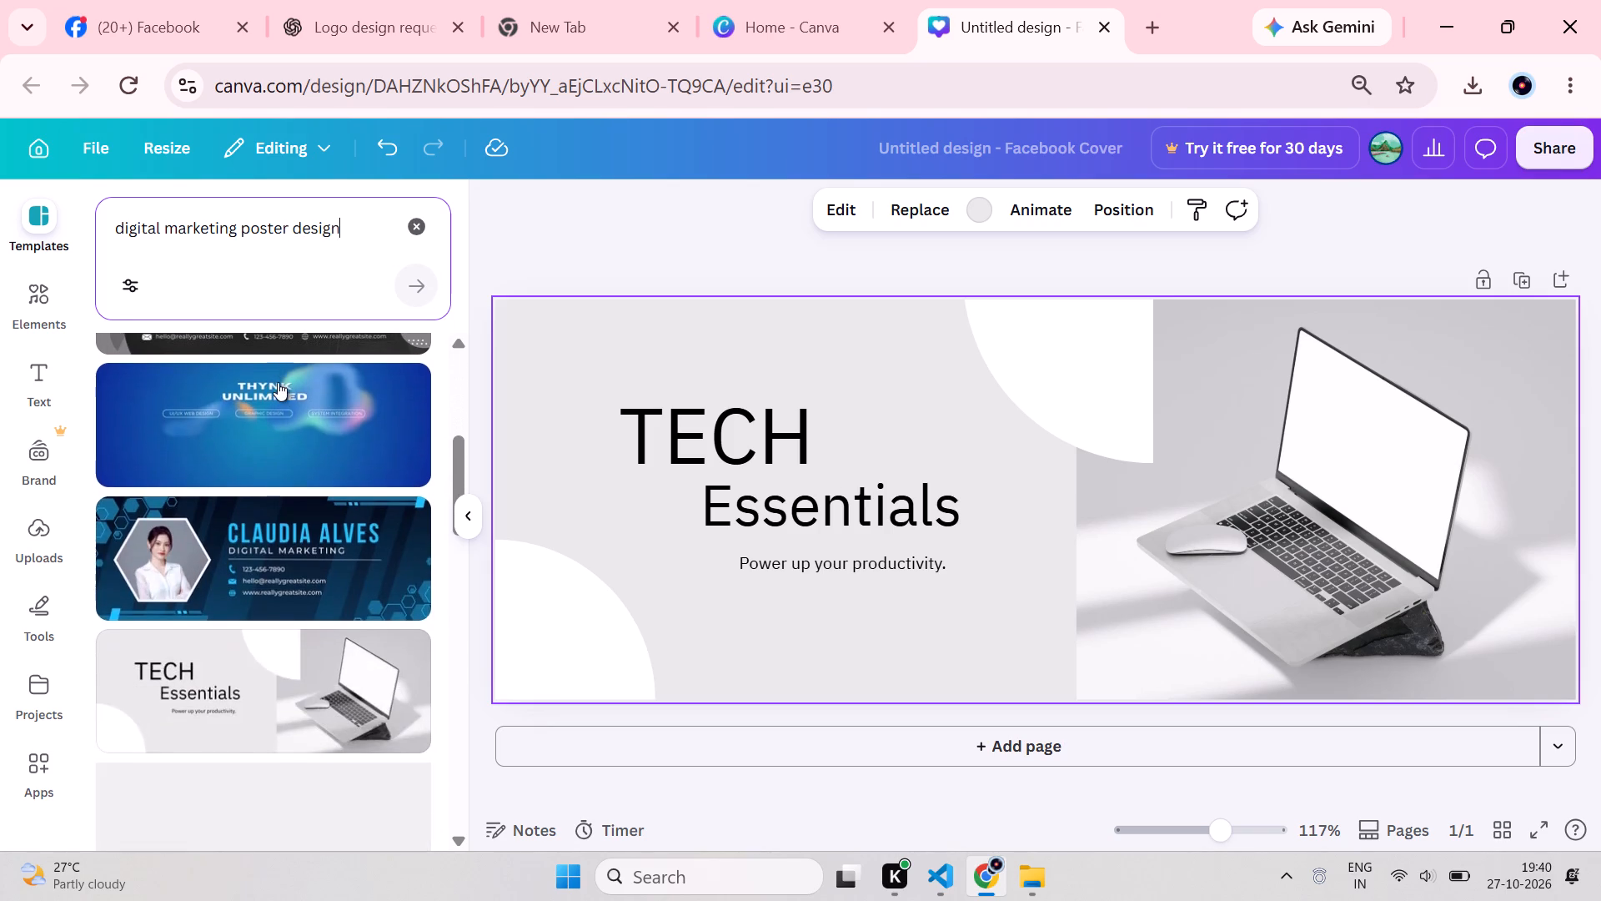
{"action": "scroll", "coordinate": [278, 382], "scroll_direction": "down", "scroll_amount": 1}
{"action": "scroll", "coordinate": [278, 382], "scroll_direction": "up", "scroll_amount": 1}
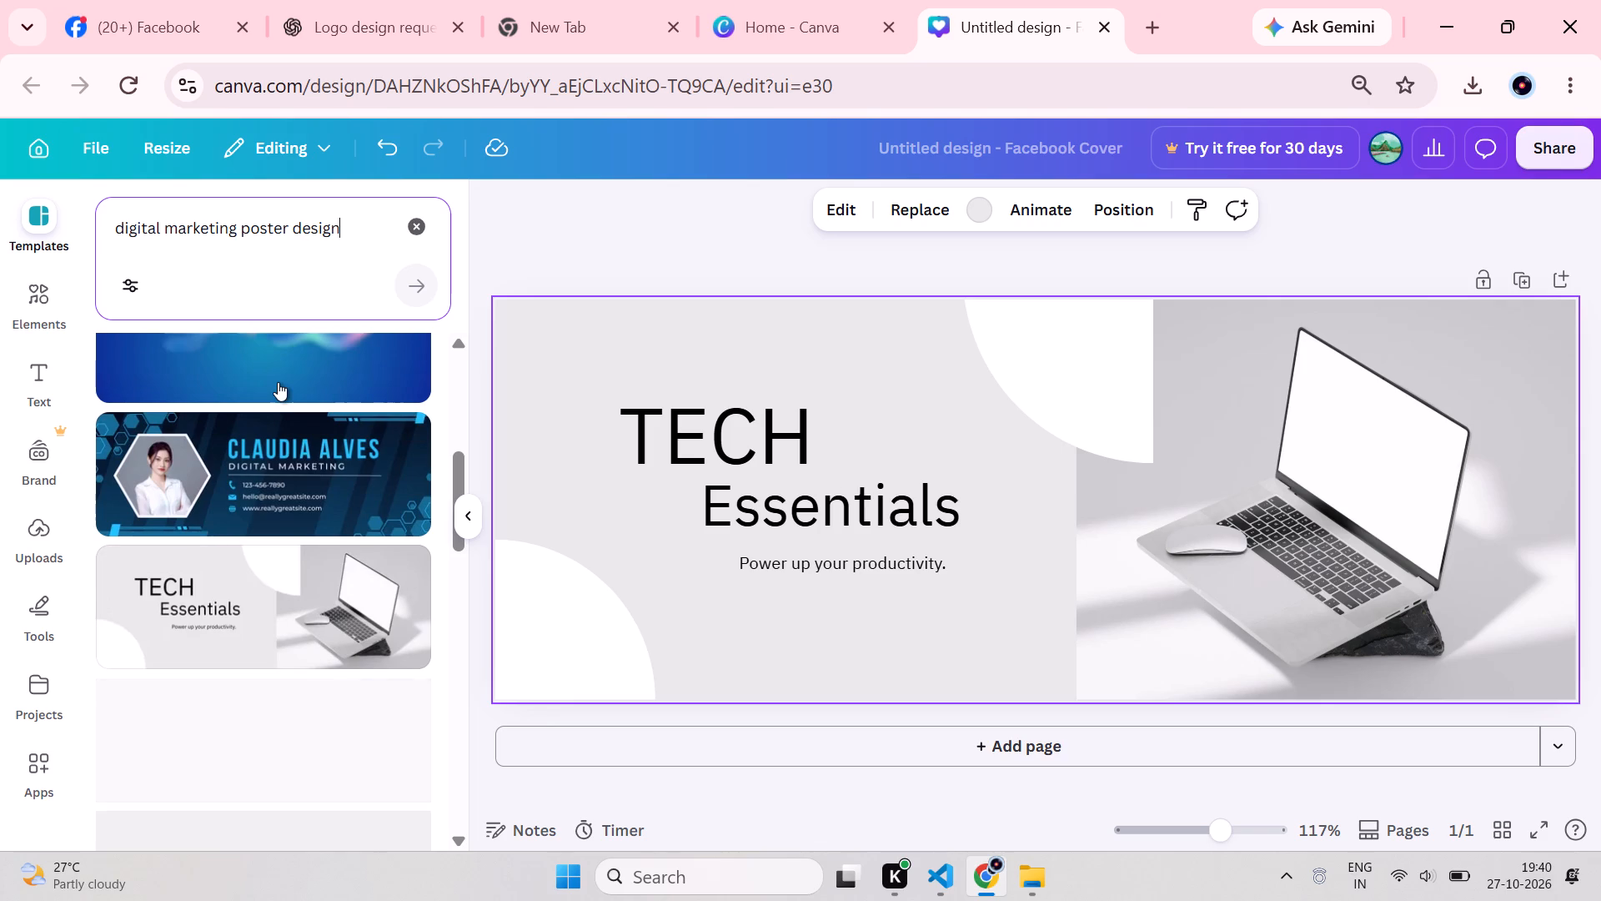
{"action": "left_click", "coordinate": [227, 476]}
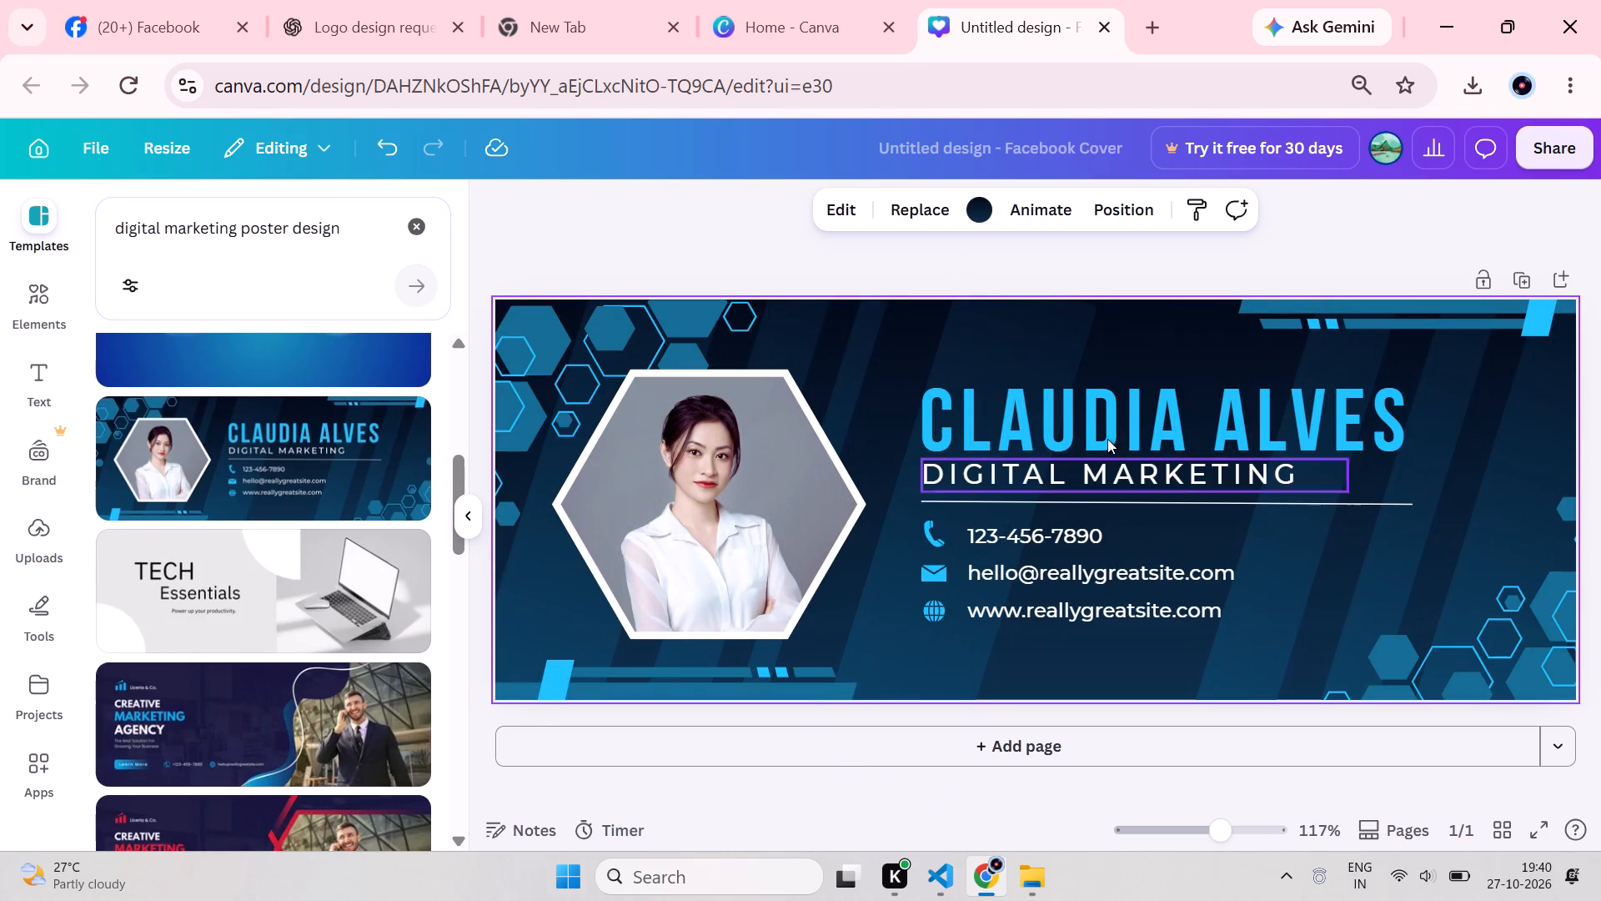
Replace the large headline name on the cover with "techvoro".
{"action": "left_click", "coordinate": [1398, 401]}
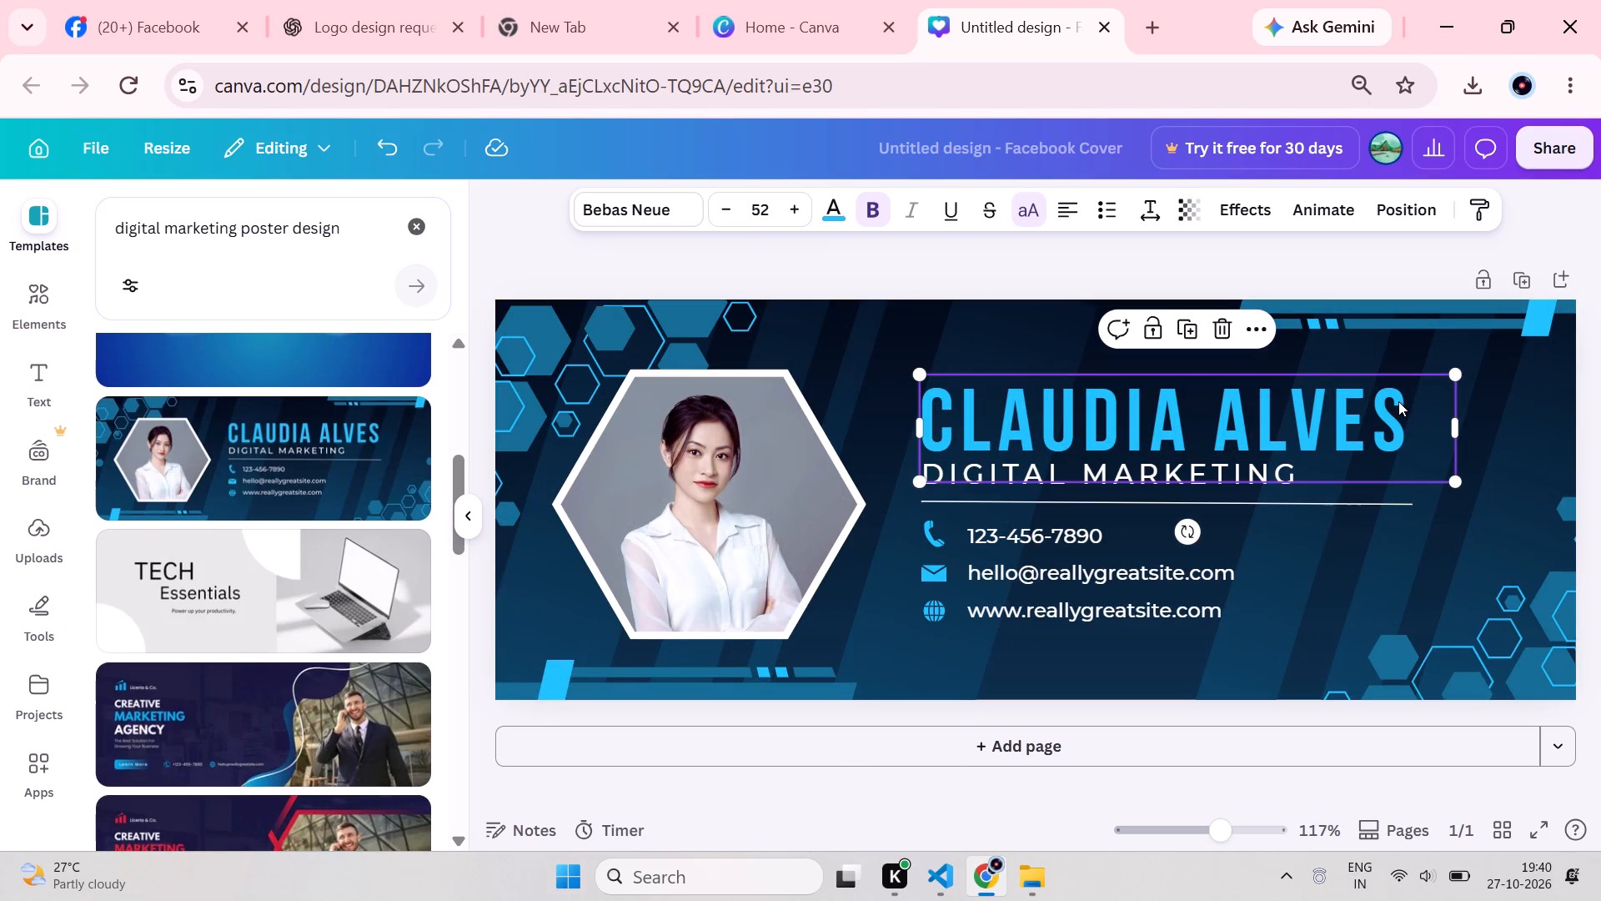
{"action": "left_click", "coordinate": [1433, 415]}
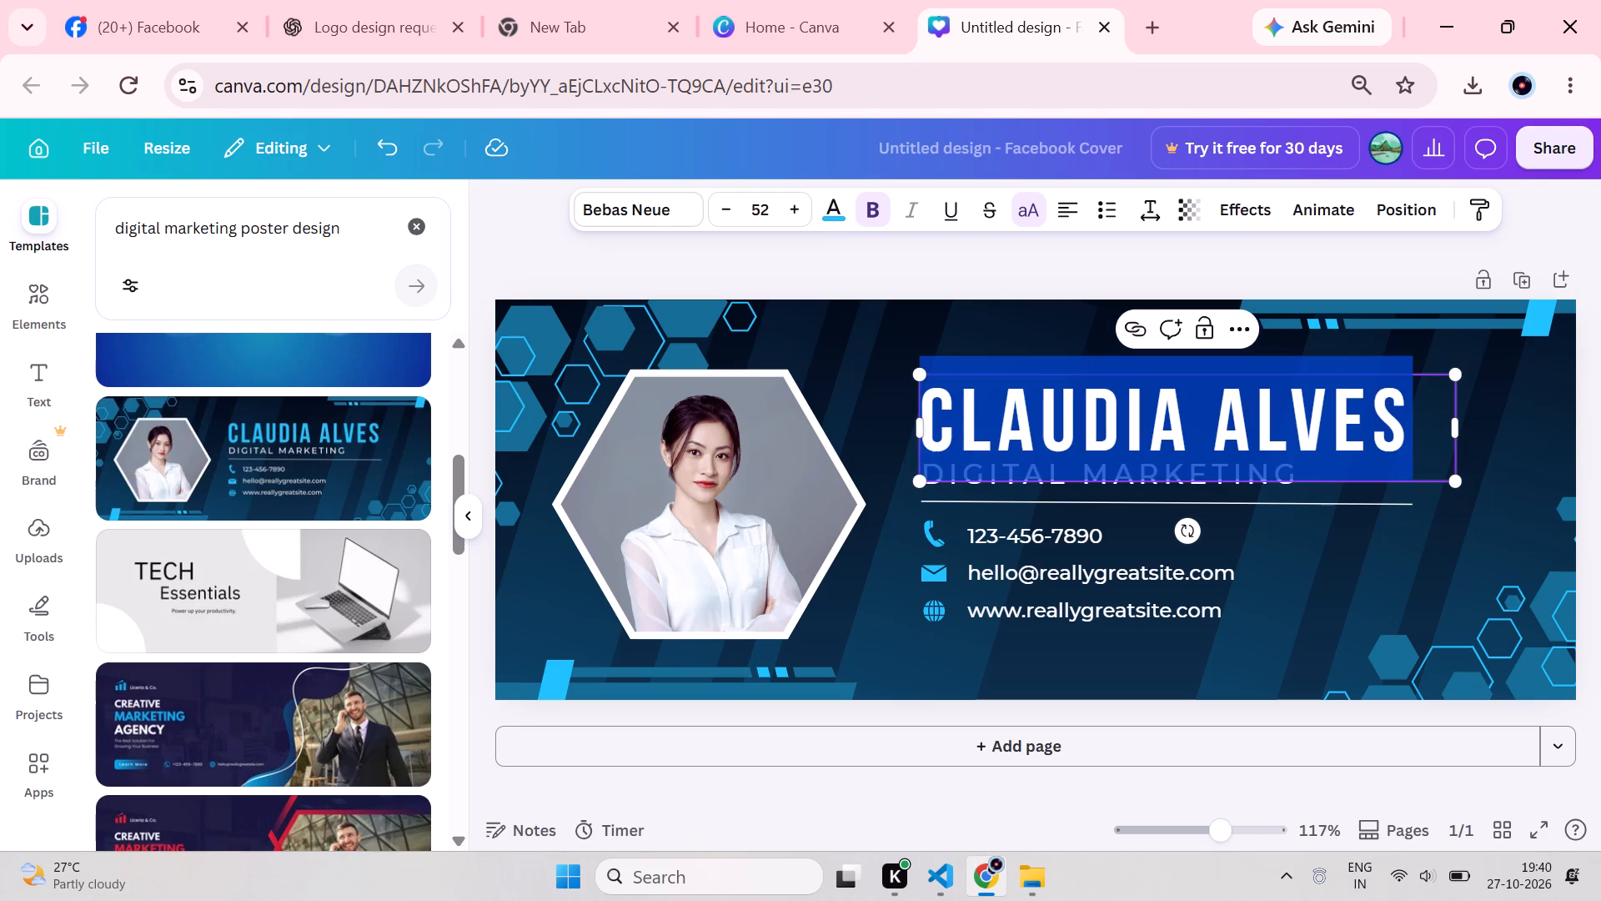
{"action": "key", "text": "BackSpace"}
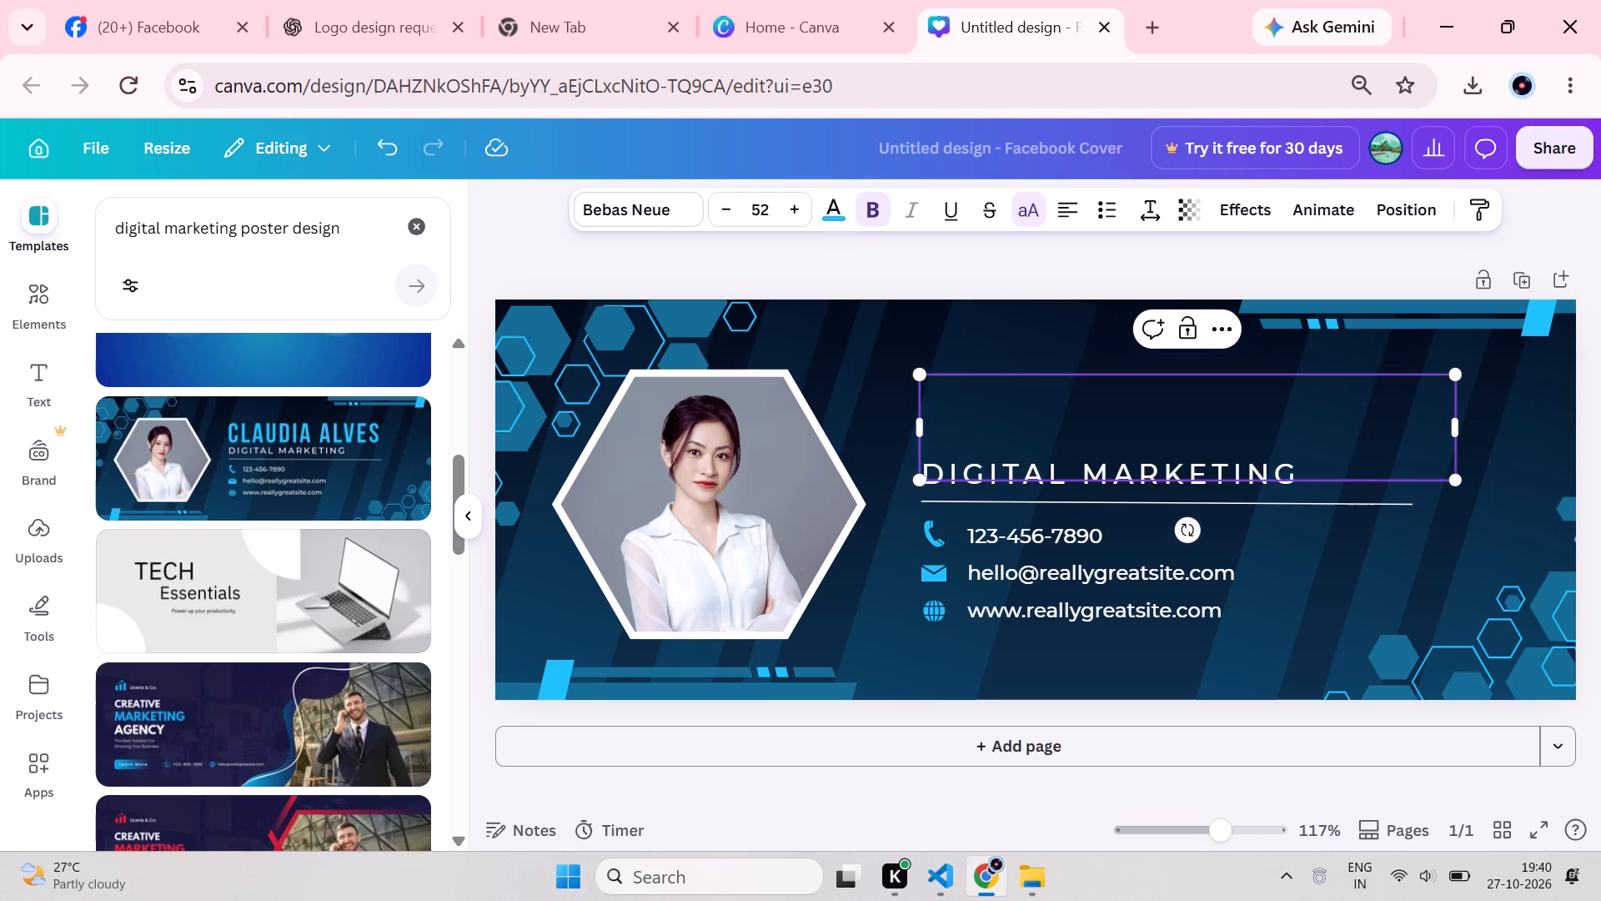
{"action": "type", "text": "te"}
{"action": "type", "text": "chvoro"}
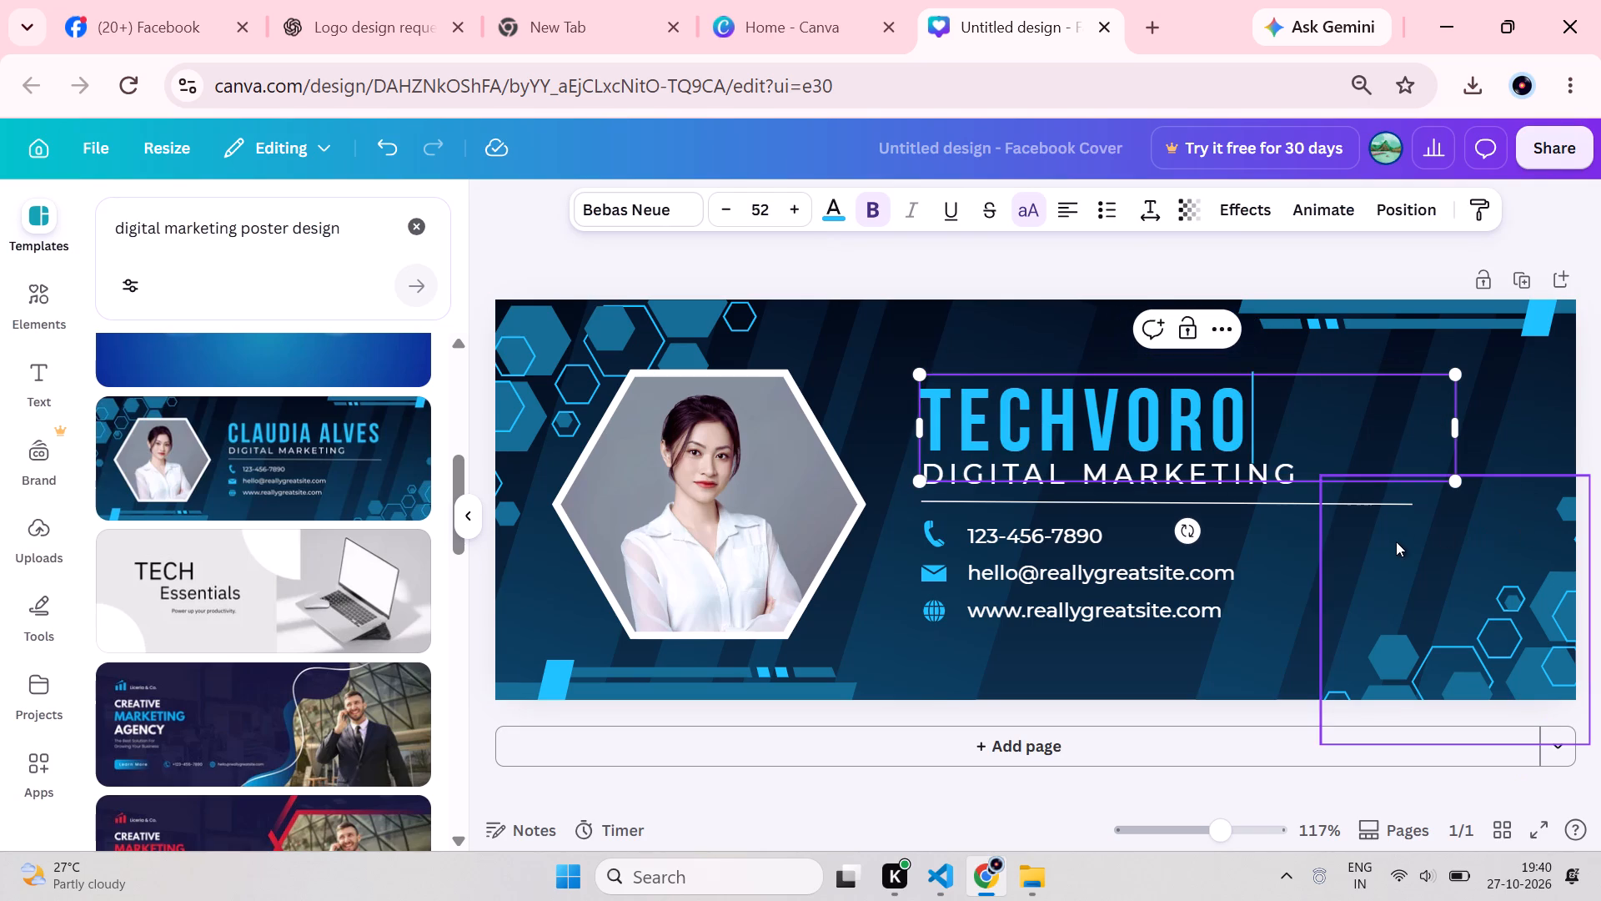
Replace the placeholder phone number under the headline with the business phone number, keeping the hyphenated grouping.
{"action": "left_click", "coordinate": [1067, 539]}
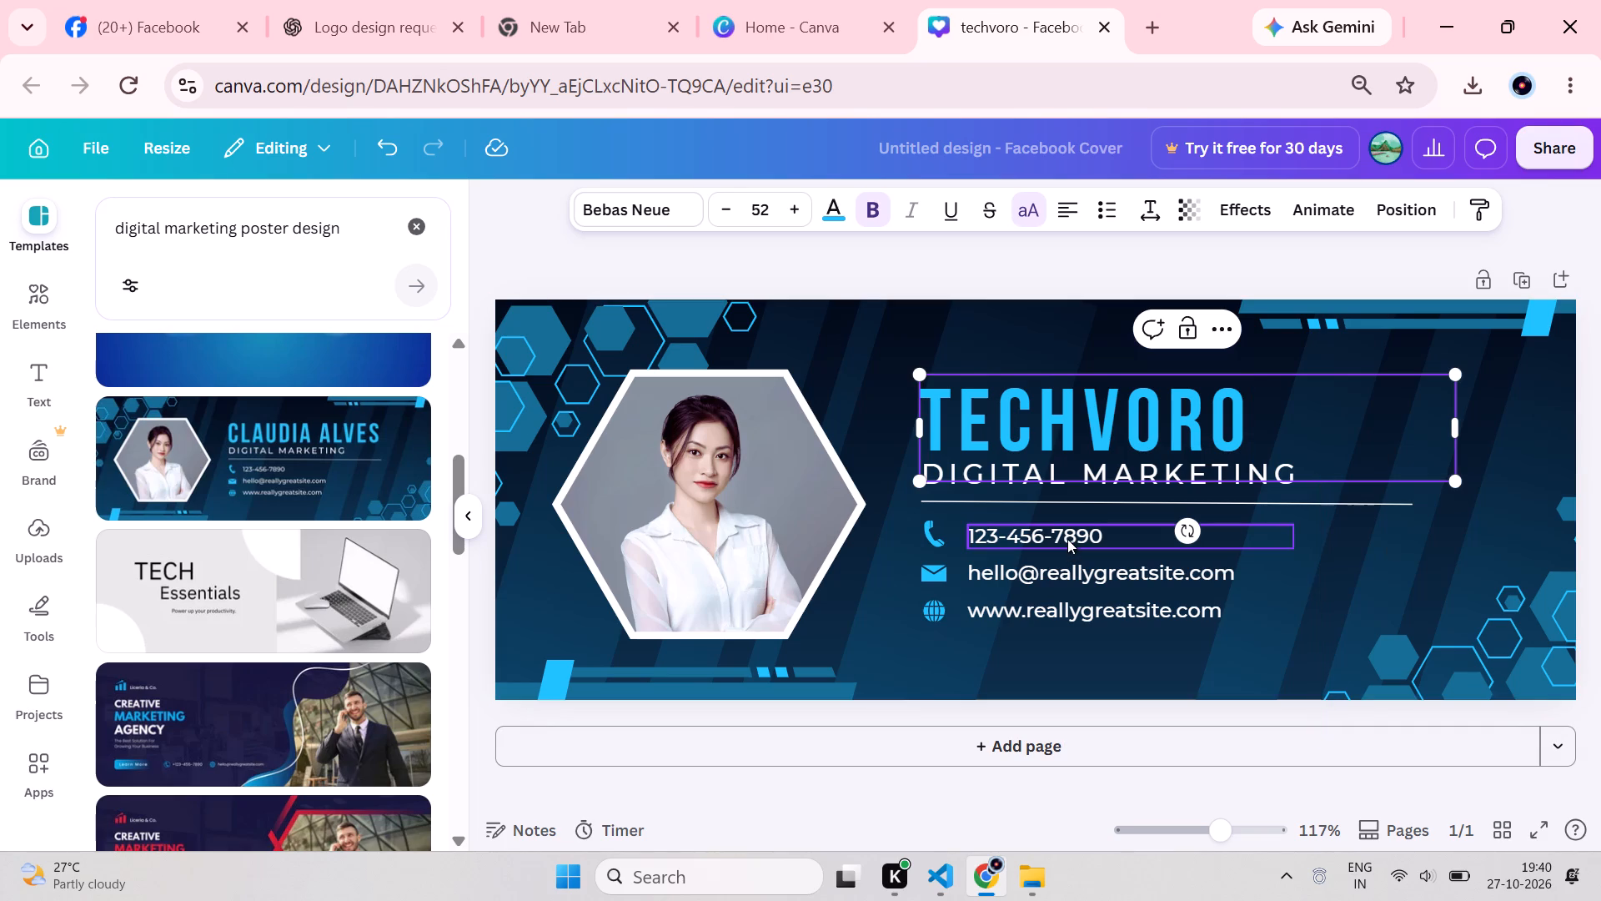
{"action": "left_click", "coordinate": [1130, 533]}
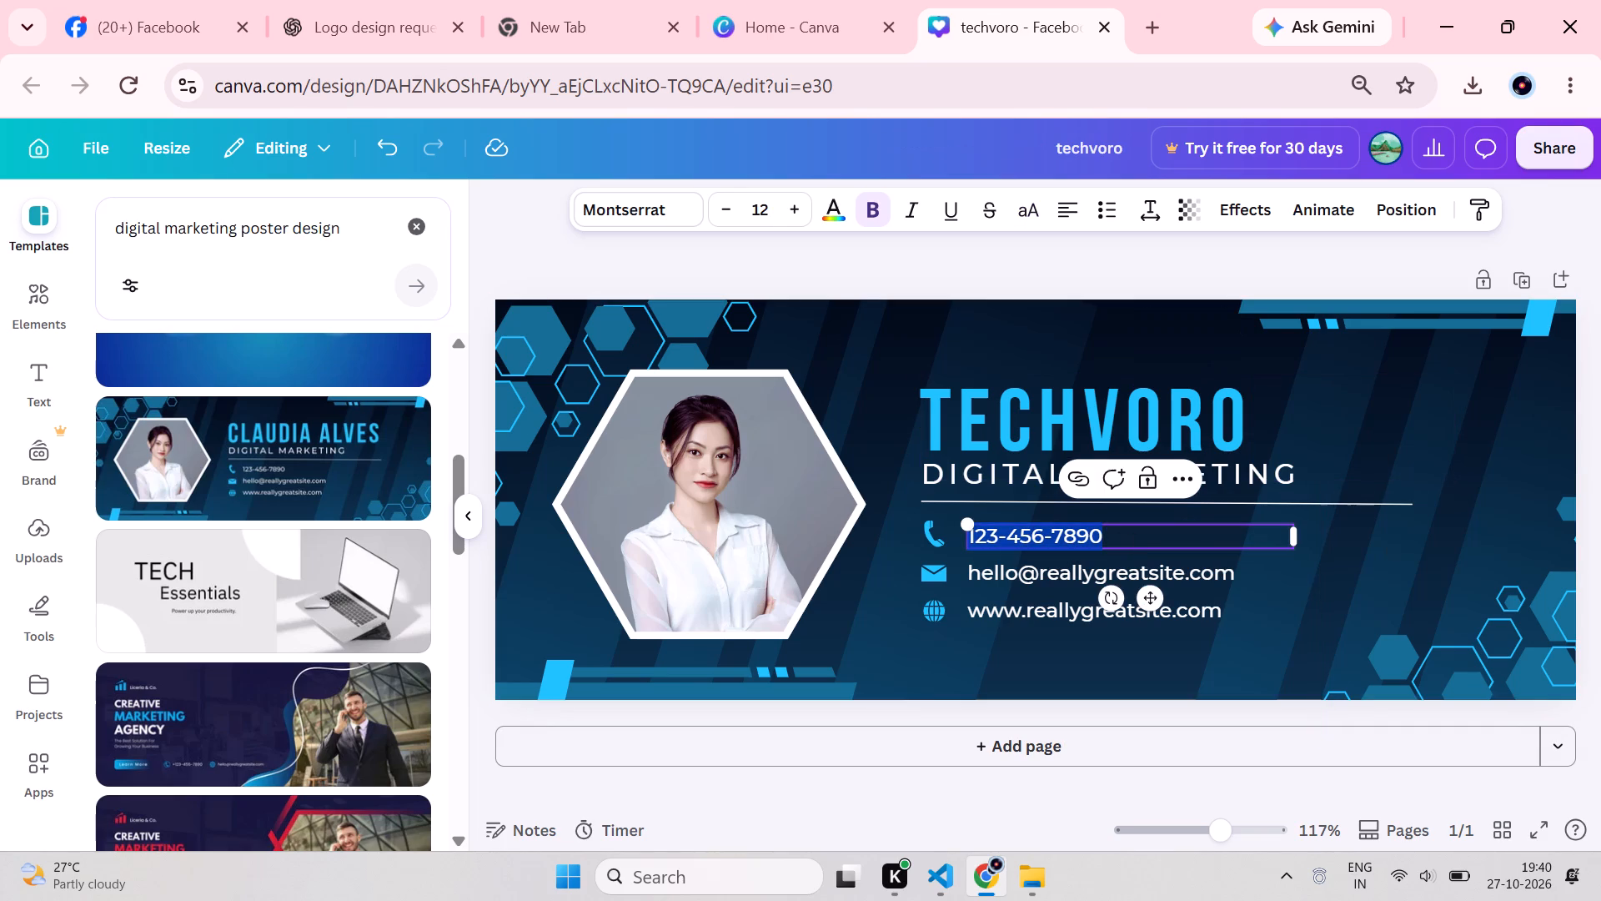
{"action": "key", "text": "BackSpace"}
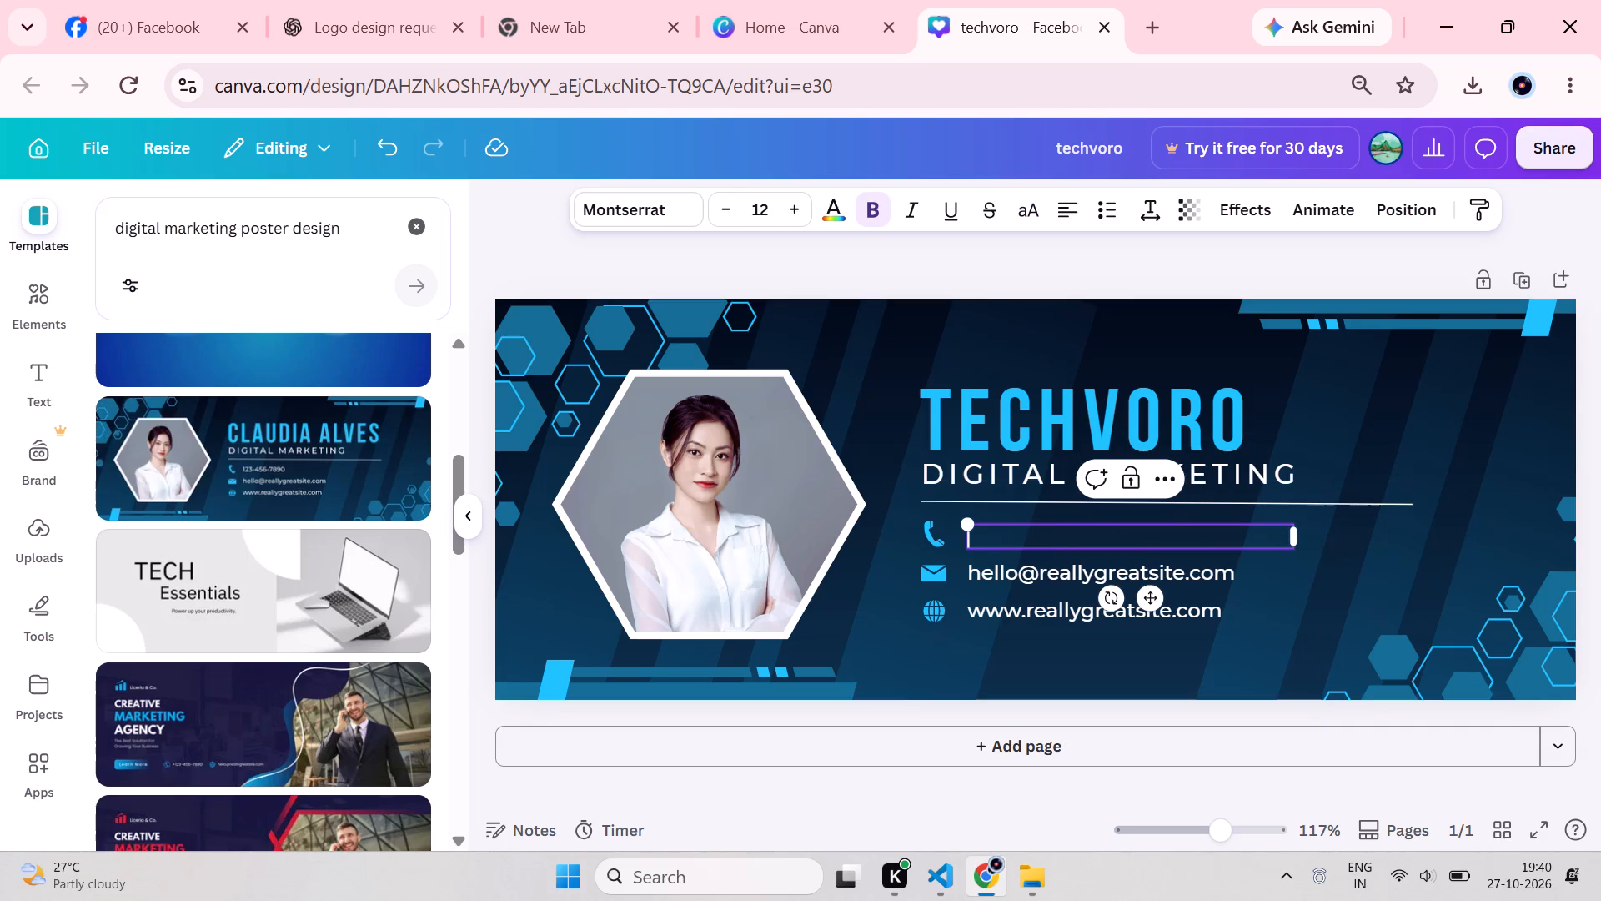
{"action": "key", "text": "ctrl+z"}
{"action": "key", "text": "Left"}
{"action": "key", "text": "Left"}
{"action": "key", "text": "Left"}
{"action": "key", "text": "Left"}
{"action": "key", "text": "Left"}
{"action": "key", "text": "Left"}
{"action": "key", "text": "Left"}
{"action": "key", "text": "Left"}
{"action": "key", "text": "Left"}
{"action": "key", "text": "Left"}
{"action": "key", "text": "Left"}
{"action": "key", "text": "Left"}
{"action": "key", "text": "Left"}
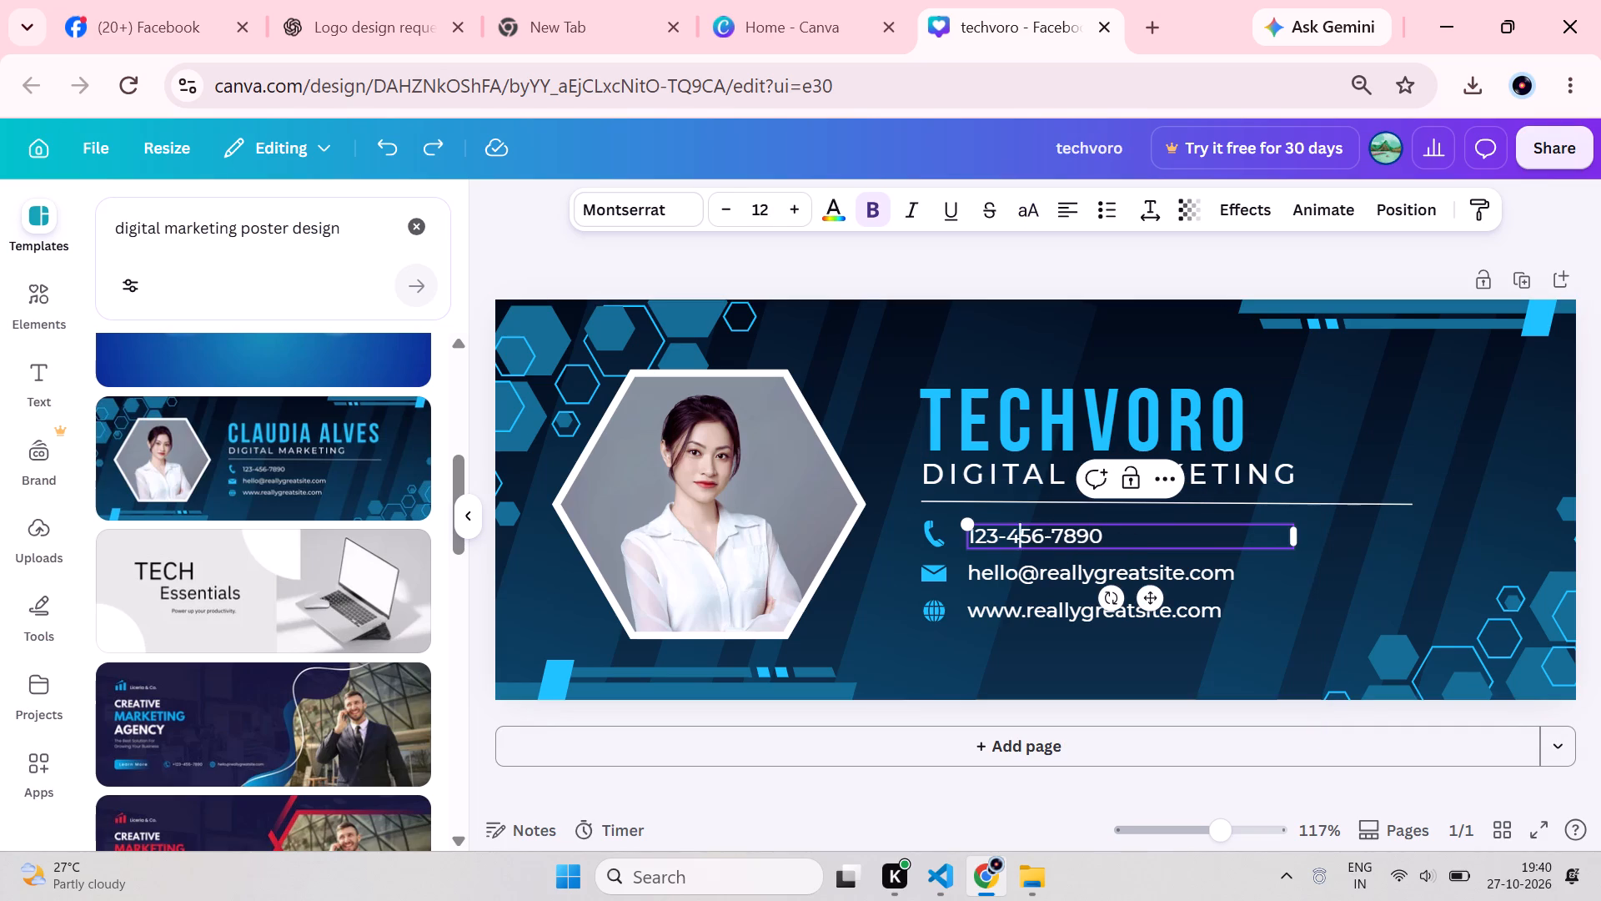
{"action": "key", "text": "Left"}
{"action": "key", "text": "BackSpace"}
{"action": "key", "text": "BackSpace"}
{"action": "key", "text": "BackSpace"}
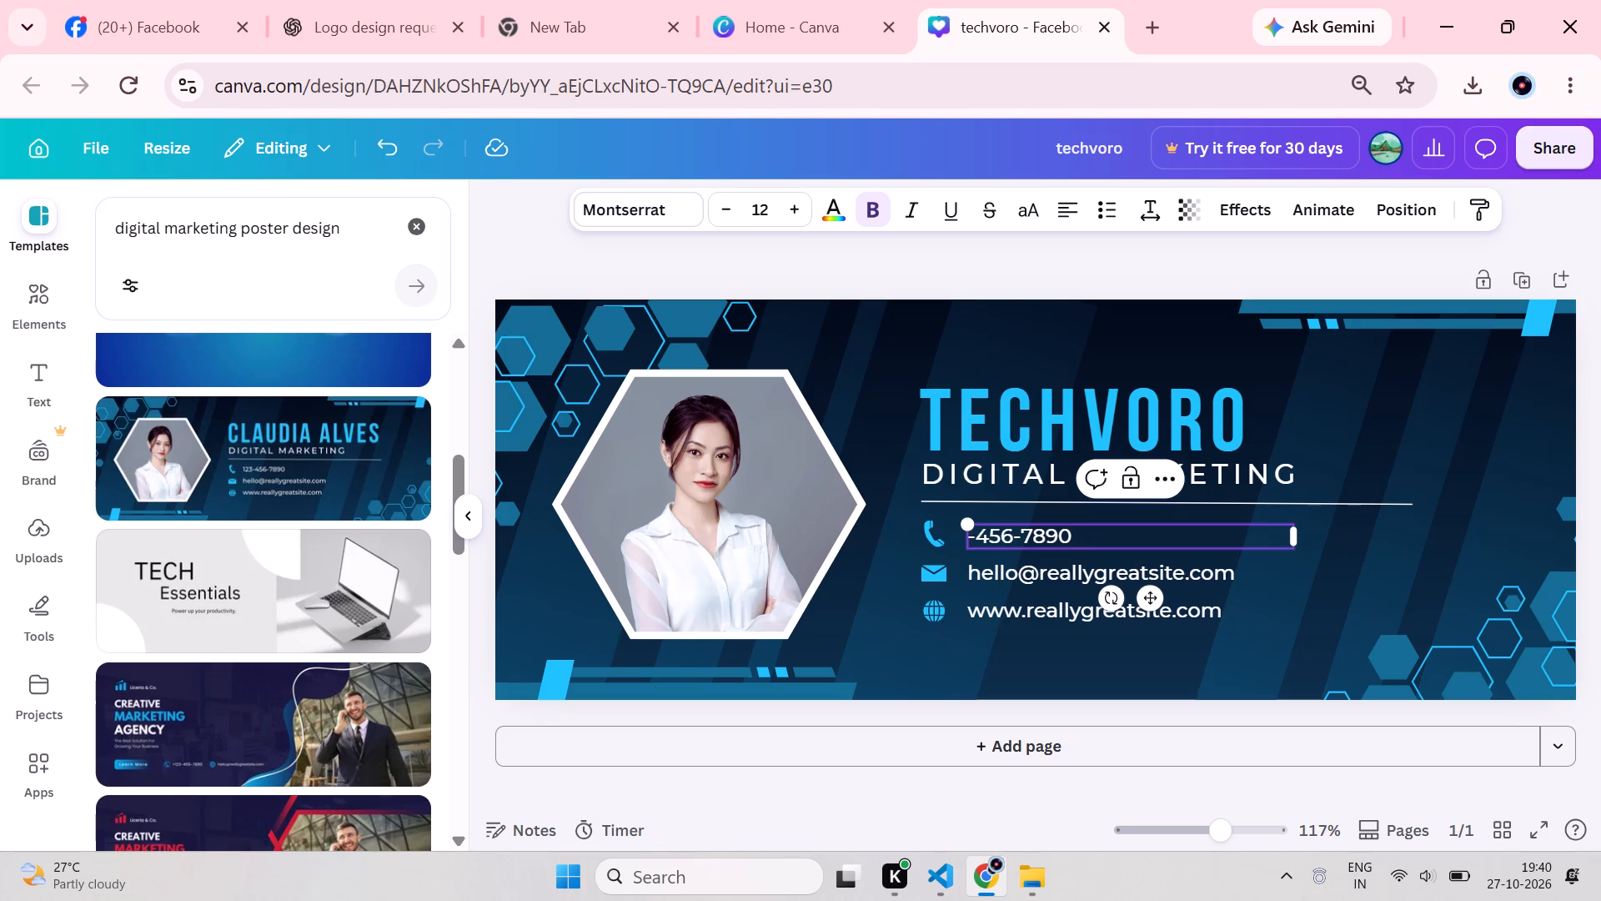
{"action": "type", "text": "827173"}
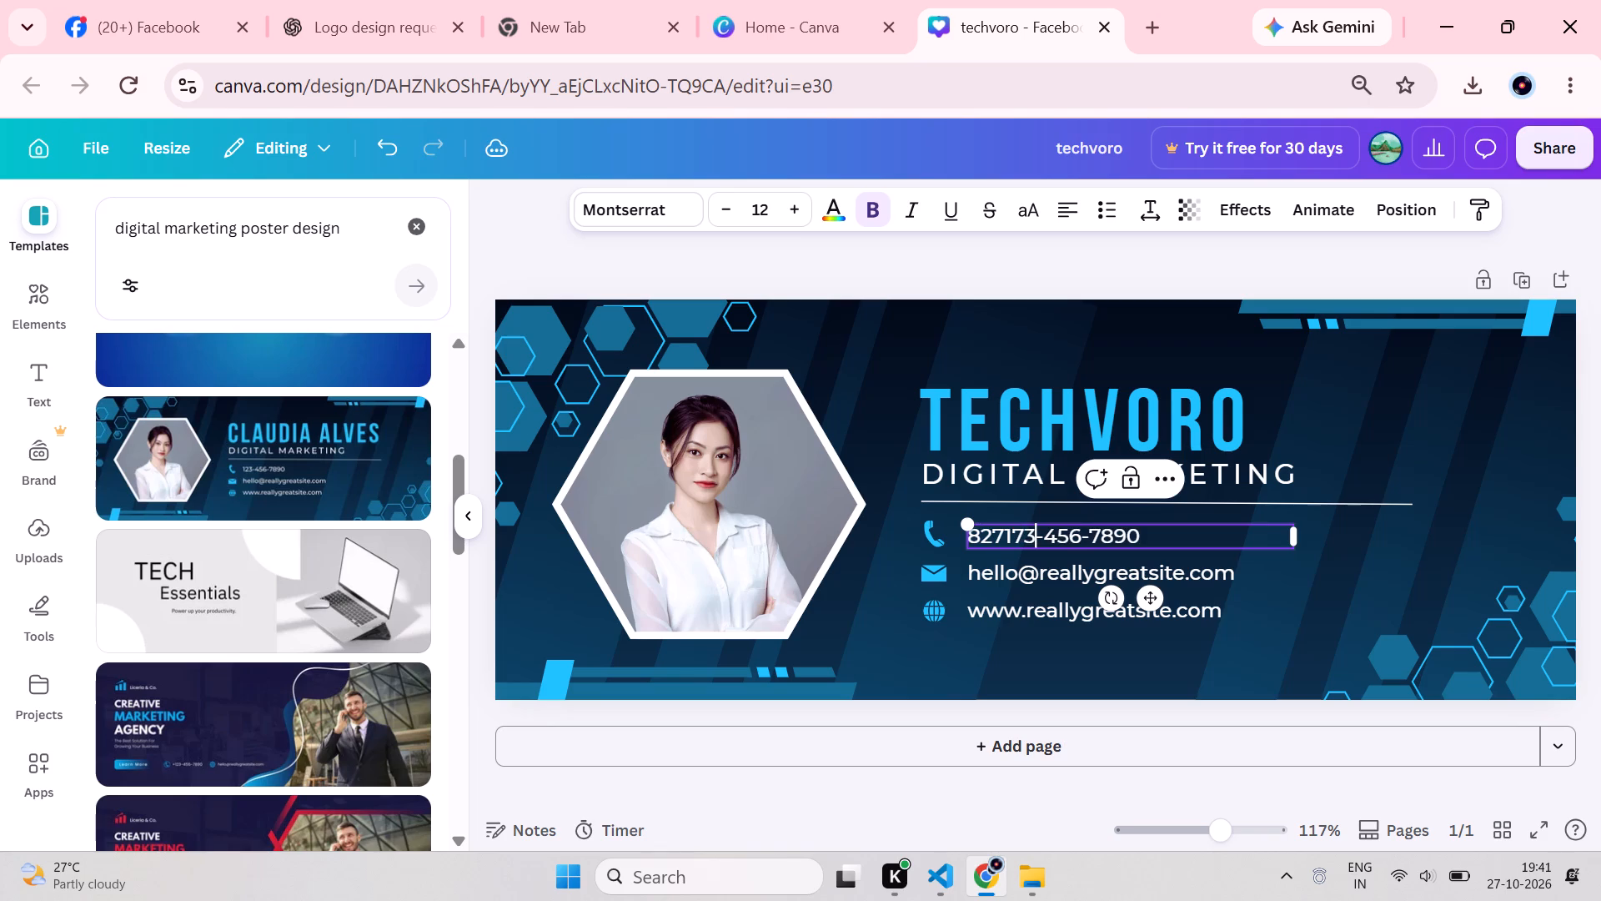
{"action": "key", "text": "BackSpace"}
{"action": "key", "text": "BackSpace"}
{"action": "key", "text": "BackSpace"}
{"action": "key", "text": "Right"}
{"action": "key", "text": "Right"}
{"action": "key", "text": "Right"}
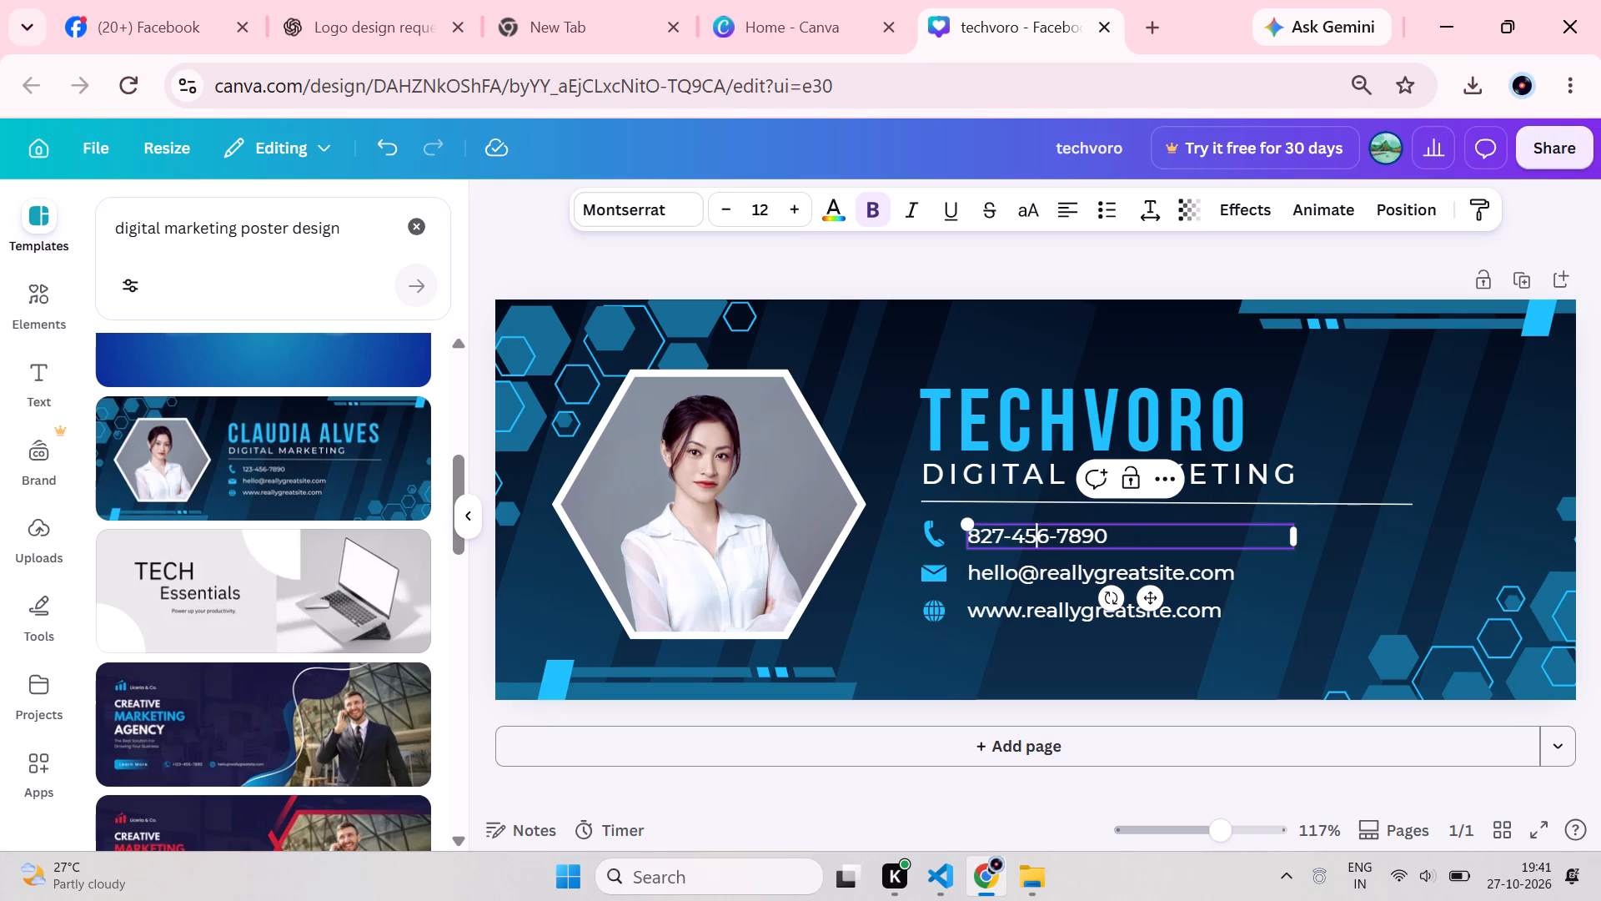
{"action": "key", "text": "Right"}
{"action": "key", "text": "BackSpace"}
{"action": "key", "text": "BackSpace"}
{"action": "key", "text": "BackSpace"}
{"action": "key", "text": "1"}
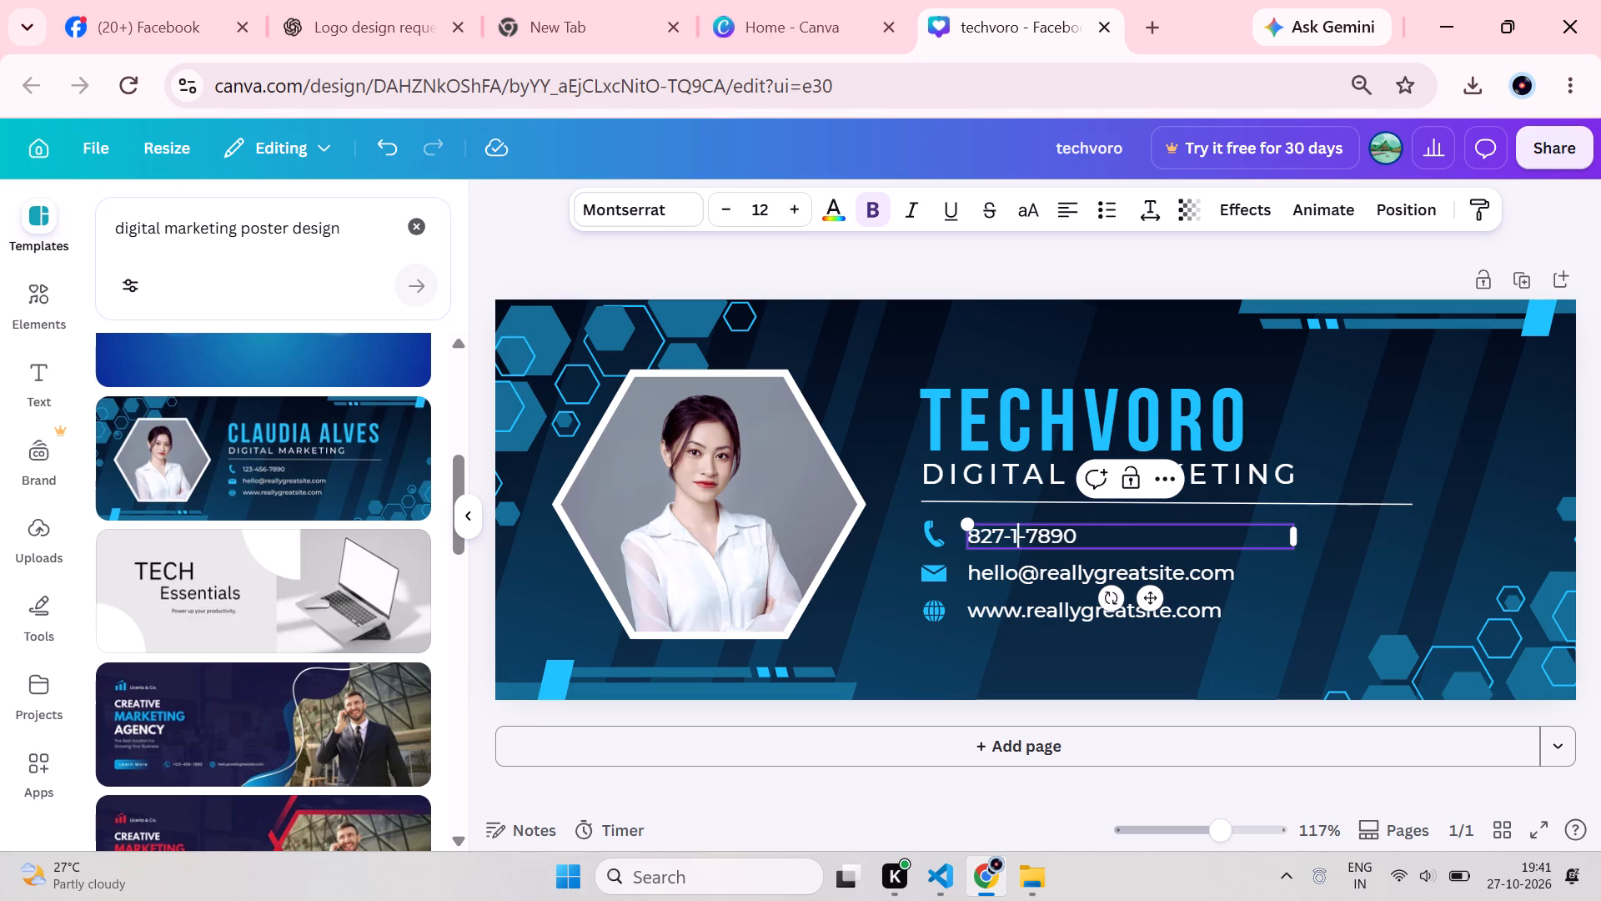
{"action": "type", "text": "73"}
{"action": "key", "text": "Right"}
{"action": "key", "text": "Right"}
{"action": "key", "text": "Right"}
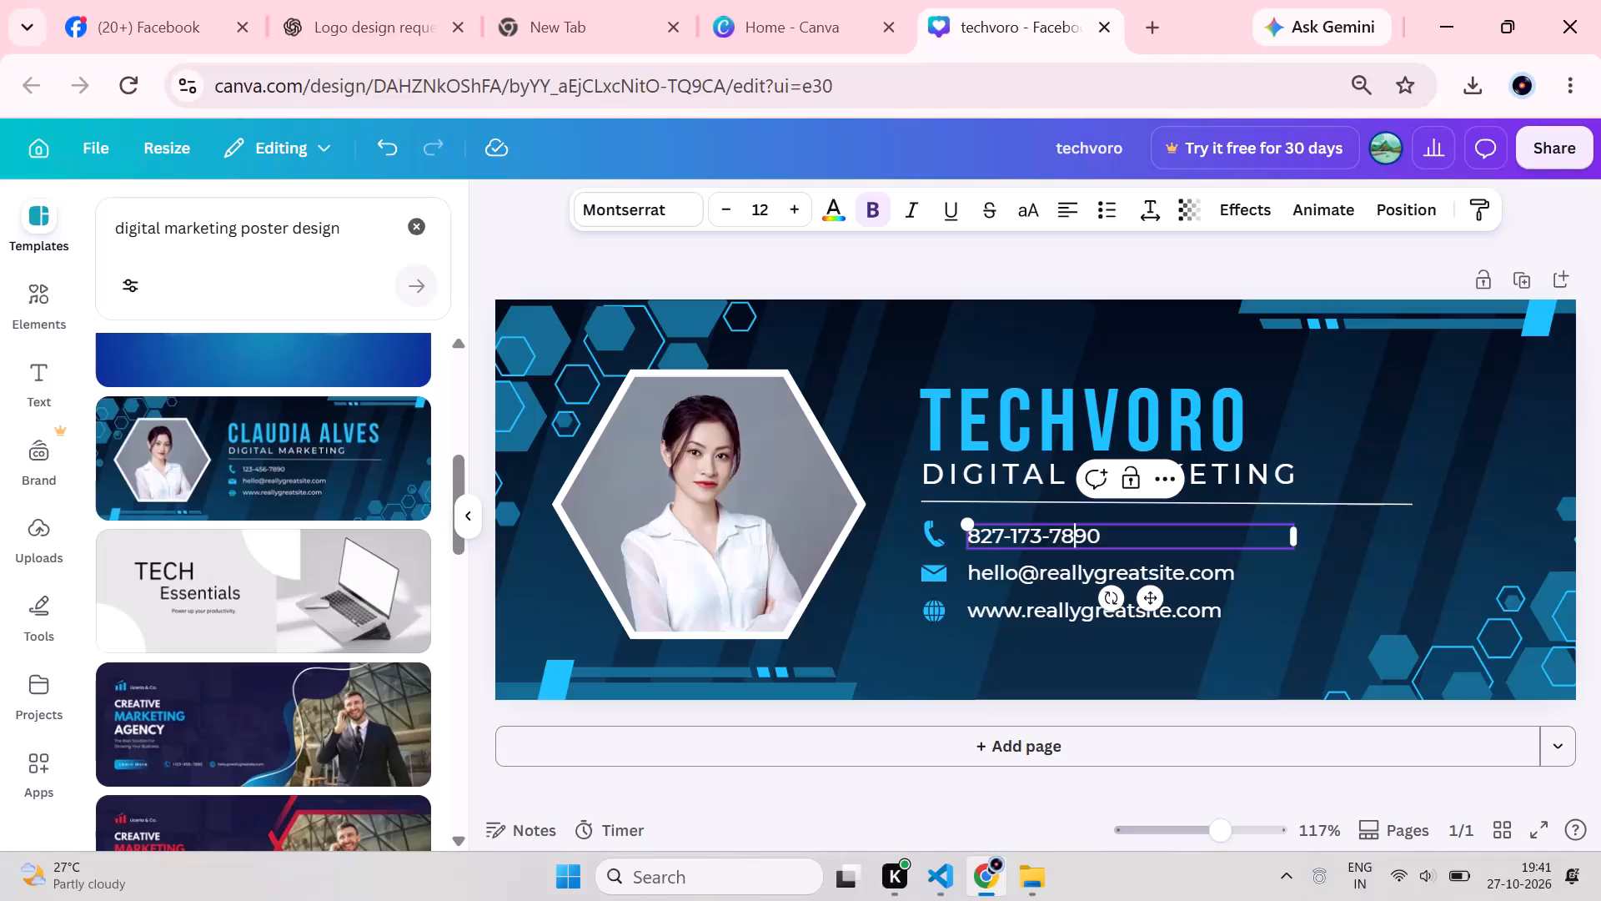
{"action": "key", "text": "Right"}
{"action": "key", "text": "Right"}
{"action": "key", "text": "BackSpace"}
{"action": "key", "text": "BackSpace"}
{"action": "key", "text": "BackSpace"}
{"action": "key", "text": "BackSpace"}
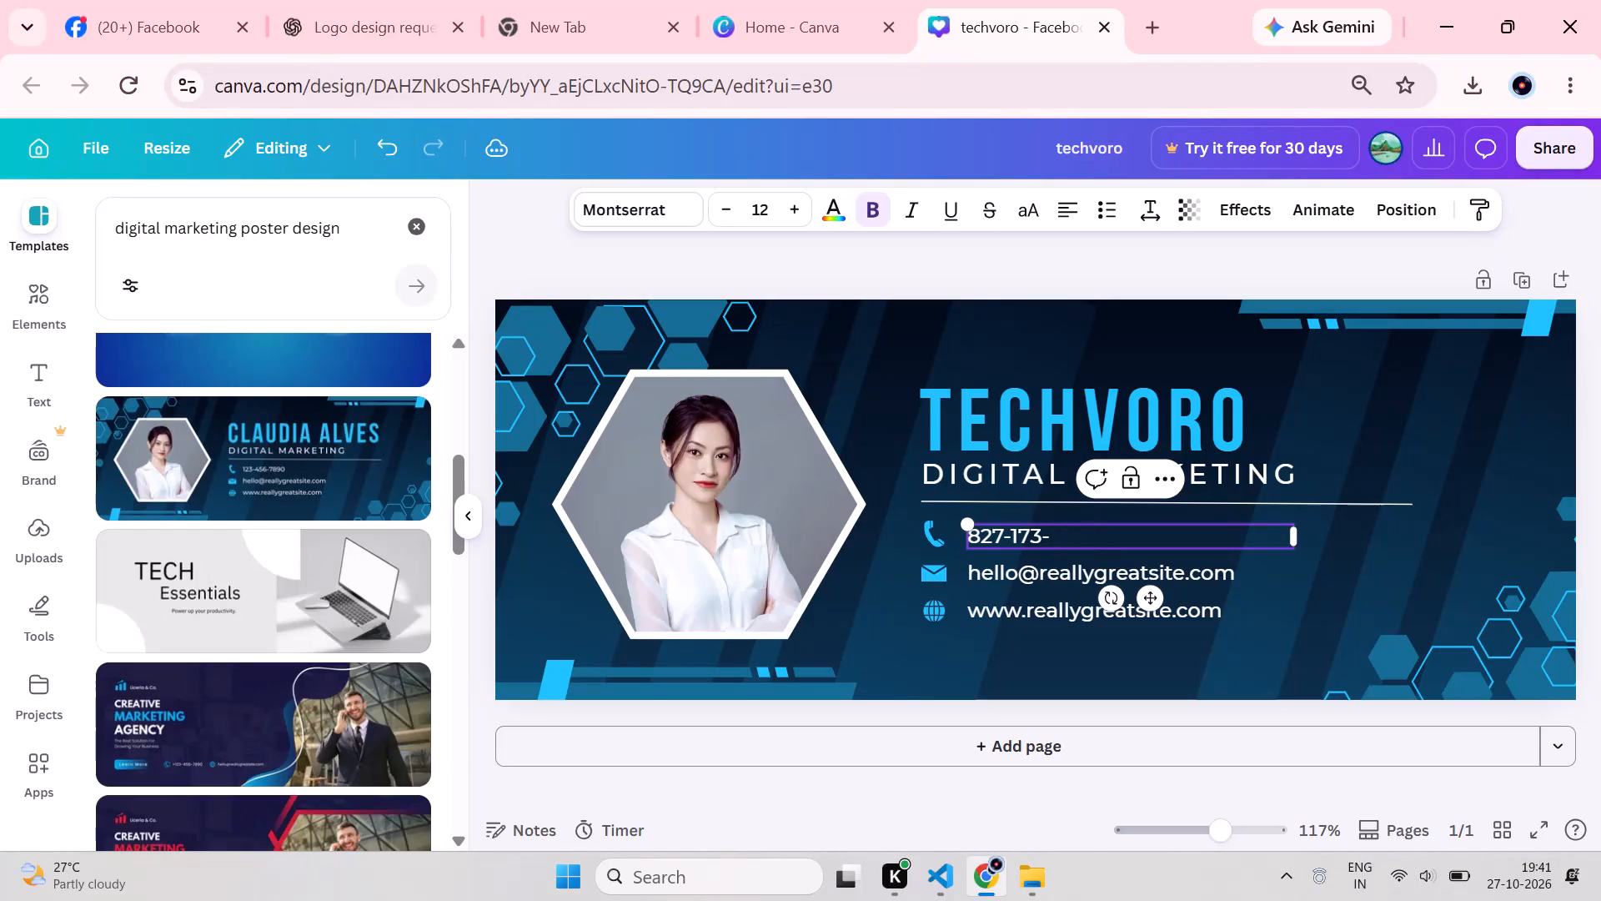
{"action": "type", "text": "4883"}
Change the domain name in the email line from the placeholder to "techvoro", keeping the hello prefix and .com ending.
{"action": "left_click", "coordinate": [1085, 570]}
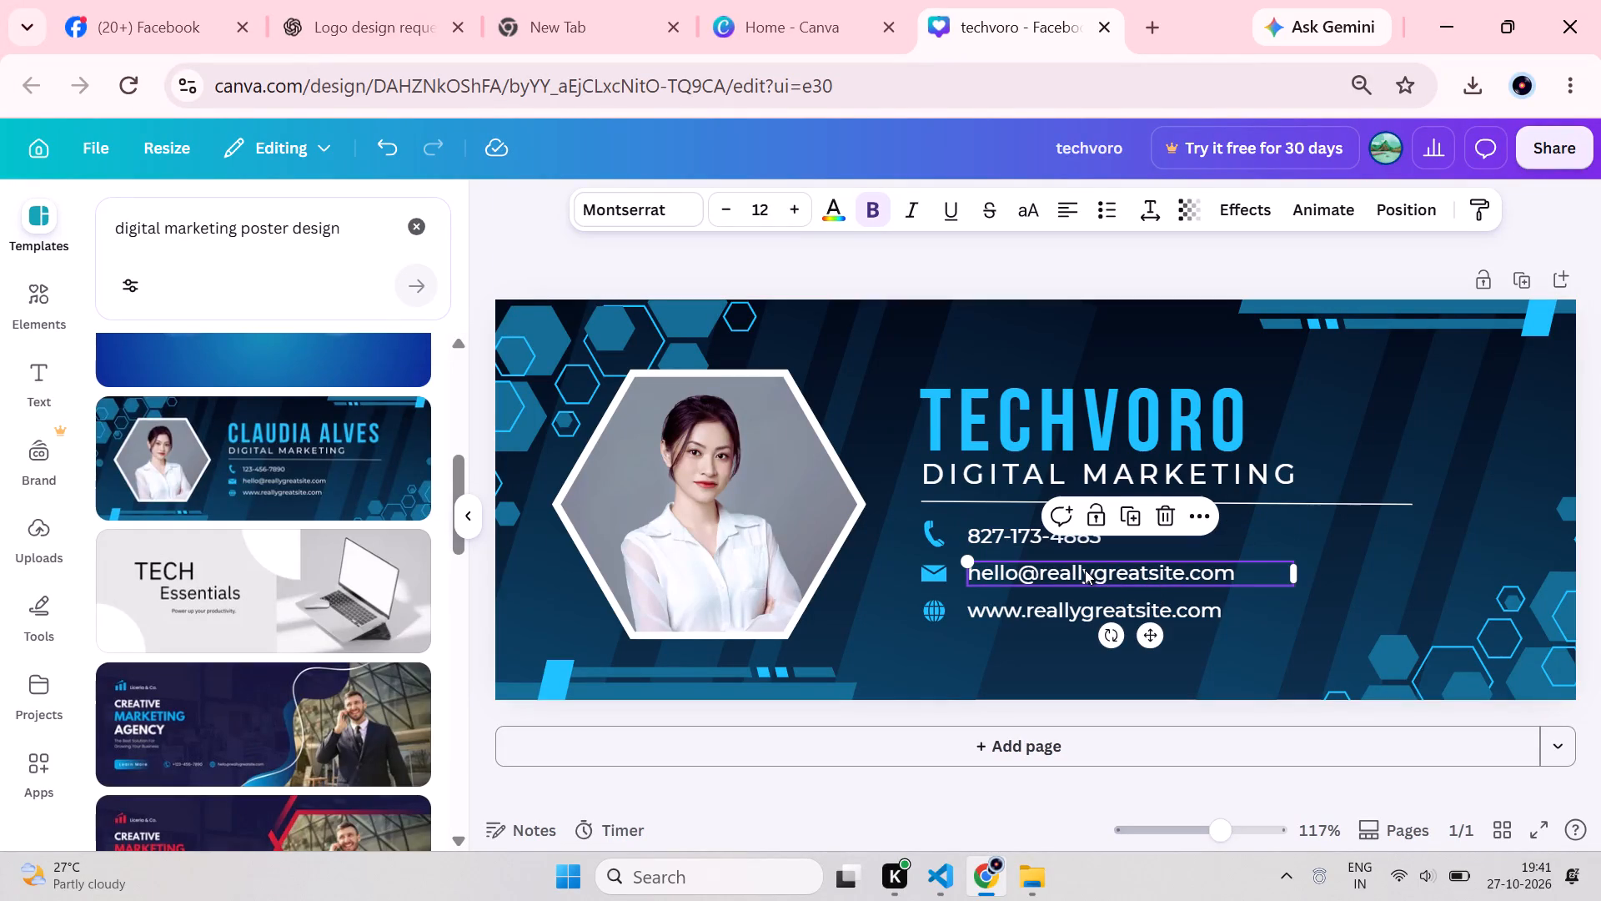
{"action": "left_click", "coordinate": [1185, 568]}
{"action": "key", "text": "Right"}
{"action": "key", "text": "Left"}
{"action": "key", "text": "Left"}
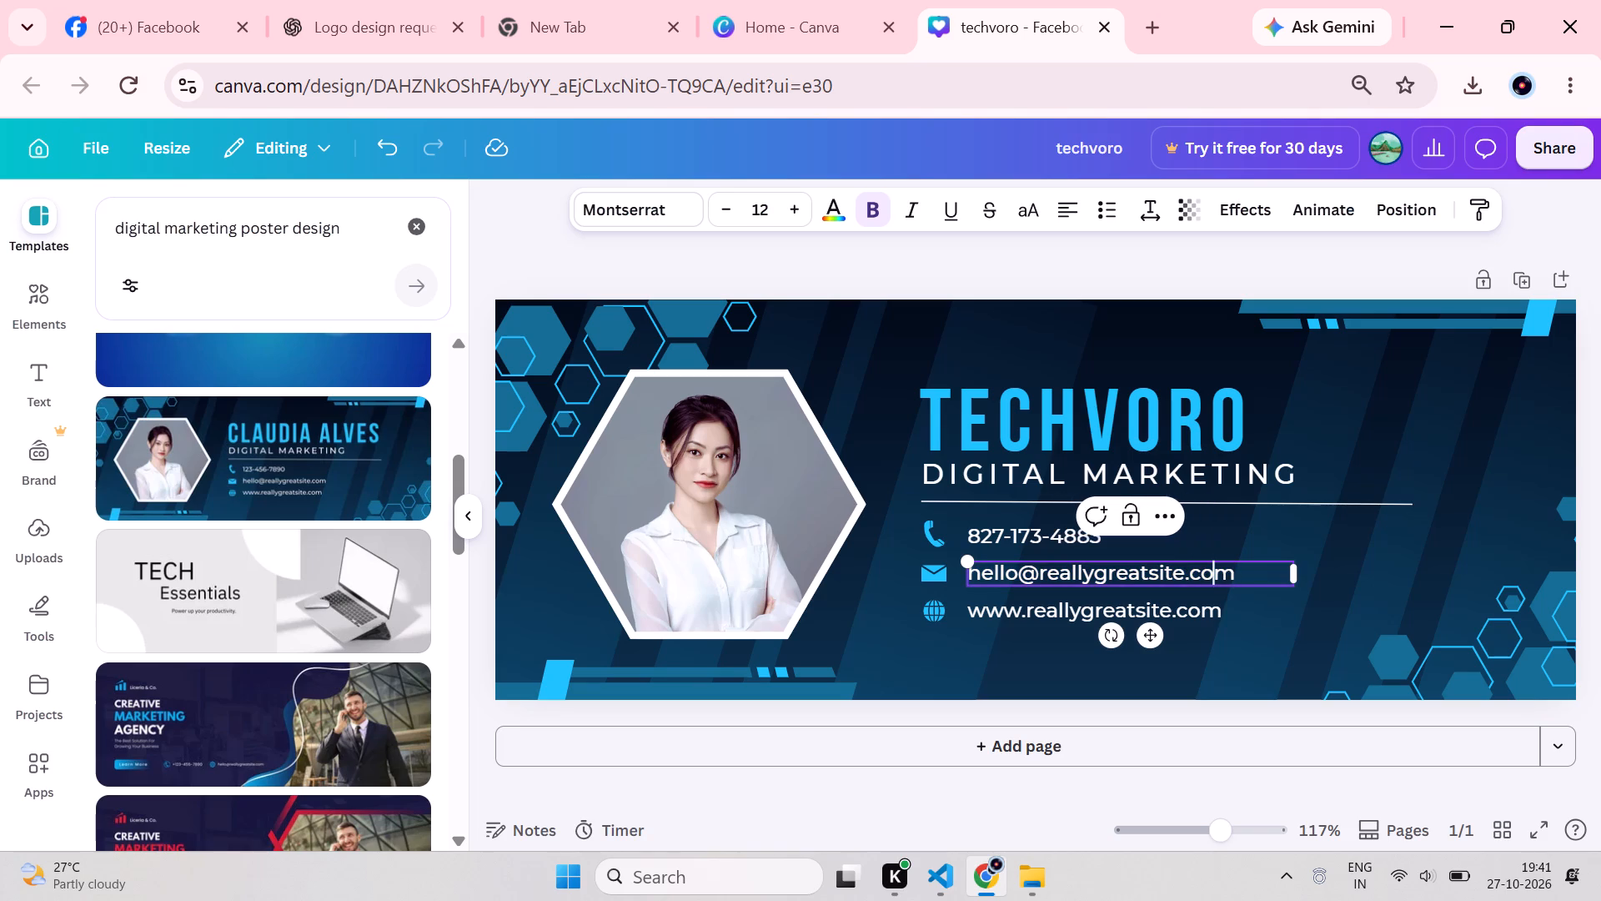
{"action": "key", "text": "Left"}
{"action": "key", "text": "Left"}
{"action": "key", "text": "BackSpace"}
{"action": "key", "text": "BackSpace"}
{"action": "key", "text": "BackSpace"}
{"action": "key", "text": "BackSpace"}
{"action": "key", "text": "BackSpace"}
{"action": "key", "text": "BackSpace"}
{"action": "key", "text": "BackSpace"}
{"action": "key", "text": "BackSpace"}
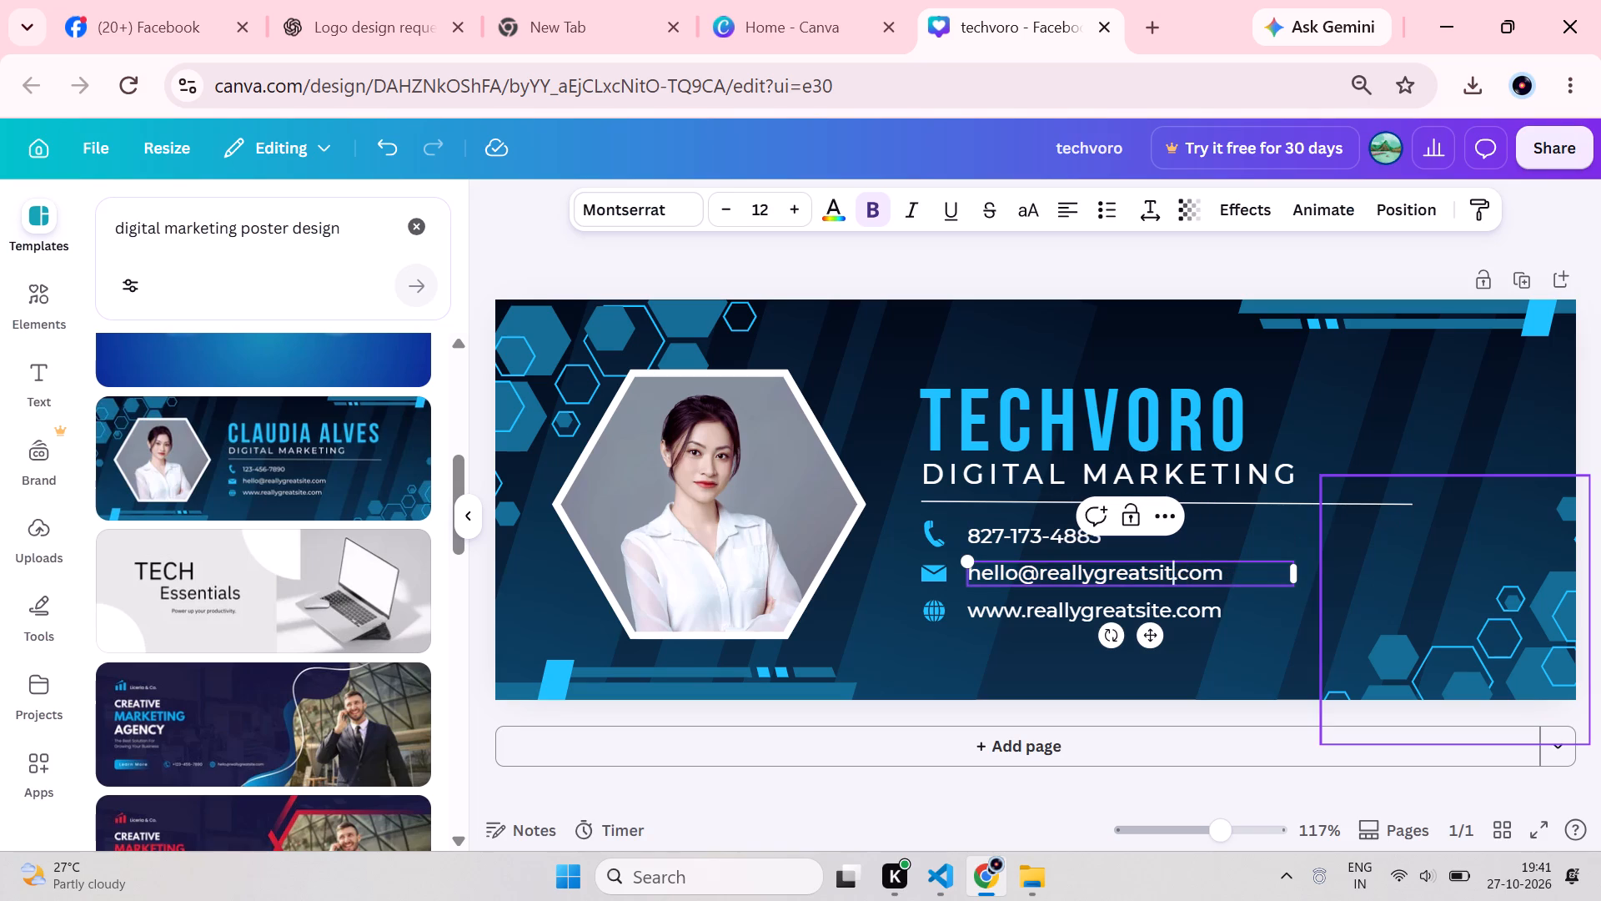
{"action": "key", "text": "BackSpace"}
{"action": "key", "text": "BackSpace"}
{"action": "key", "text": "BackSpace"}
{"action": "key", "text": "BackSpace"}
{"action": "key", "text": "BackSpace"}
{"action": "key", "text": "BackSpace"}
{"action": "key", "text": "BackSpace"}
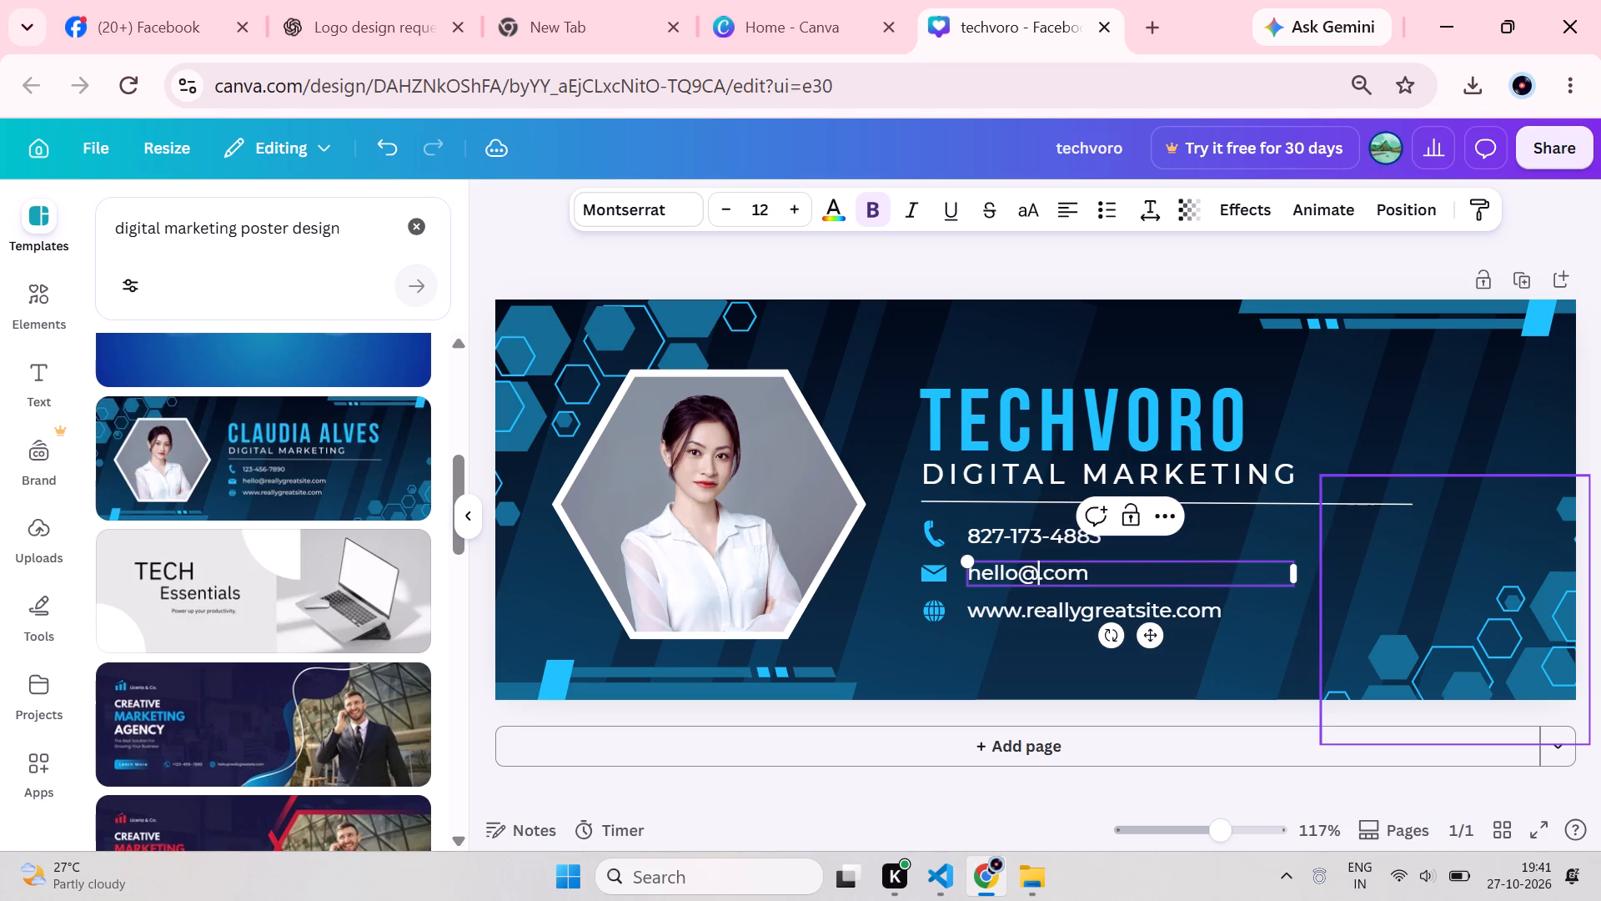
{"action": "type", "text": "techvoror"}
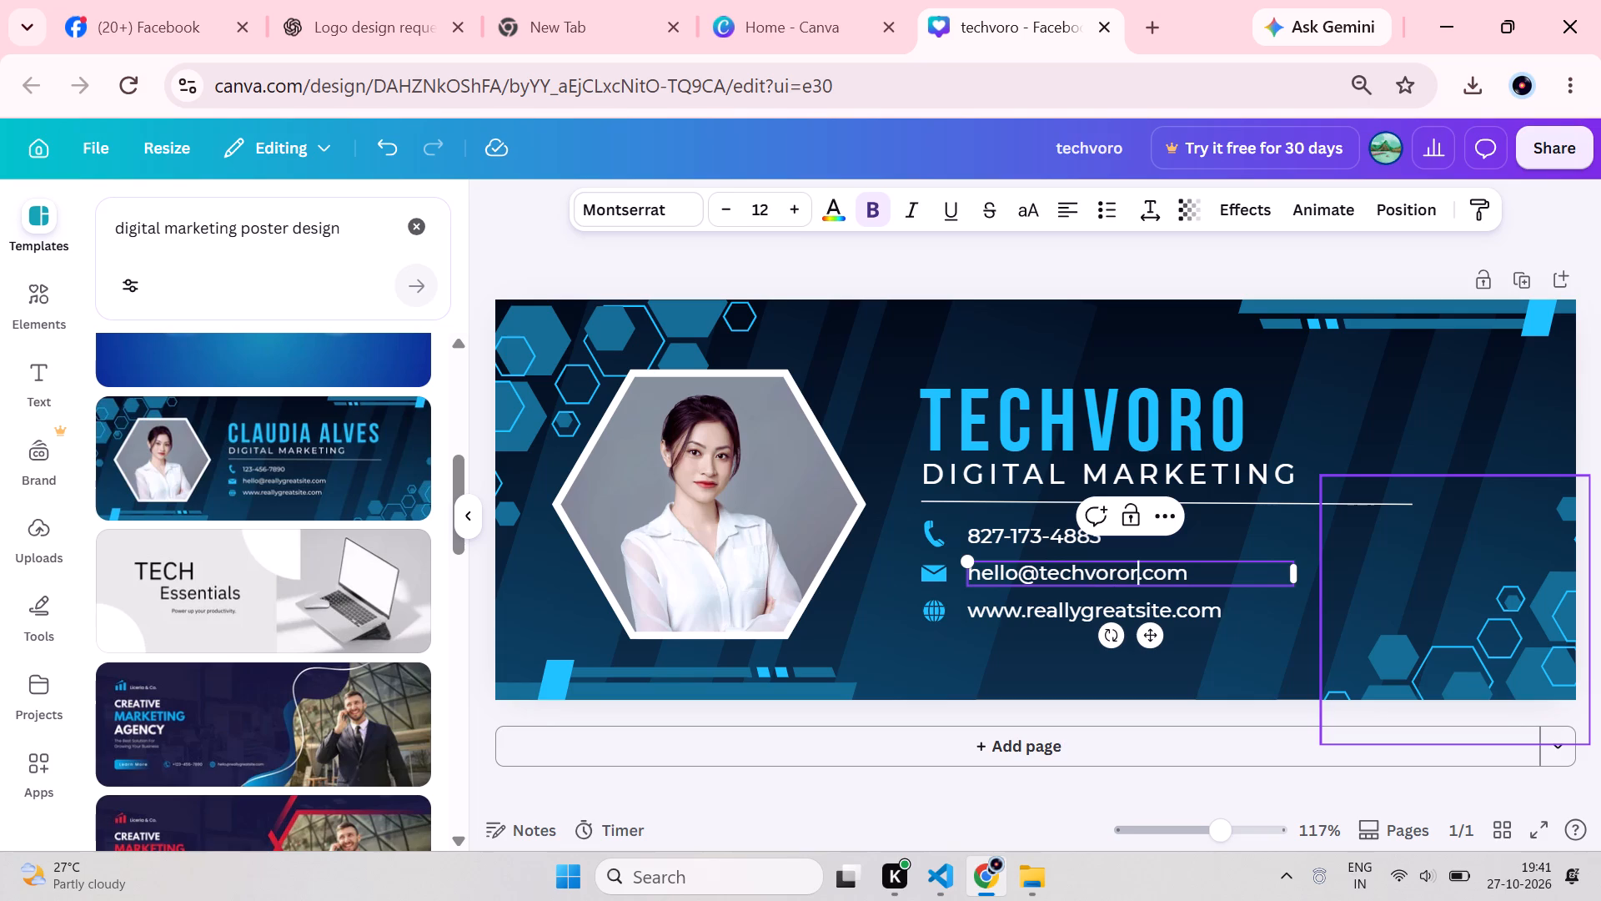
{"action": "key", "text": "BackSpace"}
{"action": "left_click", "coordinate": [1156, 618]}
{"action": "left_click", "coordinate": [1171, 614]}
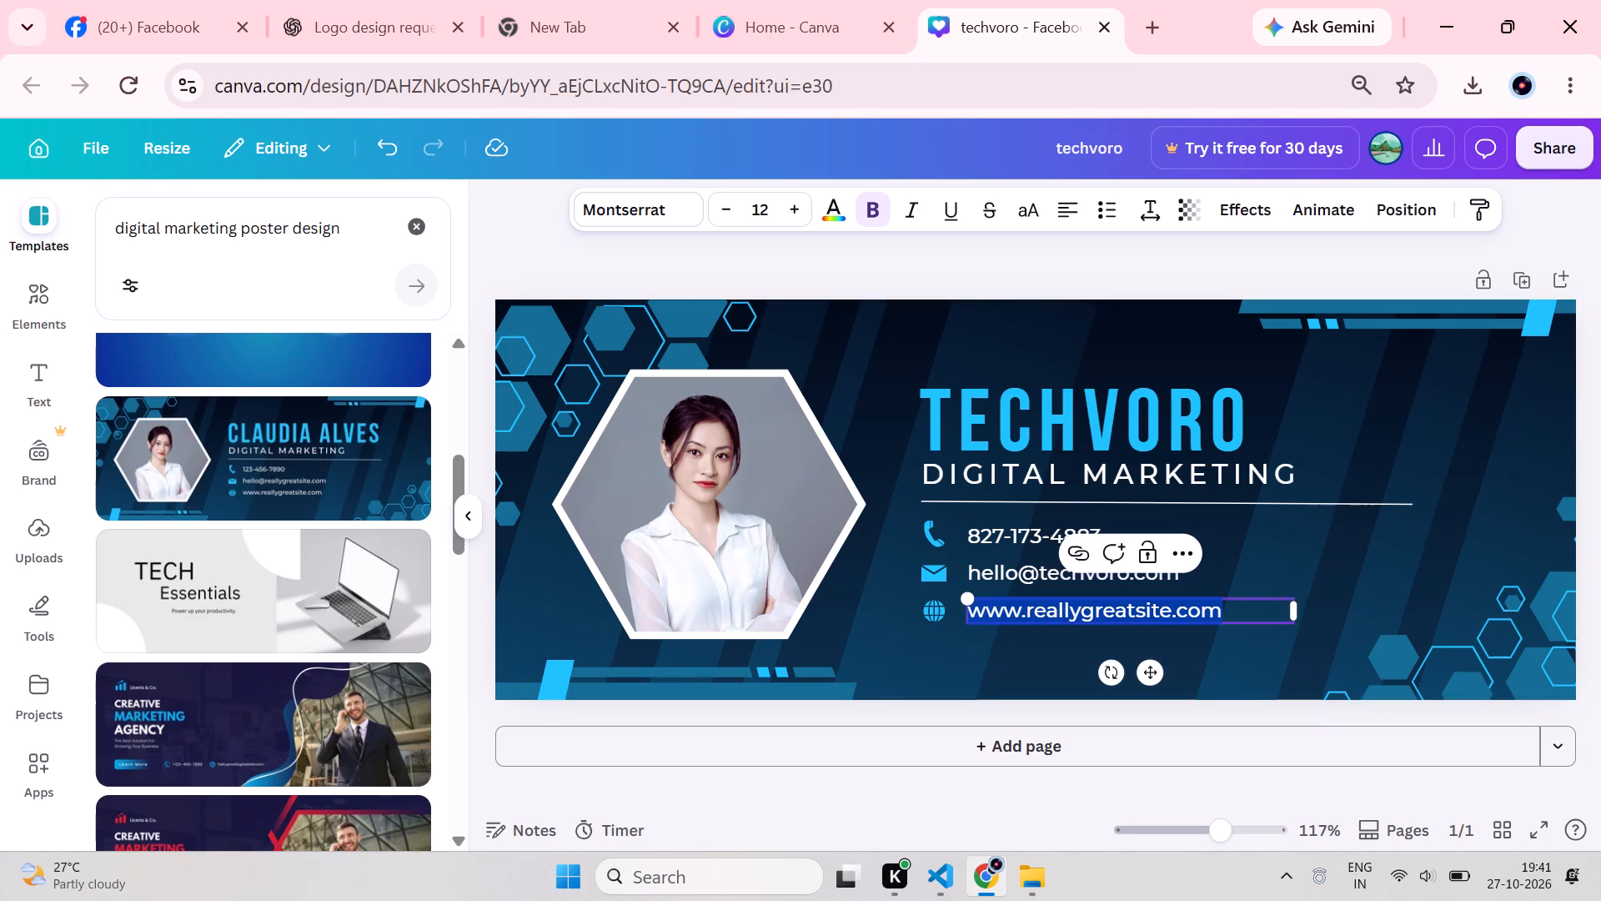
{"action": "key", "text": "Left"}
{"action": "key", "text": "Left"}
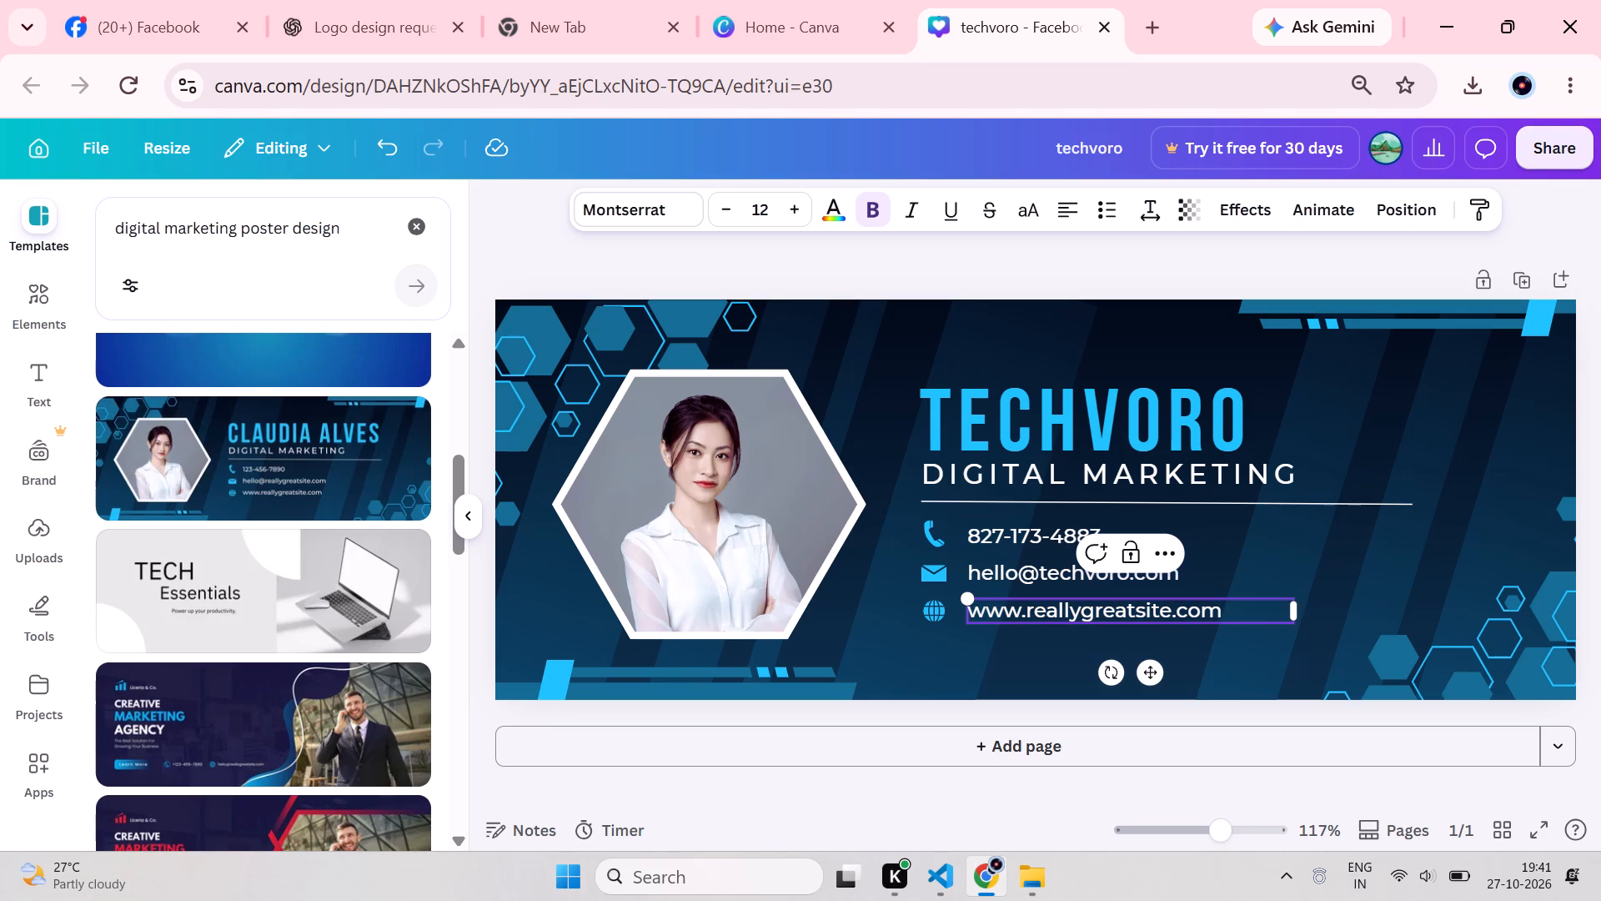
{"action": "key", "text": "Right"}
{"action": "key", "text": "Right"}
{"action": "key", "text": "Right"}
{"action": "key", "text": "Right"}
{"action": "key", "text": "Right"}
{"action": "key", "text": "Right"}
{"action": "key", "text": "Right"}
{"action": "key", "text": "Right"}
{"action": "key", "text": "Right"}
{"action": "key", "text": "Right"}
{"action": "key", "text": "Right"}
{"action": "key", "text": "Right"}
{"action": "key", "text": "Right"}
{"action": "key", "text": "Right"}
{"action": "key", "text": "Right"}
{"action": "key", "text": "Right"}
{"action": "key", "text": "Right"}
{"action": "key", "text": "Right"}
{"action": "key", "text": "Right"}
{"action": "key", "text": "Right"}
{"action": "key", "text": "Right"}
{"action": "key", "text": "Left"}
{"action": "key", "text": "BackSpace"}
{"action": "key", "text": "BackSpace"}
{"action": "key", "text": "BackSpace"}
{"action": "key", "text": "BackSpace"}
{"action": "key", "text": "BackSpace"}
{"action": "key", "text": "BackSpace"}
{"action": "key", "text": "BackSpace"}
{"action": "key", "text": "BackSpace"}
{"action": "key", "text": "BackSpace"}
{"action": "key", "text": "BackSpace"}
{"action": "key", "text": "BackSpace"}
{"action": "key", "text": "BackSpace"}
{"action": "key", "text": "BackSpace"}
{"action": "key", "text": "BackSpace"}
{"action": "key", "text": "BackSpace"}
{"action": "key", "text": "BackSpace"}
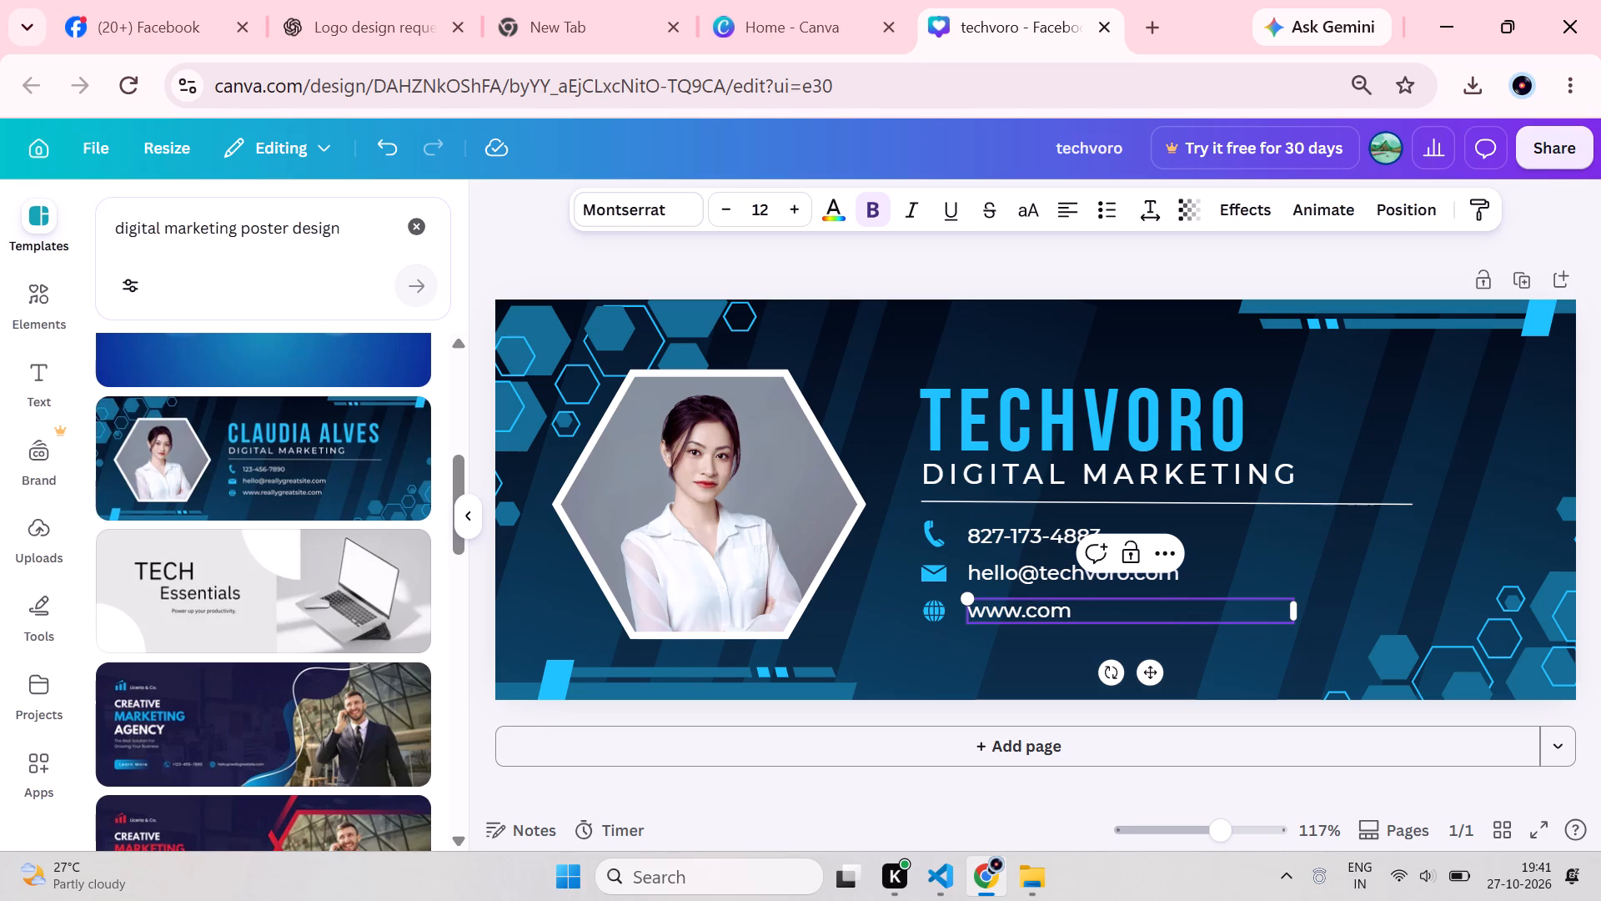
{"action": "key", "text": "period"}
{"action": "key", "text": "ctrl+z"}
{"action": "key", "text": "ctrl+z"}
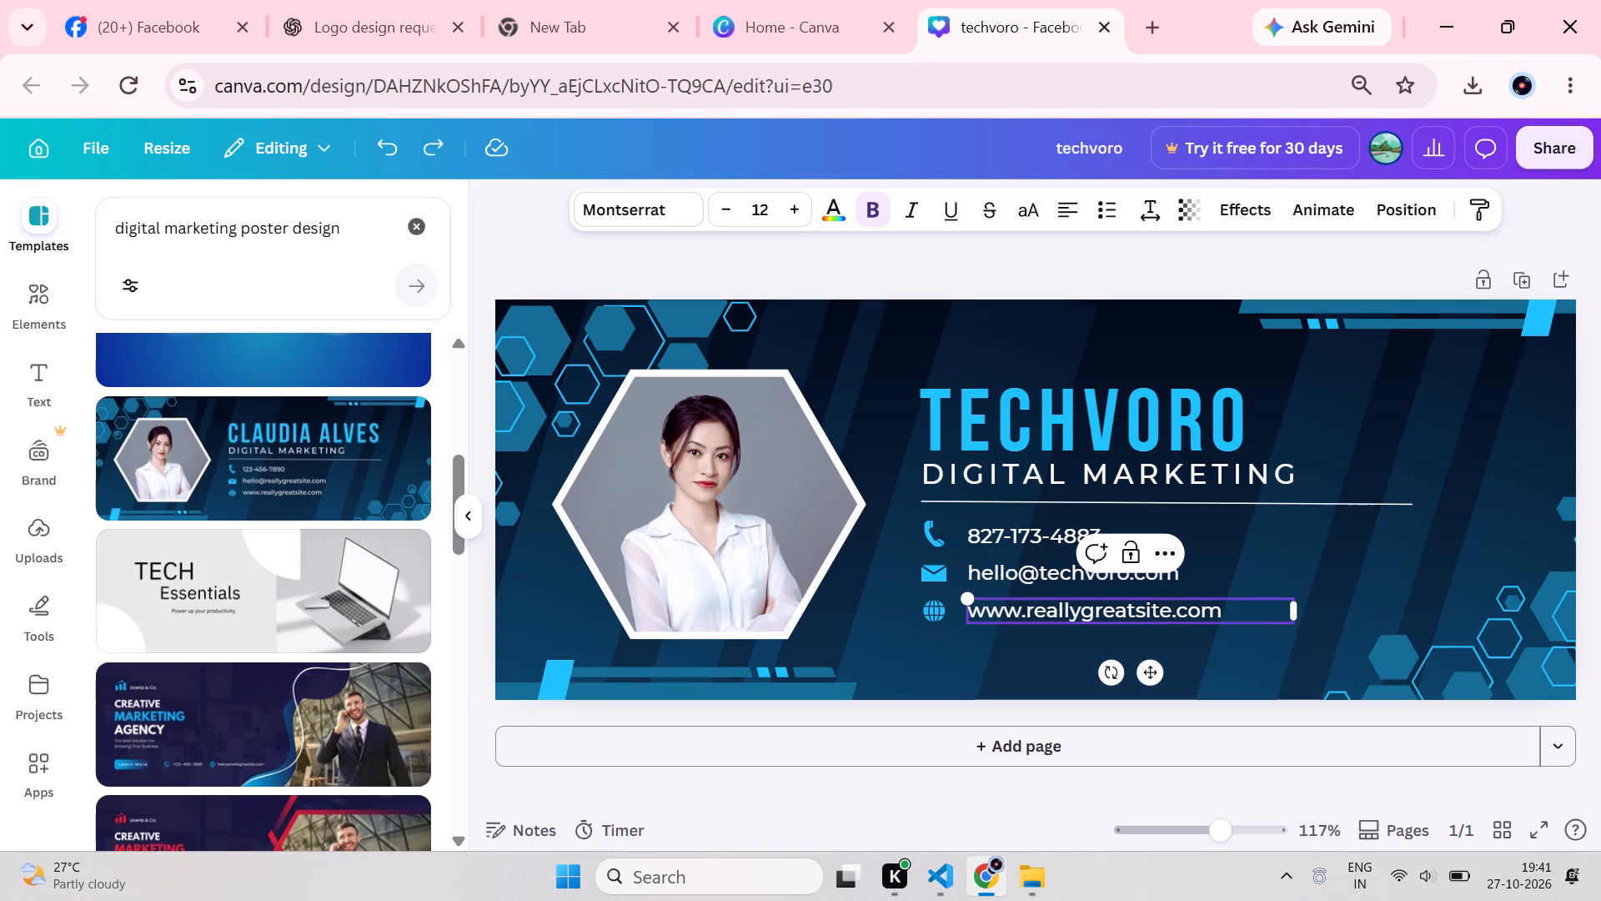
{"action": "key", "text": "BackSpace"}
{"action": "key", "text": "BackSpace"}
{"action": "key", "text": "BackSpace"}
{"action": "key", "text": "BackSpace"}
{"action": "key", "text": "BackSpace"}
{"action": "key", "text": "BackSpace"}
{"action": "key", "text": "BackSpace"}
{"action": "key", "text": "BackSpace"}
{"action": "key", "text": "BackSpace"}
{"action": "key", "text": "BackSpace"}
{"action": "key", "text": "BackSpace"}
{"action": "key", "text": "BackSpace"}
{"action": "key", "text": "BackSpace"}
{"action": "key", "text": "BackSpace"}
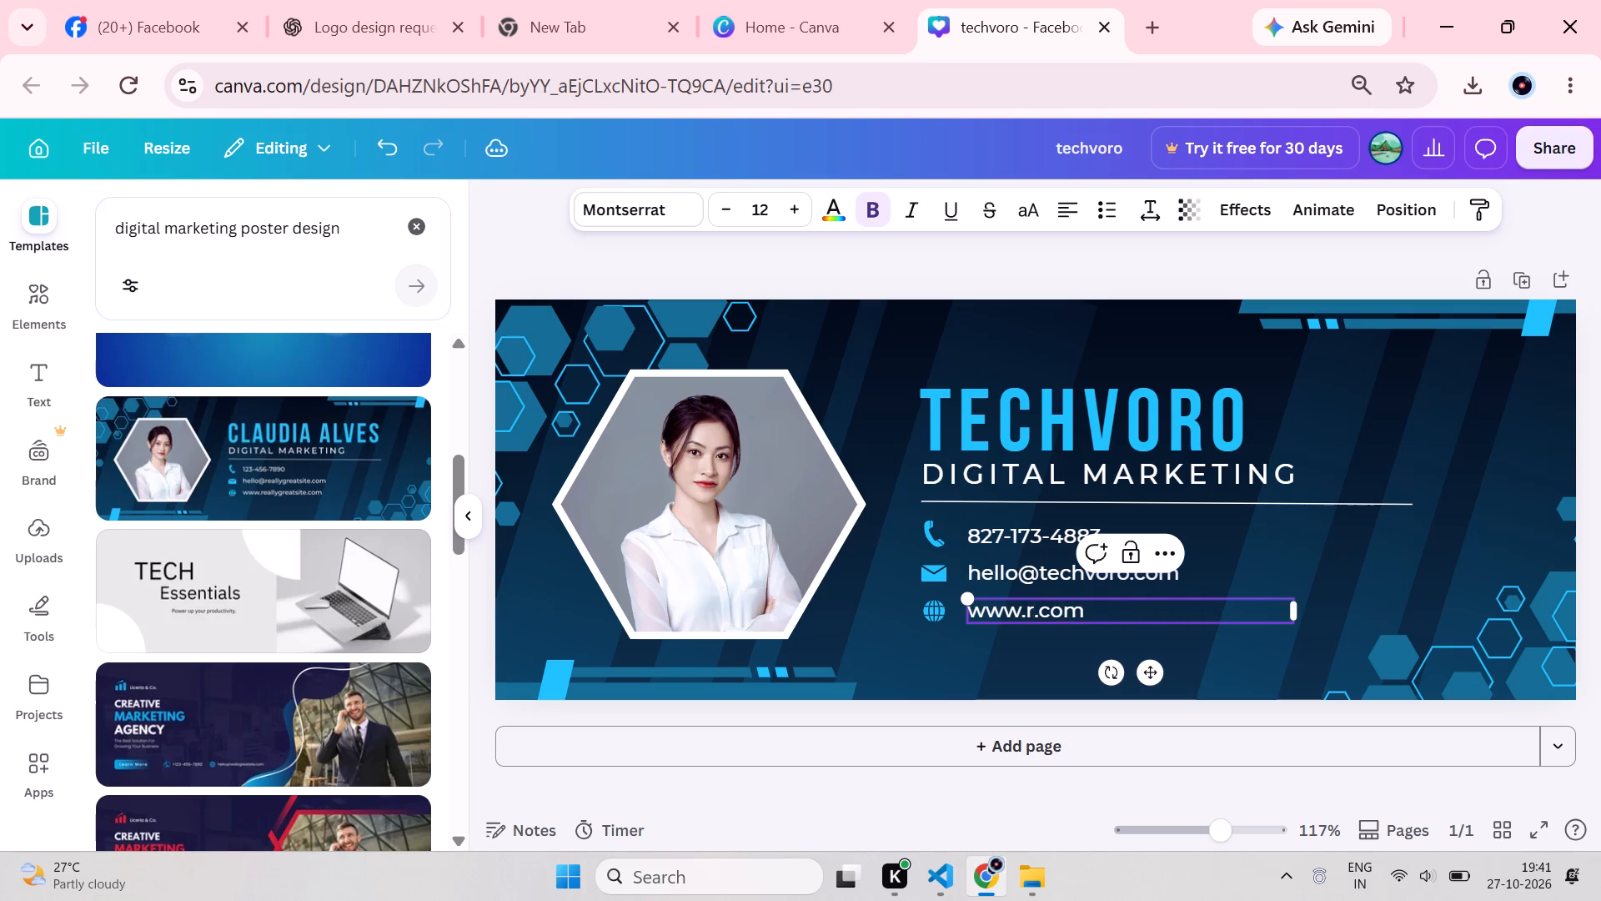
{"action": "key", "text": "BackSpace"}
{"action": "type", "text": "tec"}
{"action": "key", "text": "BackSpace"}
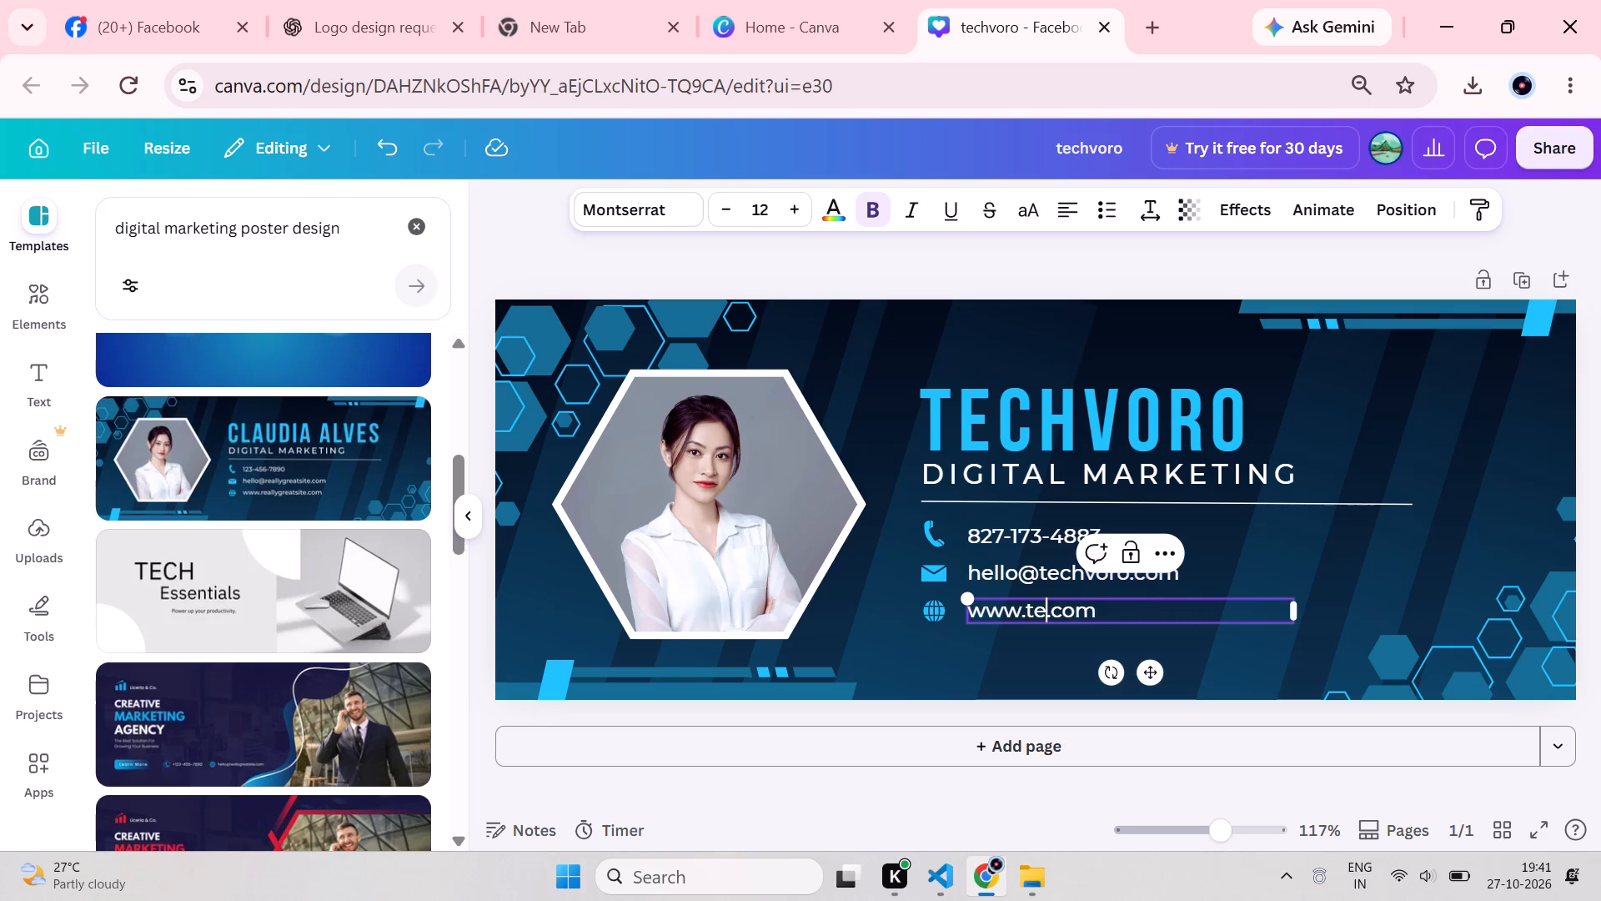
{"action": "key", "text": "BackSpace"}
{"action": "key", "text": "BackSpace"}
{"action": "key", "text": "ctrl+z"}
{"action": "key", "text": "ctrl+z"}
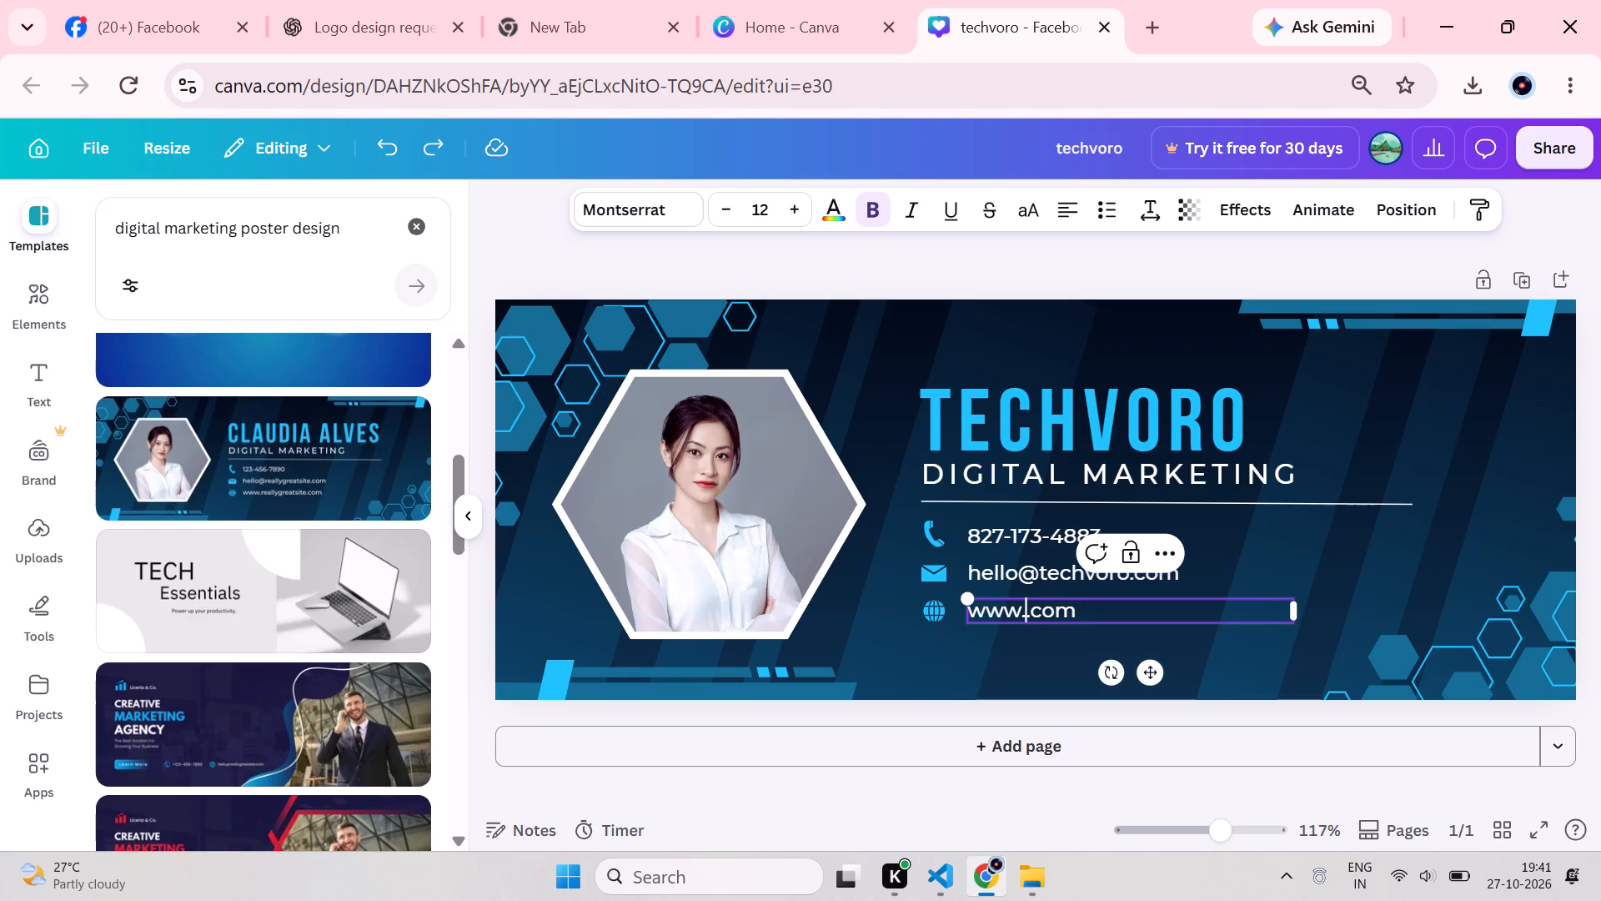
{"action": "key", "text": "ctrl+z"}
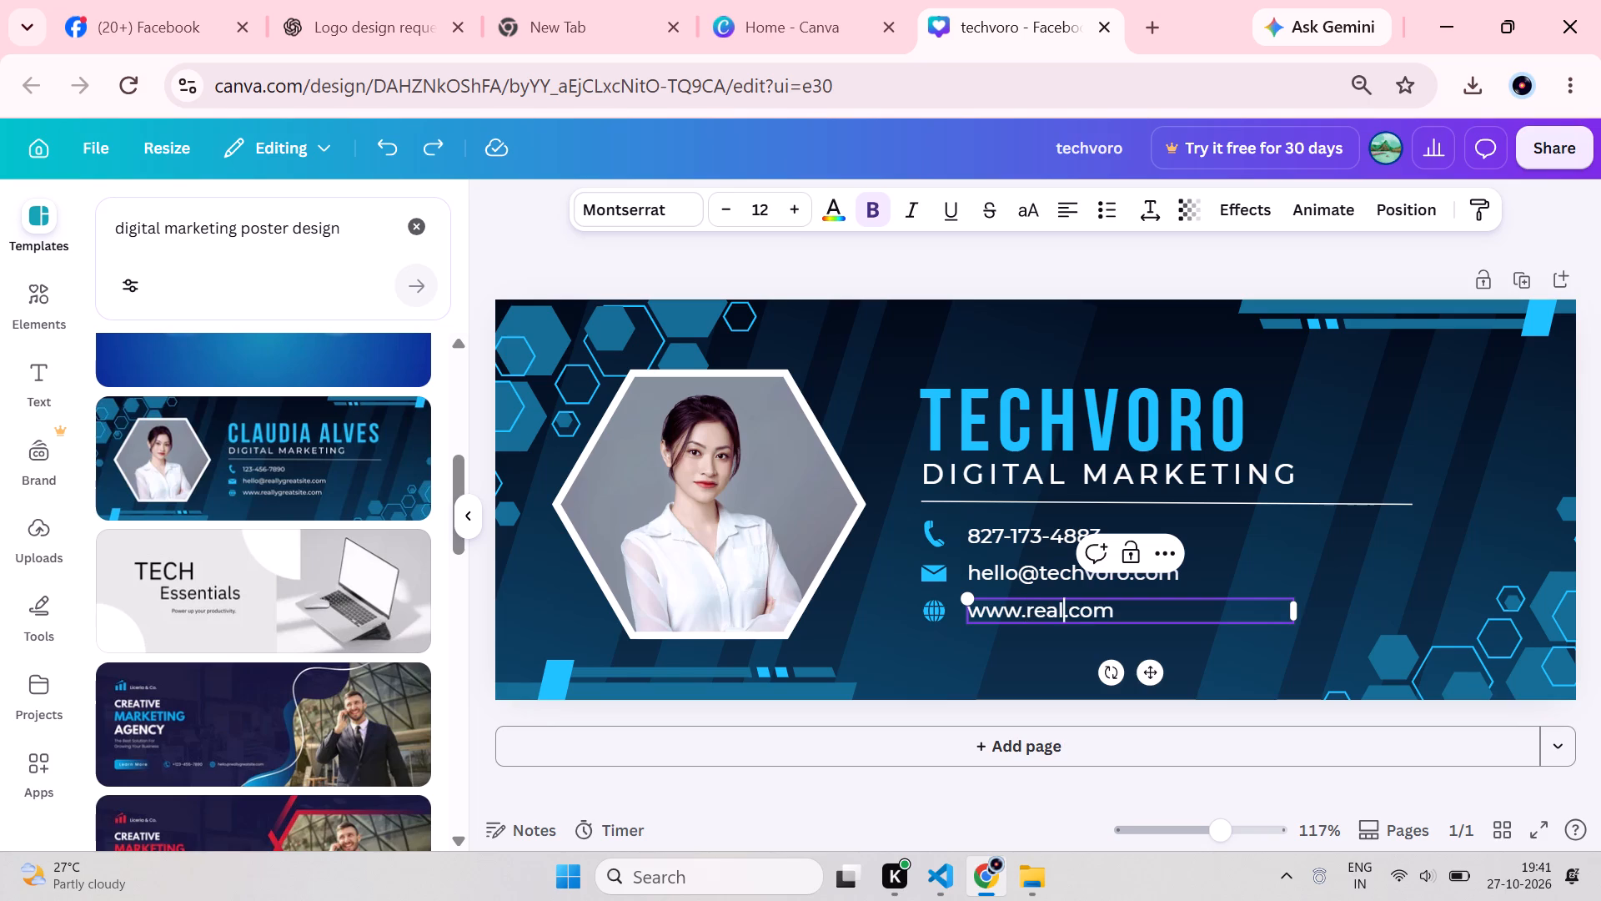
{"action": "key", "text": "BackSpace"}
{"action": "key", "text": "BackSpace"}
{"action": "key", "text": "BackSpace"}
{"action": "key", "text": "BackSpace"}
{"action": "type", "text": "techvoro"}
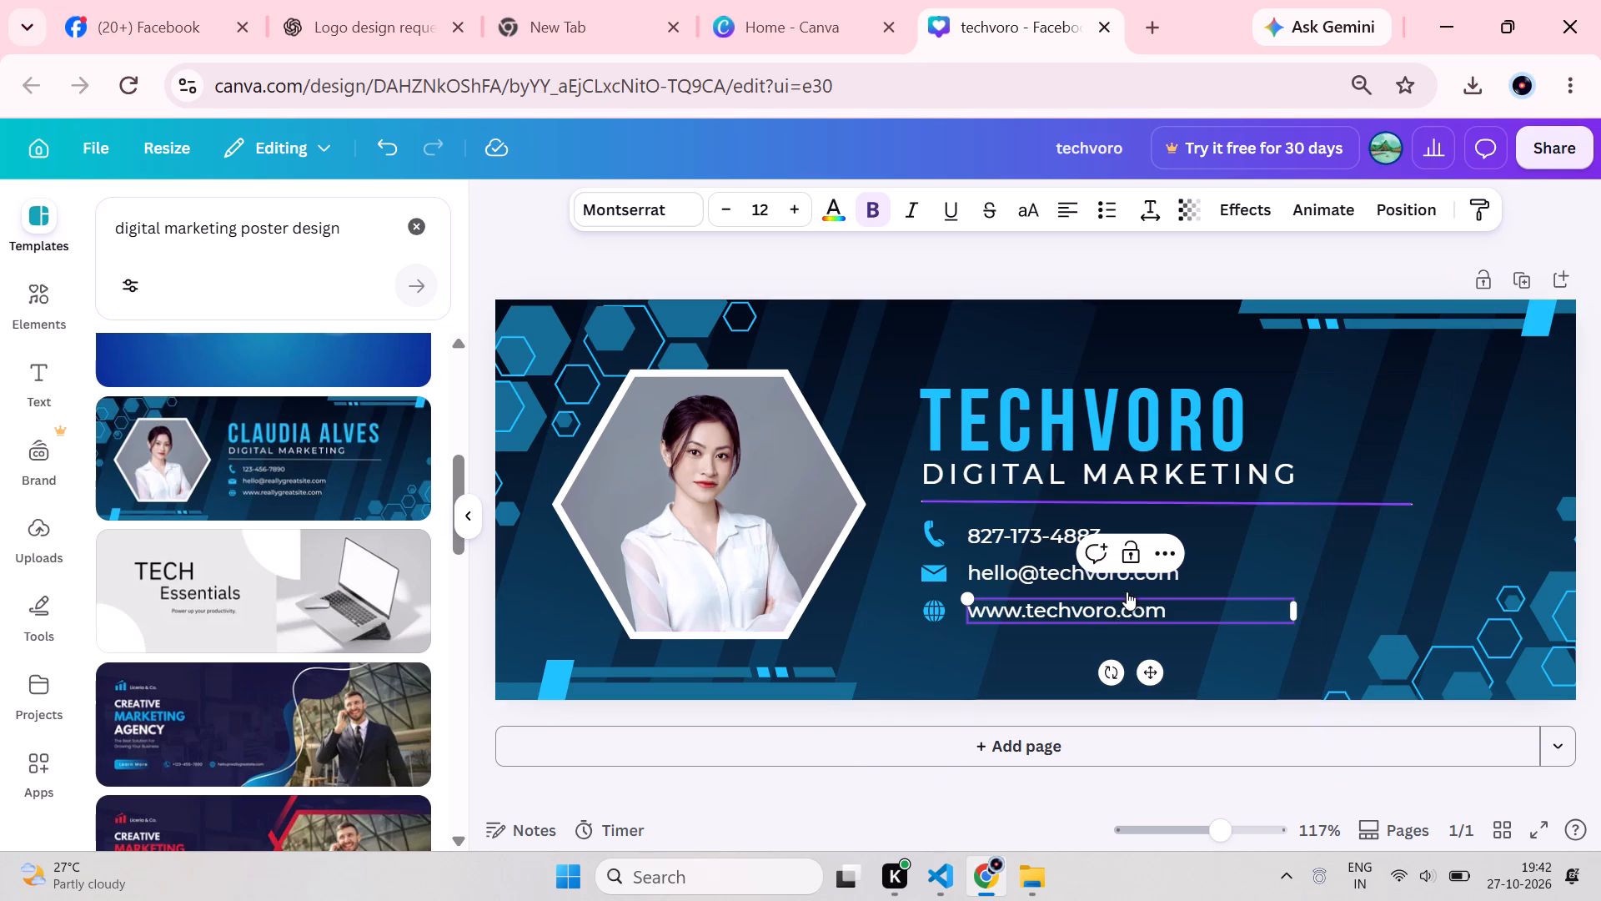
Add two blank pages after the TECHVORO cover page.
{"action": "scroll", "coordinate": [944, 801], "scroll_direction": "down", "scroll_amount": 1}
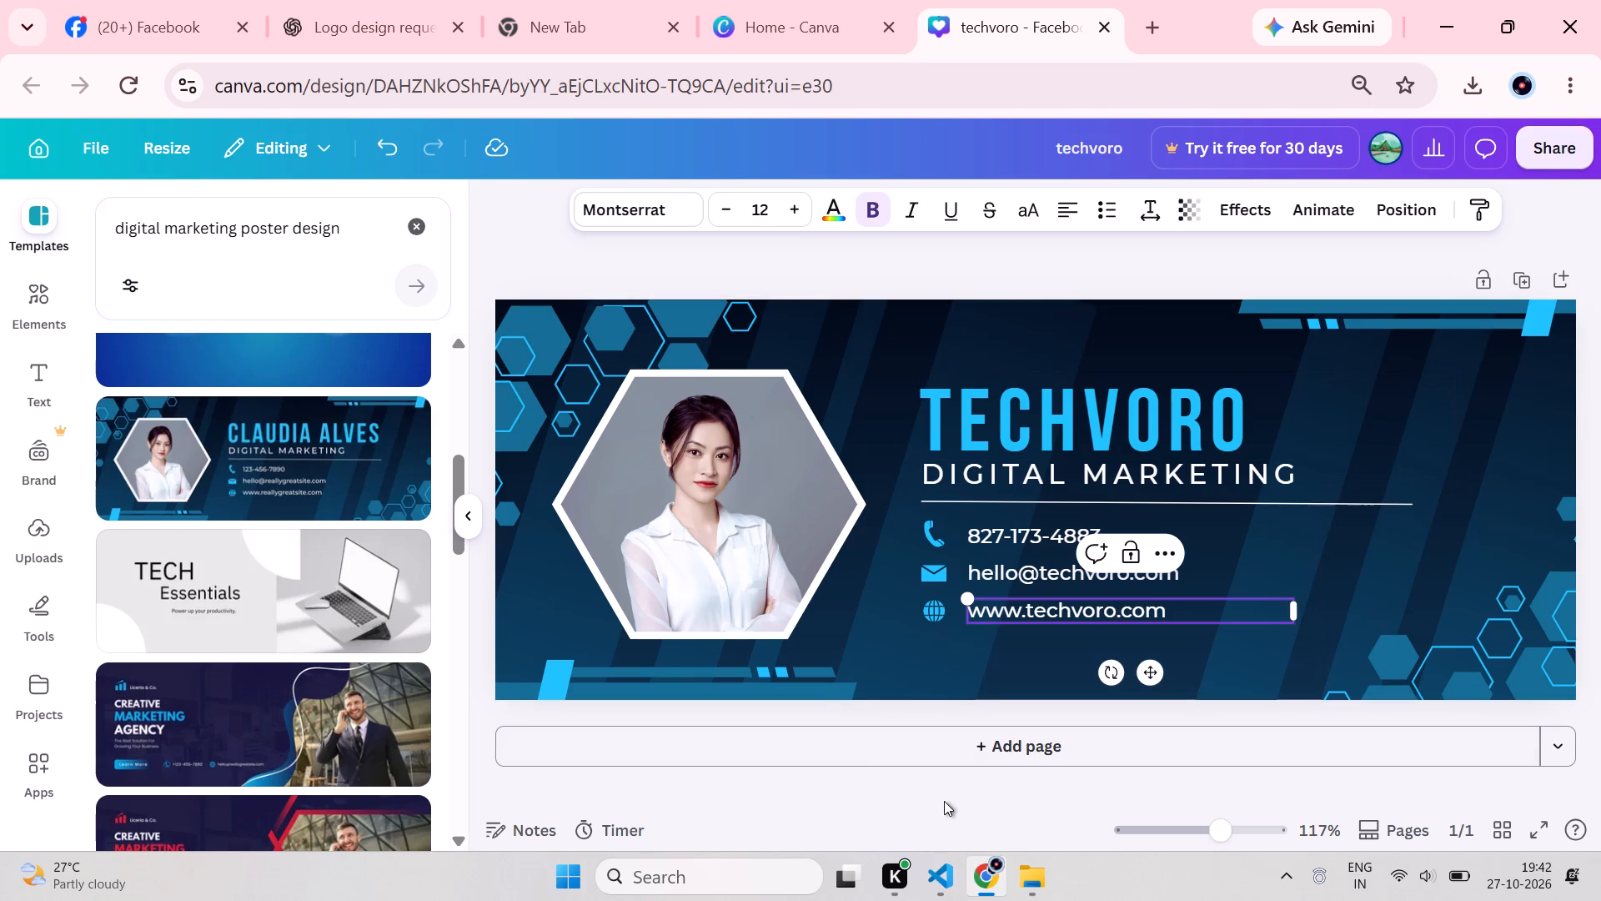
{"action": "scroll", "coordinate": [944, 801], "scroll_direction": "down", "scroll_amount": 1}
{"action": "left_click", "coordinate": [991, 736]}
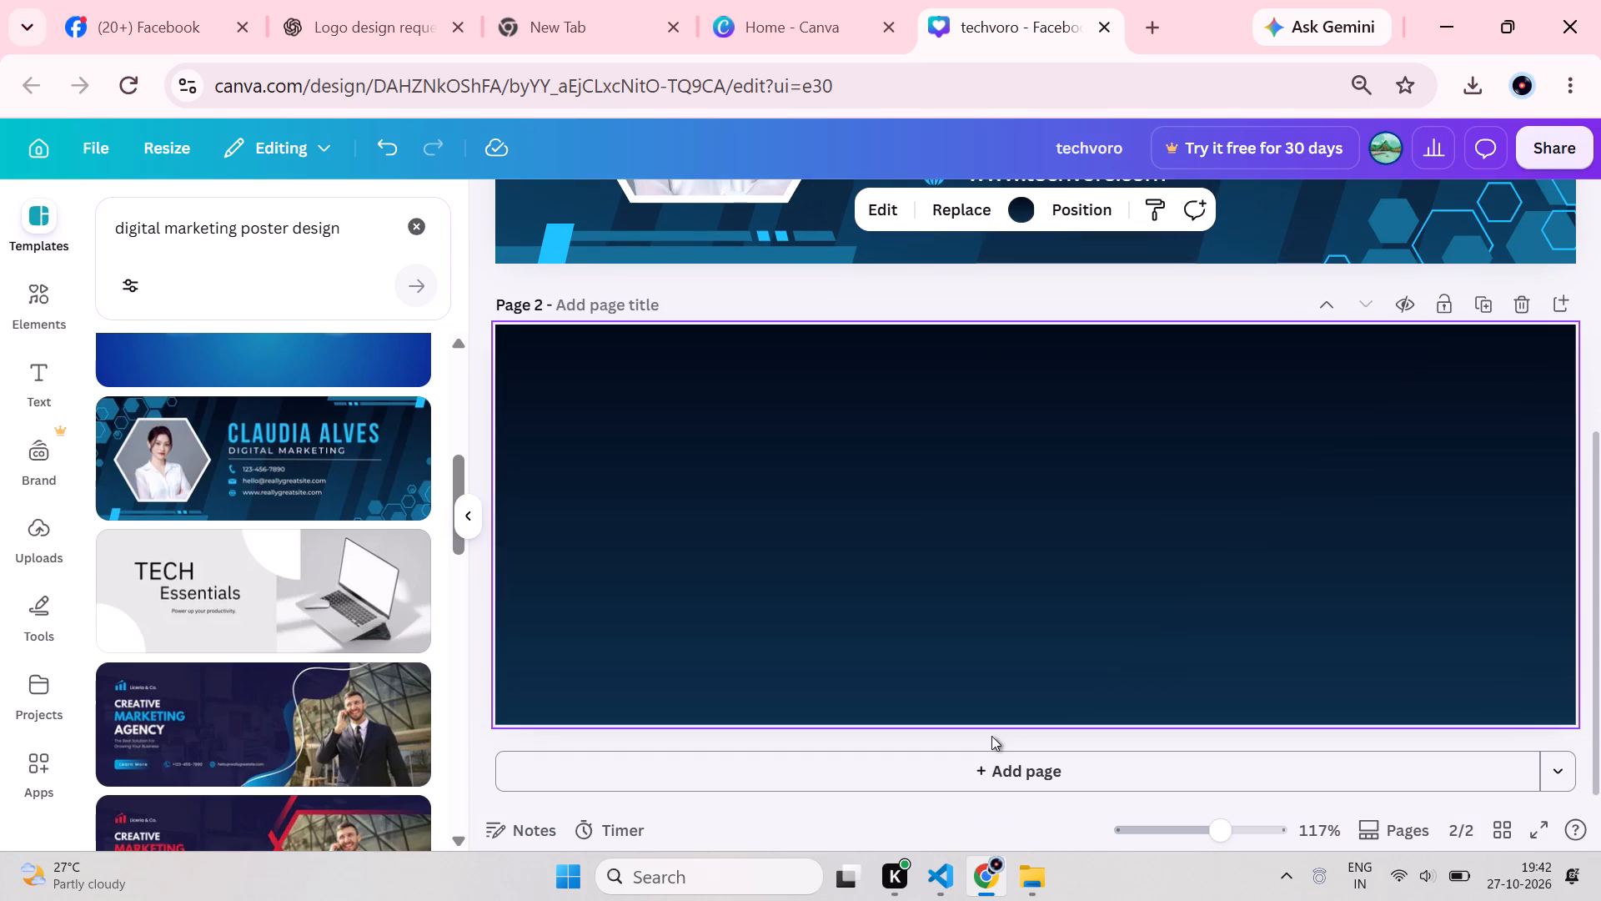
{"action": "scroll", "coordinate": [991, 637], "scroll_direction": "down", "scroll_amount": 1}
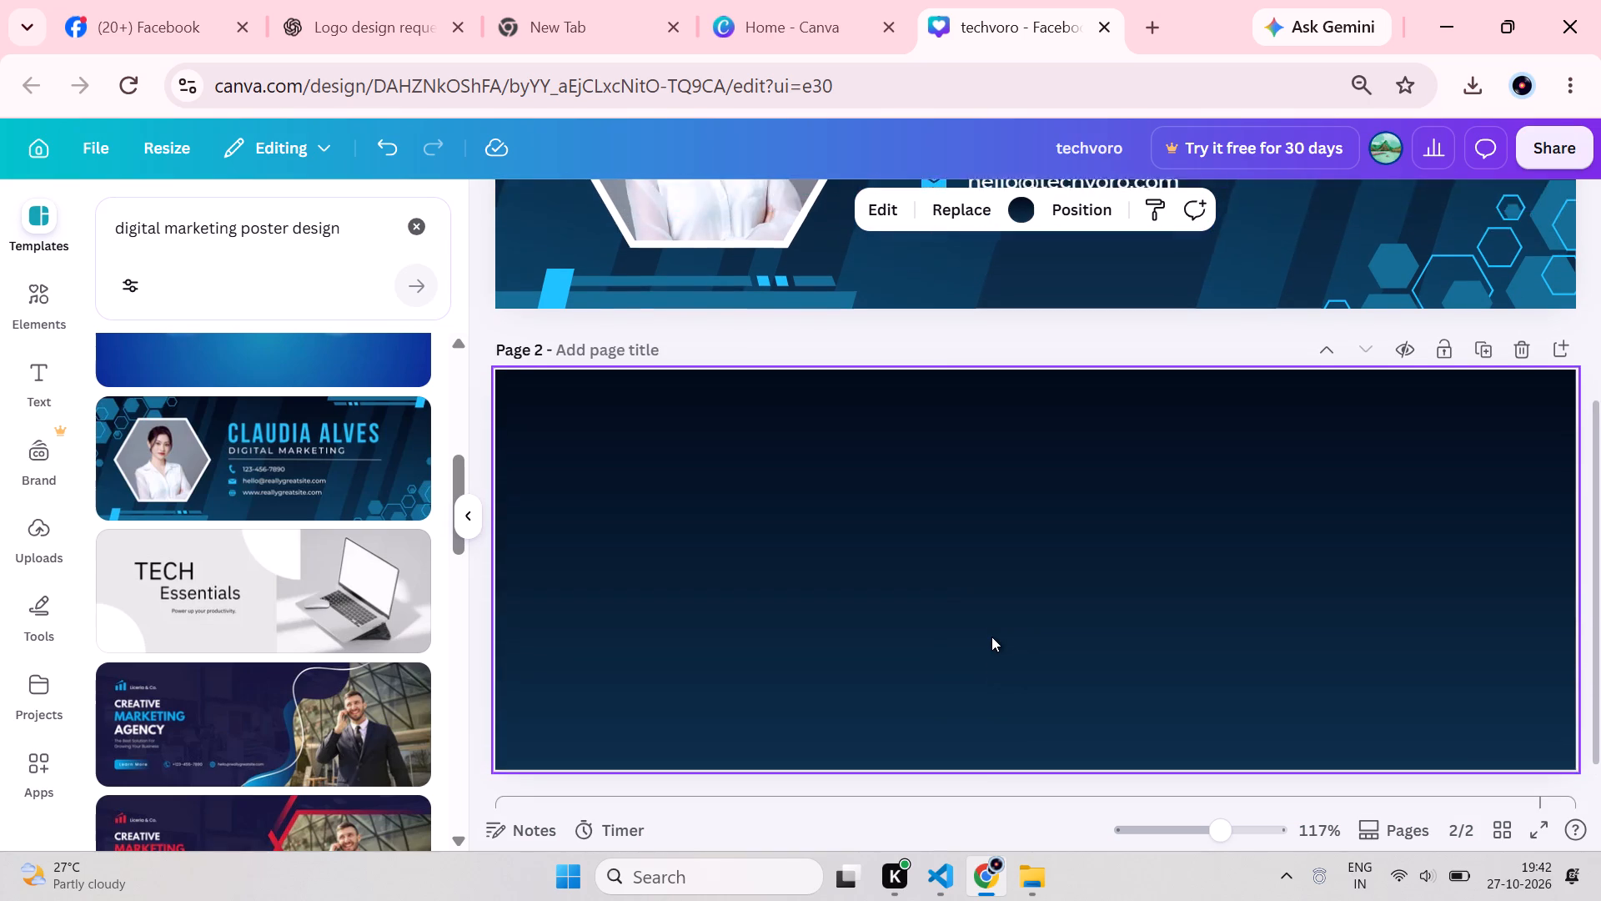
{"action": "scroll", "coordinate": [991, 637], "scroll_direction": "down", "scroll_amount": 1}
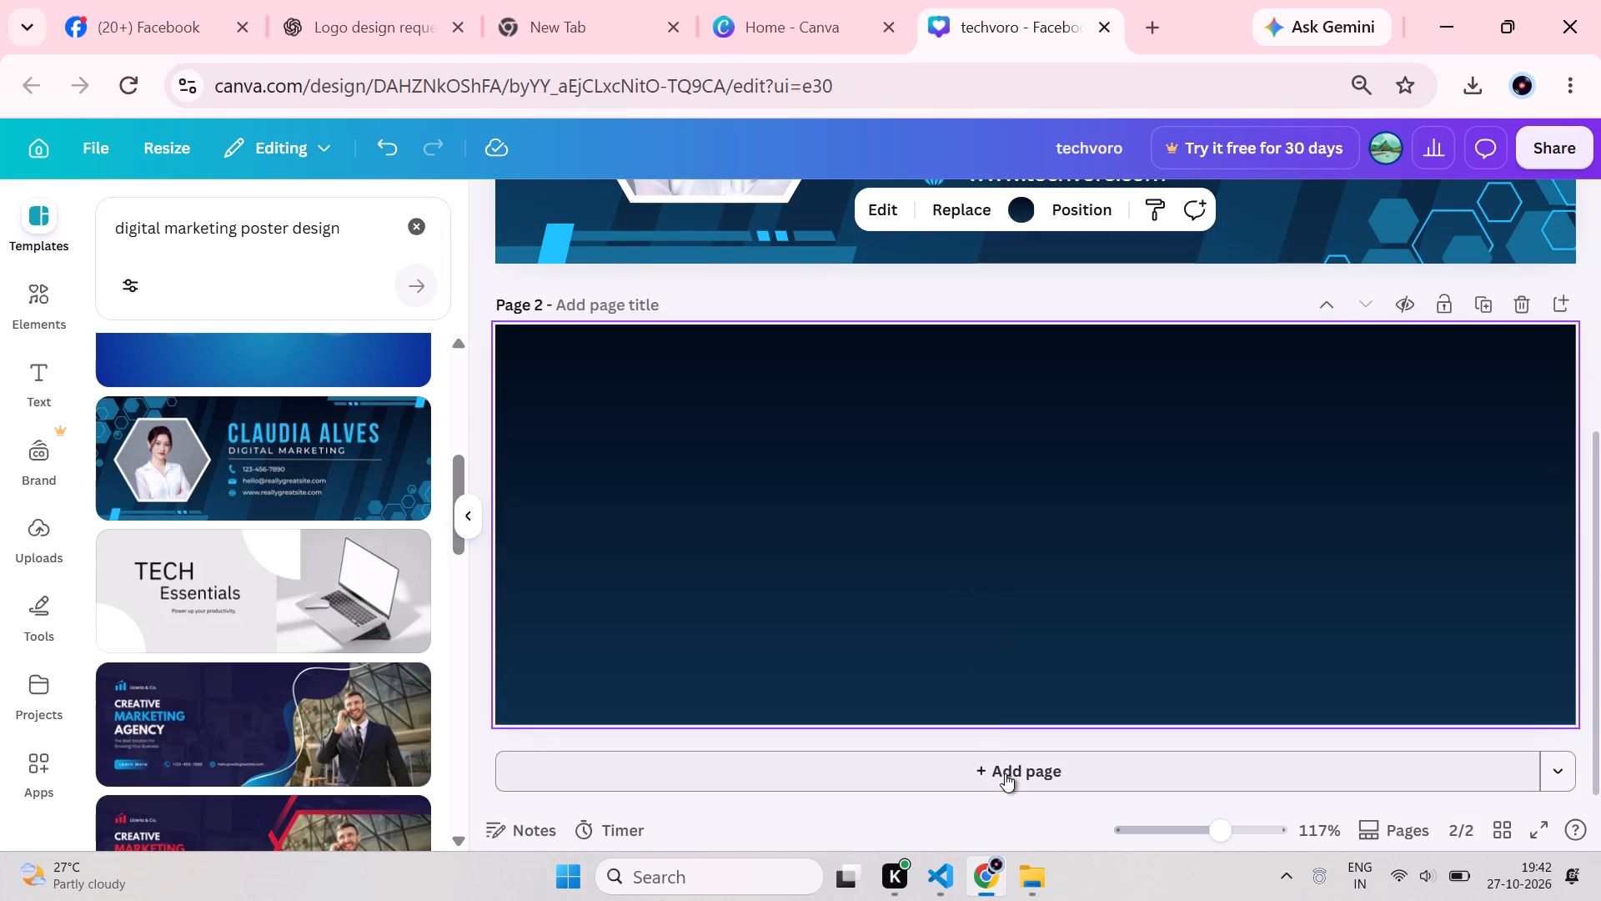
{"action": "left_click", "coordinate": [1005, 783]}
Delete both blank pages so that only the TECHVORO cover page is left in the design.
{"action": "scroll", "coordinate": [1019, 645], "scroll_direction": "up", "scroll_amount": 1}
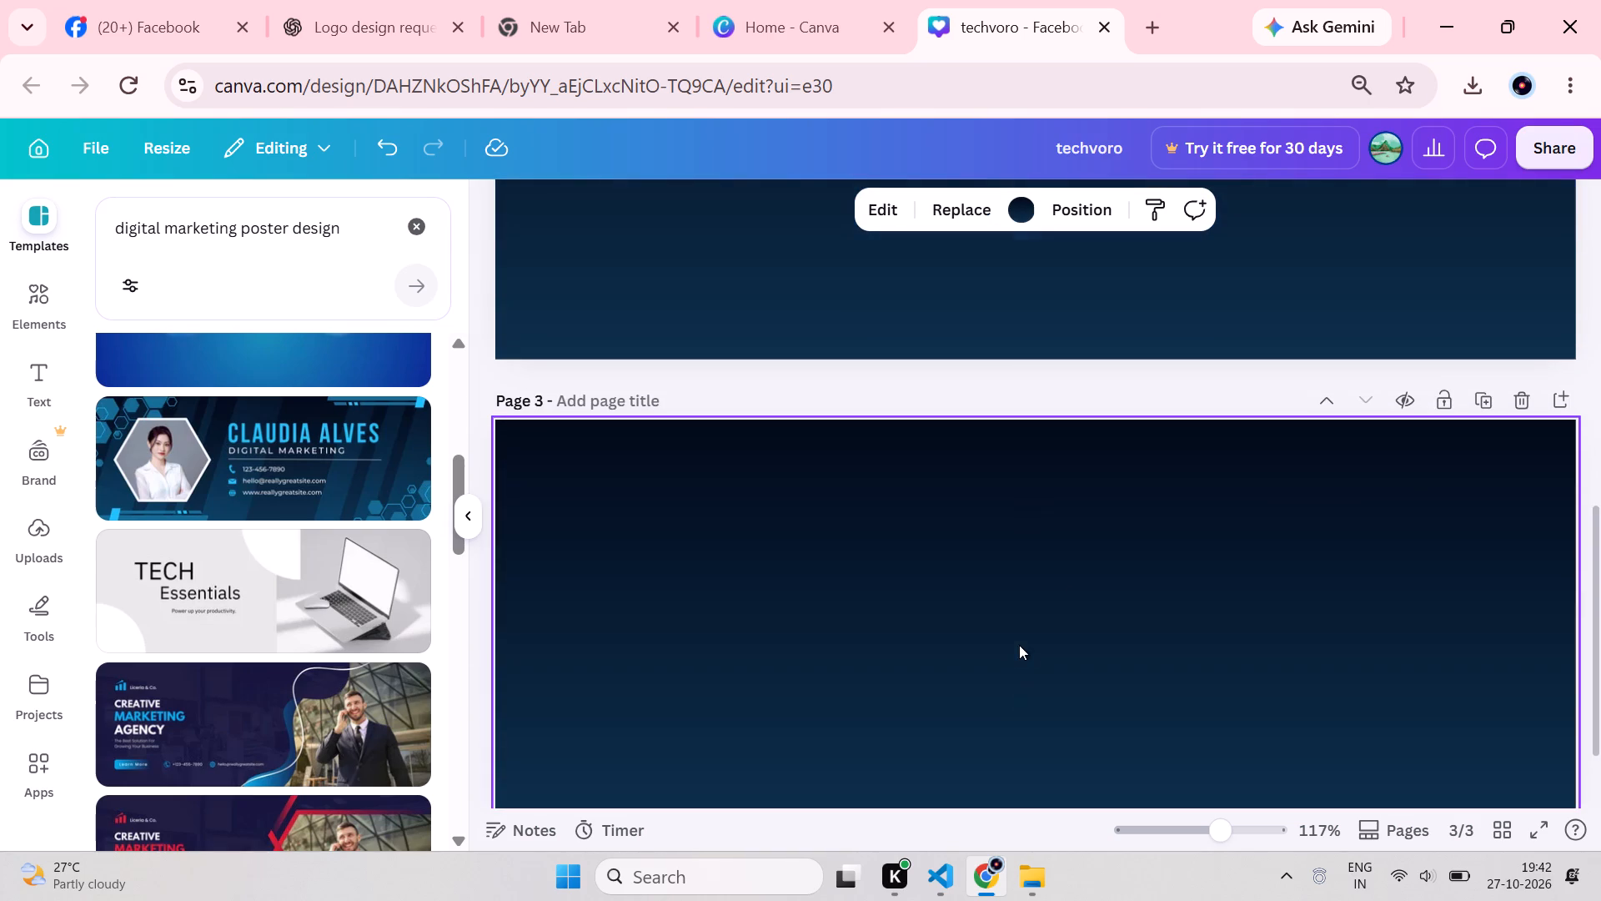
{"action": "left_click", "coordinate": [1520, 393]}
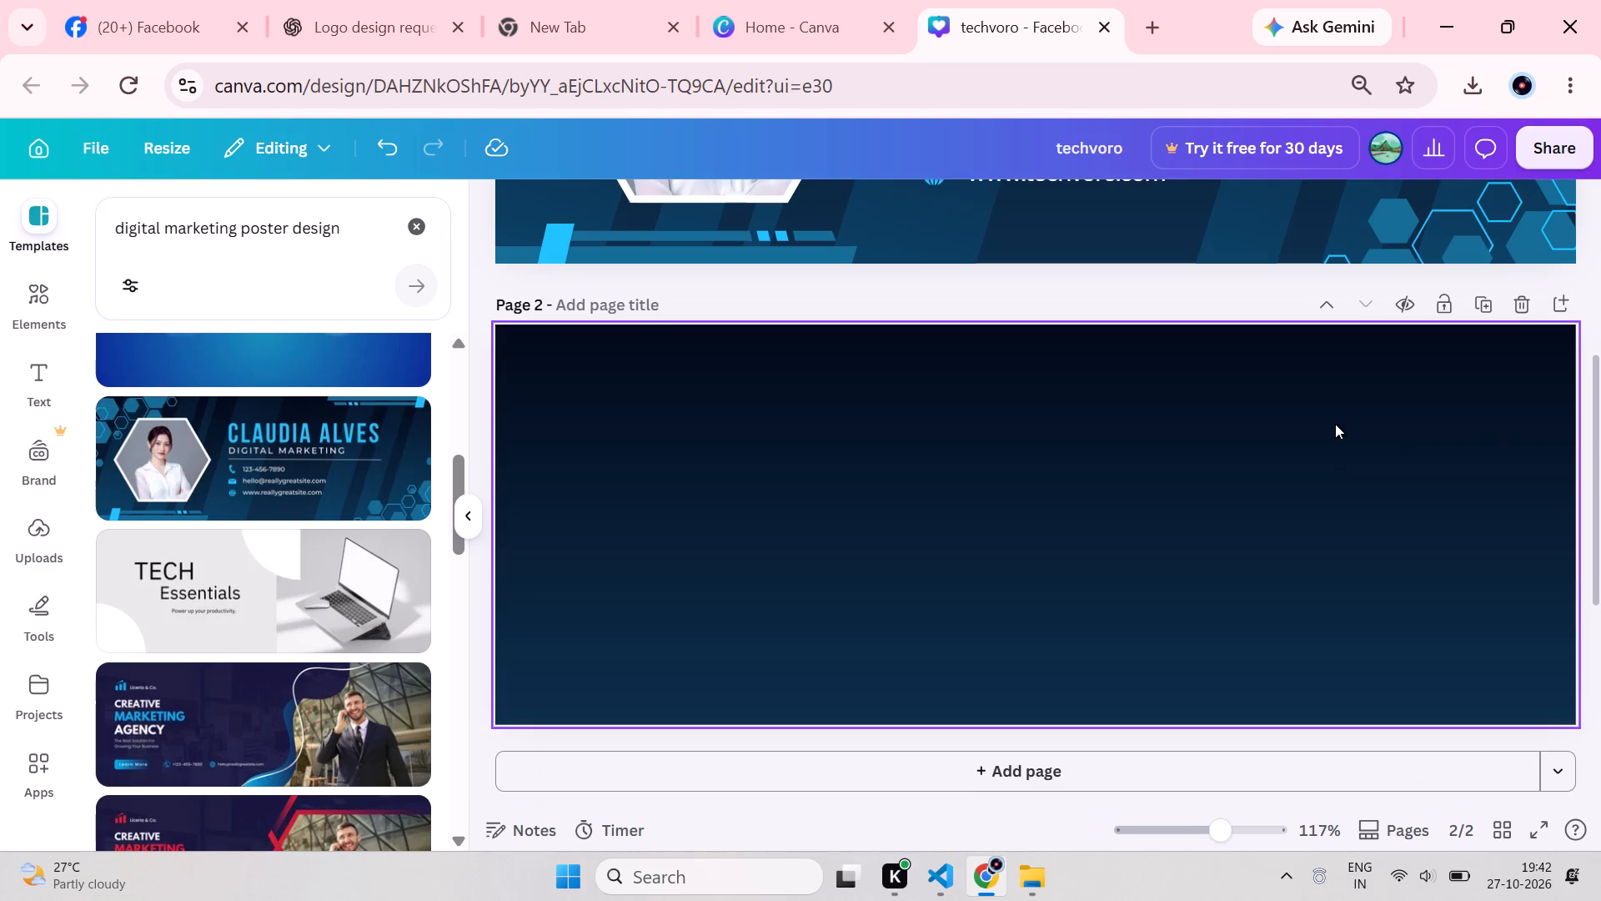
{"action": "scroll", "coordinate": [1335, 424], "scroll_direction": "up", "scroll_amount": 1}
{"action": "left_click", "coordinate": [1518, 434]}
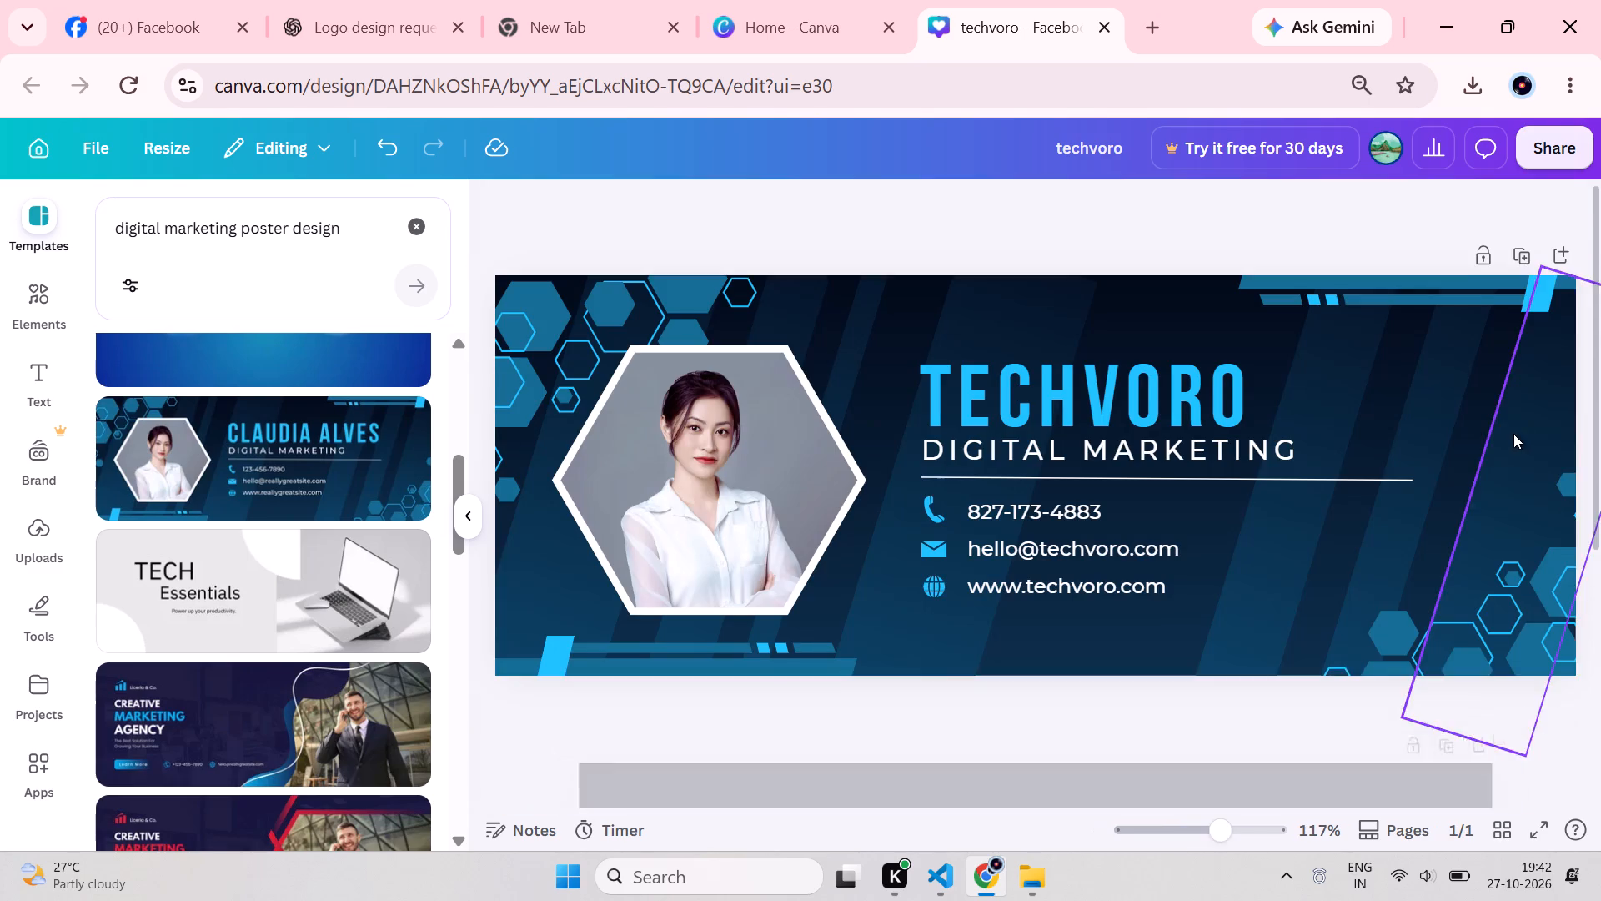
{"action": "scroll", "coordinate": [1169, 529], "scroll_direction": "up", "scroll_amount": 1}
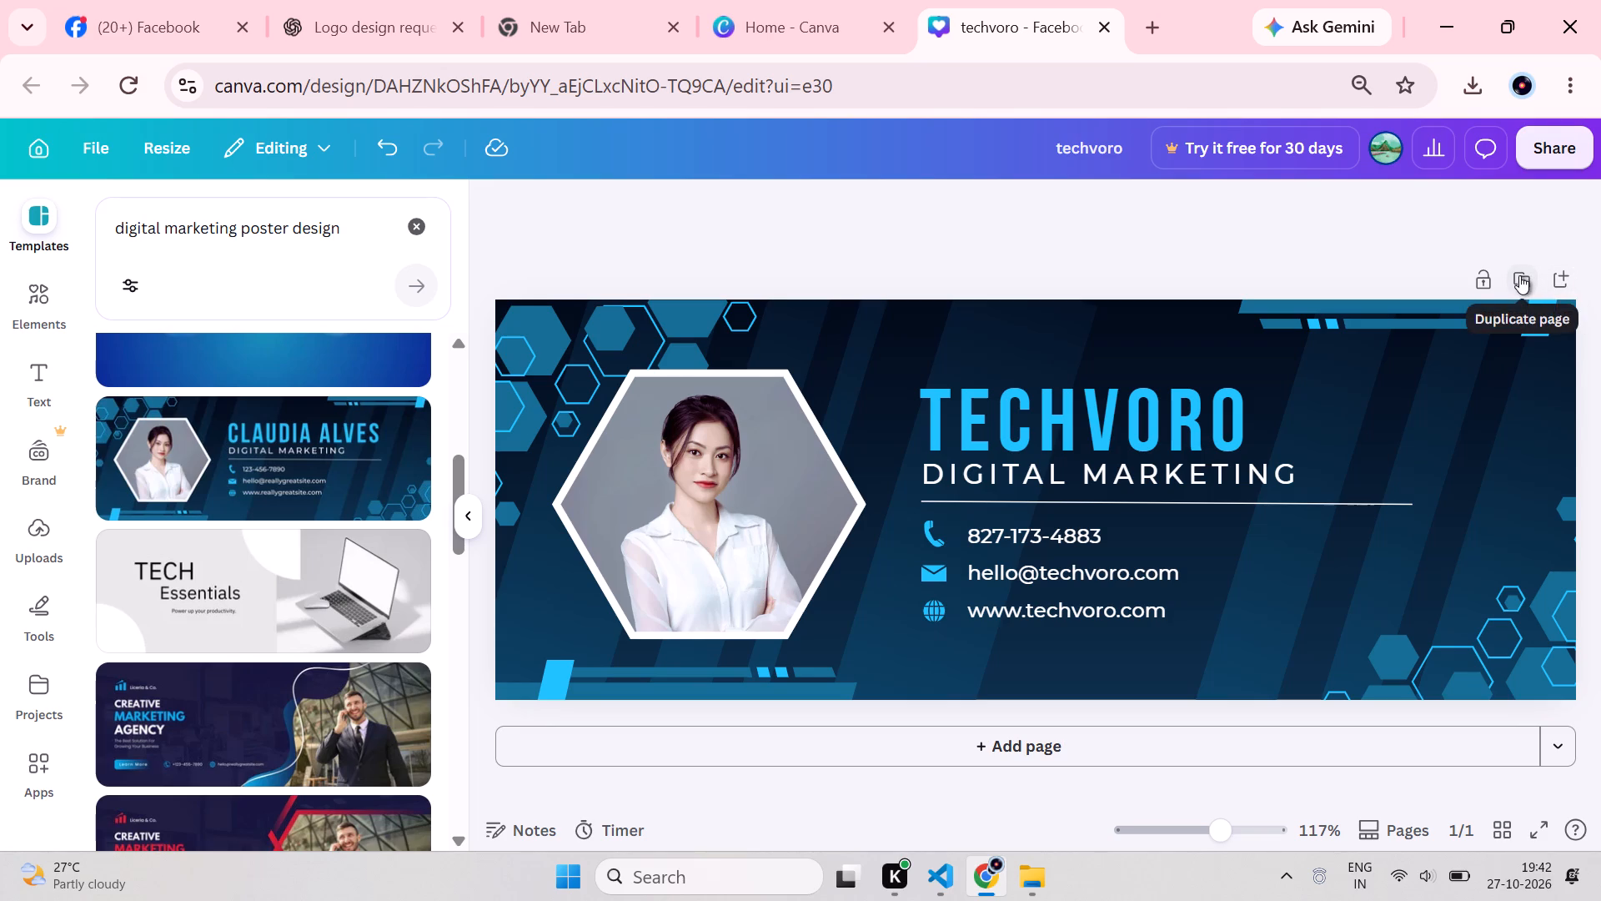
Lock the TECHVORO cover page.
{"action": "left_click", "coordinate": [1483, 275]}
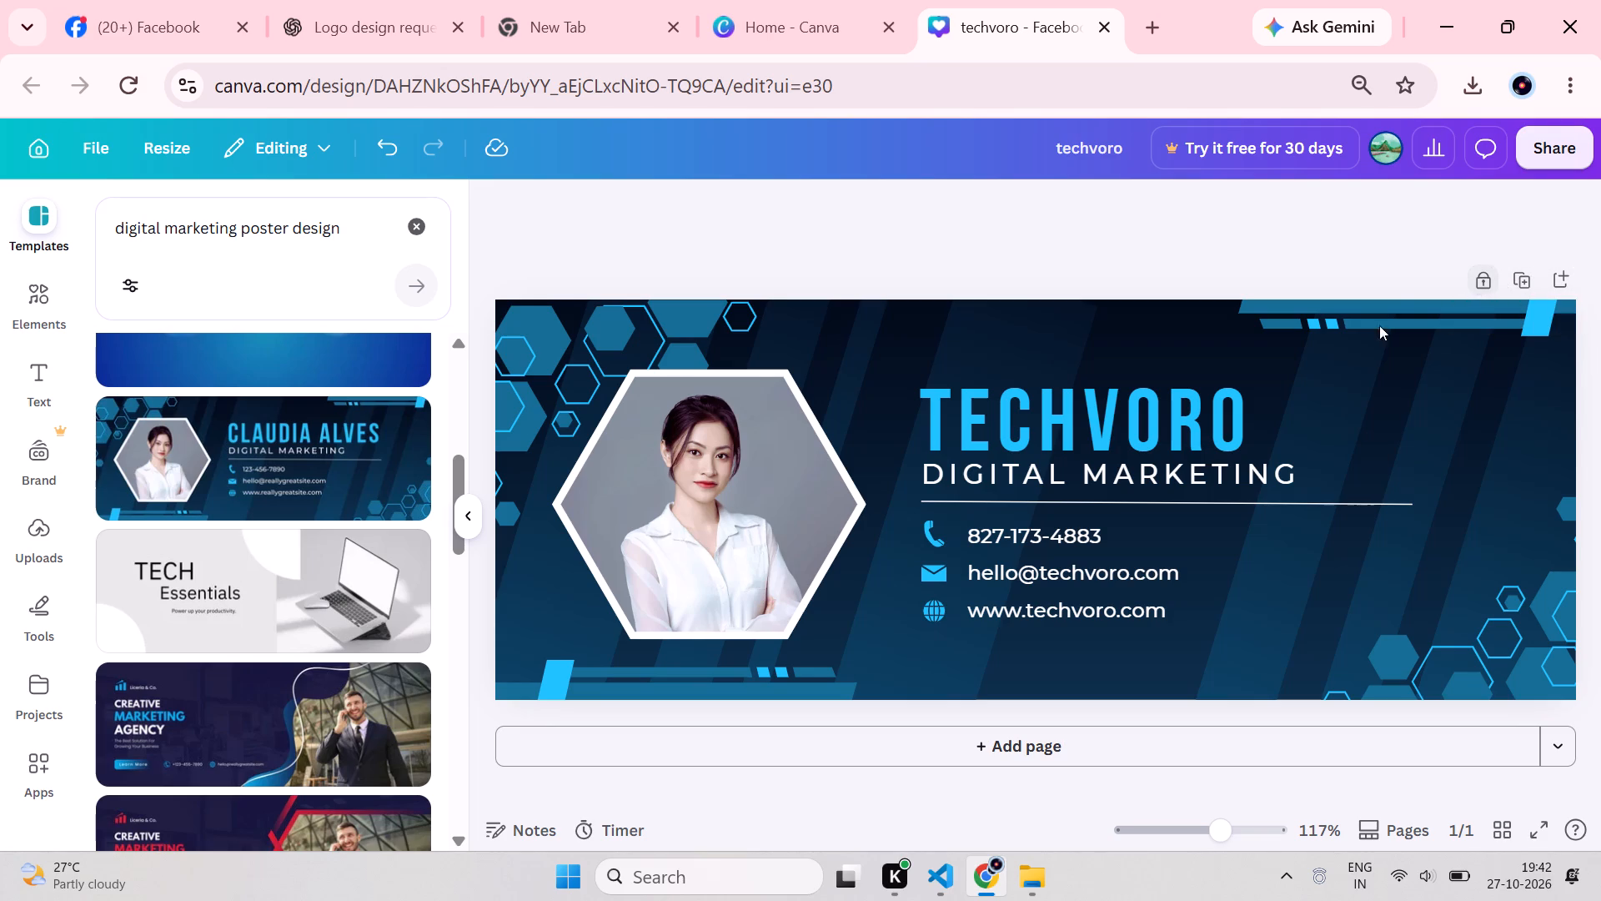
{"action": "scroll", "coordinate": [1406, 486], "scroll_direction": "down", "scroll_amount": 1}
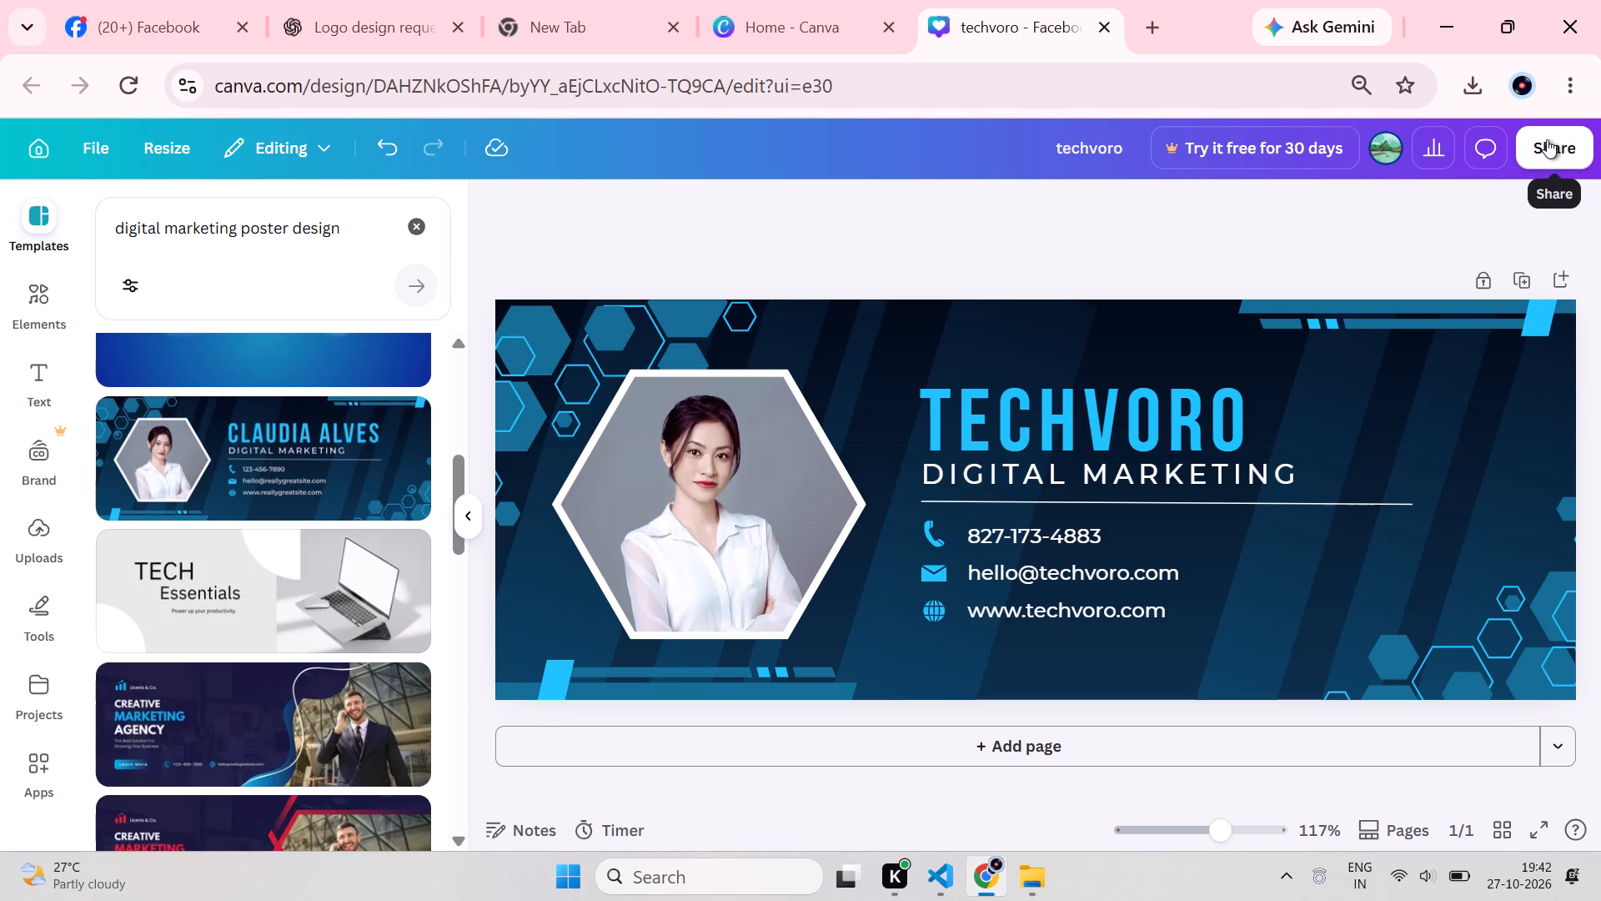
Look through the design types offered for a new page, including the additional types and the social media formats.
{"action": "left_click", "coordinate": [1563, 750]}
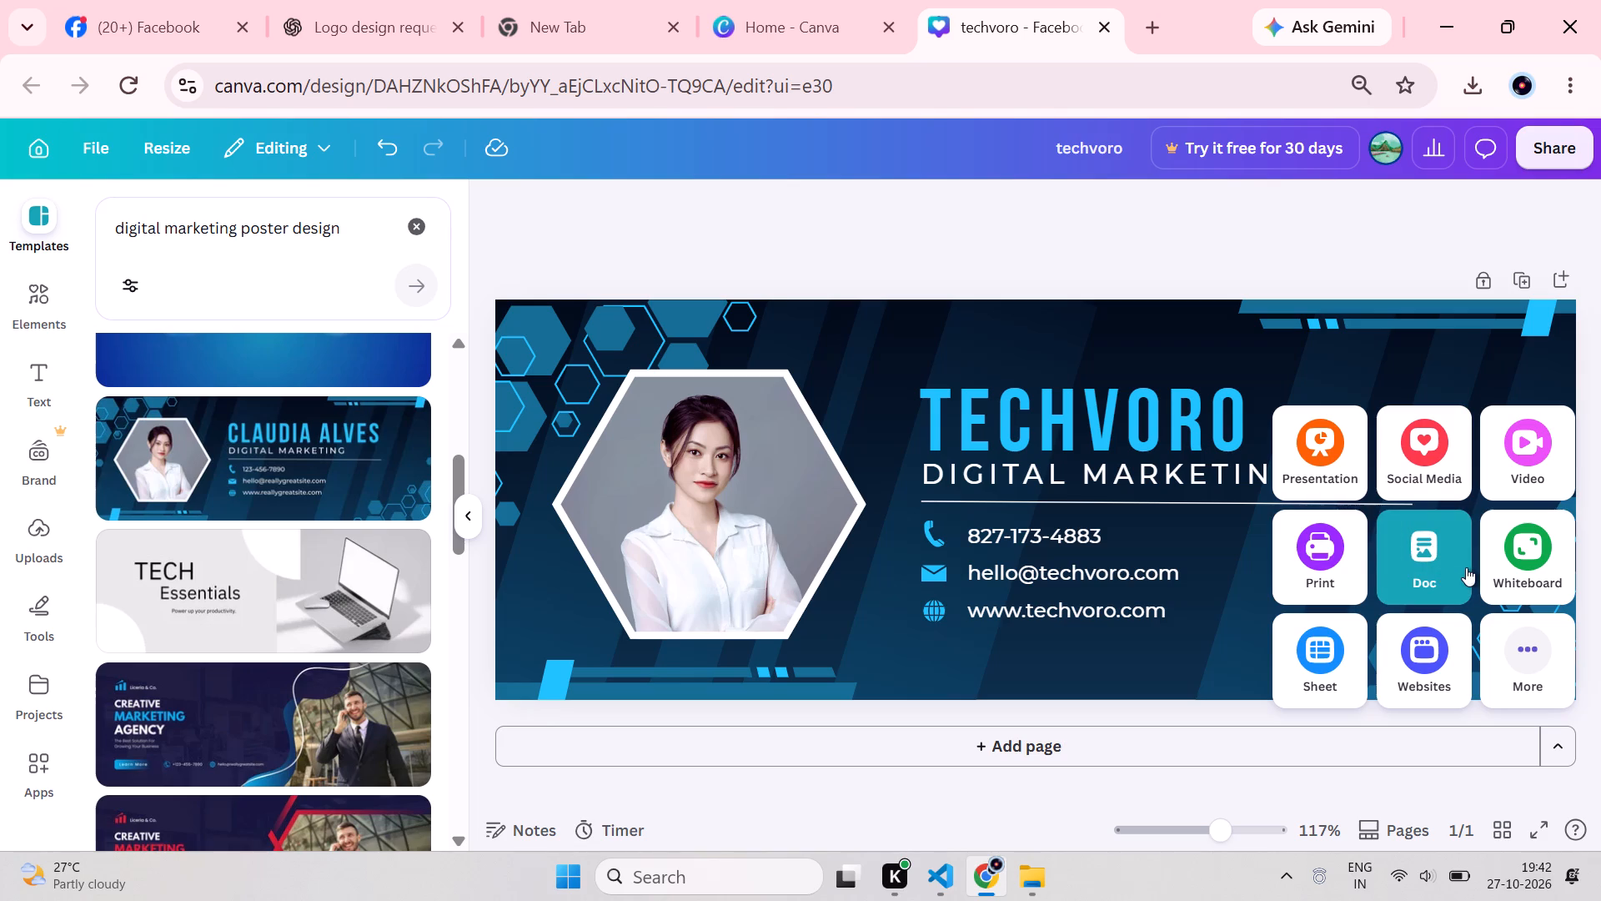
{"action": "left_click", "coordinate": [1532, 652]}
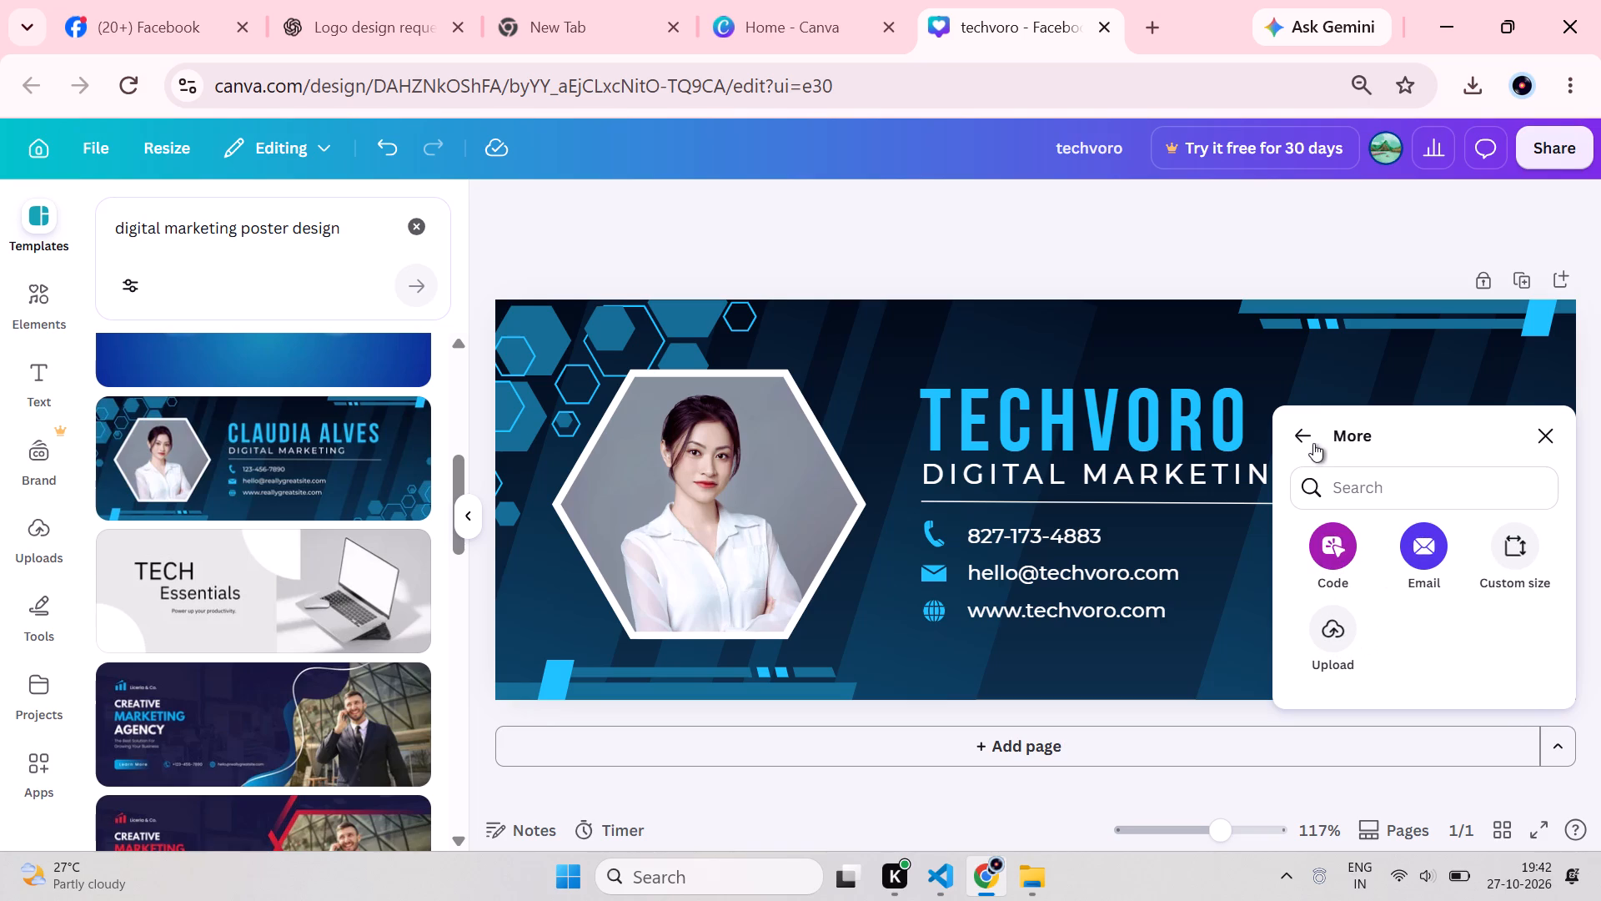
{"action": "left_click", "coordinate": [1294, 429]}
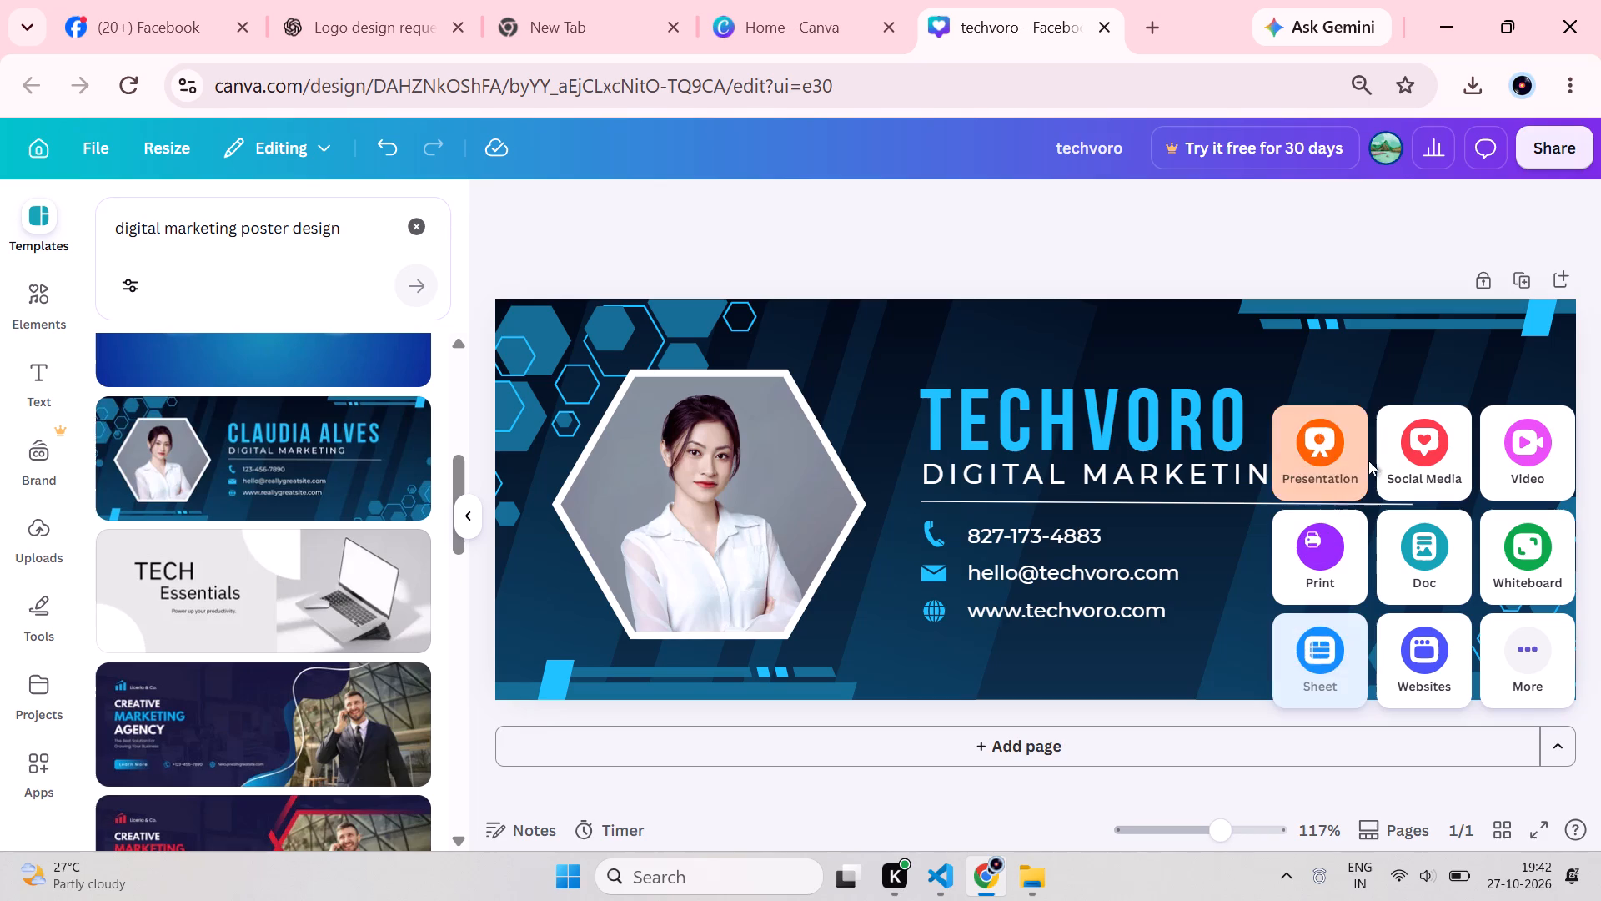
{"action": "left_click", "coordinate": [1438, 459]}
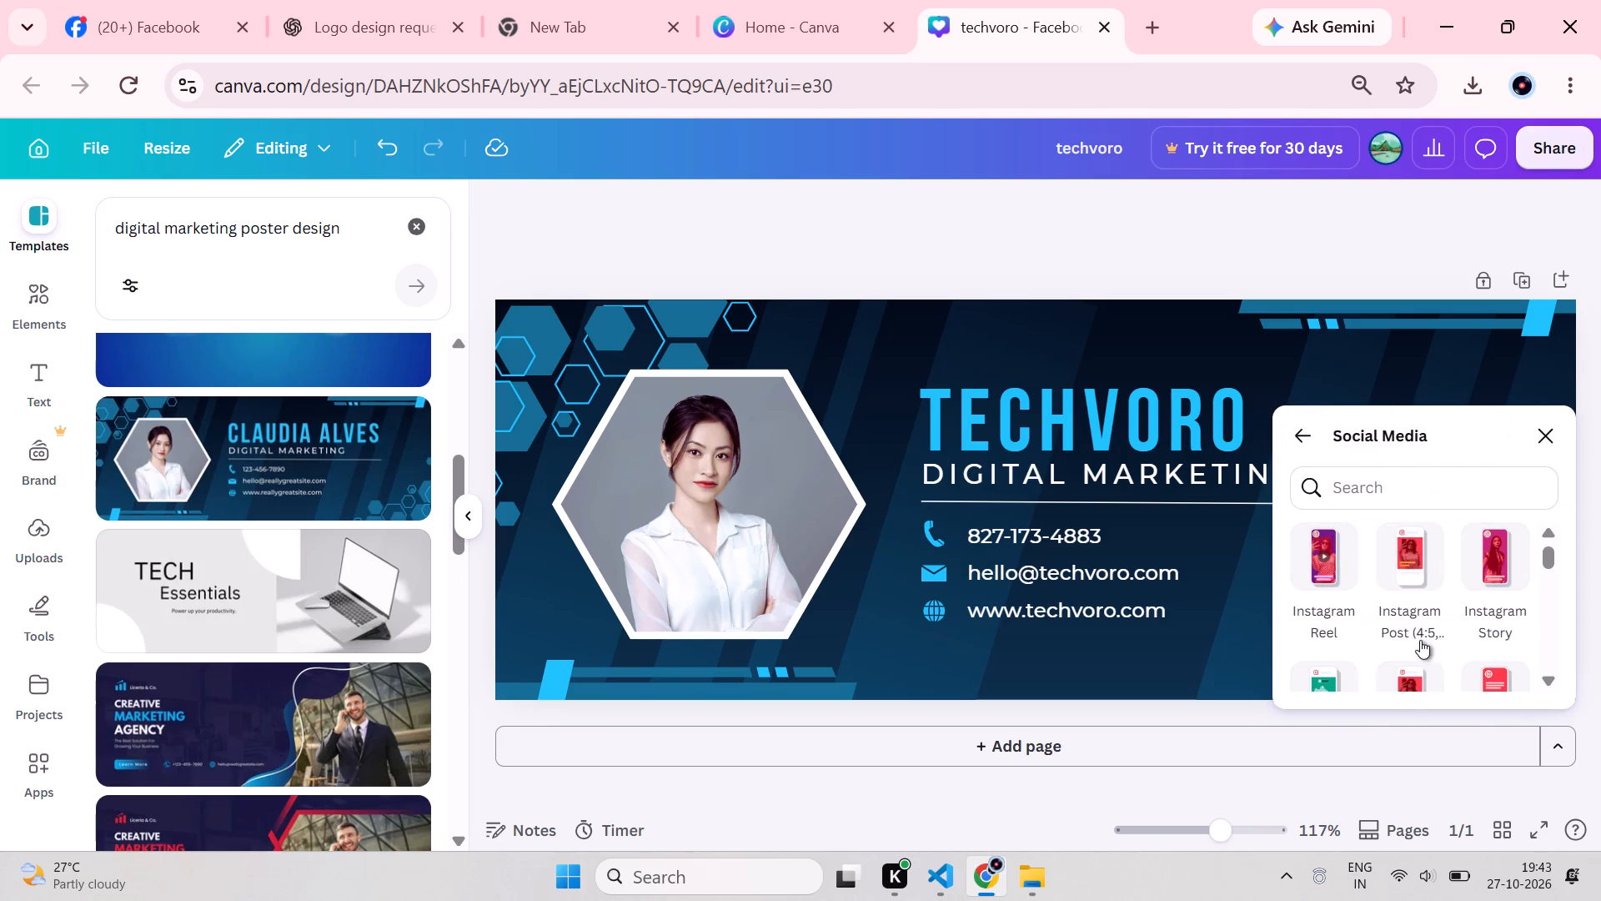
{"action": "scroll", "coordinate": [1420, 640], "scroll_direction": "down", "scroll_amount": 3}
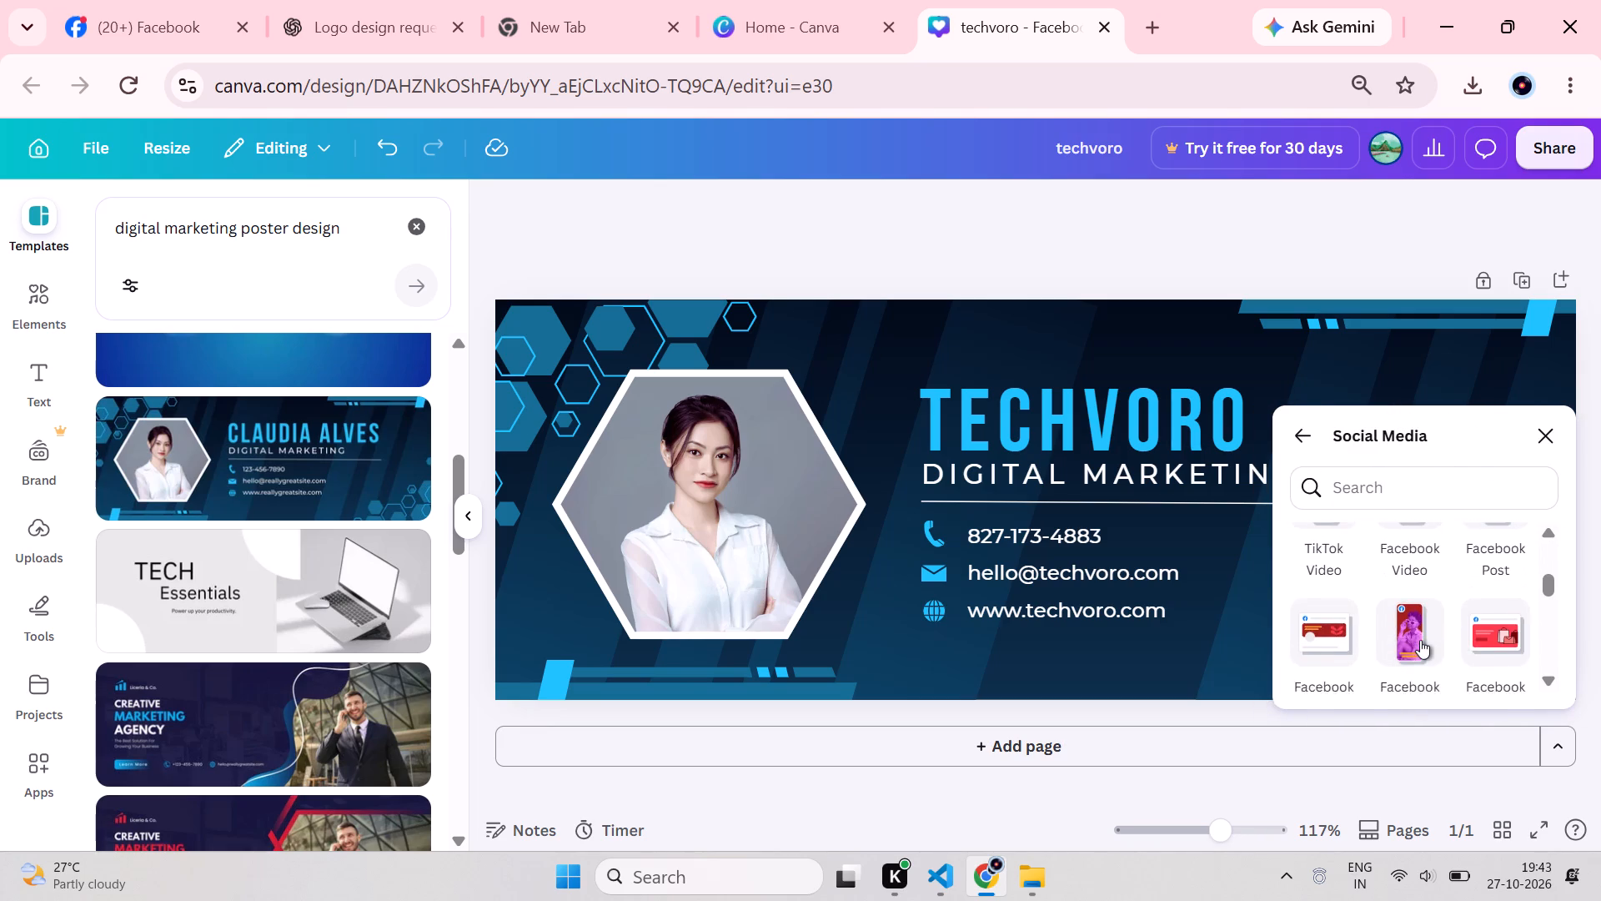
{"action": "scroll", "coordinate": [1420, 640], "scroll_direction": "up", "scroll_amount": 1}
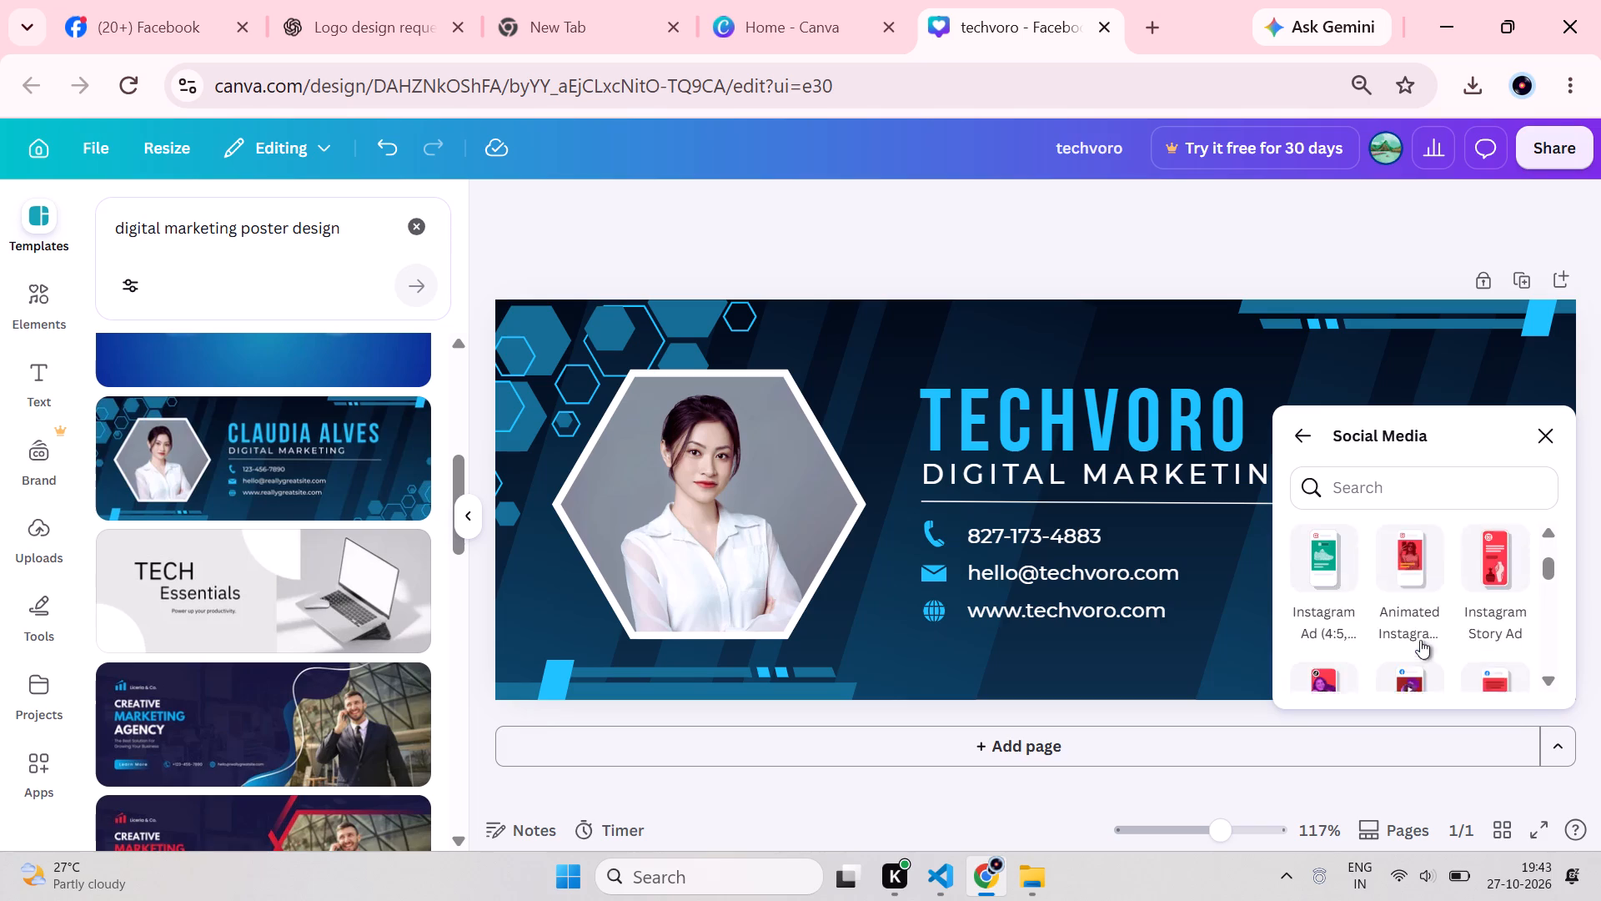
{"action": "scroll", "coordinate": [1420, 640], "scroll_direction": "up", "scroll_amount": 1}
{"action": "left_click", "coordinate": [1547, 434]}
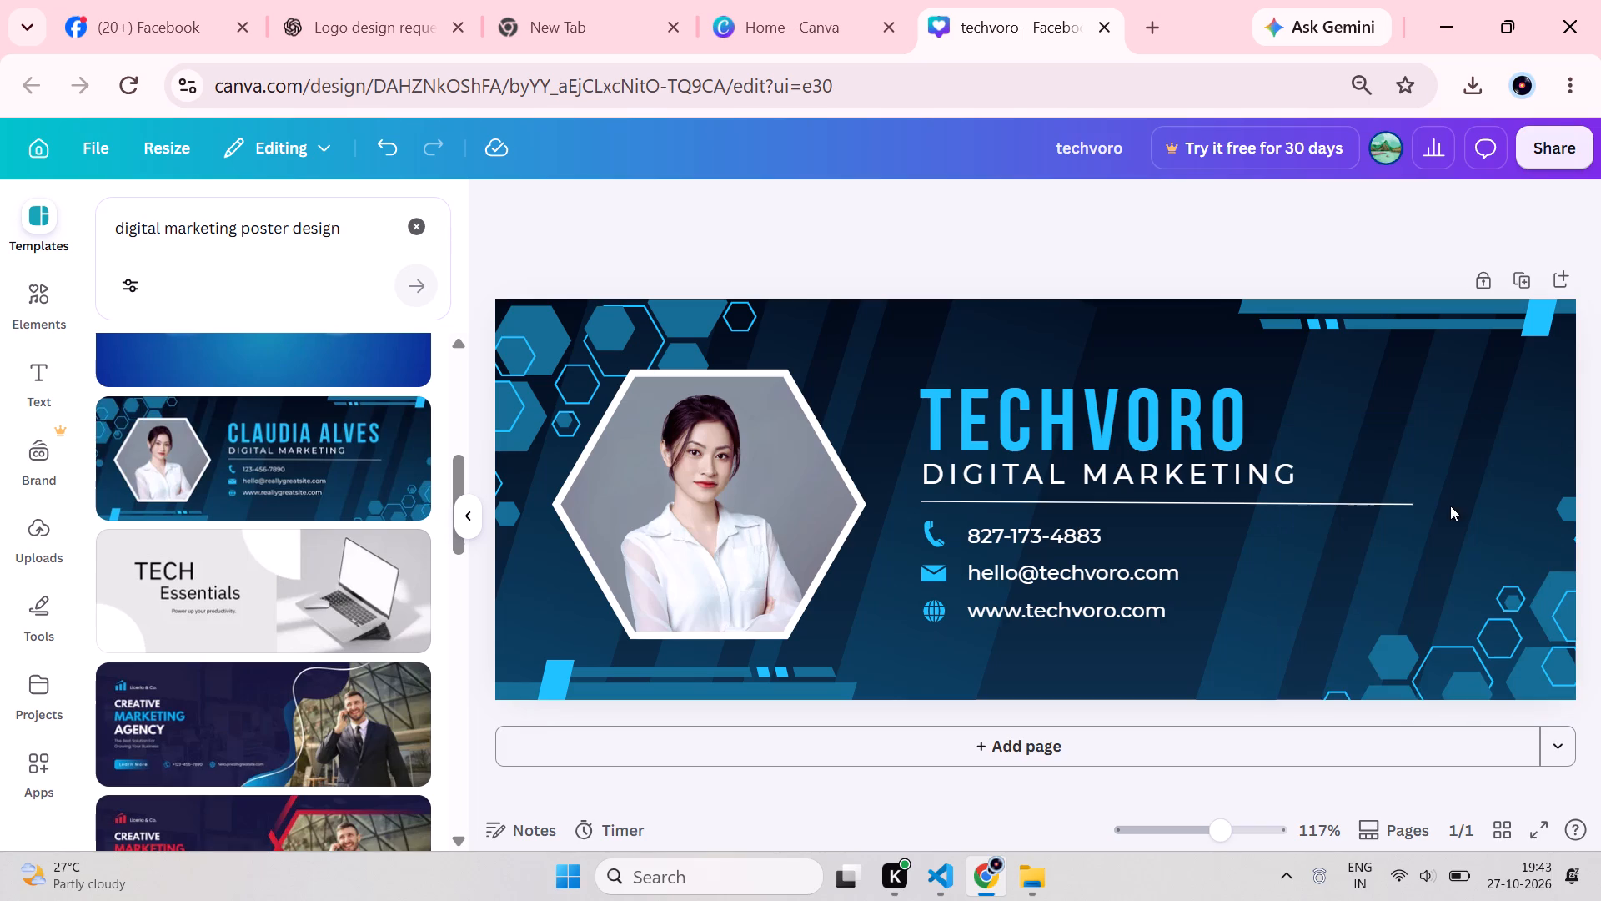
{"action": "left_click", "coordinate": [1553, 745]}
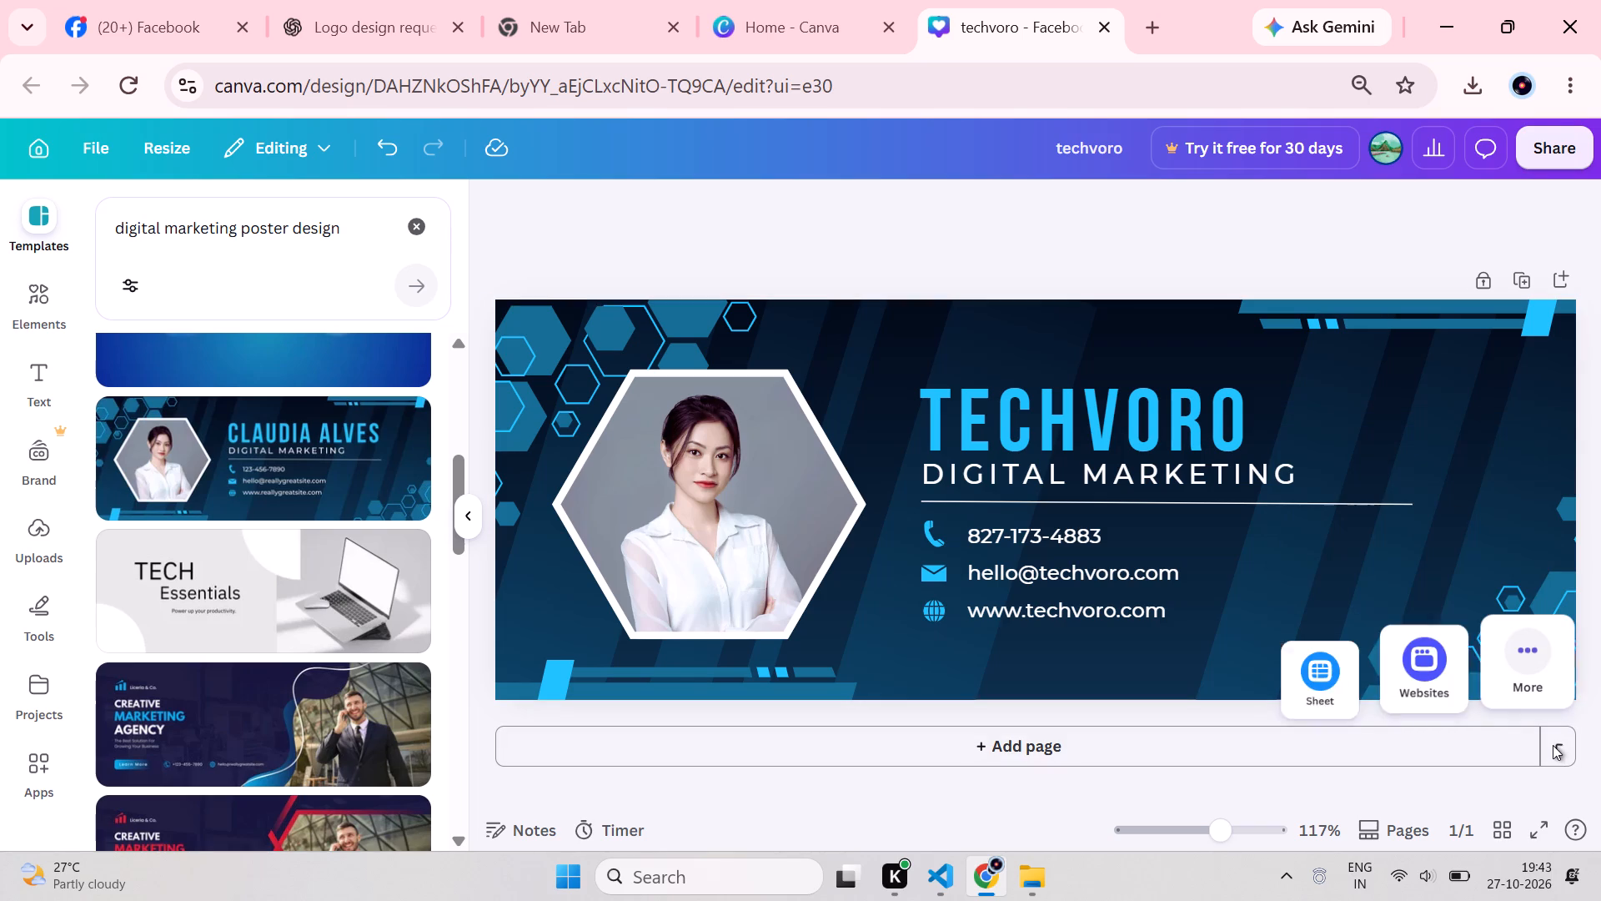
{"action": "left_click", "coordinate": [1553, 745]}
{"action": "scroll", "coordinate": [1258, 722], "scroll_direction": "down", "scroll_amount": 1}
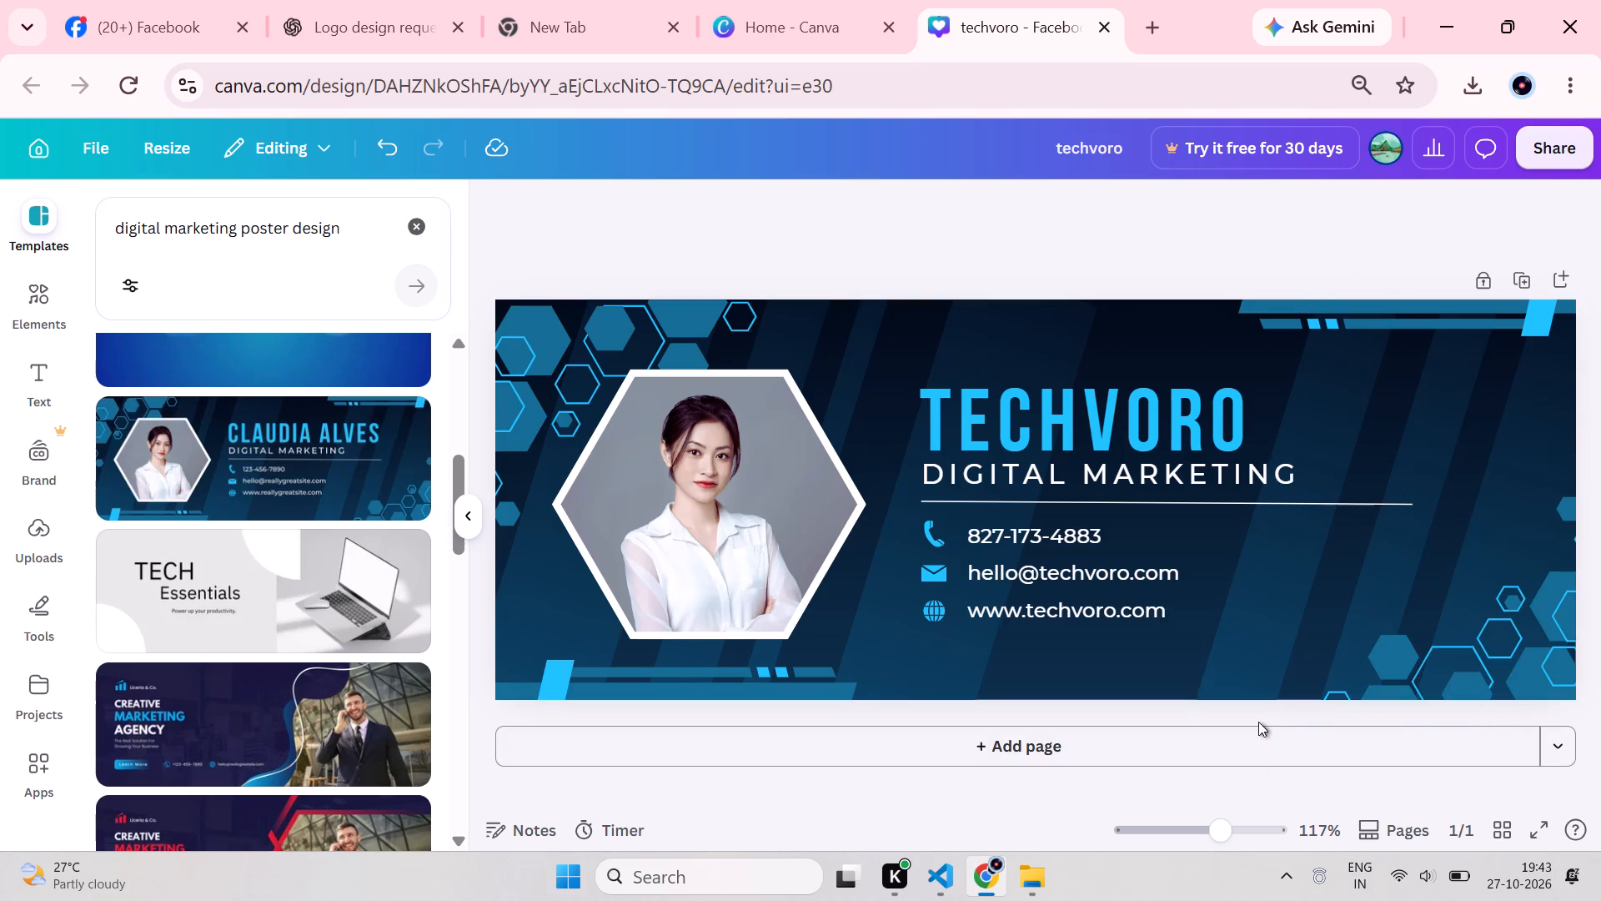
Download the TECHVORO cover as a high-quality PNG at 851 × 315 px.
{"action": "scroll", "coordinate": [1258, 722], "scroll_direction": "down", "scroll_amount": 1}
{"action": "left_click_drag", "start_coordinate": [1226, 837], "coordinate": [1212, 837]}
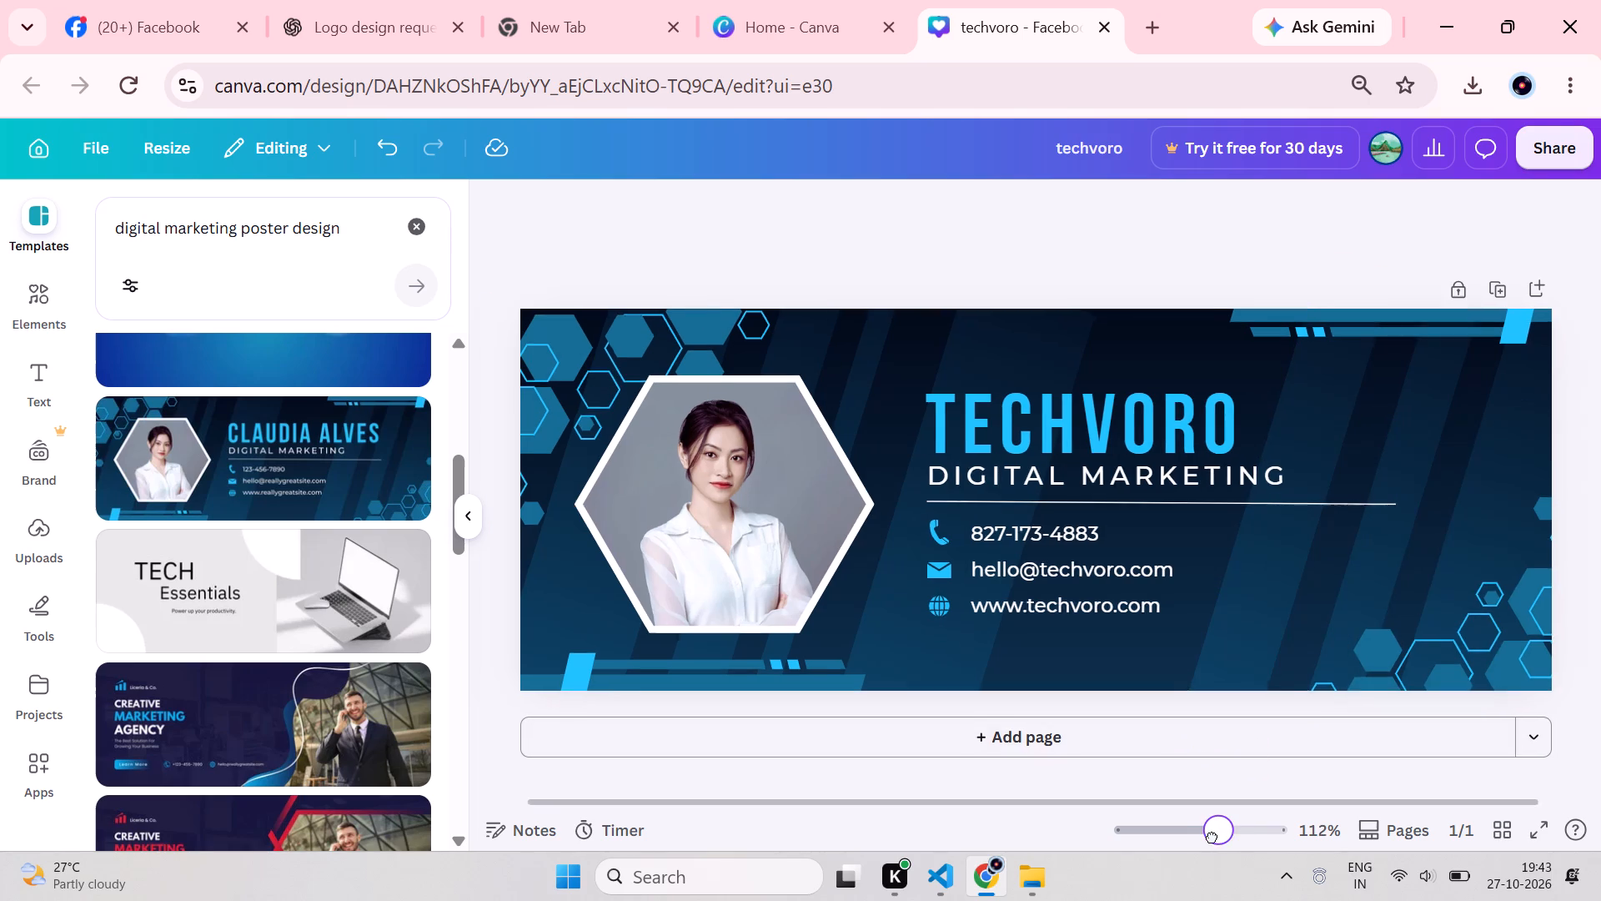
{"action": "left_click_drag", "start_coordinate": [1212, 837], "coordinate": [1203, 838]}
{"action": "left_click", "coordinate": [1038, 762]}
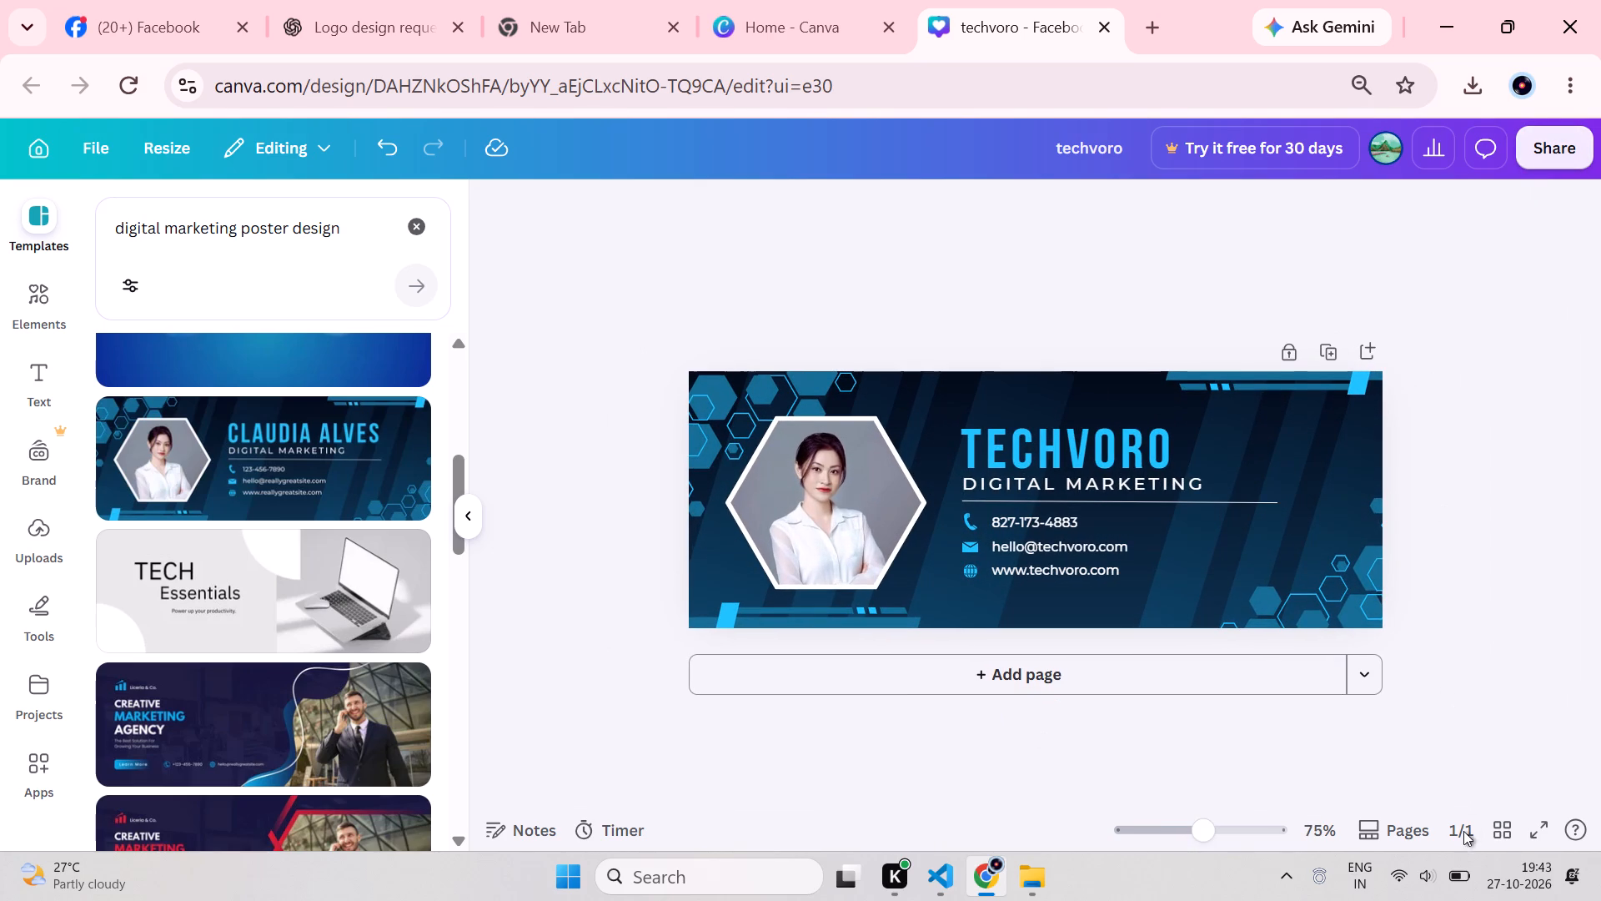
{"action": "scroll", "coordinate": [921, 766], "scroll_direction": "down", "scroll_amount": 2}
{"action": "left_click", "coordinate": [1550, 148]}
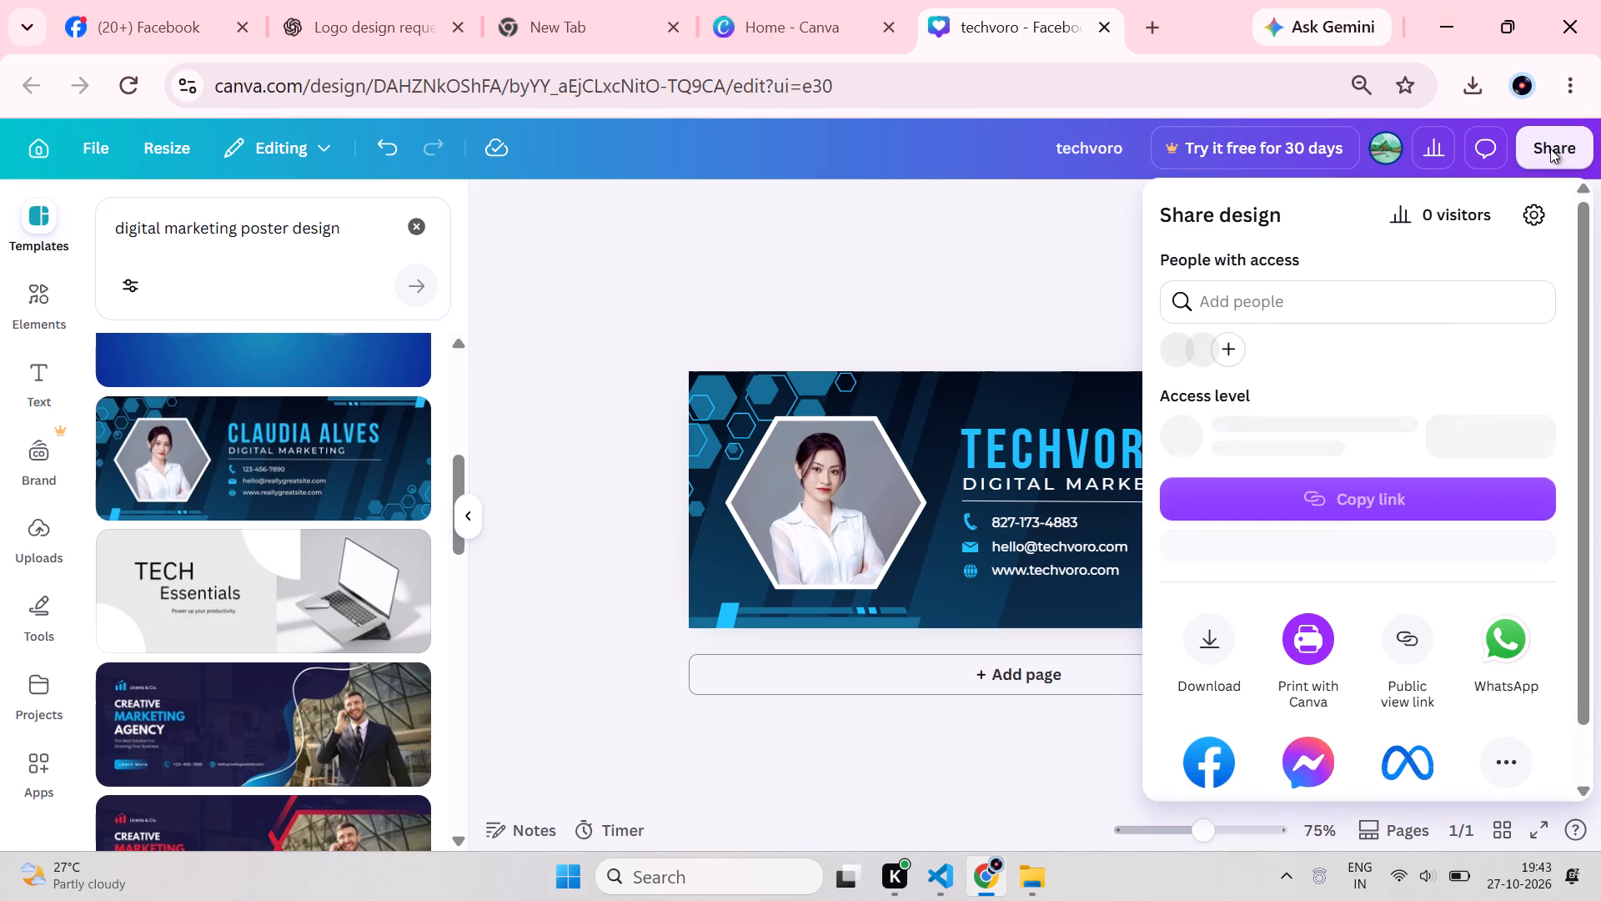
{"action": "left_click", "coordinate": [1205, 649]}
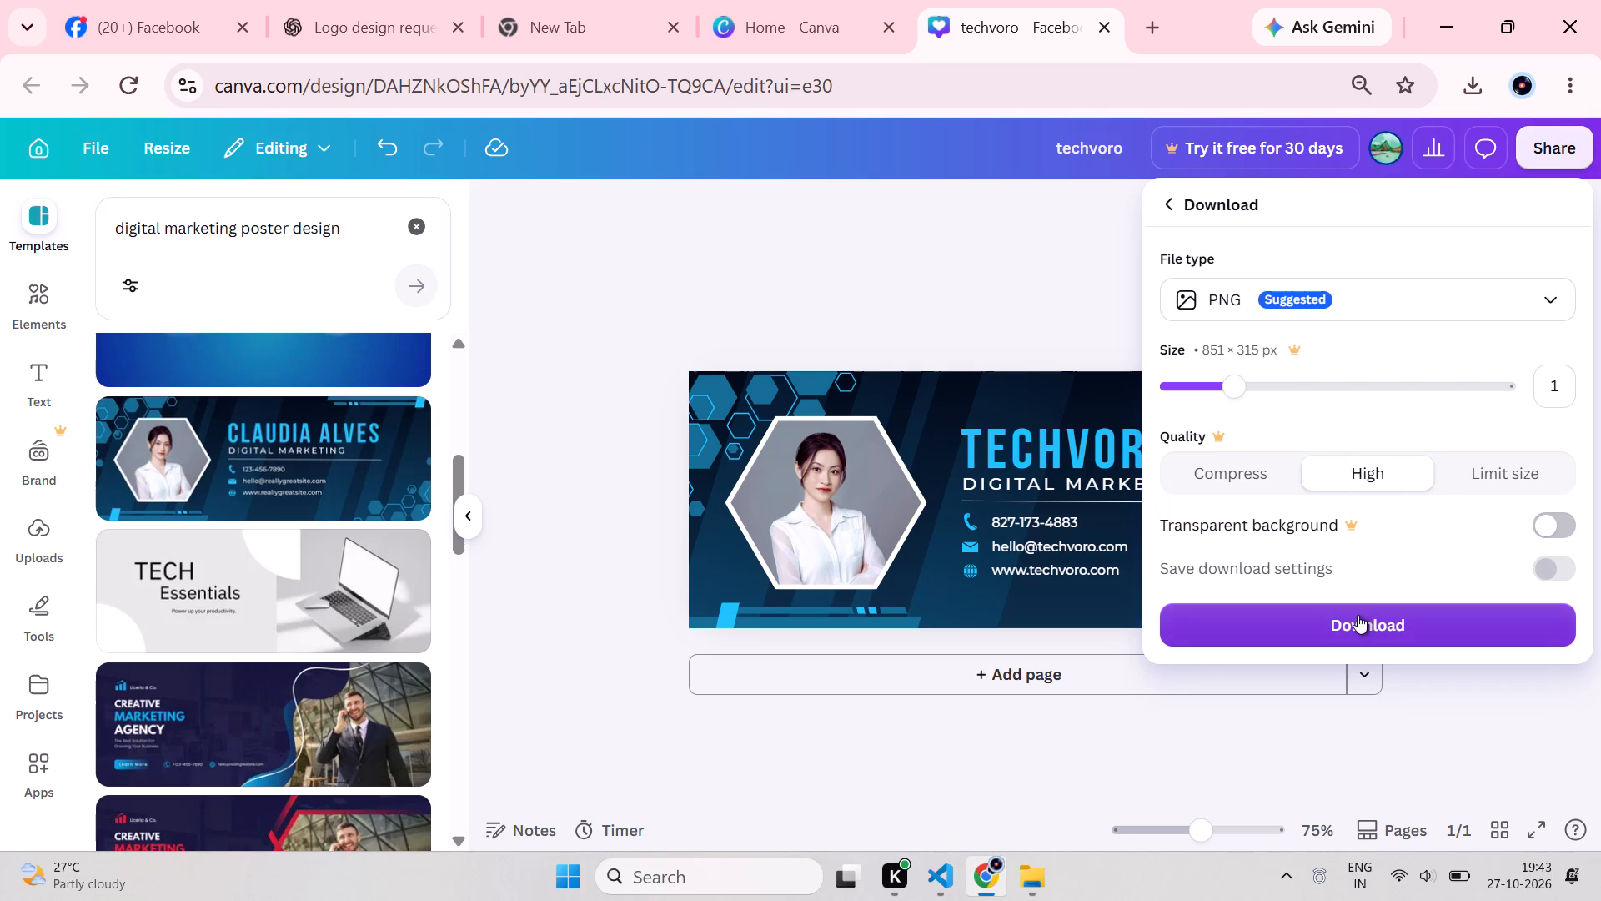
{"action": "left_click", "coordinate": [1358, 615]}
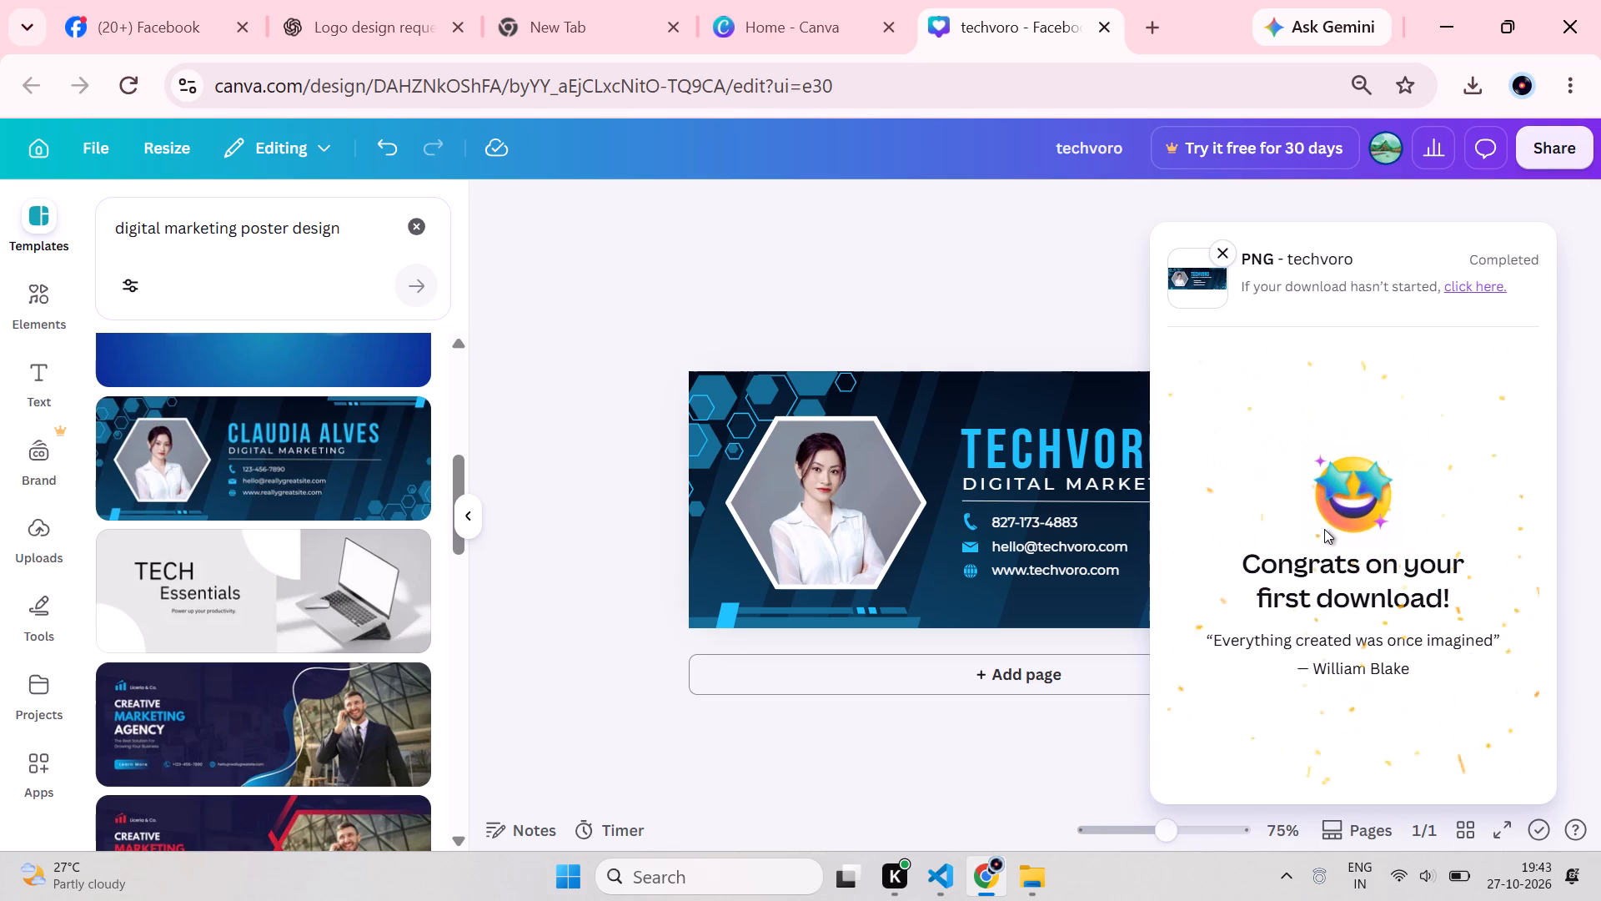
Locate the downloaded techvoro.png in the Downloads folder and open it in Photos to examine the exported cover.
{"action": "left_click", "coordinate": [1471, 91]}
{"action": "left_click", "coordinate": [1471, 91]}
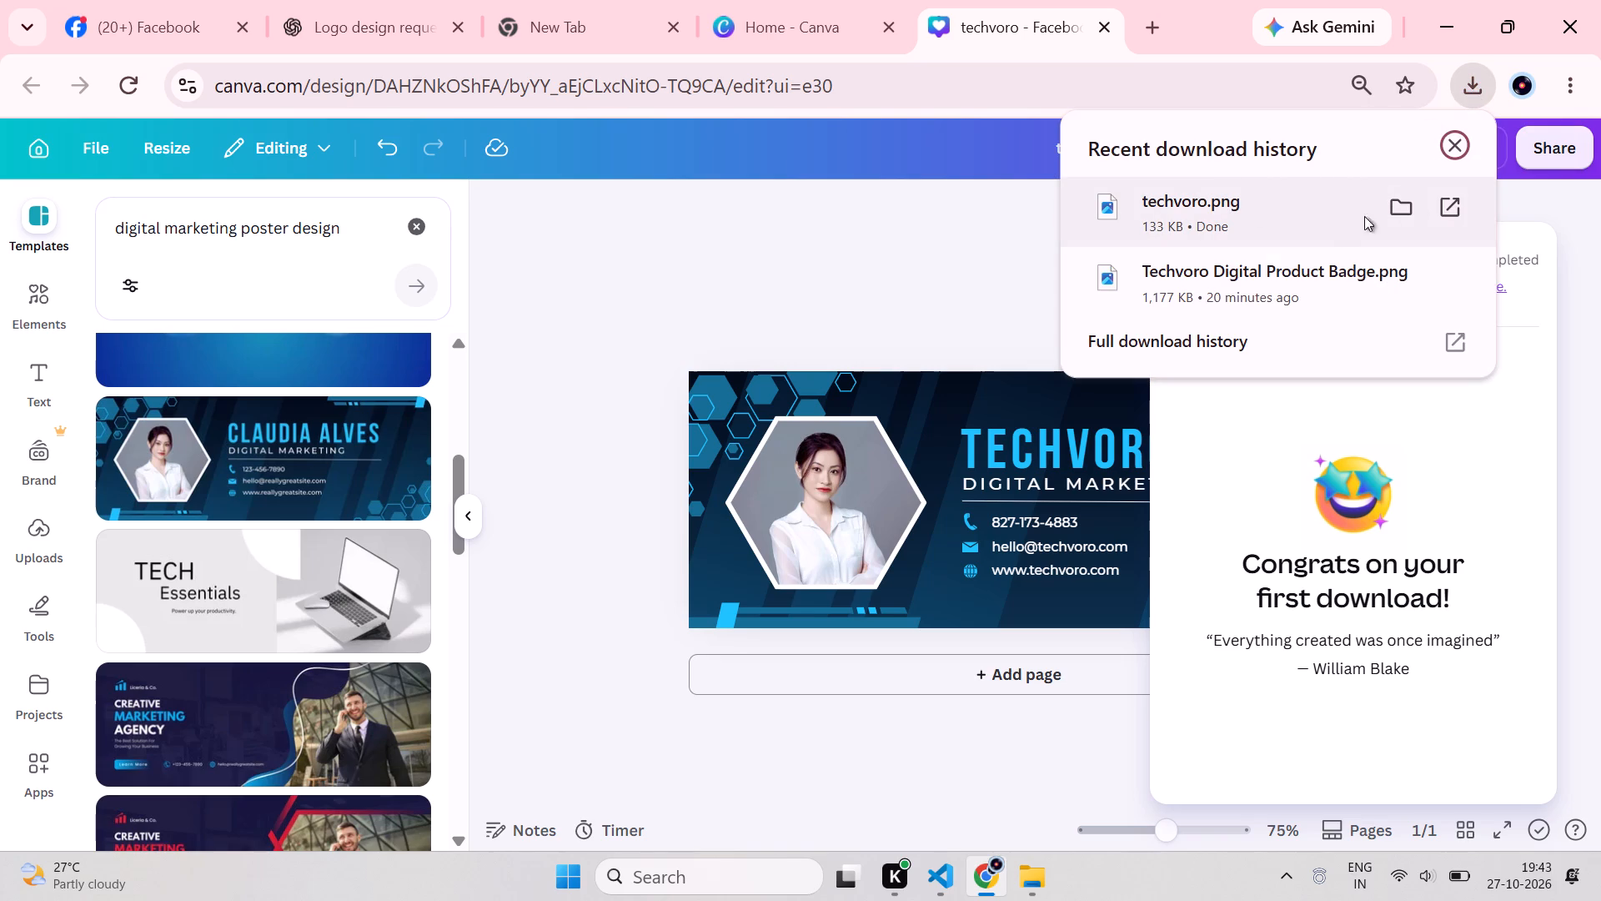
{"action": "left_click", "coordinate": [1398, 209]}
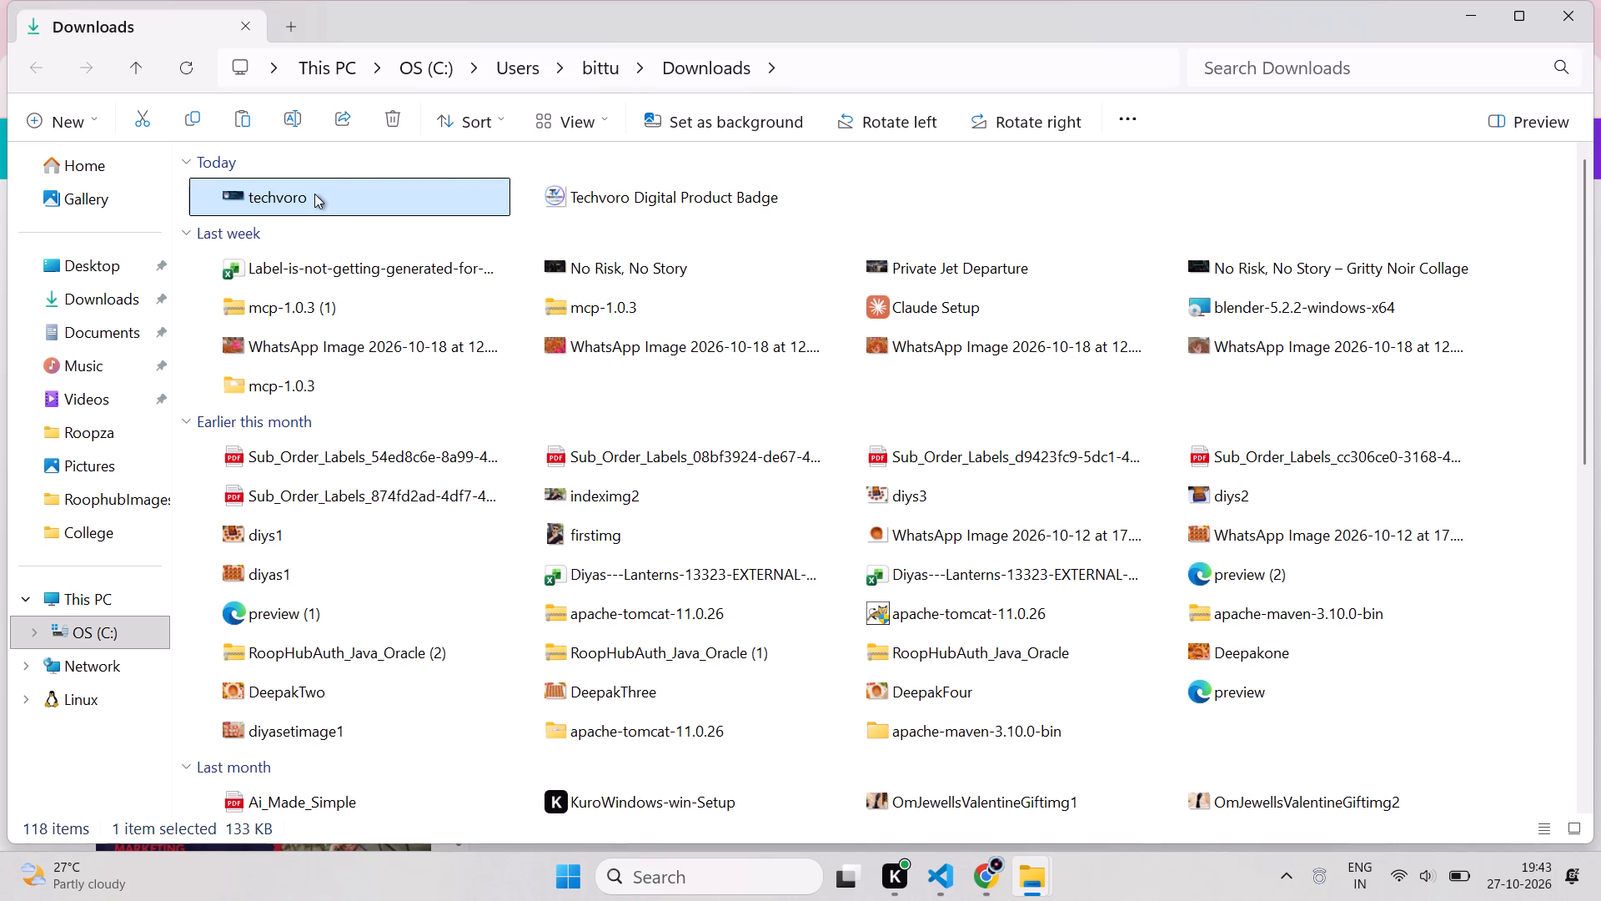
{"action": "double_click", "coordinate": [314, 192]}
{"action": "scroll", "coordinate": [529, 274], "scroll_direction": "up", "scroll_amount": 2}
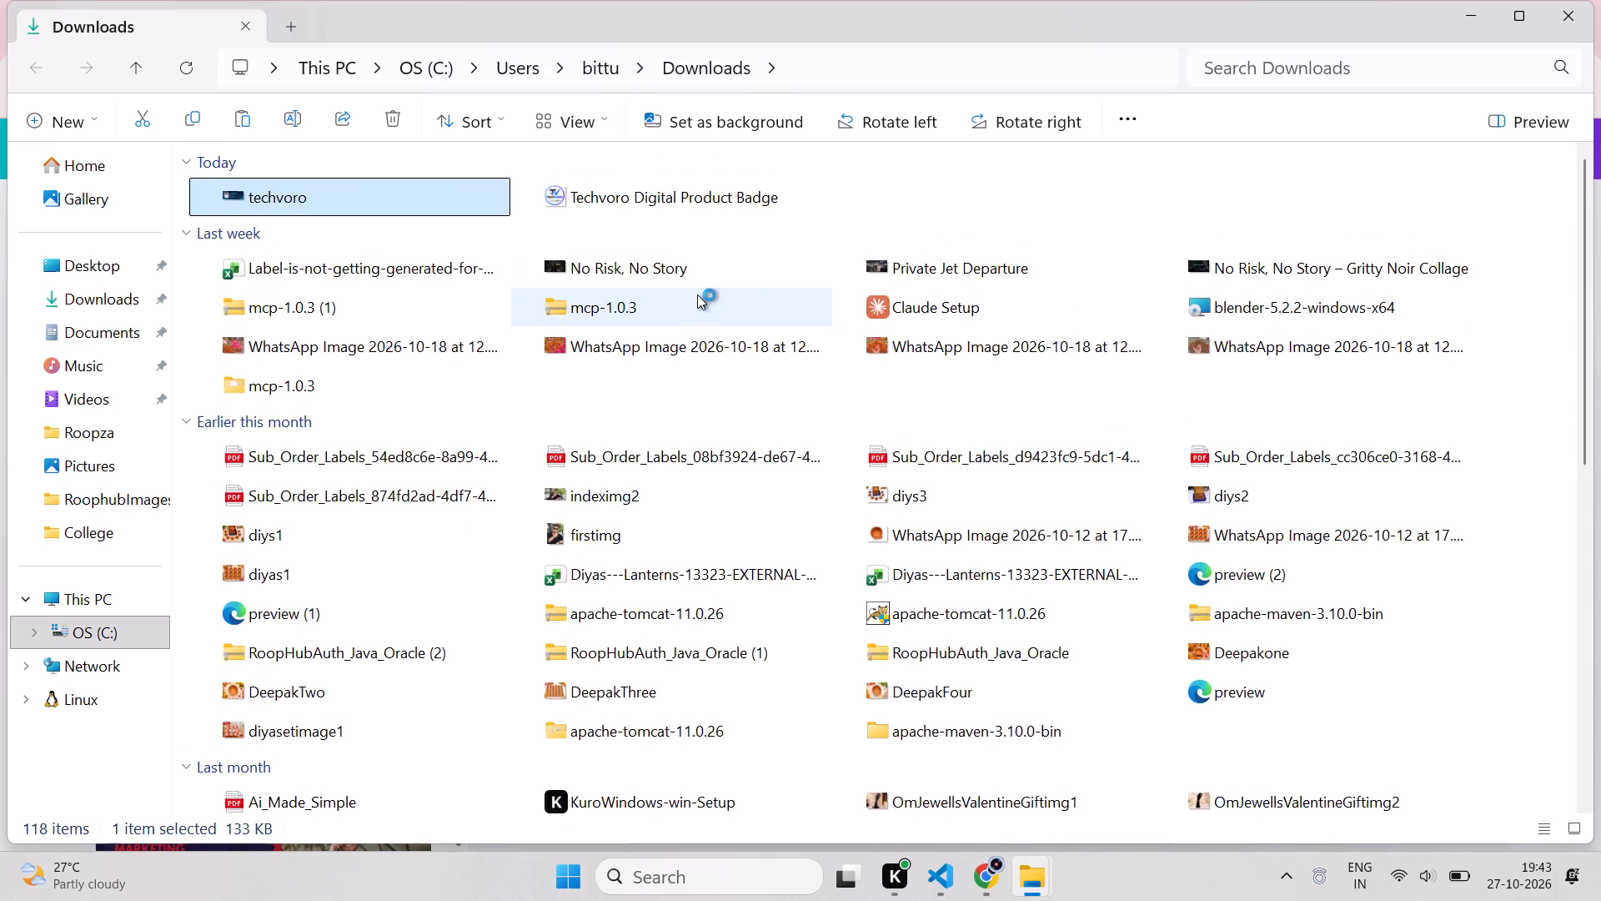
{"action": "scroll", "coordinate": [896, 329], "scroll_direction": "down", "scroll_amount": 1}
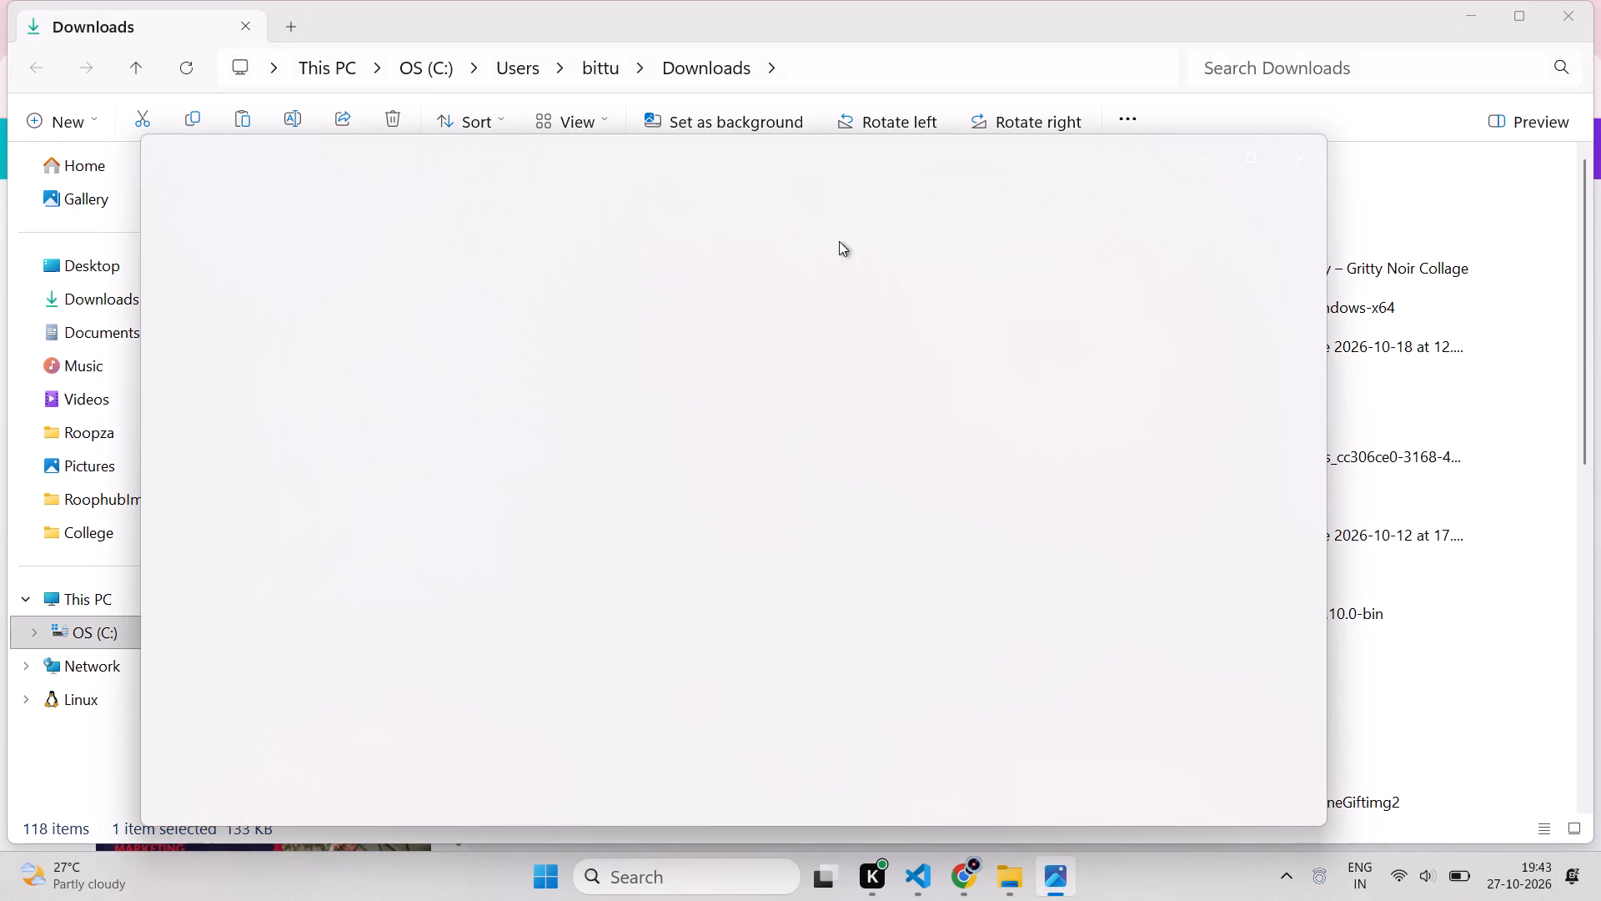
Examine the exported techvoro.png cover at closer zoom in Photos, then close the image.
{"action": "scroll", "coordinate": [853, 308], "scroll_direction": "down", "scroll_amount": 3}
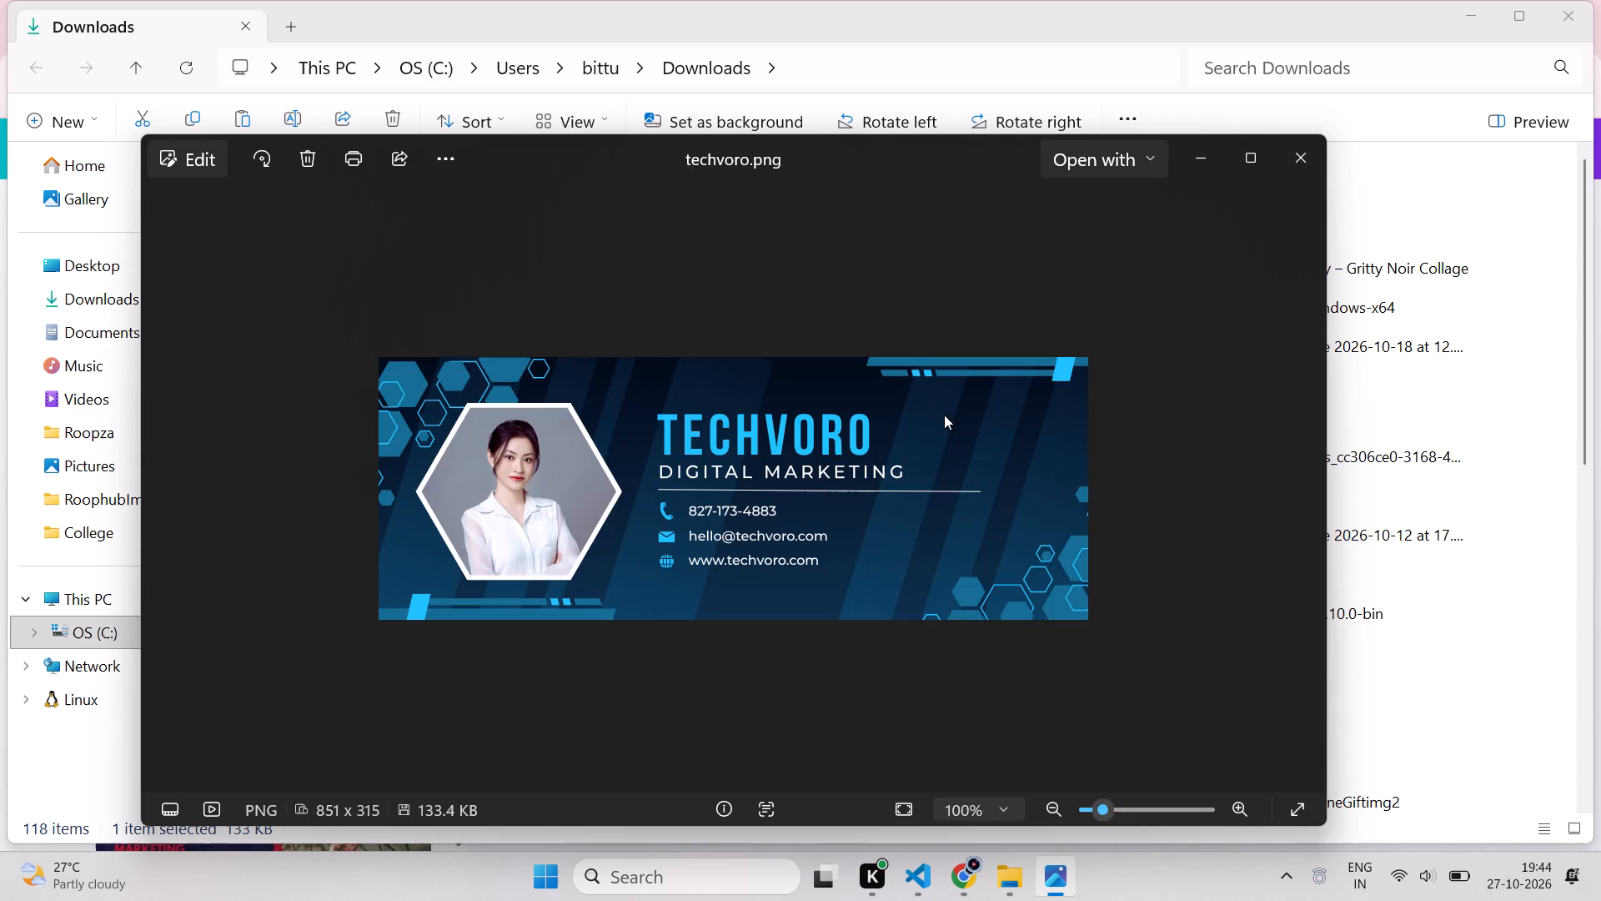
{"action": "scroll", "coordinate": [944, 415], "scroll_direction": "up", "scroll_amount": 4, "text": "ctrl"}
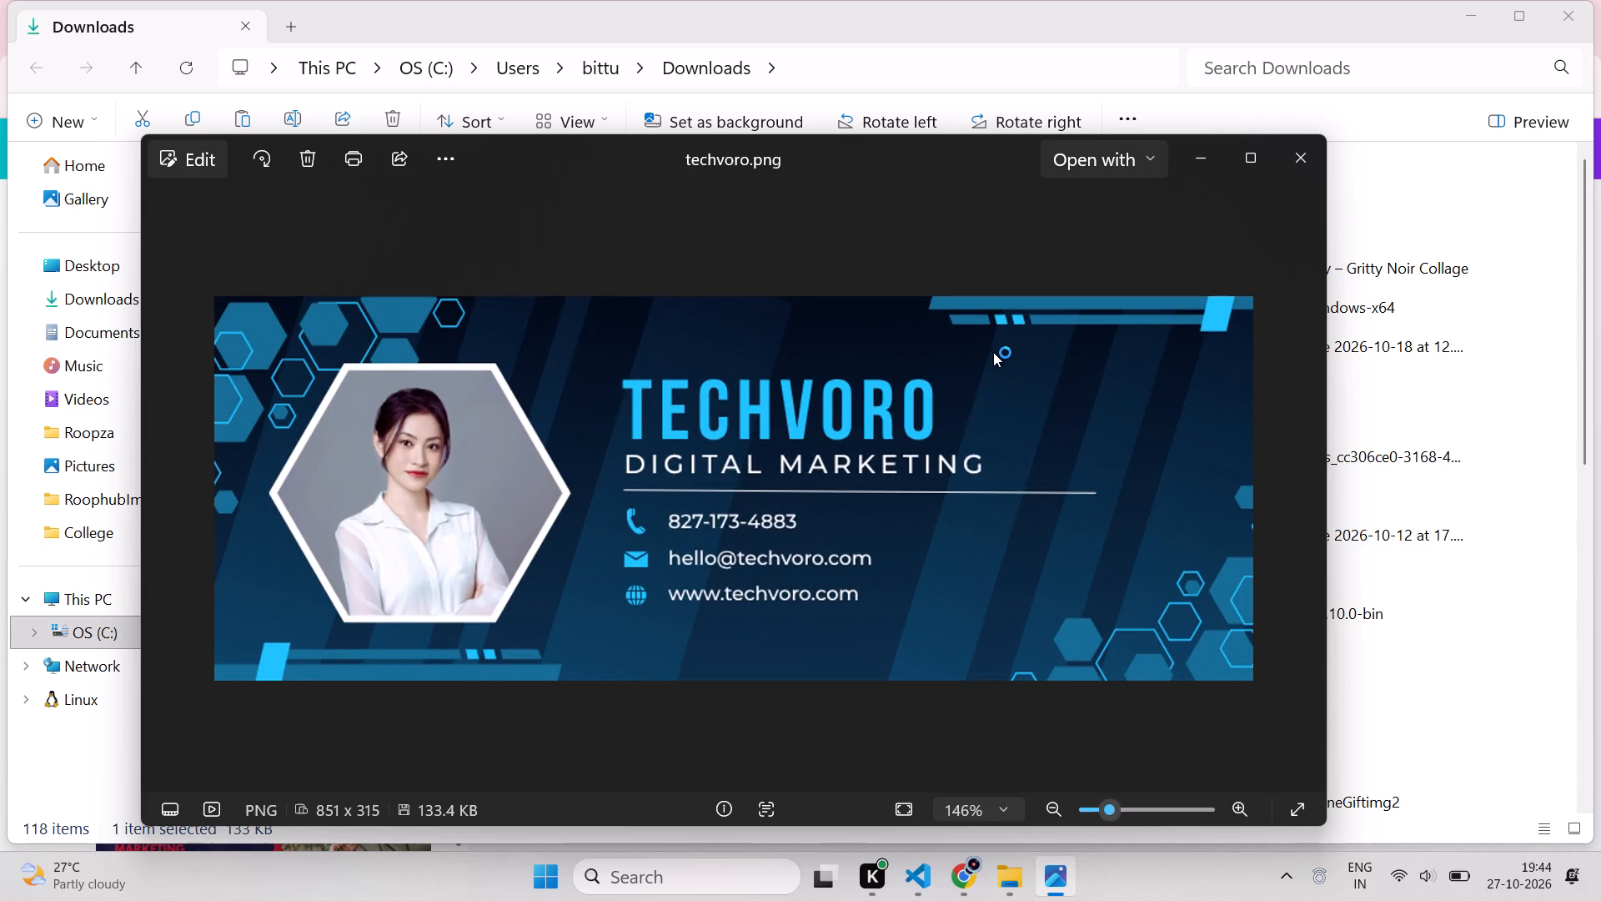
{"action": "left_click", "coordinate": [1284, 165]}
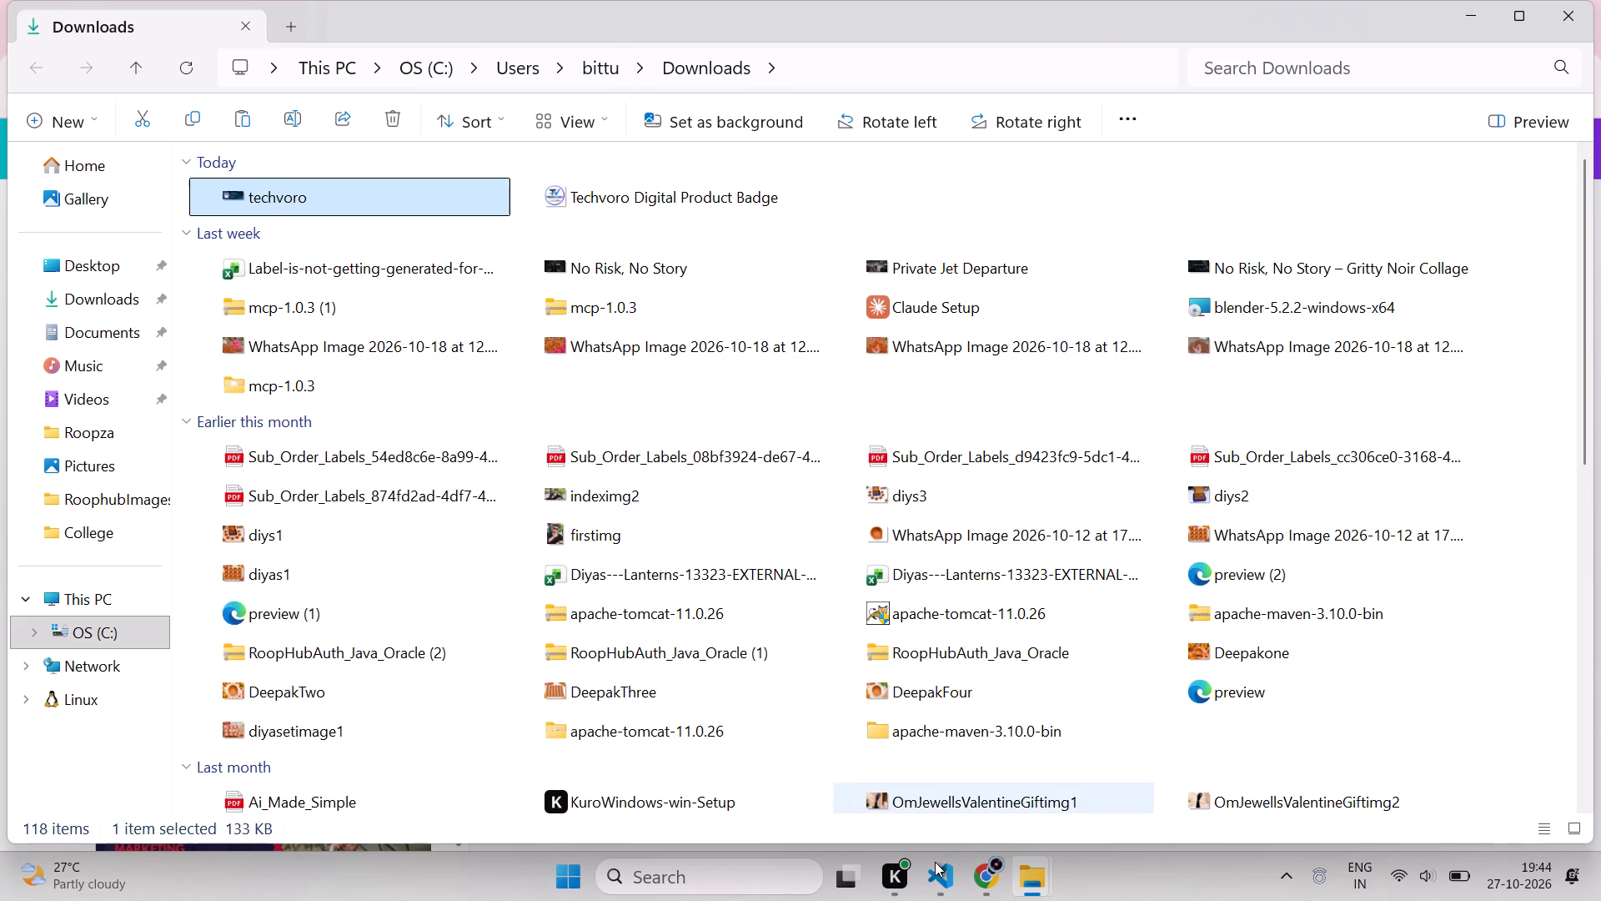
Switch to the Facebook Page creation form in Chrome and add techvoro.png from Downloads as the cover photo.
{"action": "left_click", "coordinate": [973, 868]}
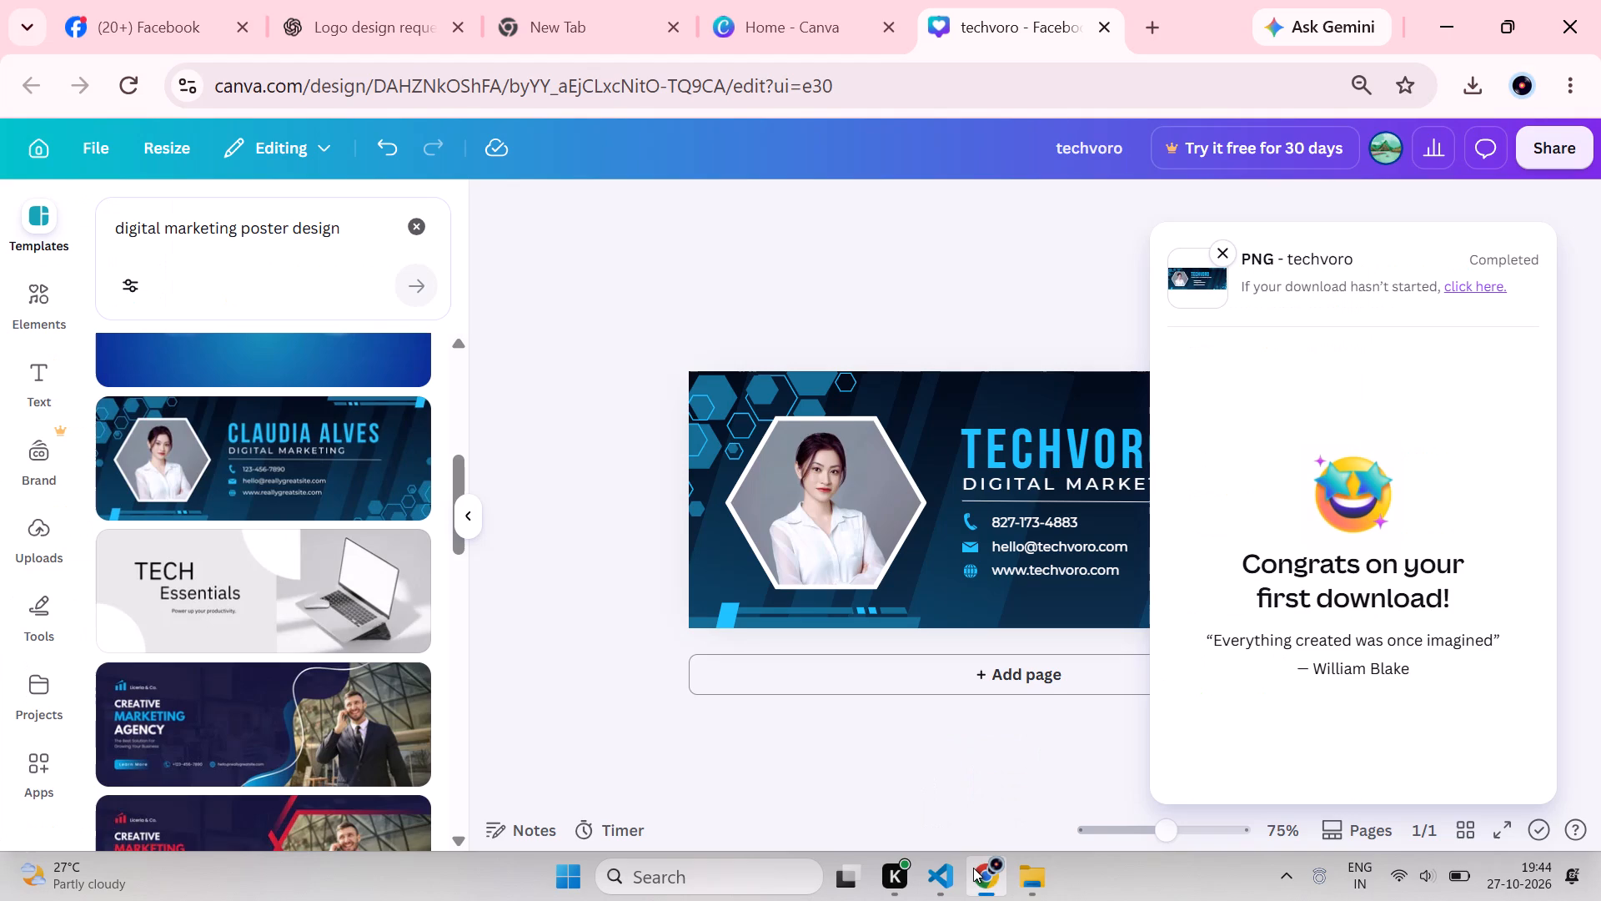
{"action": "left_click", "coordinate": [93, 17]}
{"action": "scroll", "coordinate": [592, 385], "scroll_direction": "down", "scroll_amount": 2}
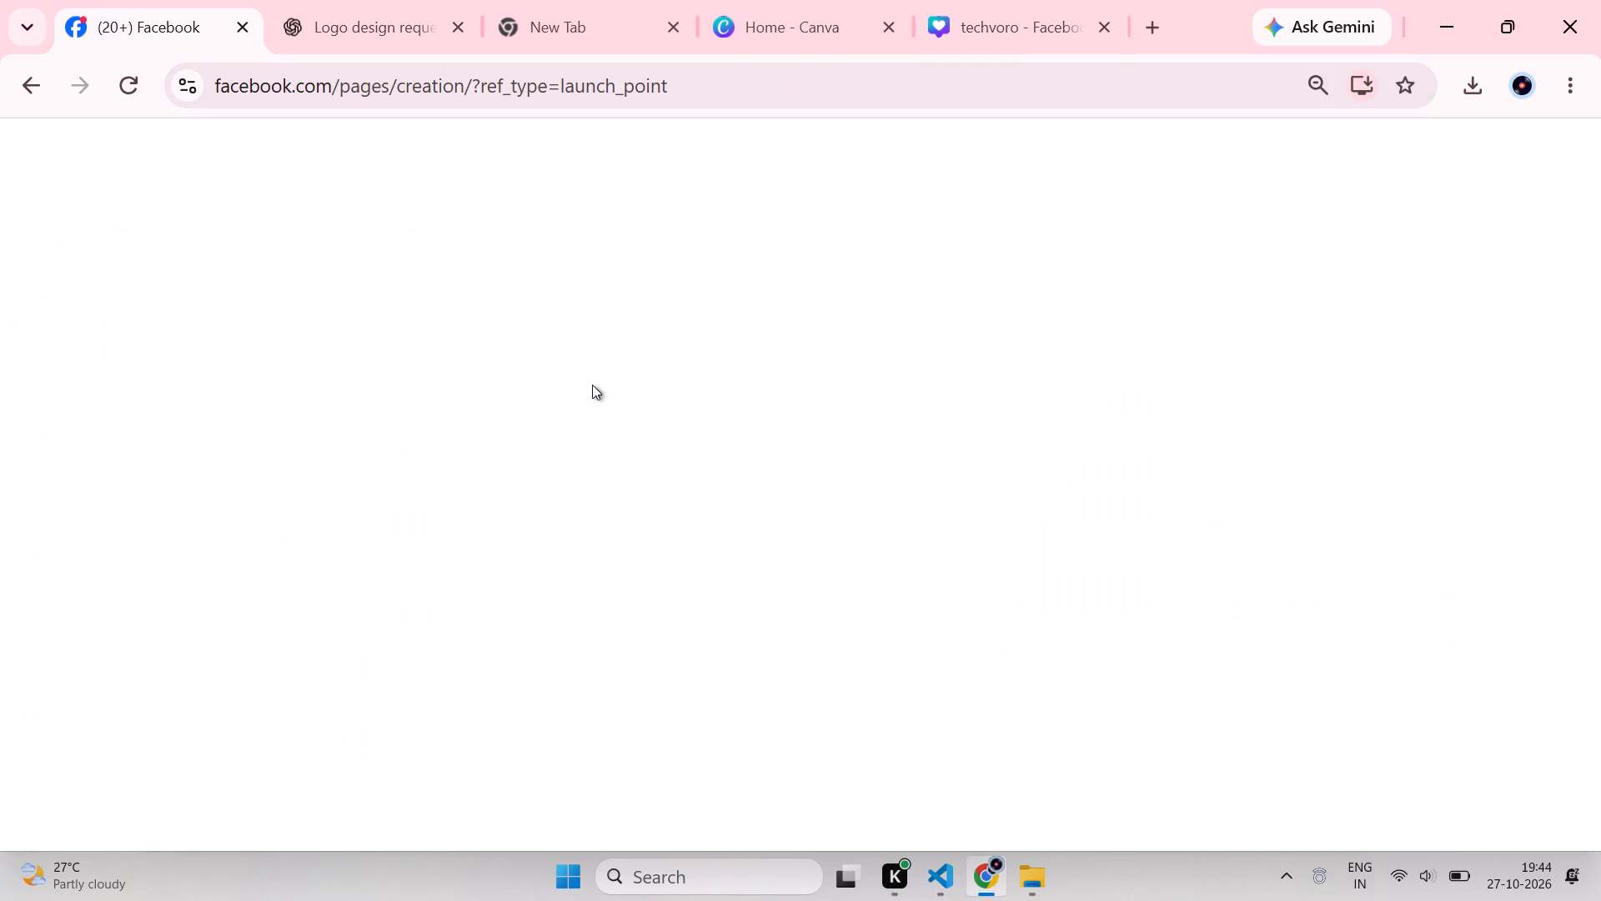
{"action": "scroll", "coordinate": [592, 385], "scroll_direction": "down", "scroll_amount": 1}
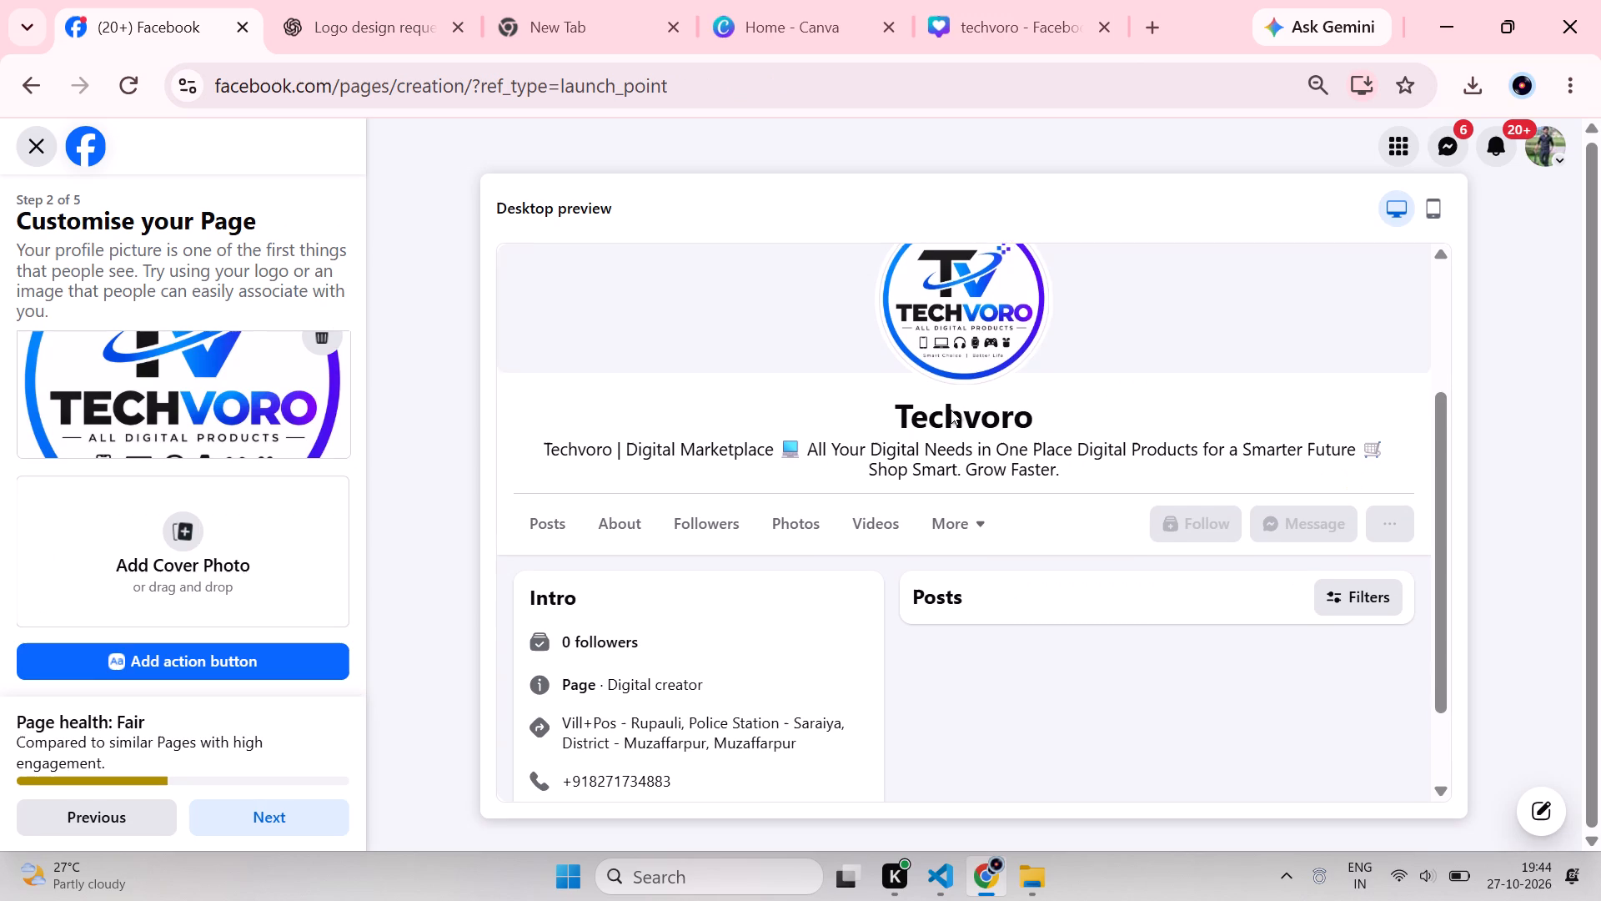
{"action": "left_click", "coordinate": [178, 546]}
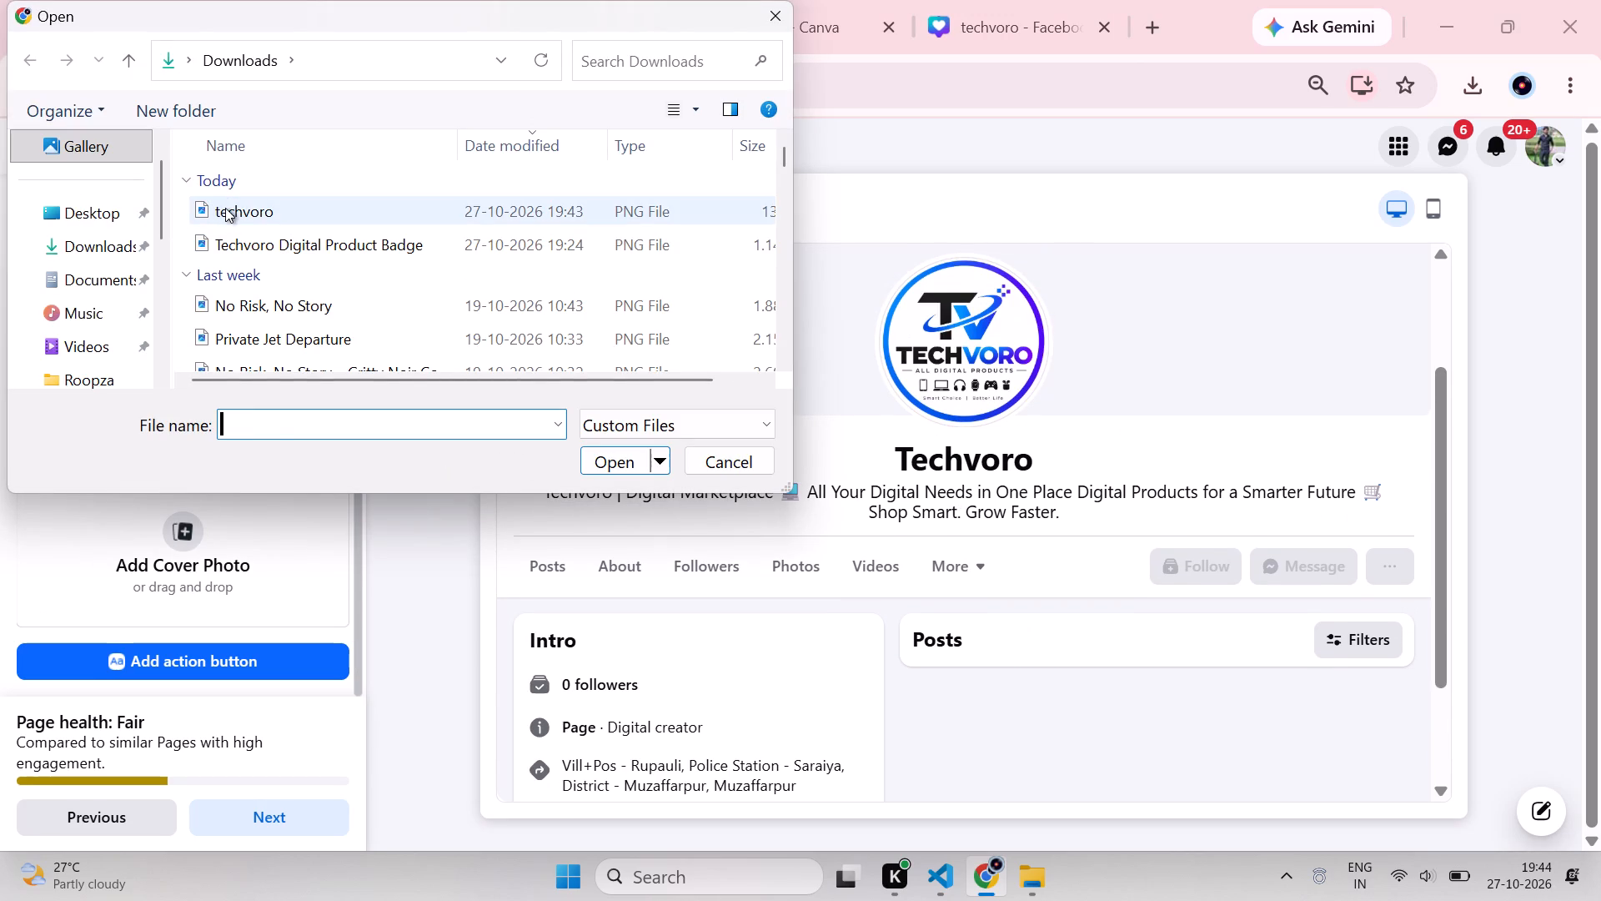
{"action": "double_click", "coordinate": [225, 208]}
{"action": "scroll", "coordinate": [704, 469], "scroll_direction": "down", "scroll_amount": 1}
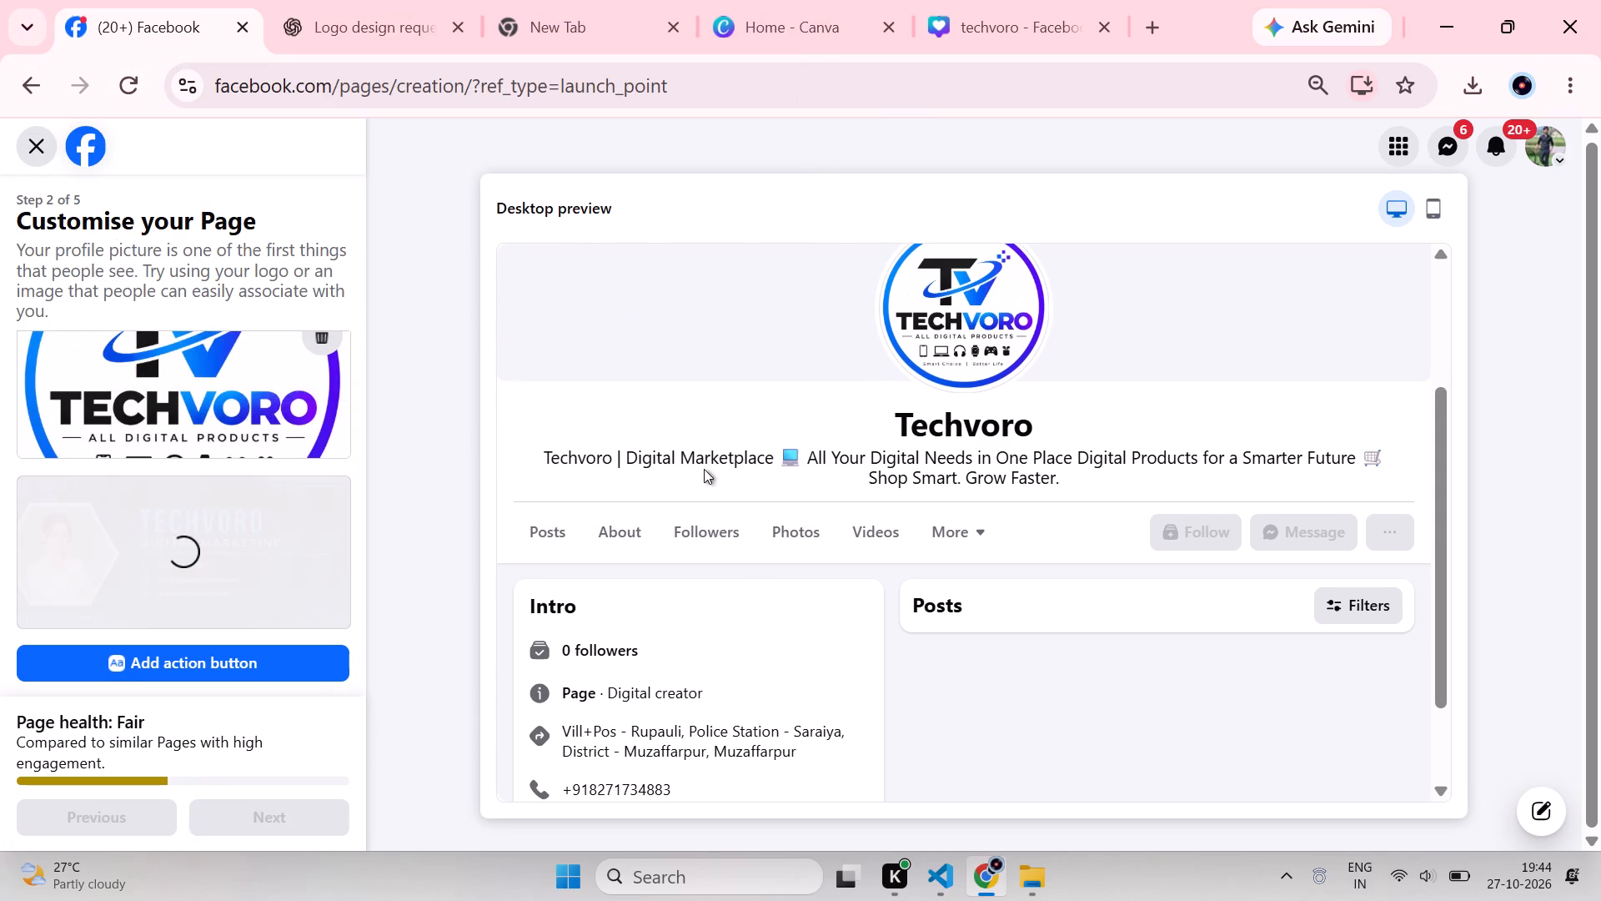
{"action": "scroll", "coordinate": [704, 469], "scroll_direction": "down", "scroll_amount": 1}
{"action": "scroll", "coordinate": [755, 518], "scroll_direction": "up", "scroll_amount": 2}
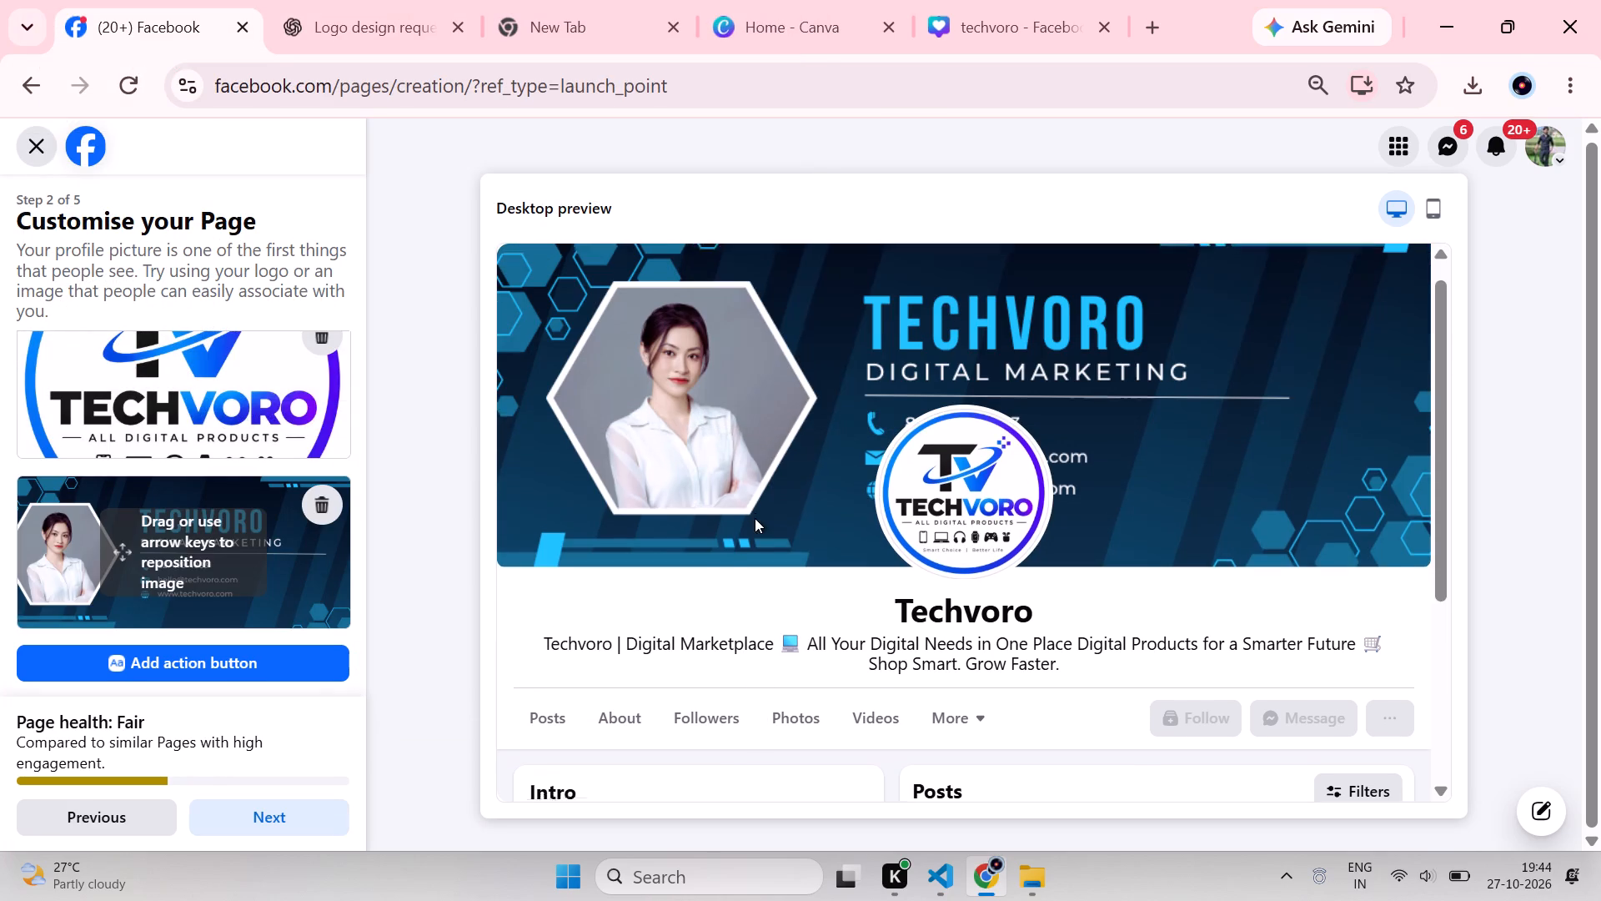
{"action": "scroll", "coordinate": [755, 518], "scroll_direction": "up", "scroll_amount": 2}
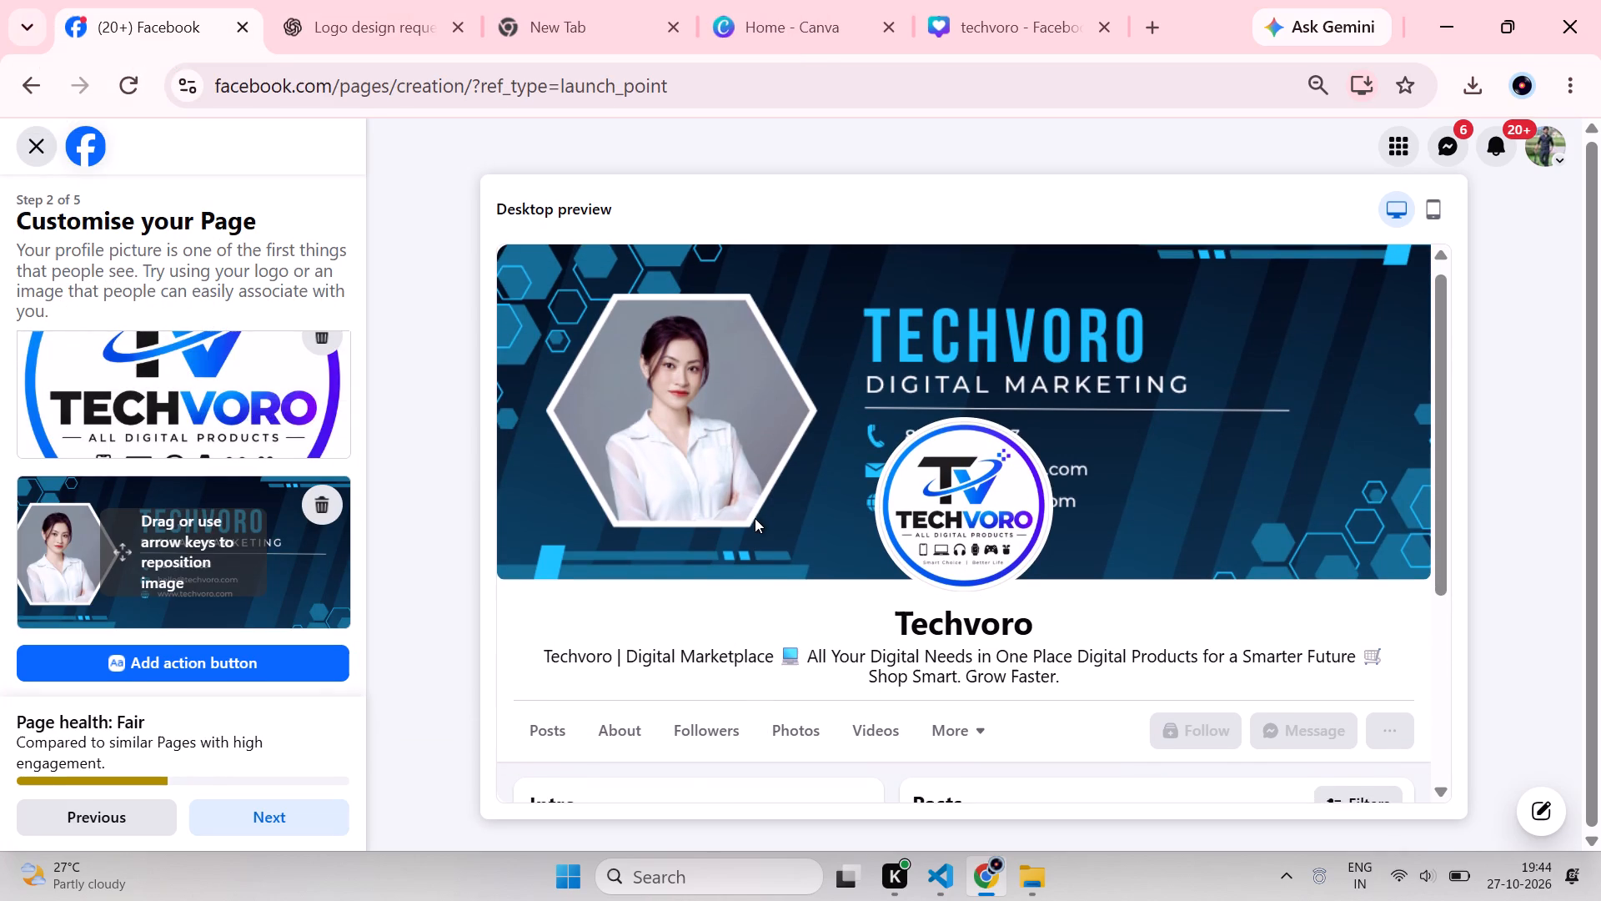
{"action": "scroll", "coordinate": [755, 518], "scroll_direction": "down", "scroll_amount": 1}
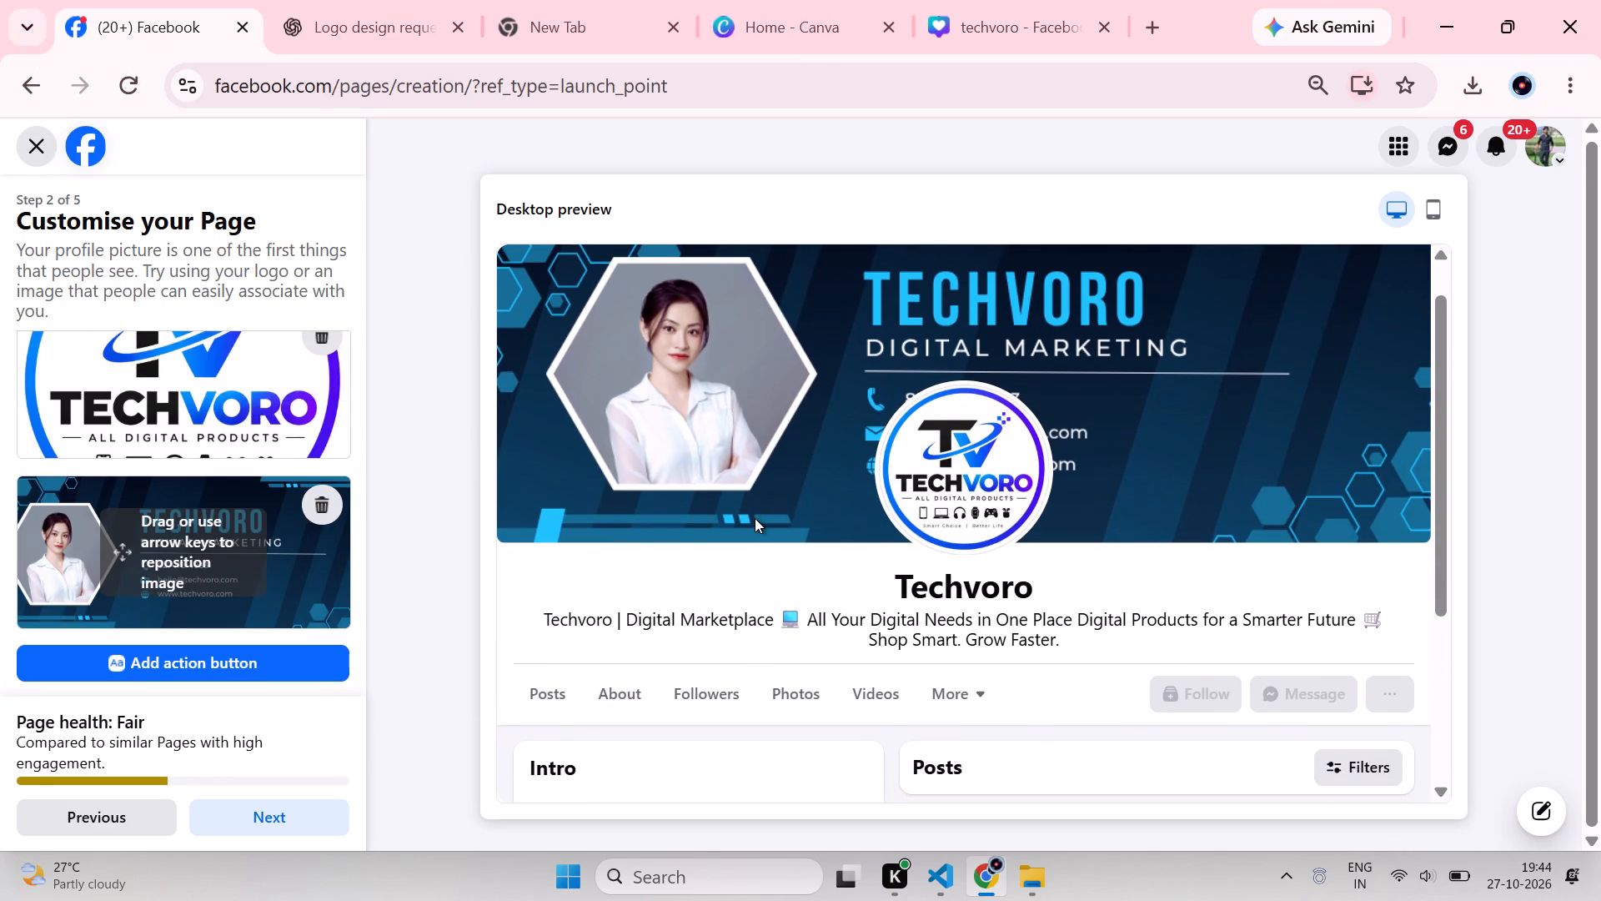
{"action": "scroll", "coordinate": [289, 739], "scroll_direction": "down", "scroll_amount": 2}
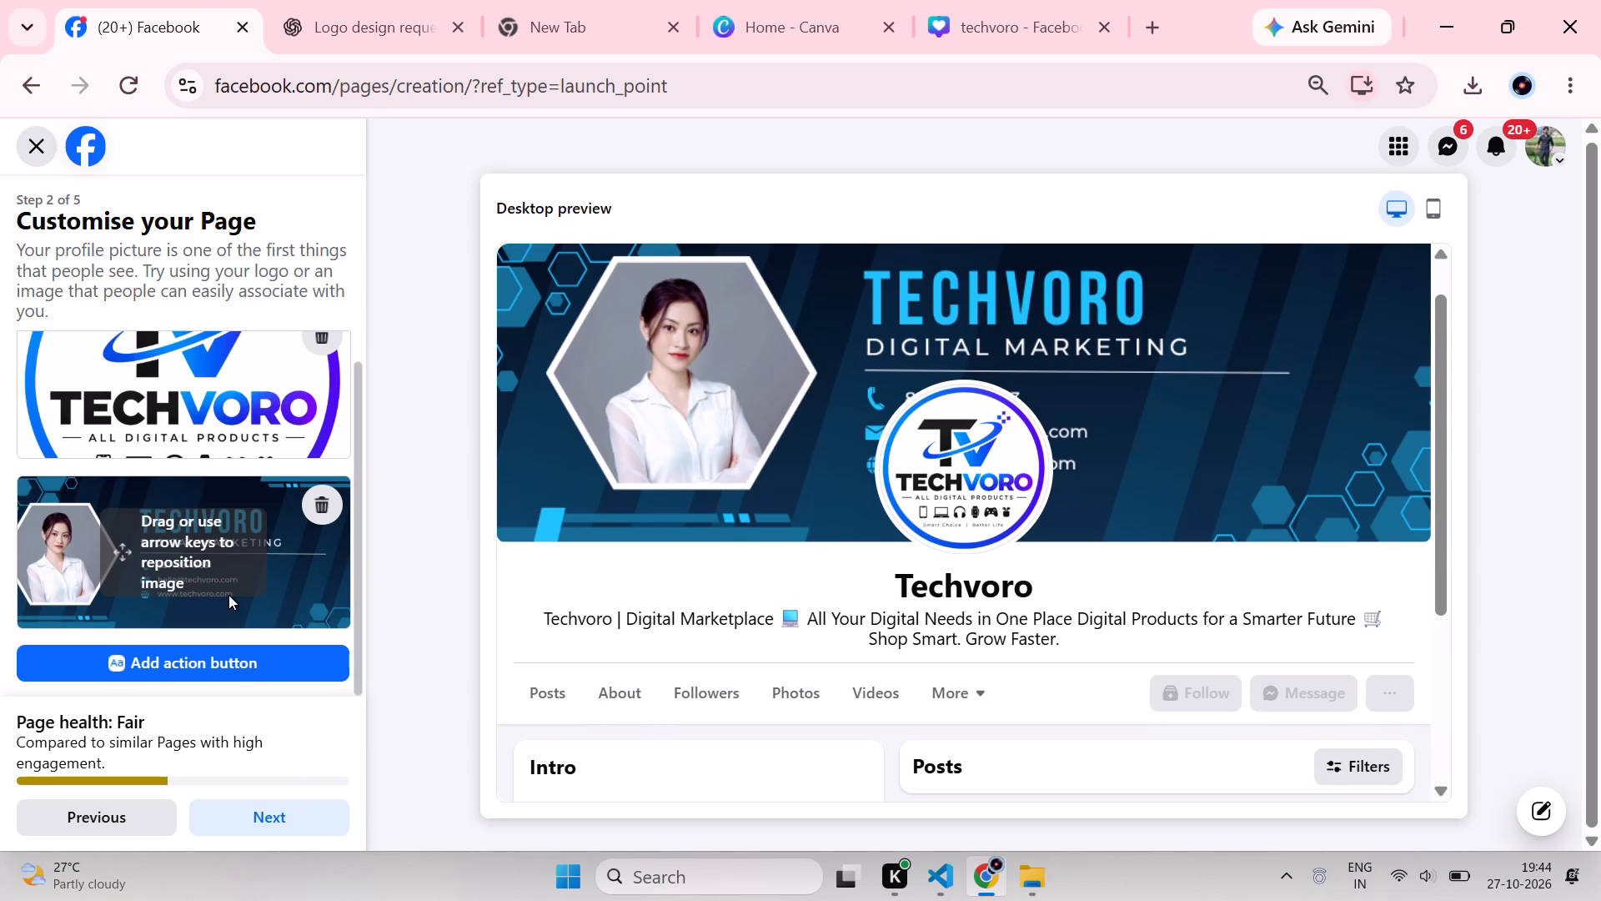
{"action": "scroll", "coordinate": [228, 595], "scroll_direction": "down", "scroll_amount": 1}
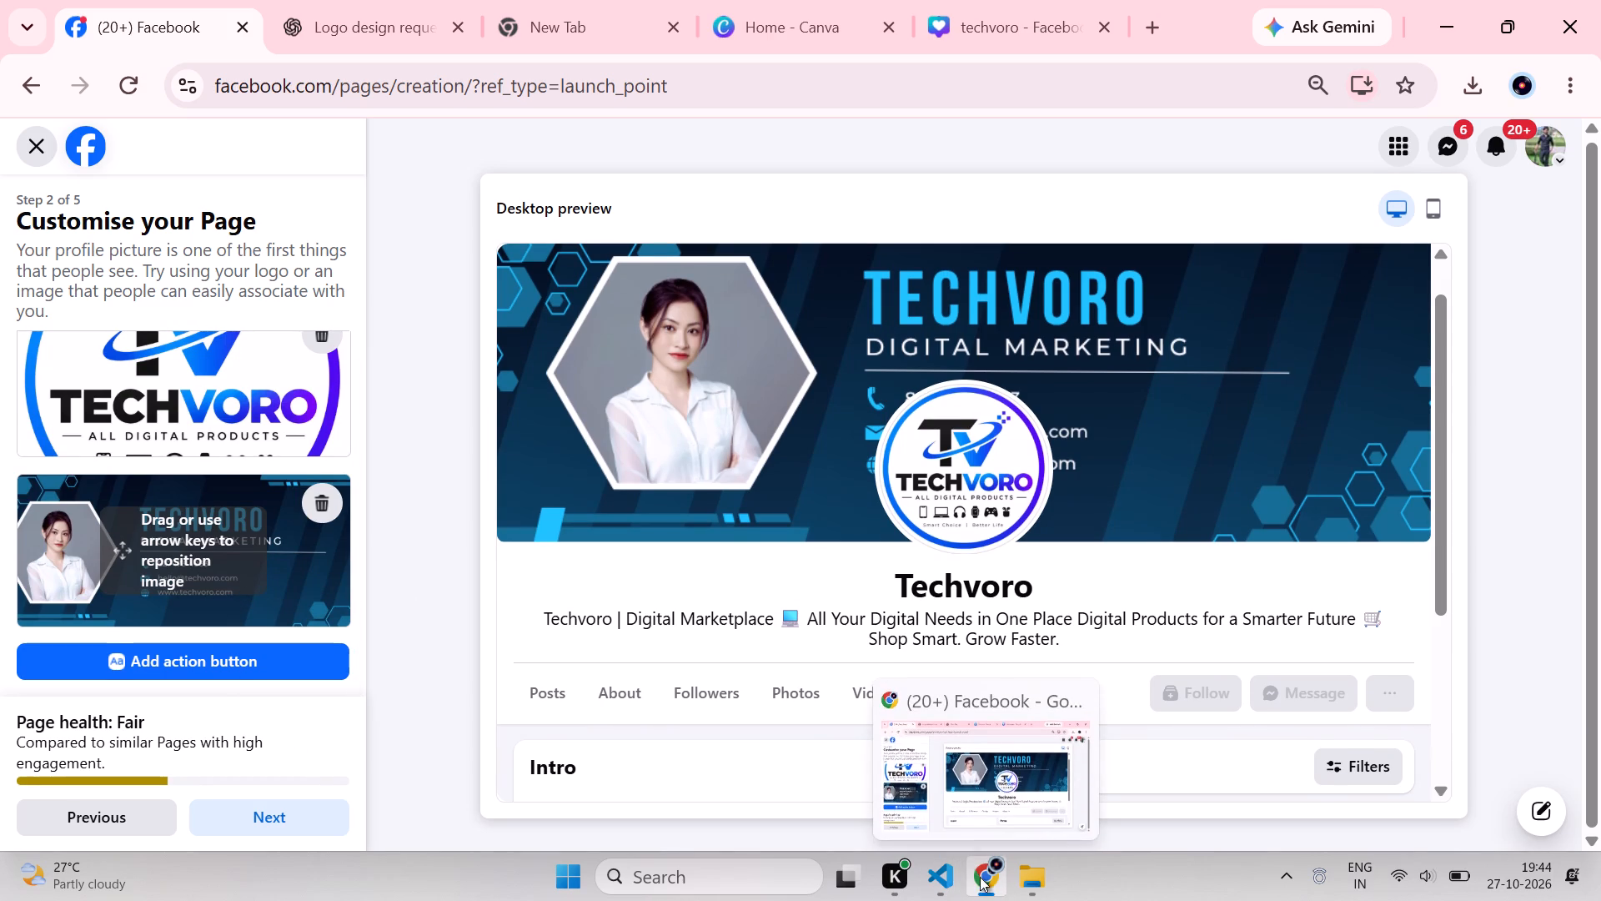
Return to the techvoro cover design in Canva and try to unlock the hexagonal portrait photo.
{"action": "left_click", "coordinate": [789, 49]}
{"action": "left_click", "coordinate": [993, 38]}
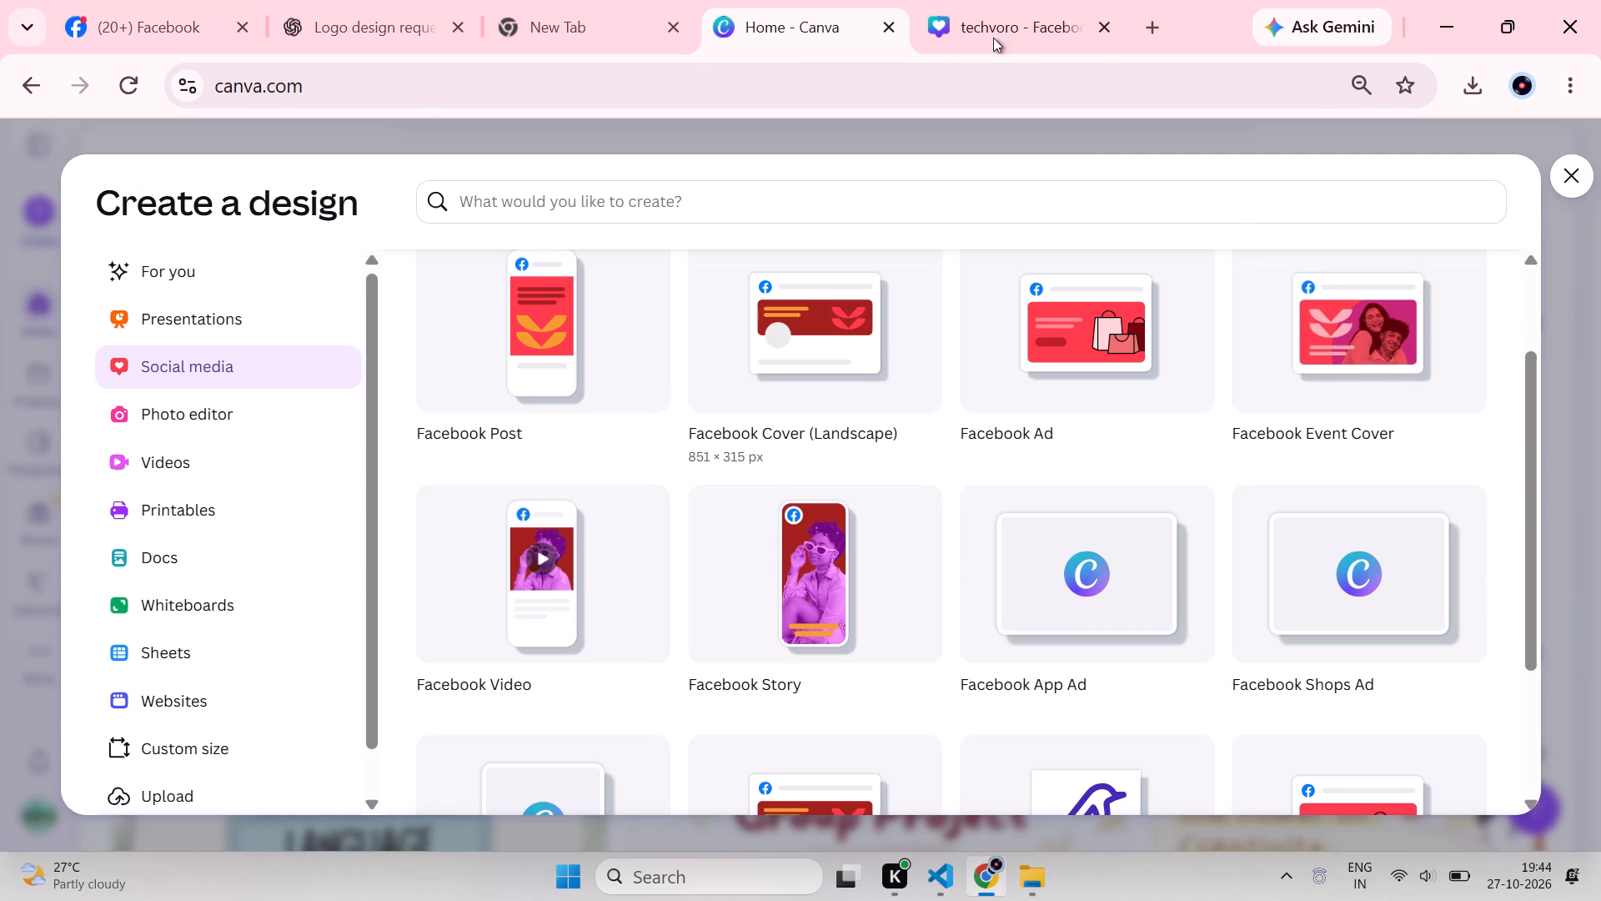
{"action": "left_click", "coordinate": [926, 283]}
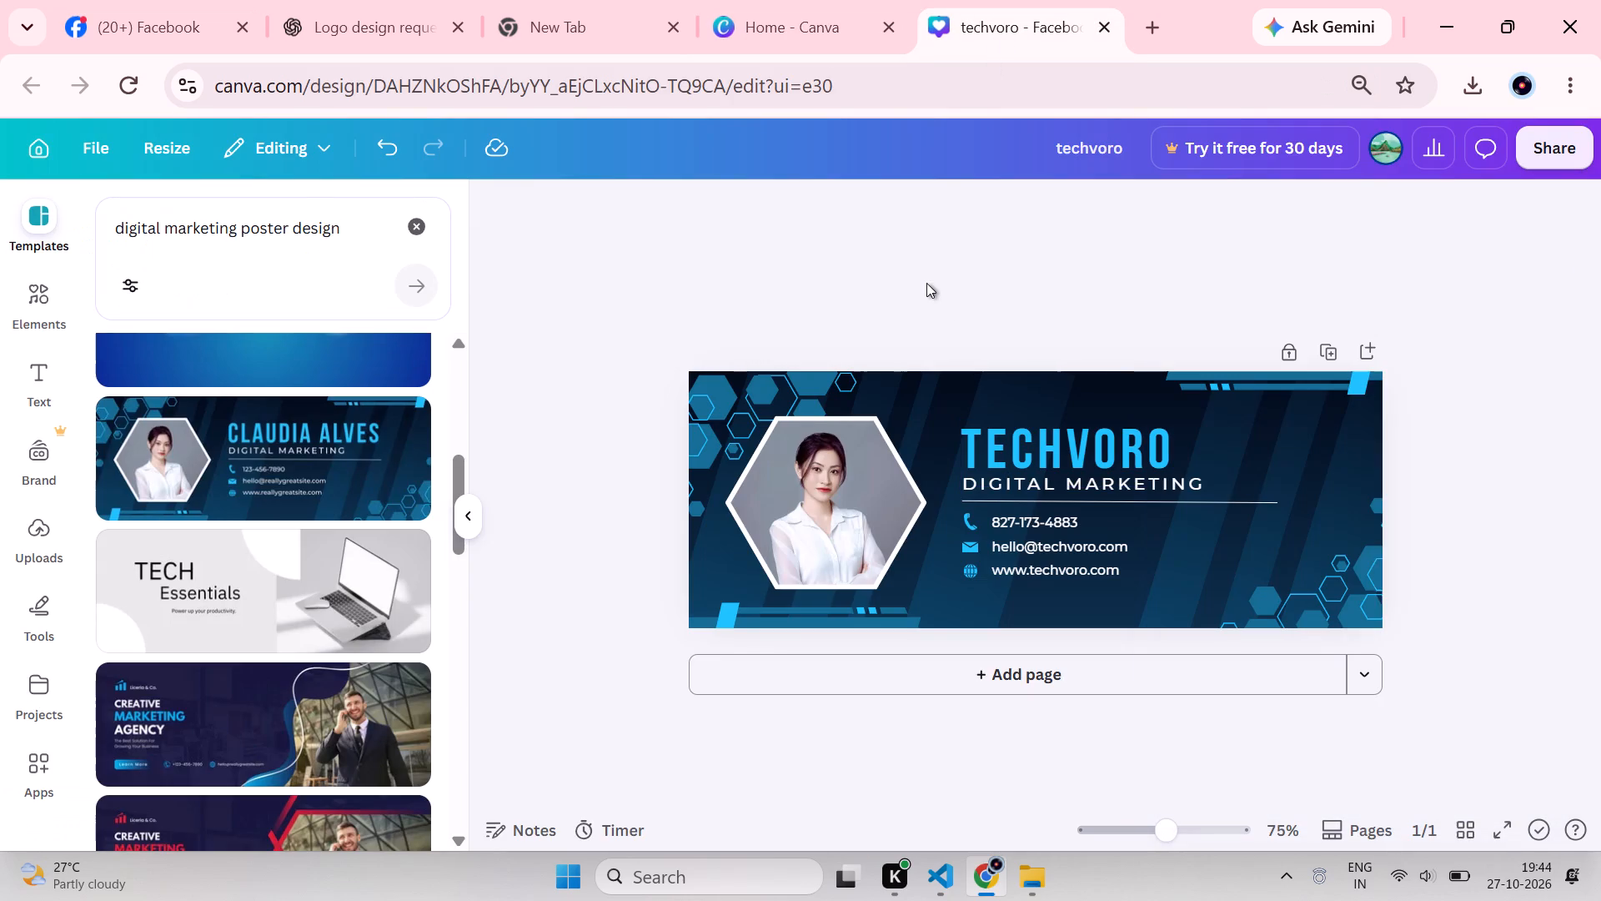
{"action": "left_click", "coordinate": [835, 462]}
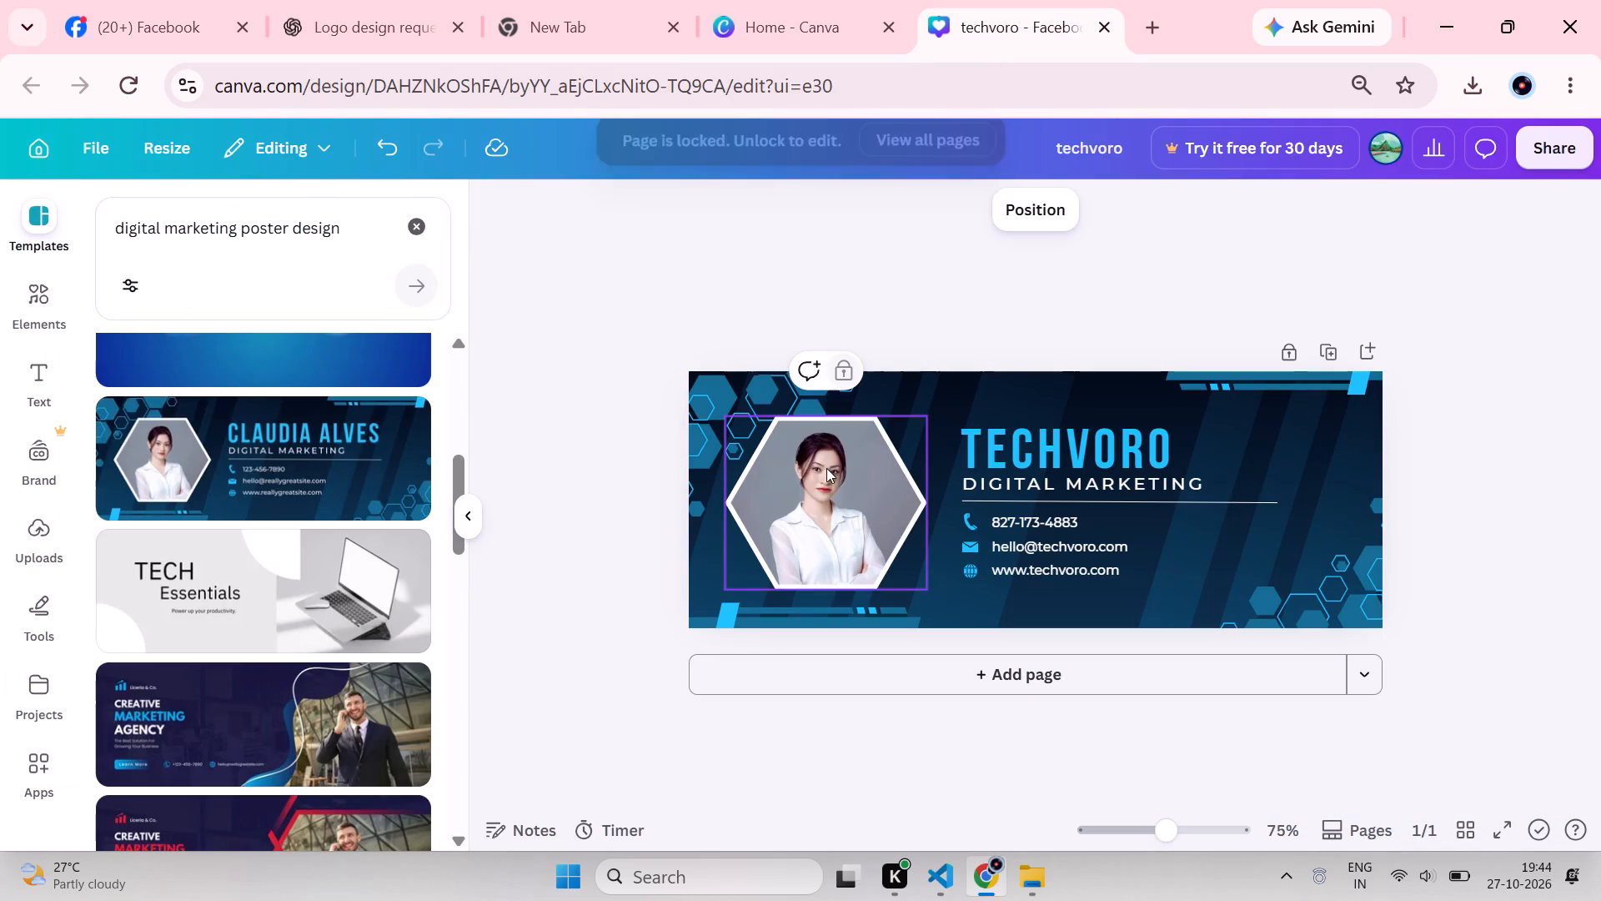
{"action": "left_click", "coordinate": [842, 373]}
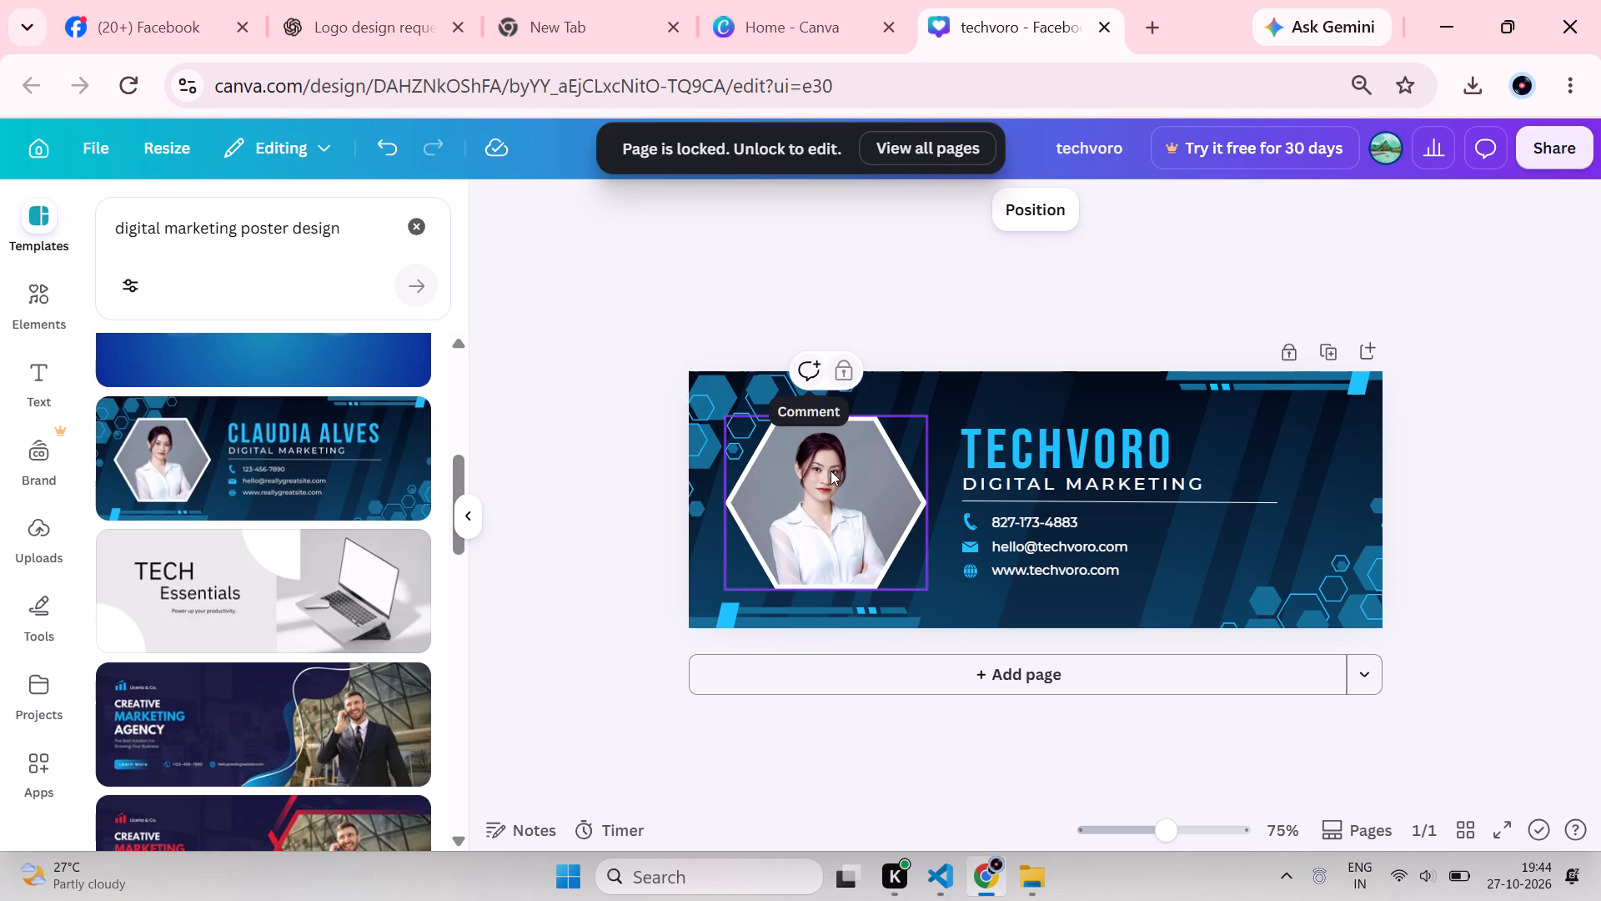
Unlock the TECHVORO cover page so its portrait photo can be edited.
{"action": "left_click", "coordinate": [802, 513]}
{"action": "left_click", "coordinate": [841, 511]}
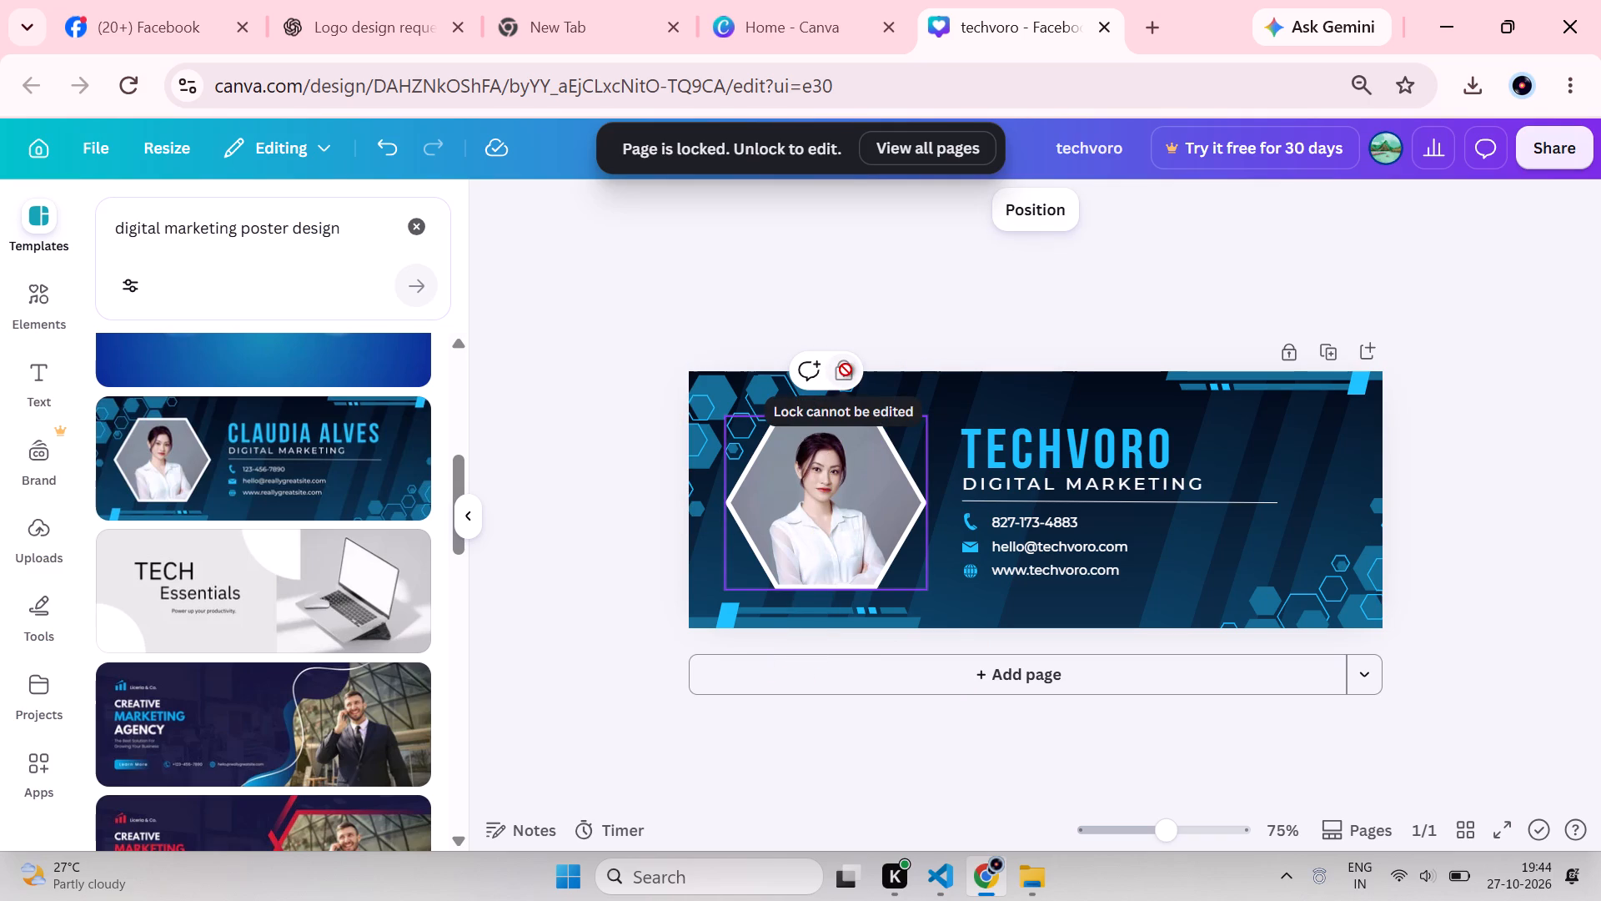
{"action": "left_click", "coordinate": [1204, 311]}
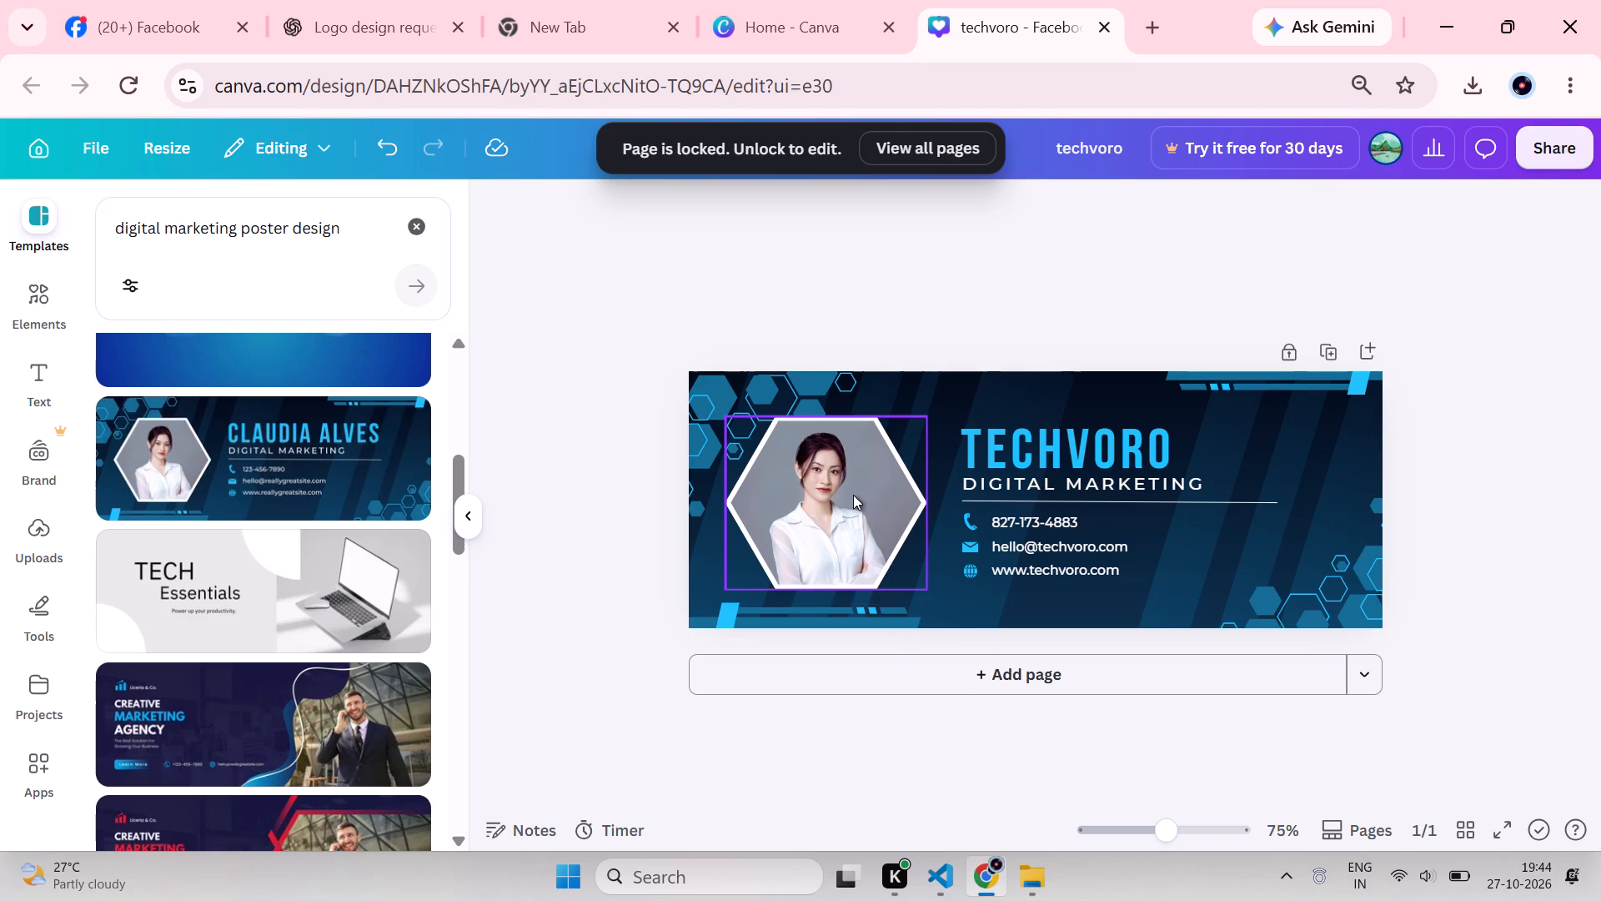
{"action": "left_click", "coordinate": [853, 495]}
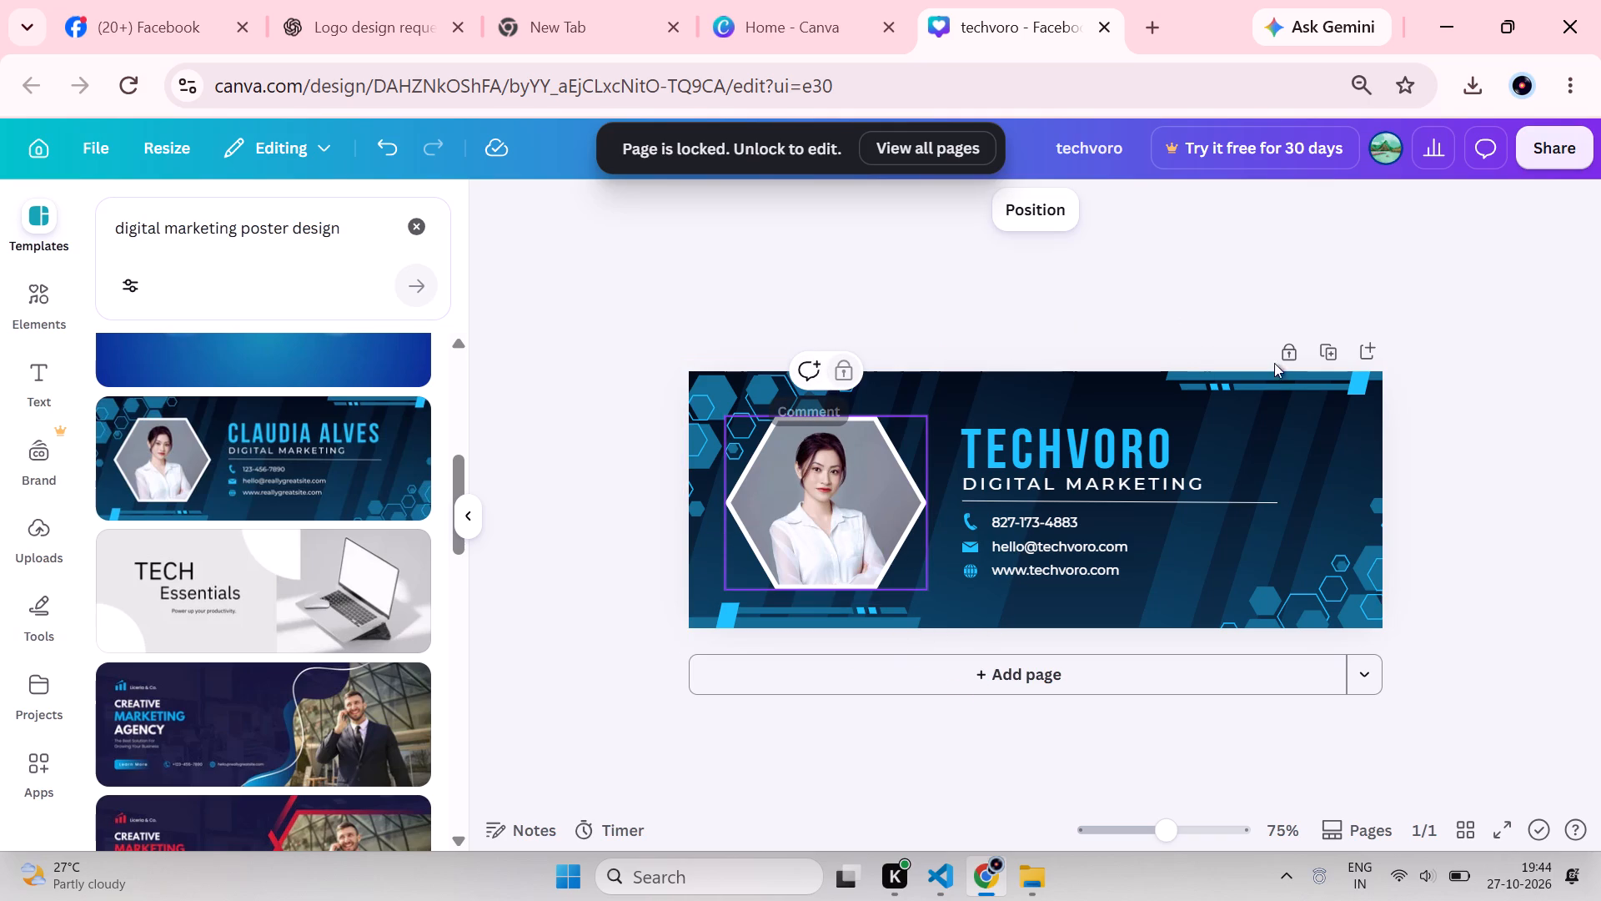
{"action": "left_click", "coordinate": [1294, 350]}
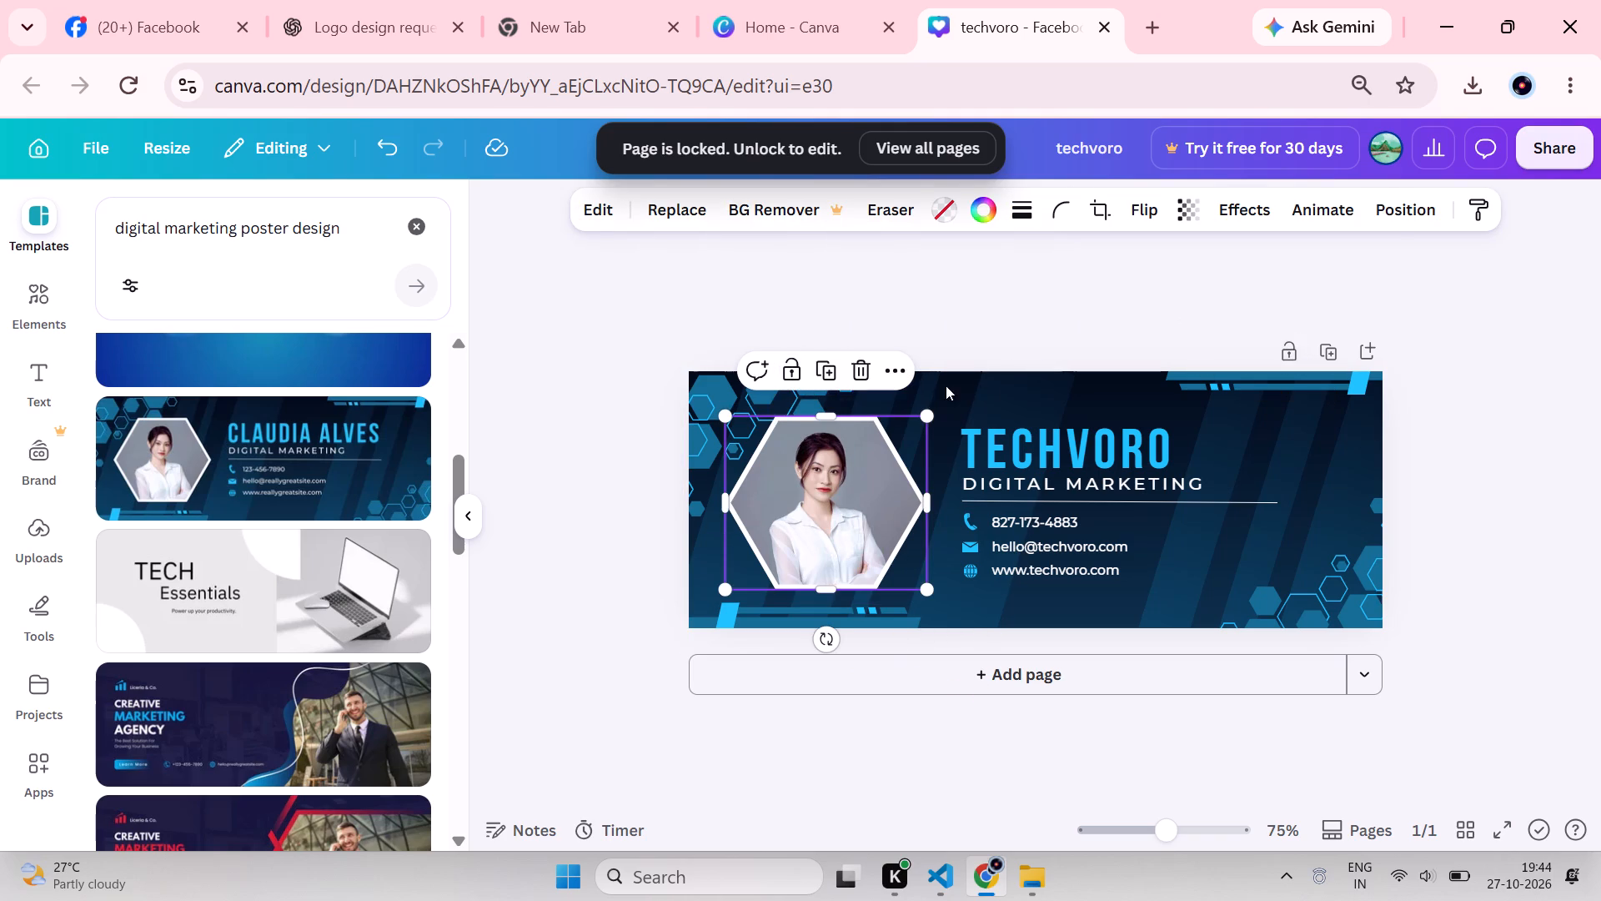
Detach the woman's portrait from the hexagon frame and delete the detached photo.
{"action": "left_click", "coordinate": [826, 496]}
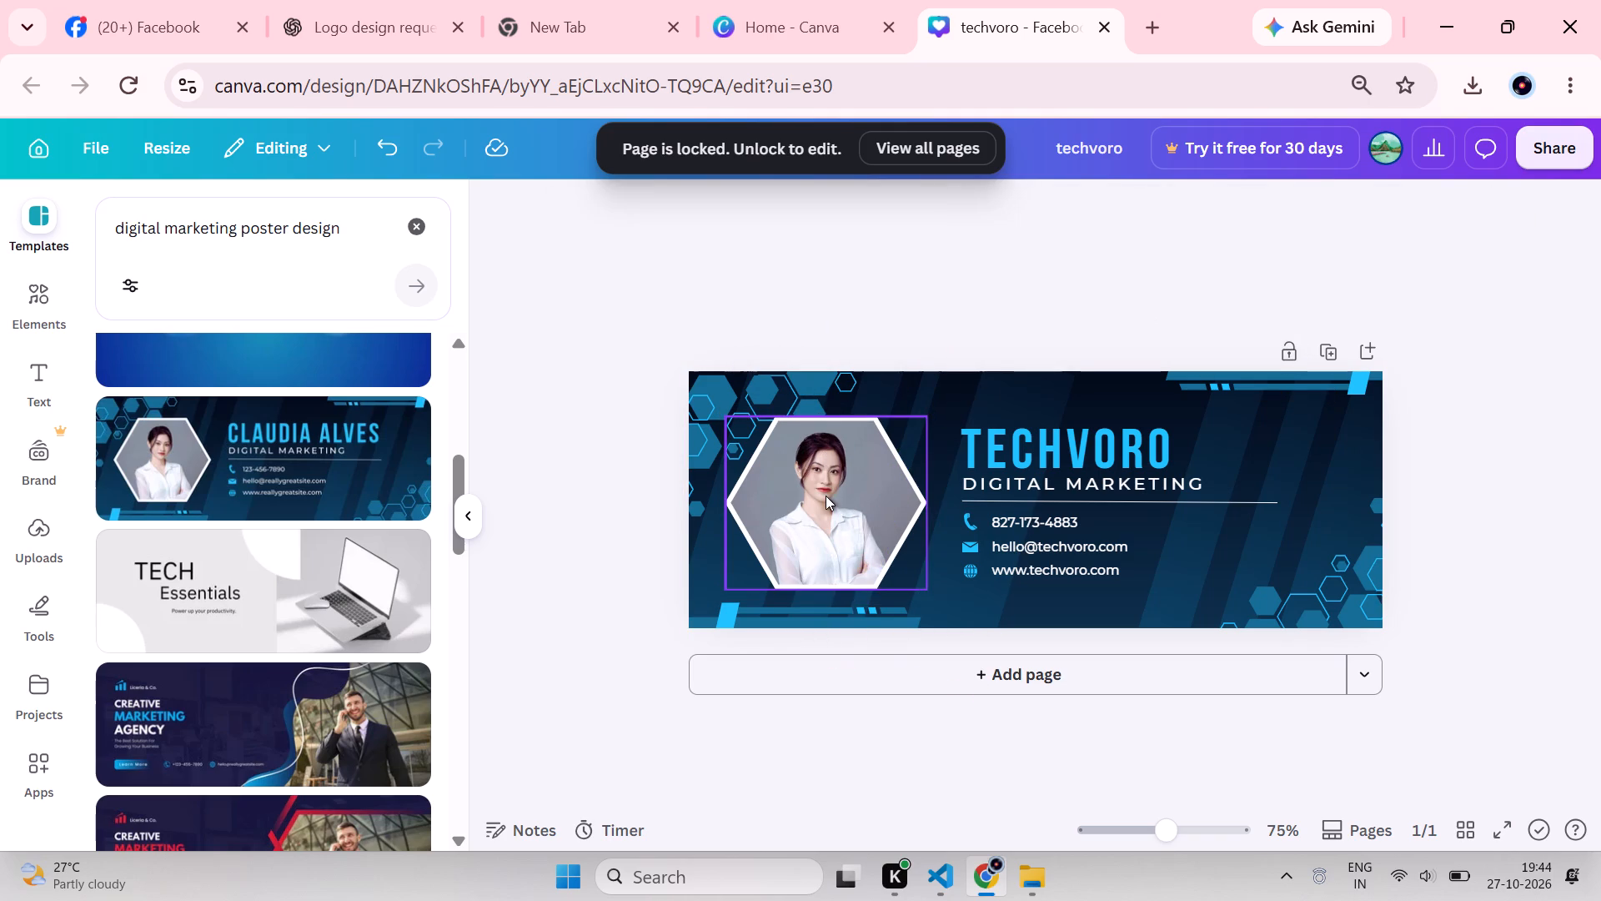
{"action": "left_click", "coordinate": [826, 496]}
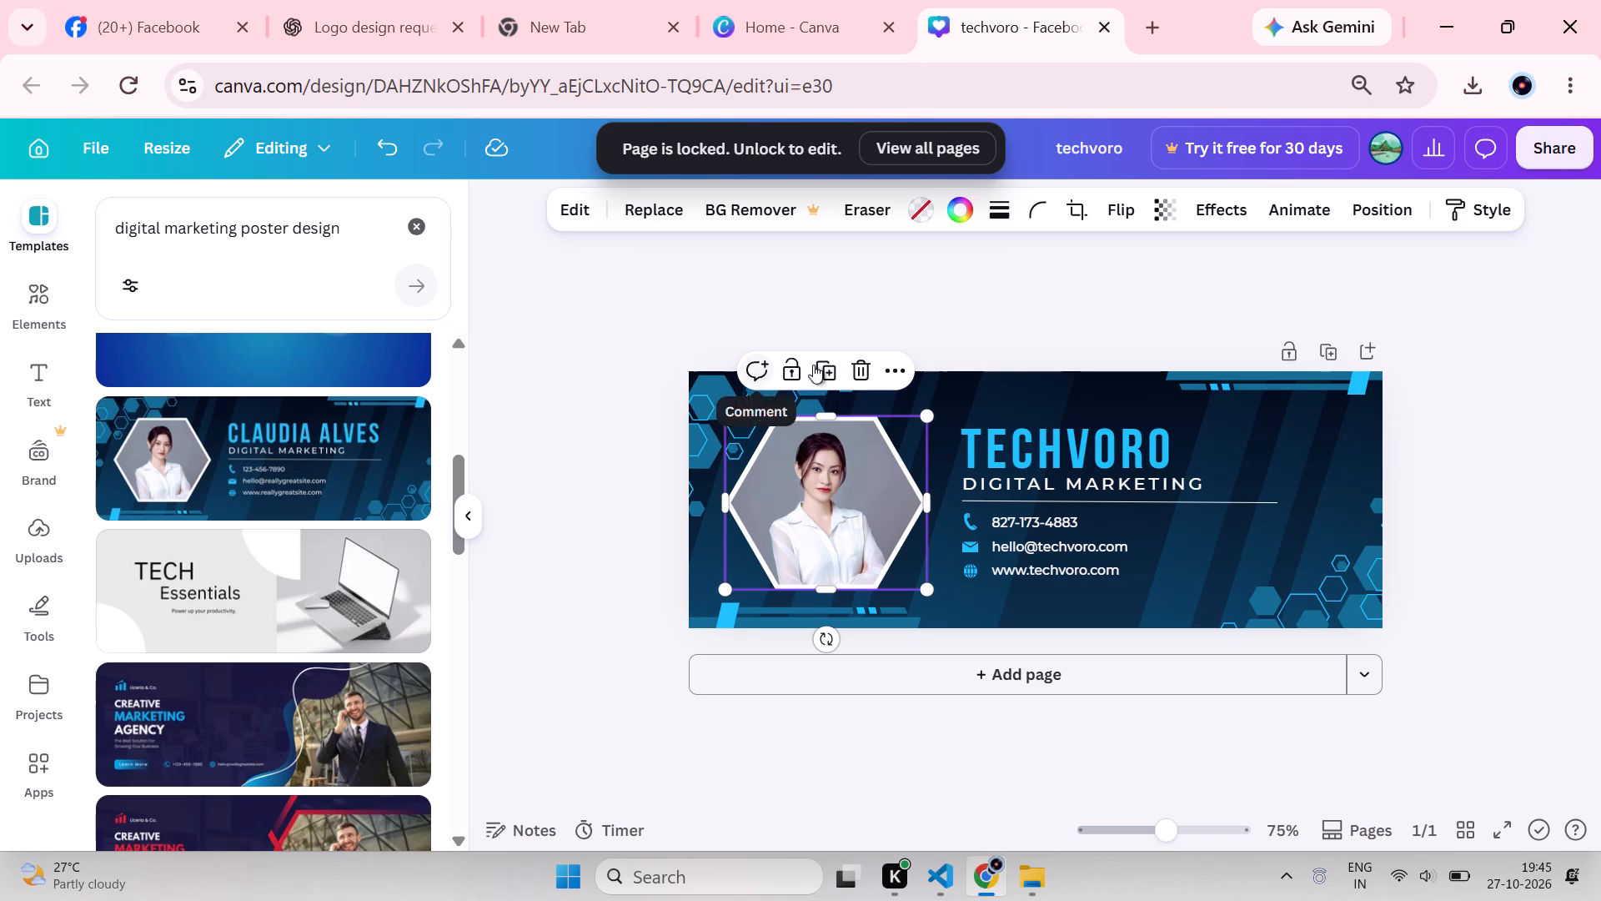
{"action": "left_click", "coordinate": [896, 366]}
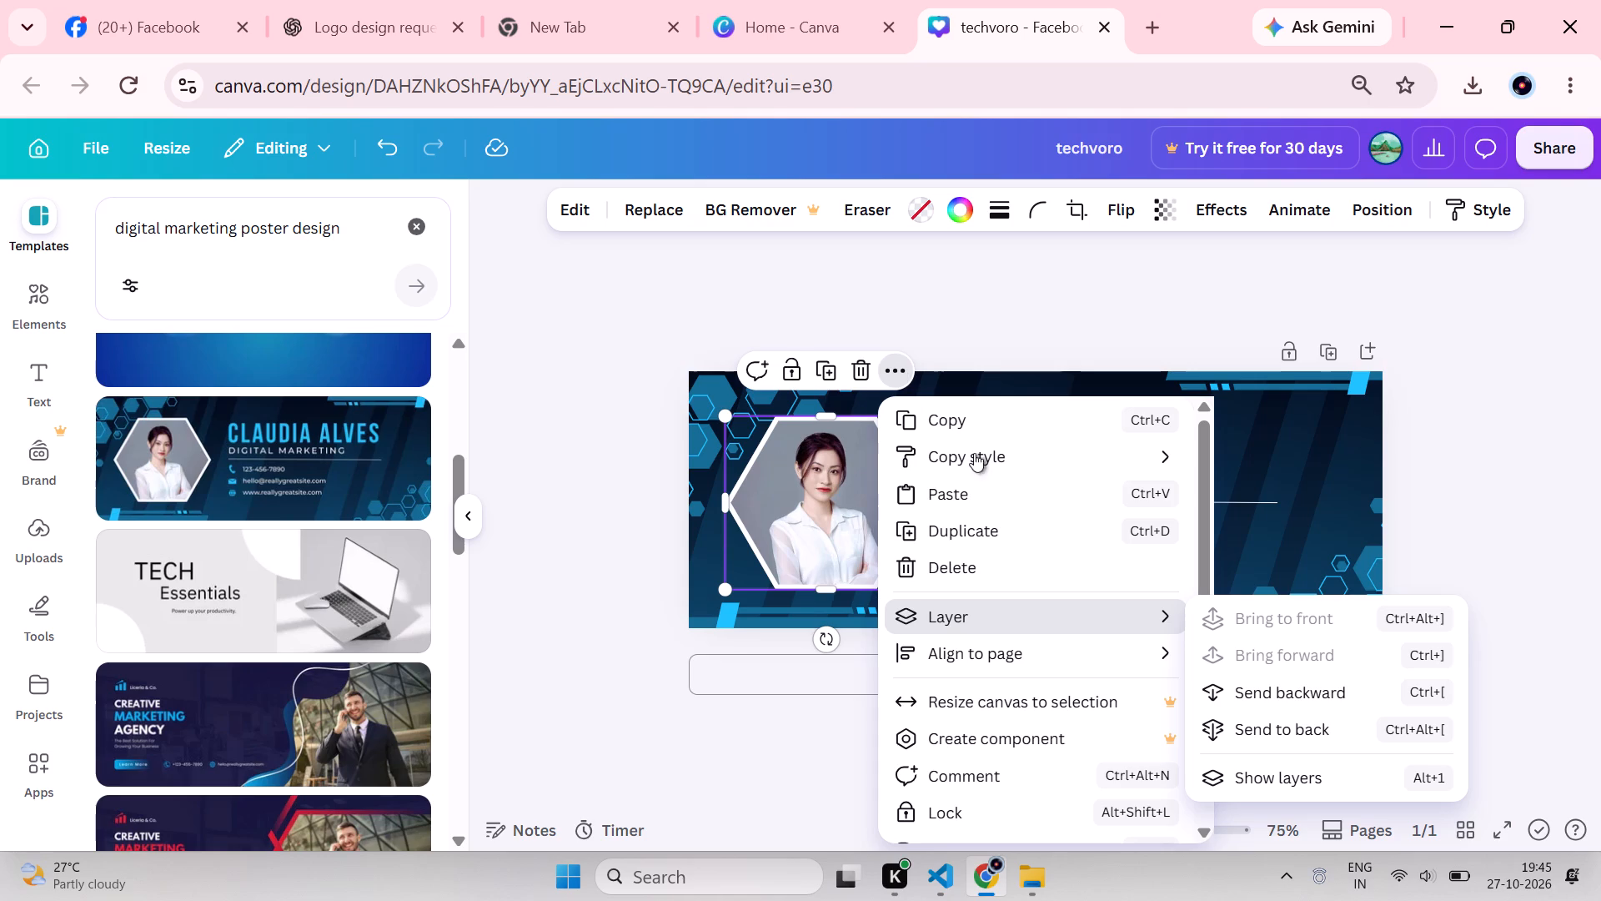
{"action": "scroll", "coordinate": [968, 663], "scroll_direction": "down", "scroll_amount": 3}
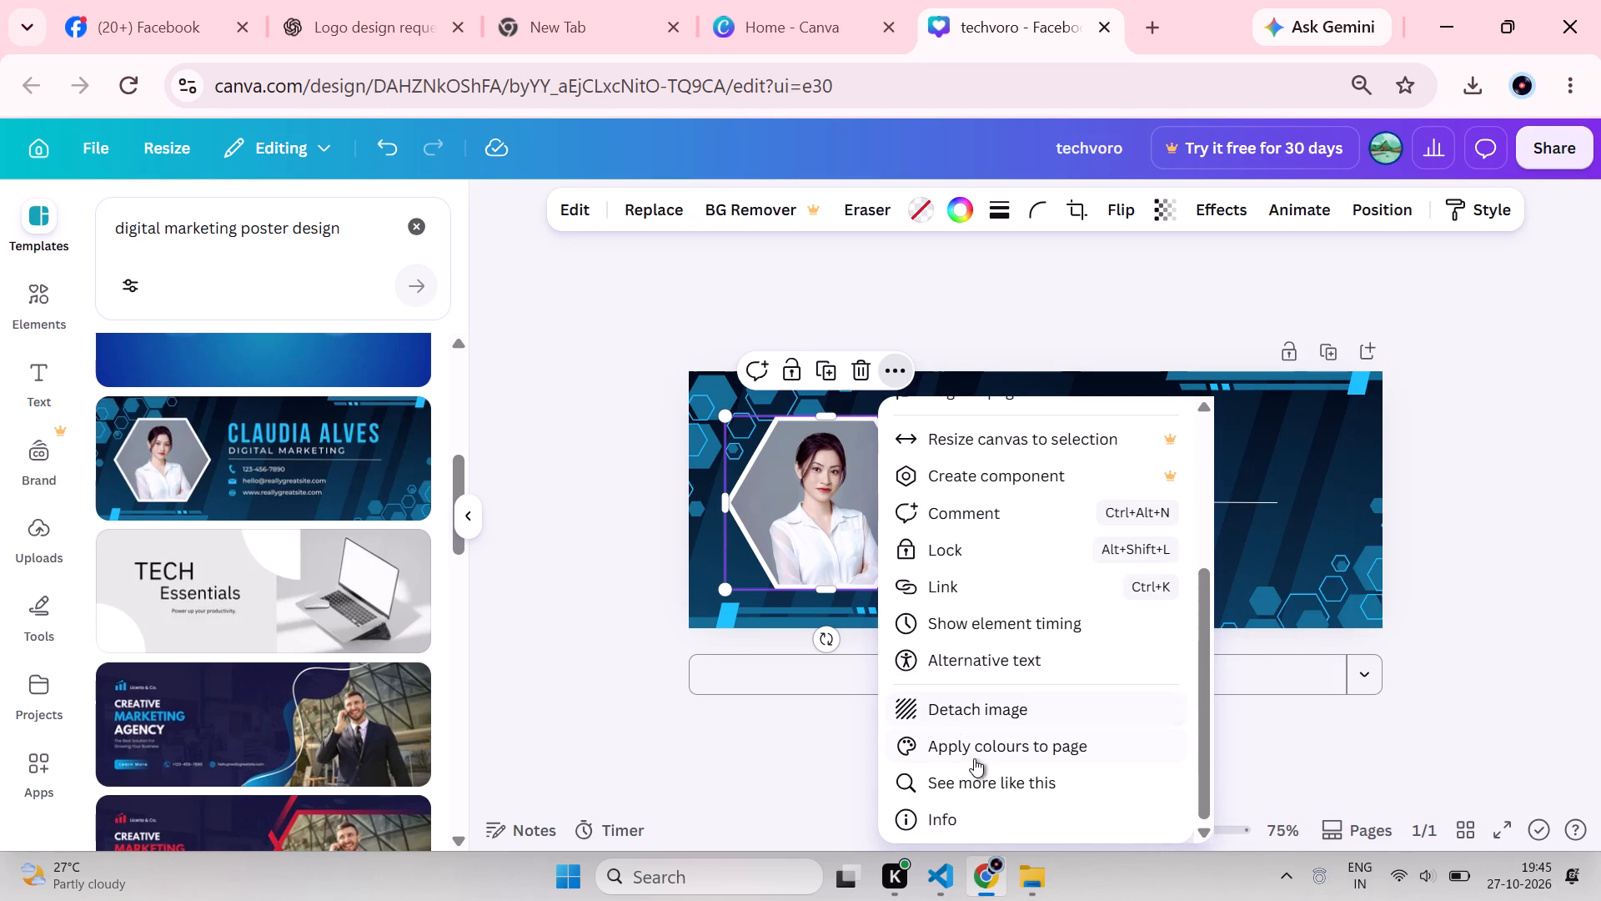
{"action": "left_click", "coordinate": [966, 715]}
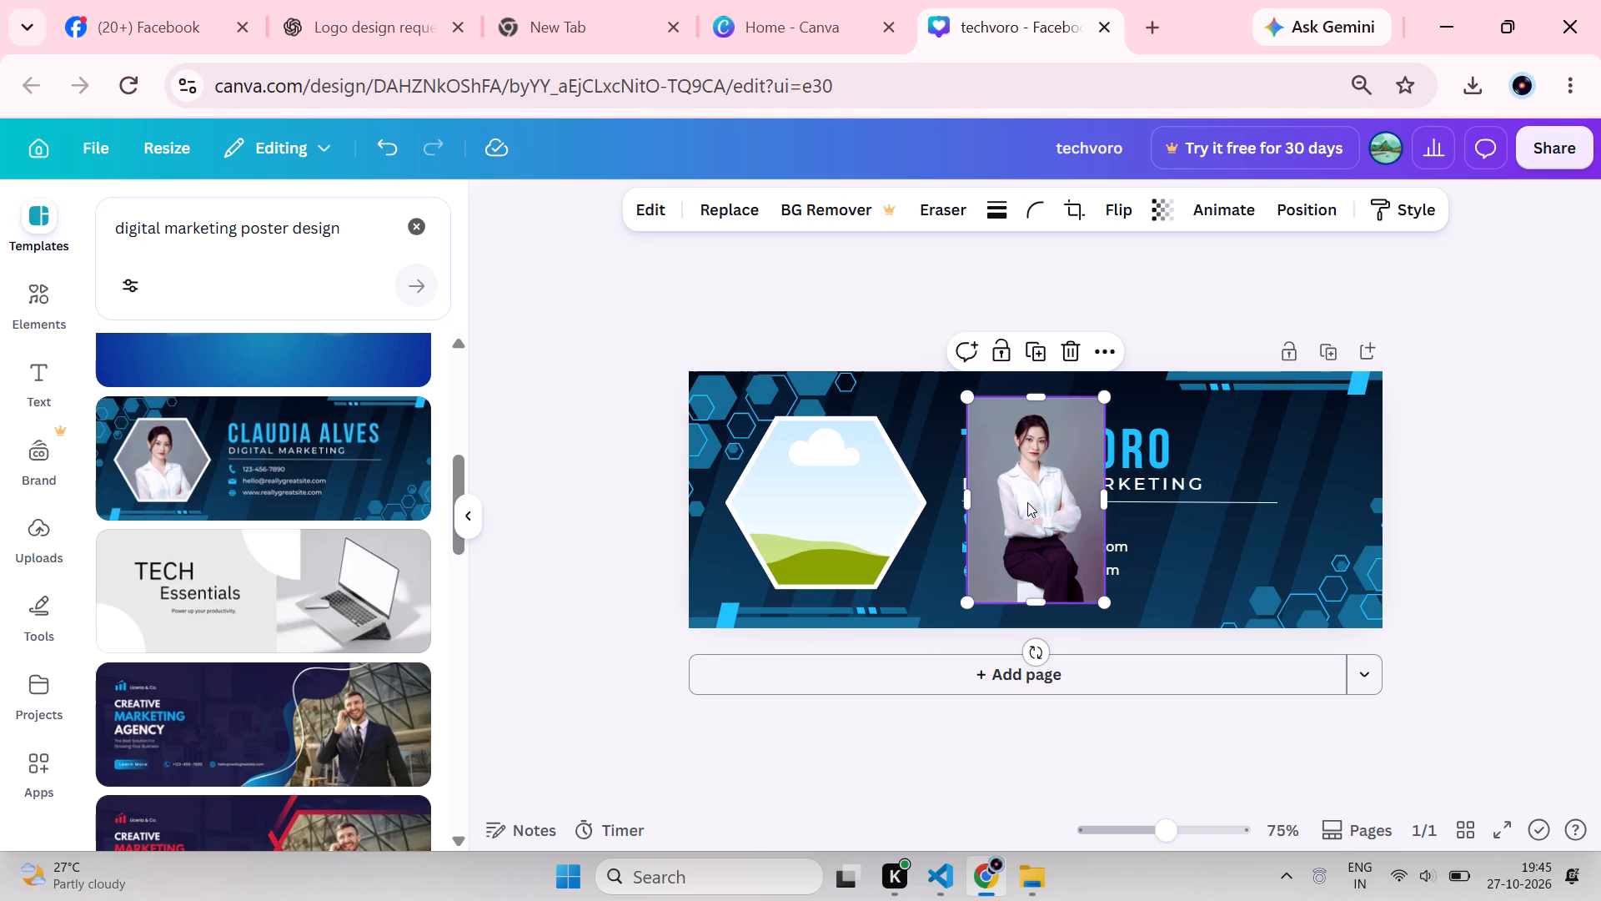
{"action": "left_click_drag", "start_coordinate": [1046, 466], "coordinate": [988, 466]}
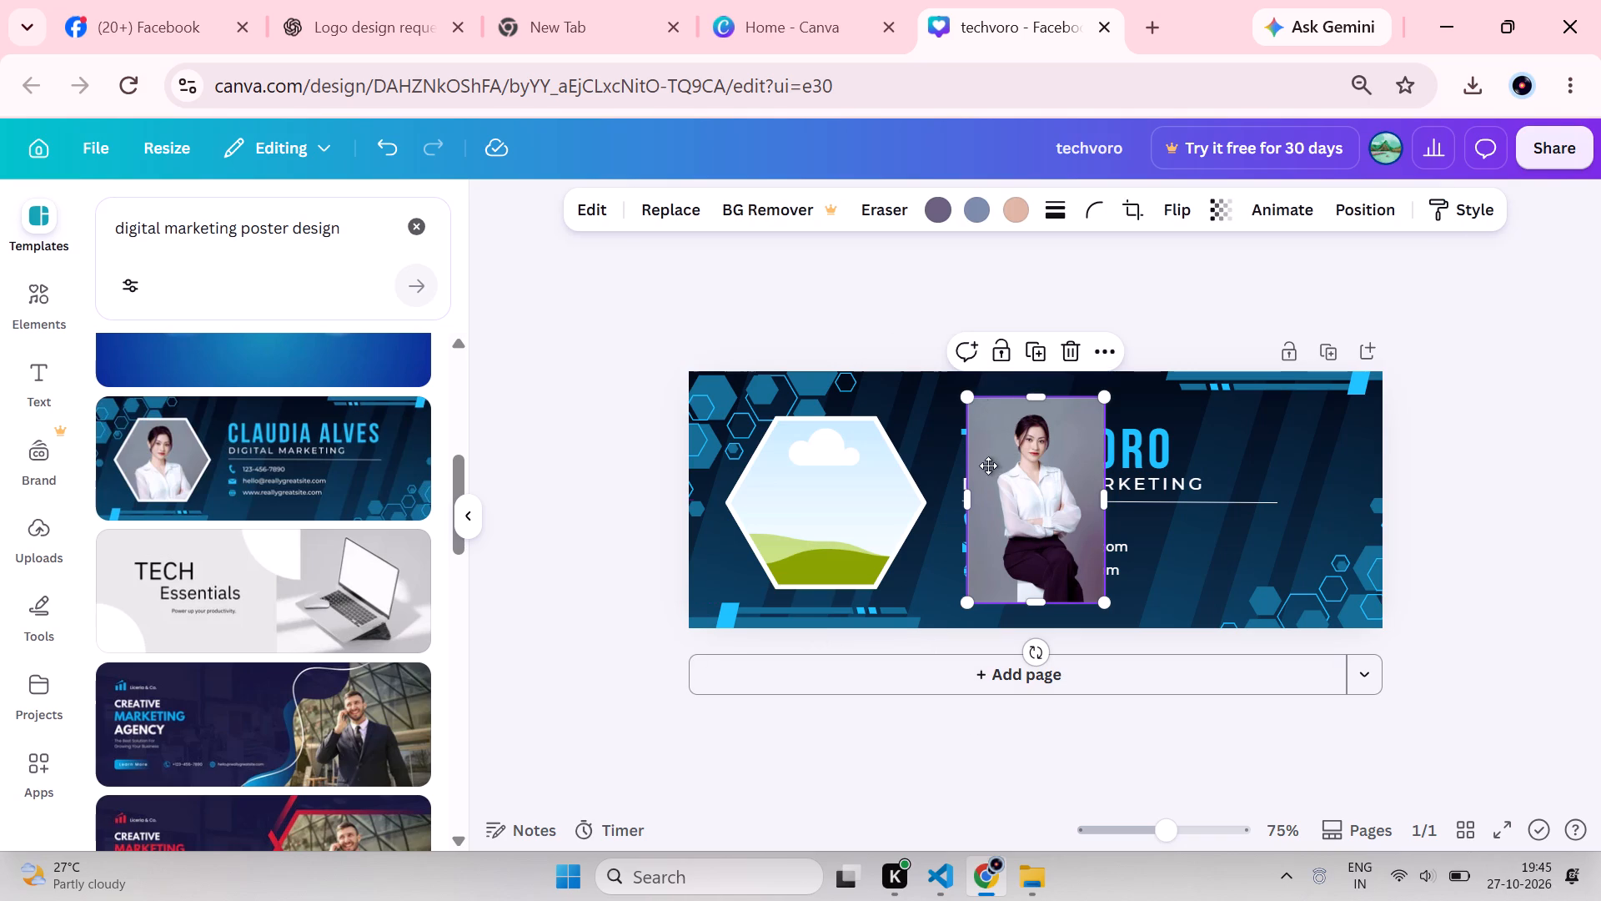
{"action": "left_click_drag", "start_coordinate": [988, 466], "coordinate": [816, 487]}
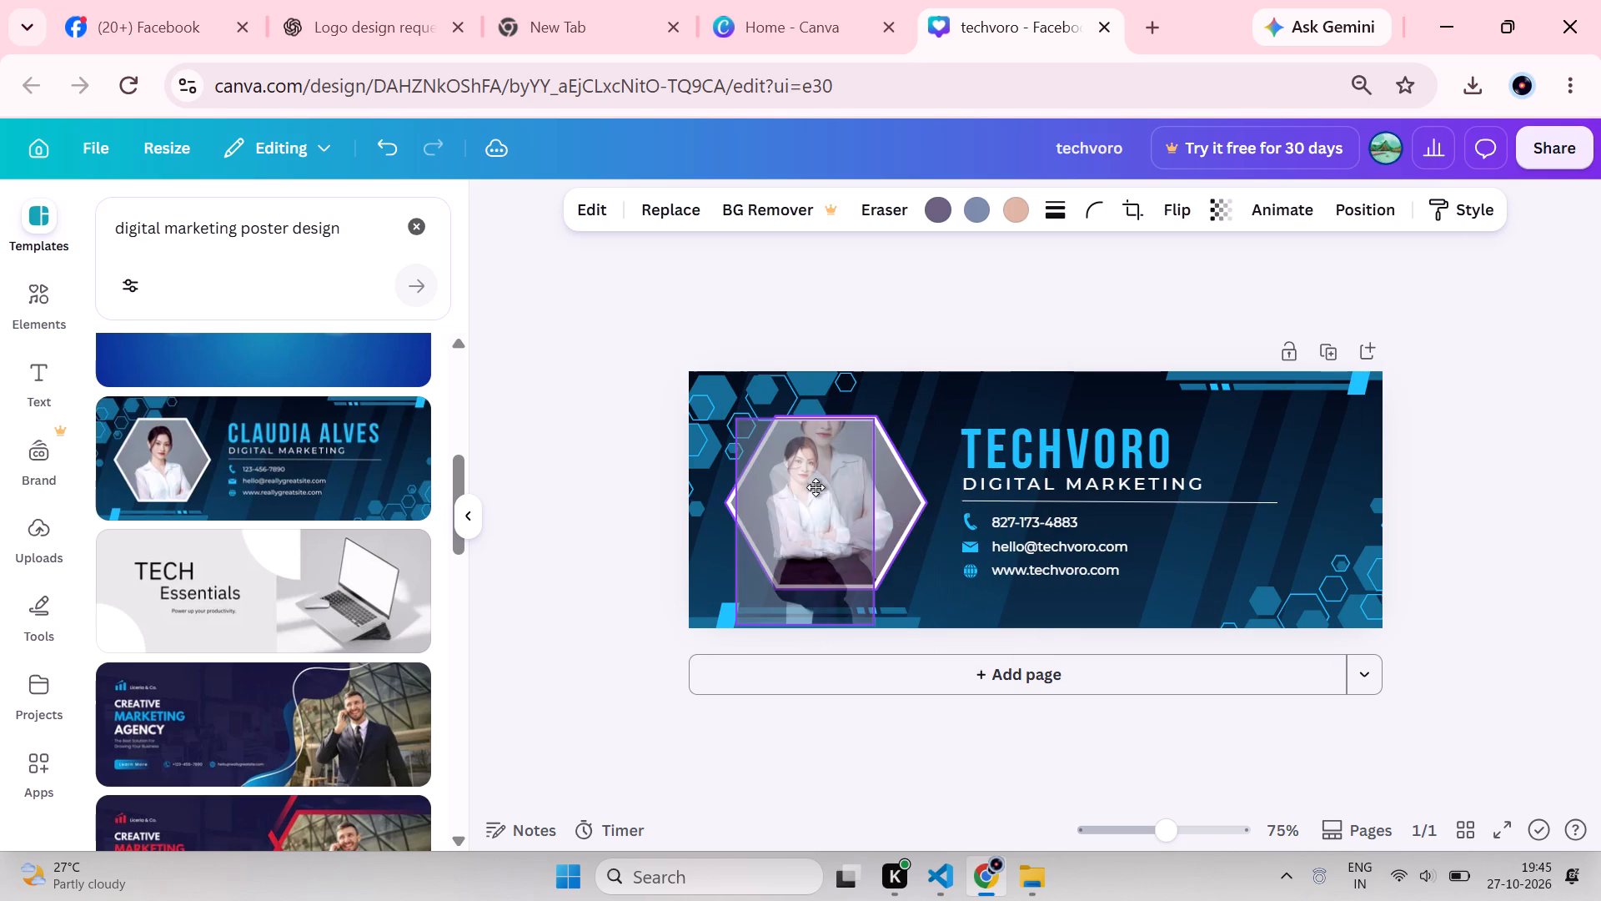
{"action": "left_click_drag", "start_coordinate": [816, 487], "coordinate": [1092, 470]}
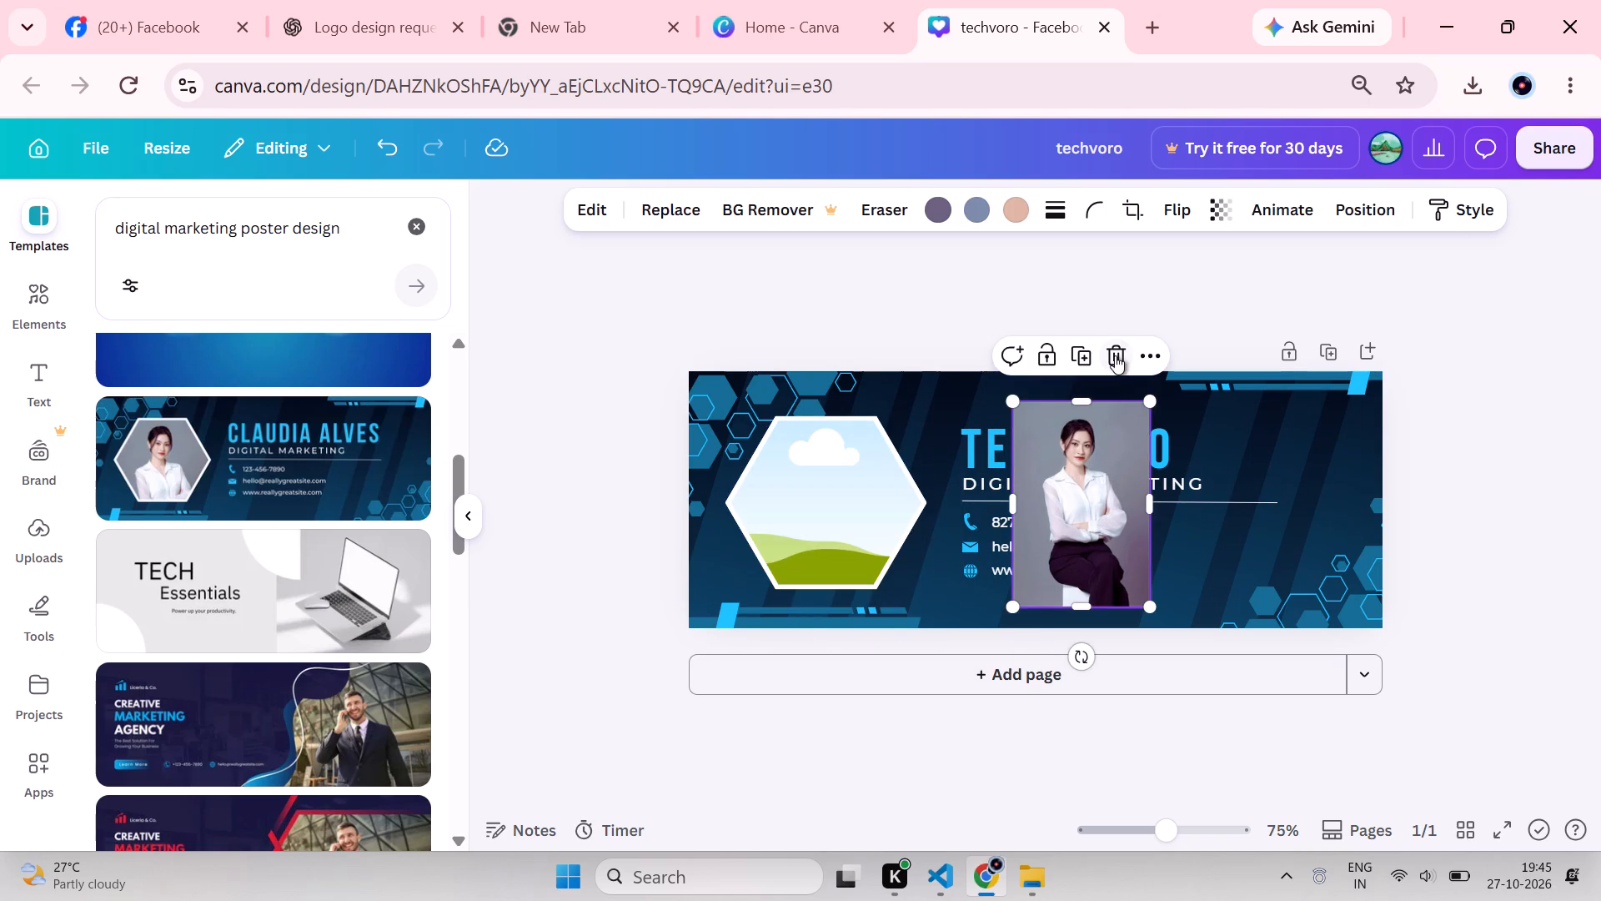
{"action": "left_click", "coordinate": [1115, 355]}
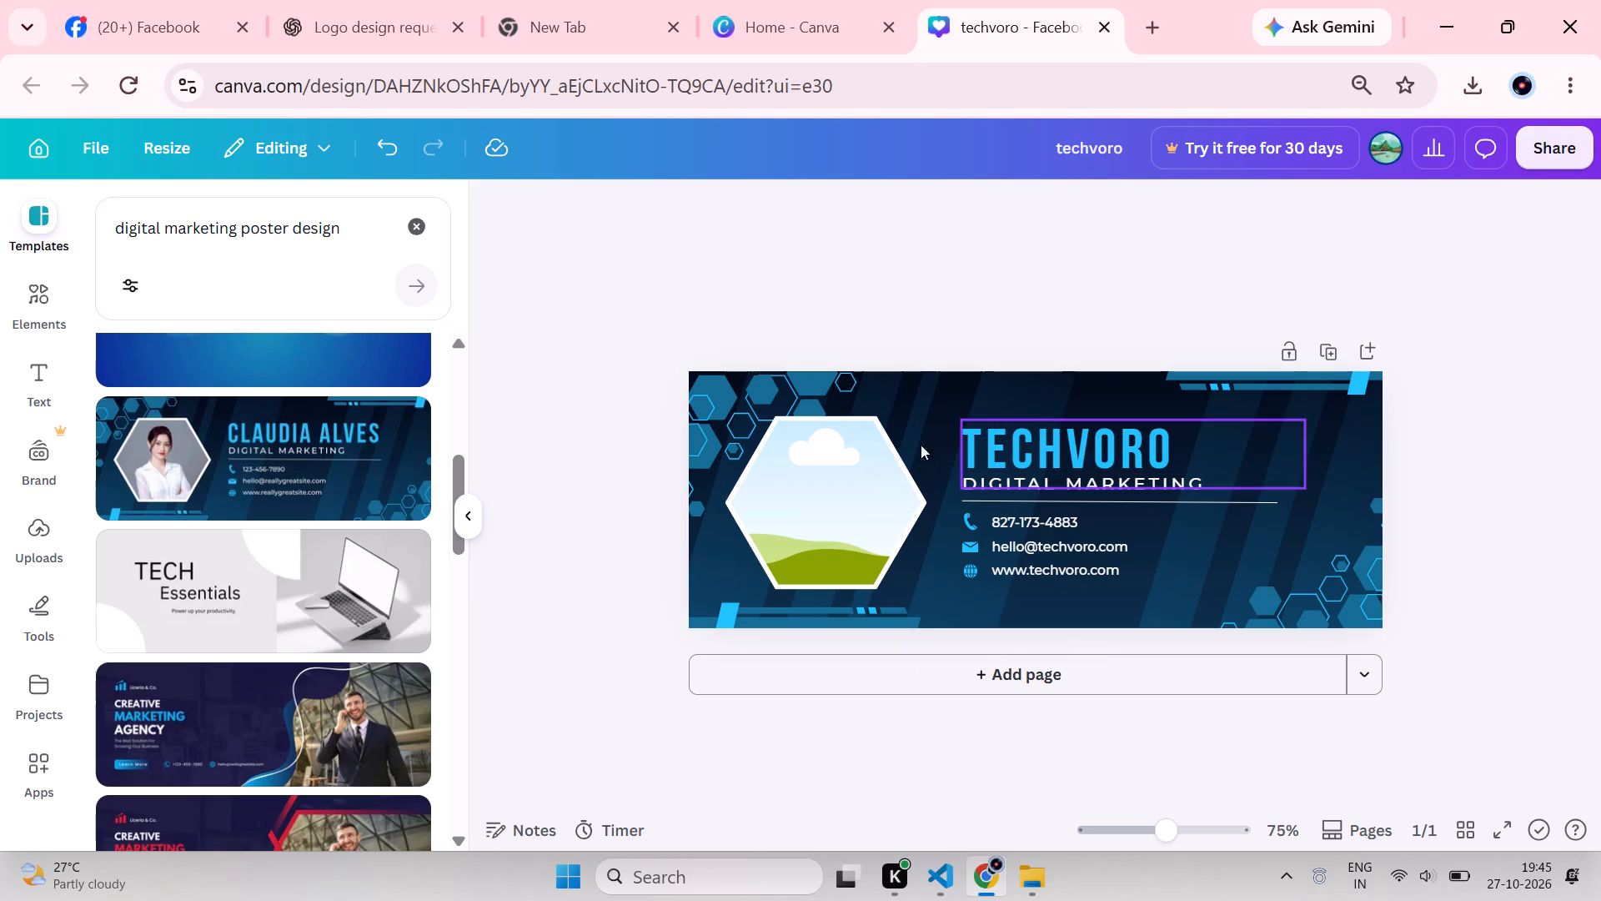
Look through the editing options offered for the empty hexagon frame and the page background.
{"action": "left_click", "coordinate": [866, 461]}
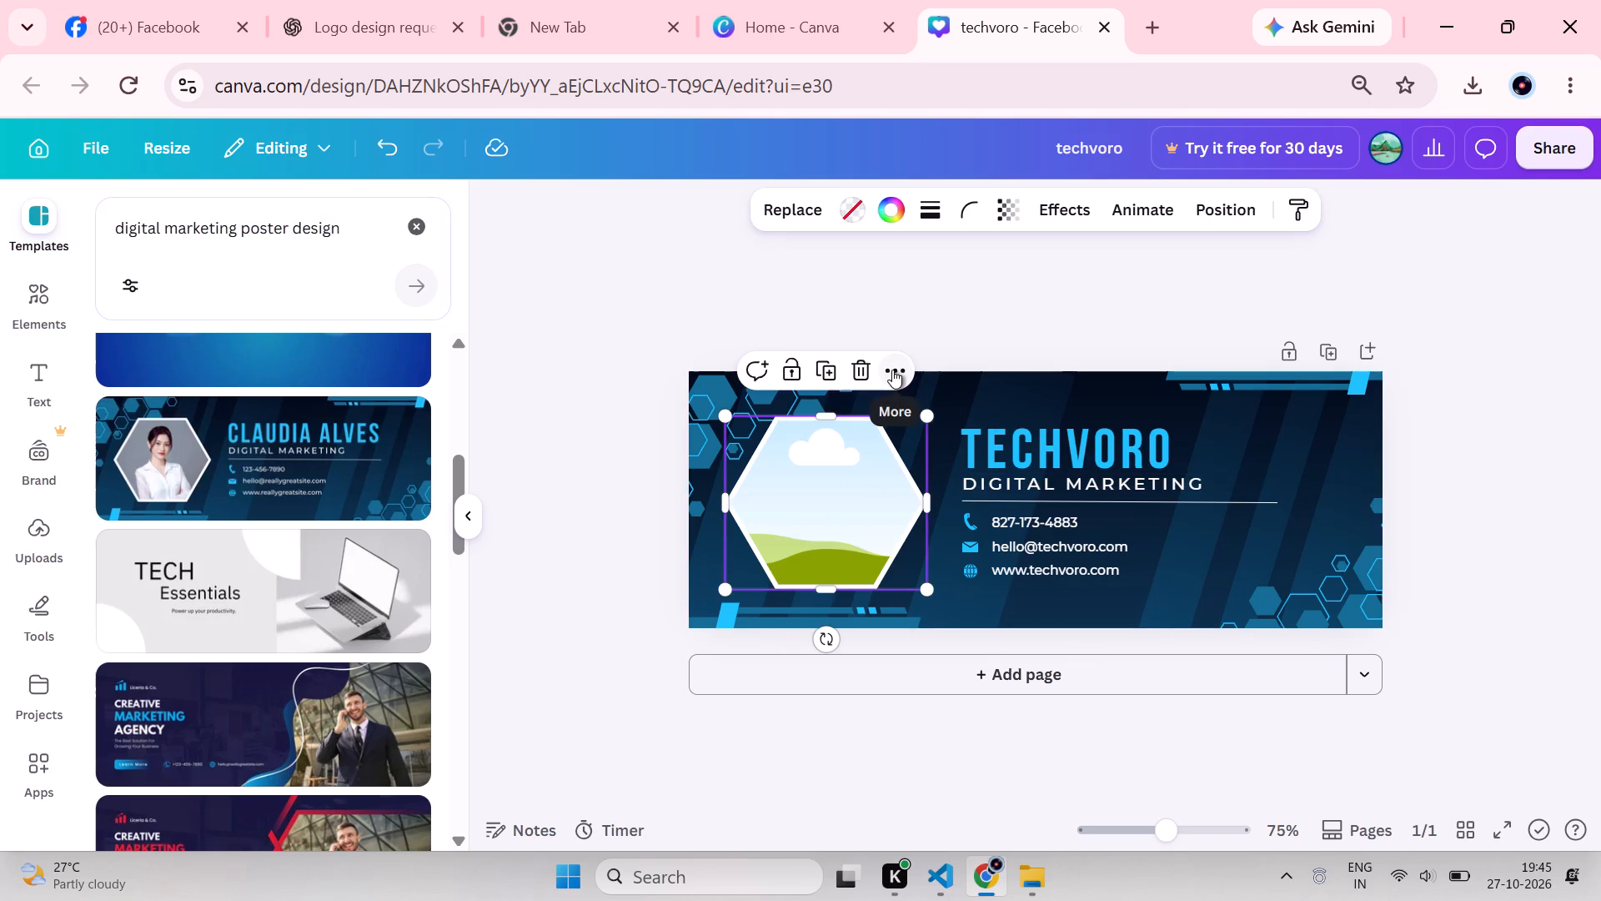
{"action": "left_click", "coordinate": [892, 370]}
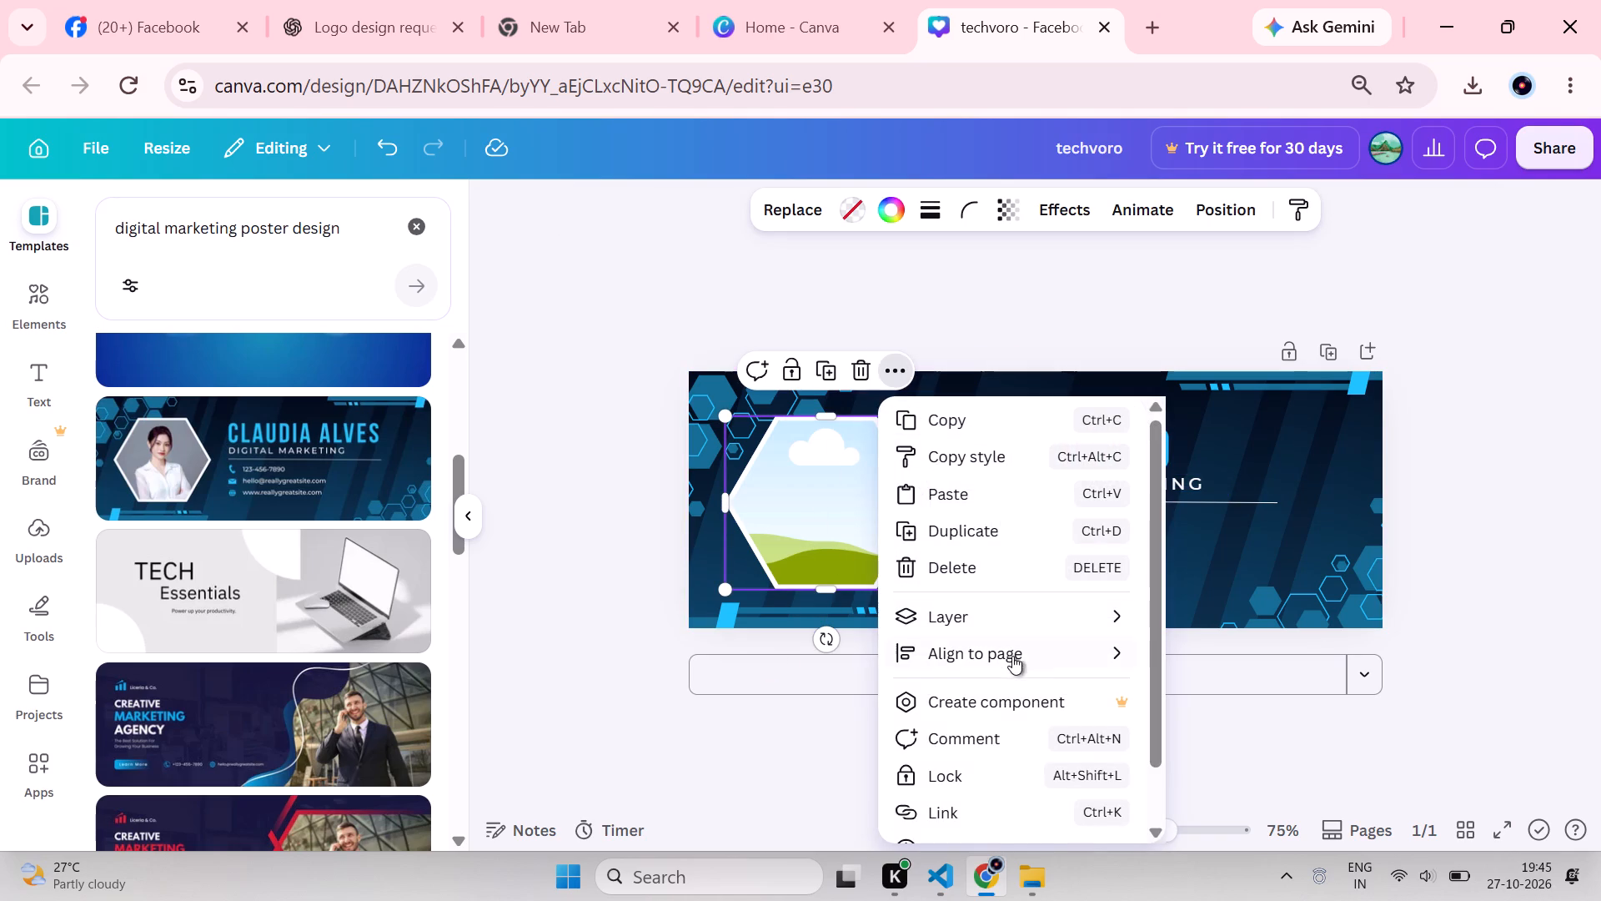
{"action": "scroll", "coordinate": [1020, 703], "scroll_direction": "down", "scroll_amount": 1}
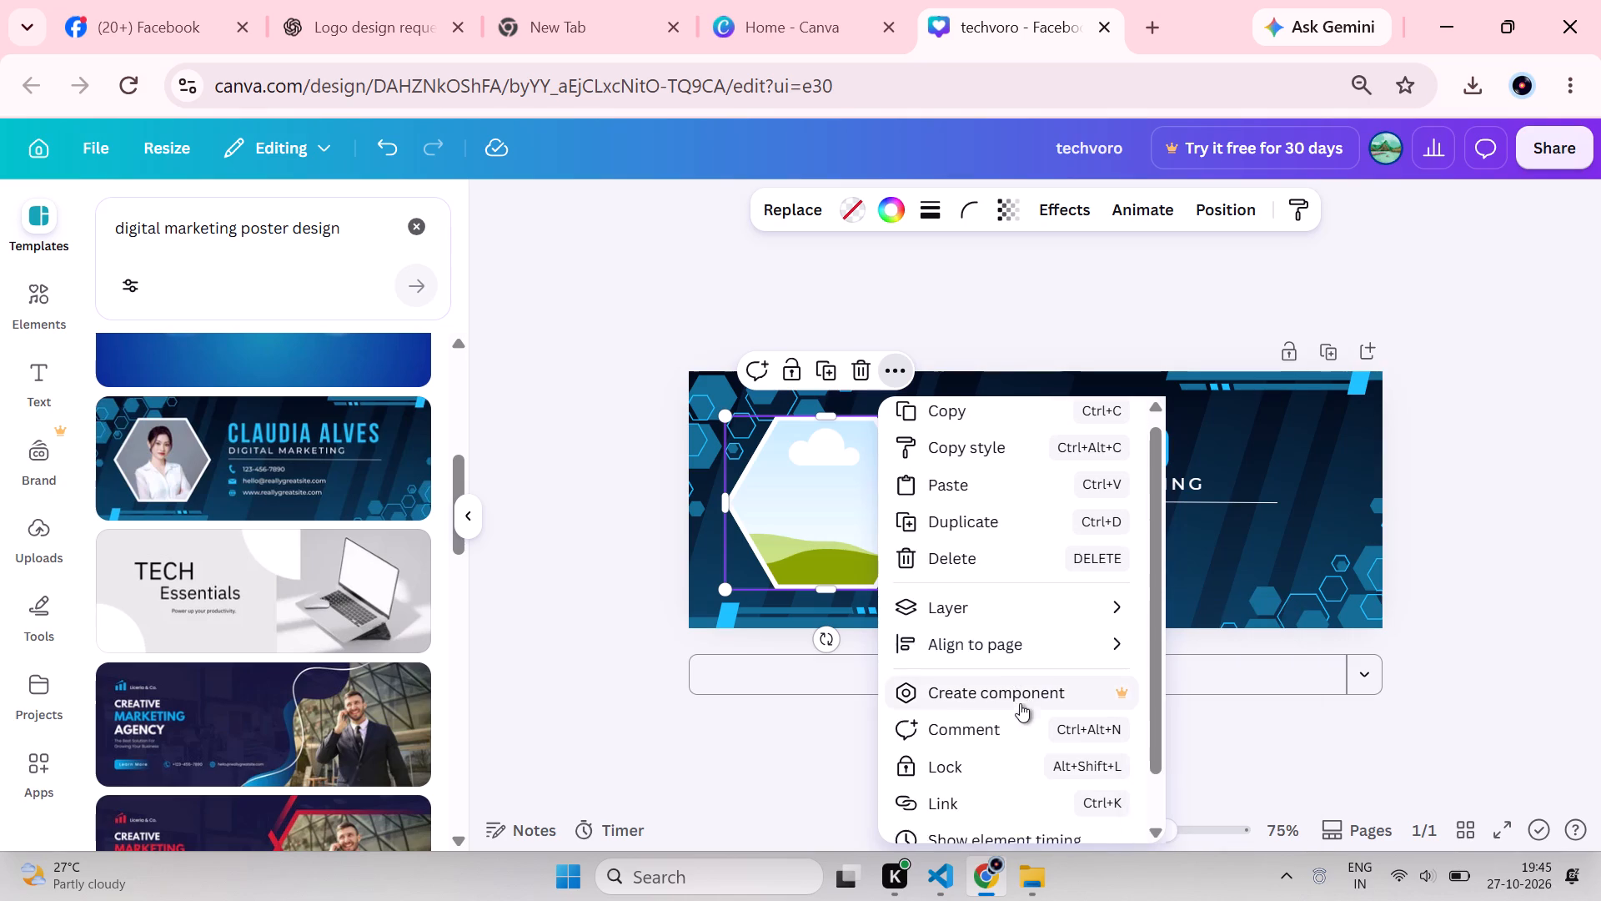
{"action": "scroll", "coordinate": [1020, 703], "scroll_direction": "down", "scroll_amount": 1}
{"action": "left_click", "coordinate": [826, 775]}
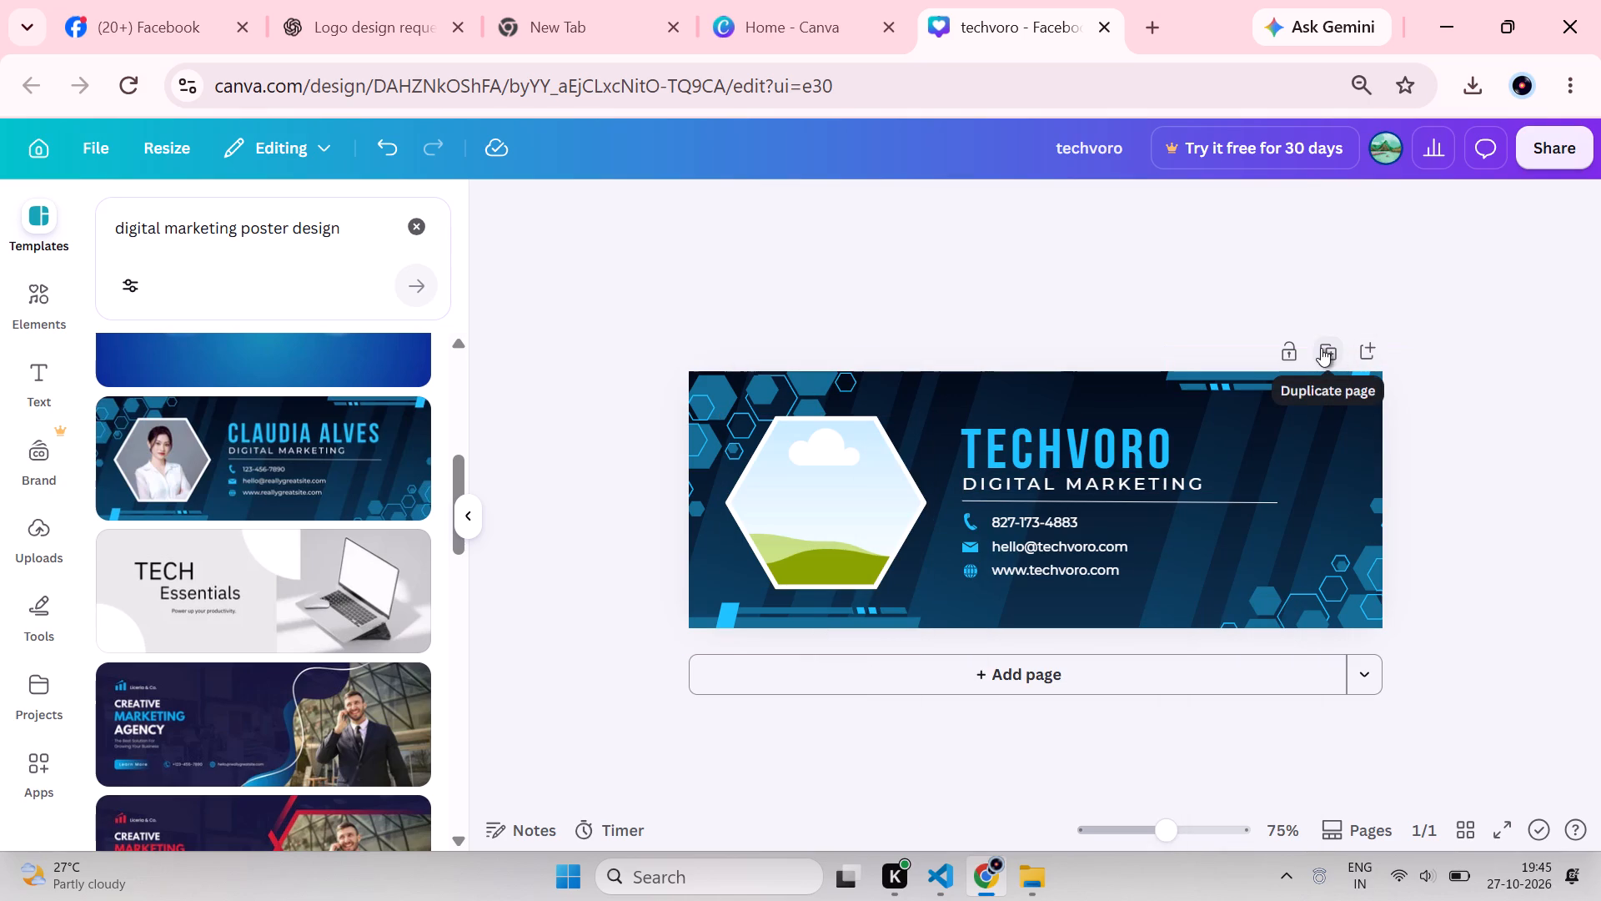
{"action": "right_click", "coordinate": [931, 448]}
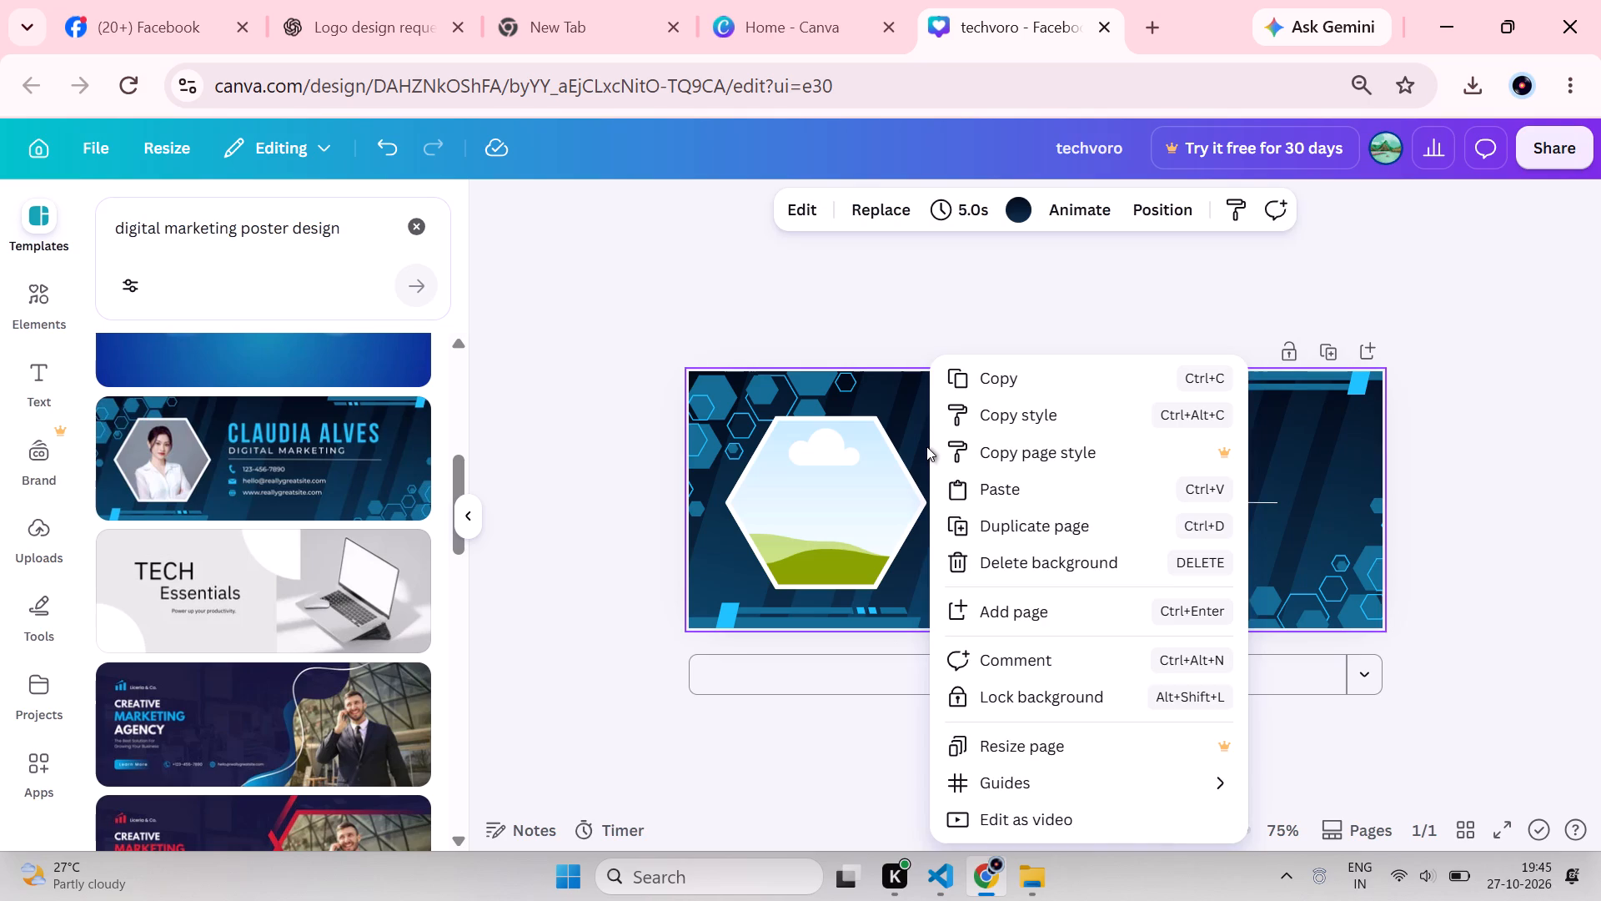
{"action": "left_click", "coordinate": [926, 446]}
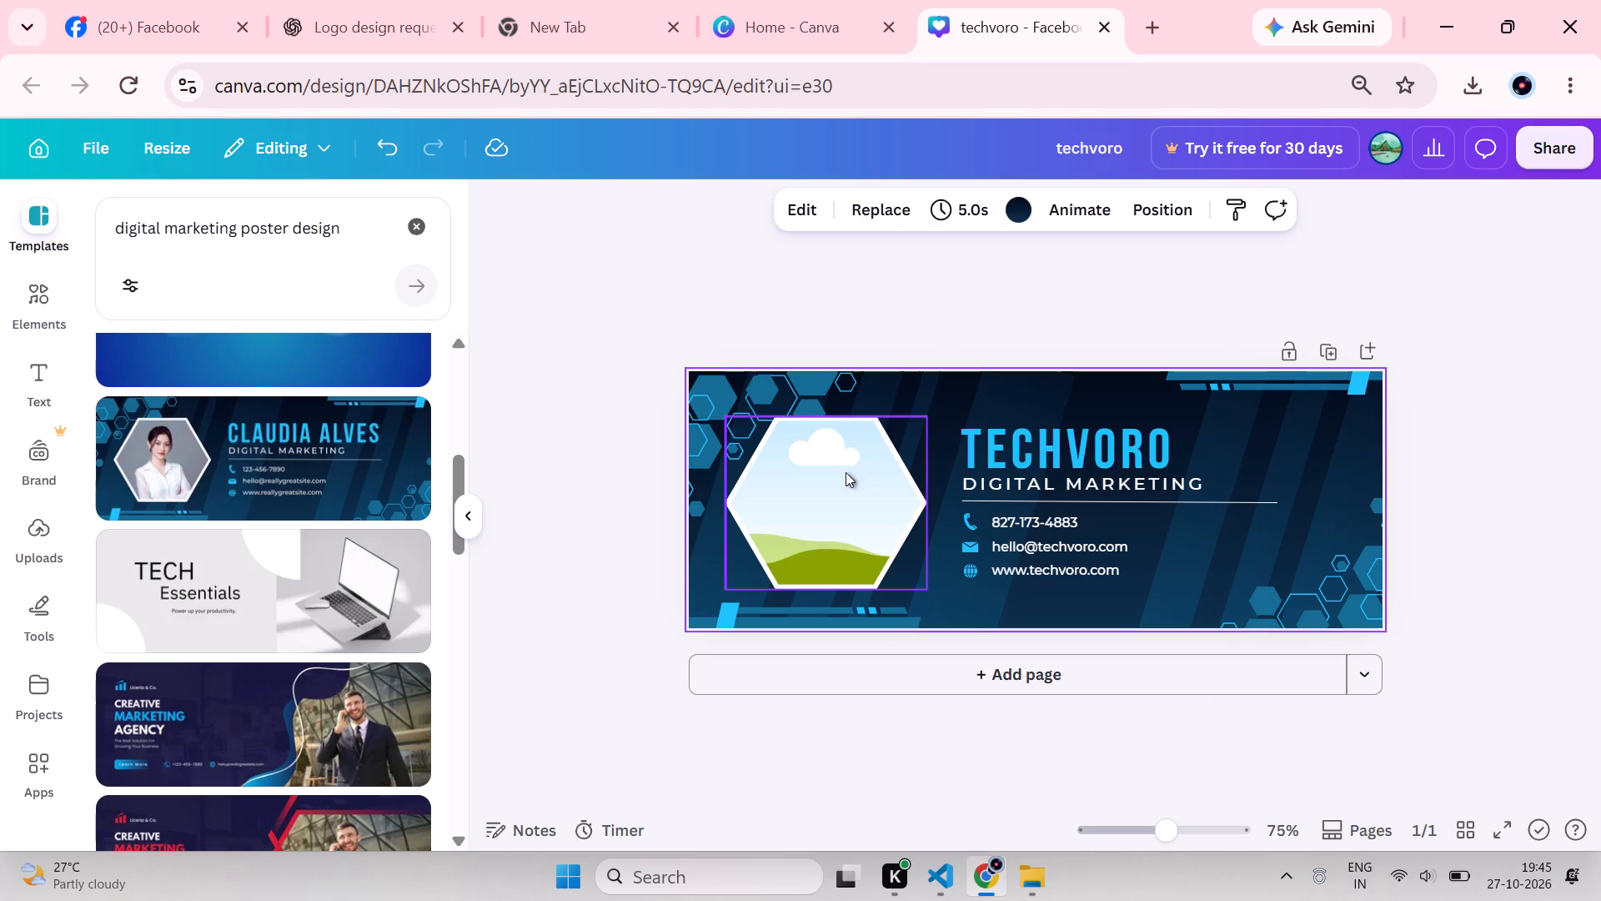
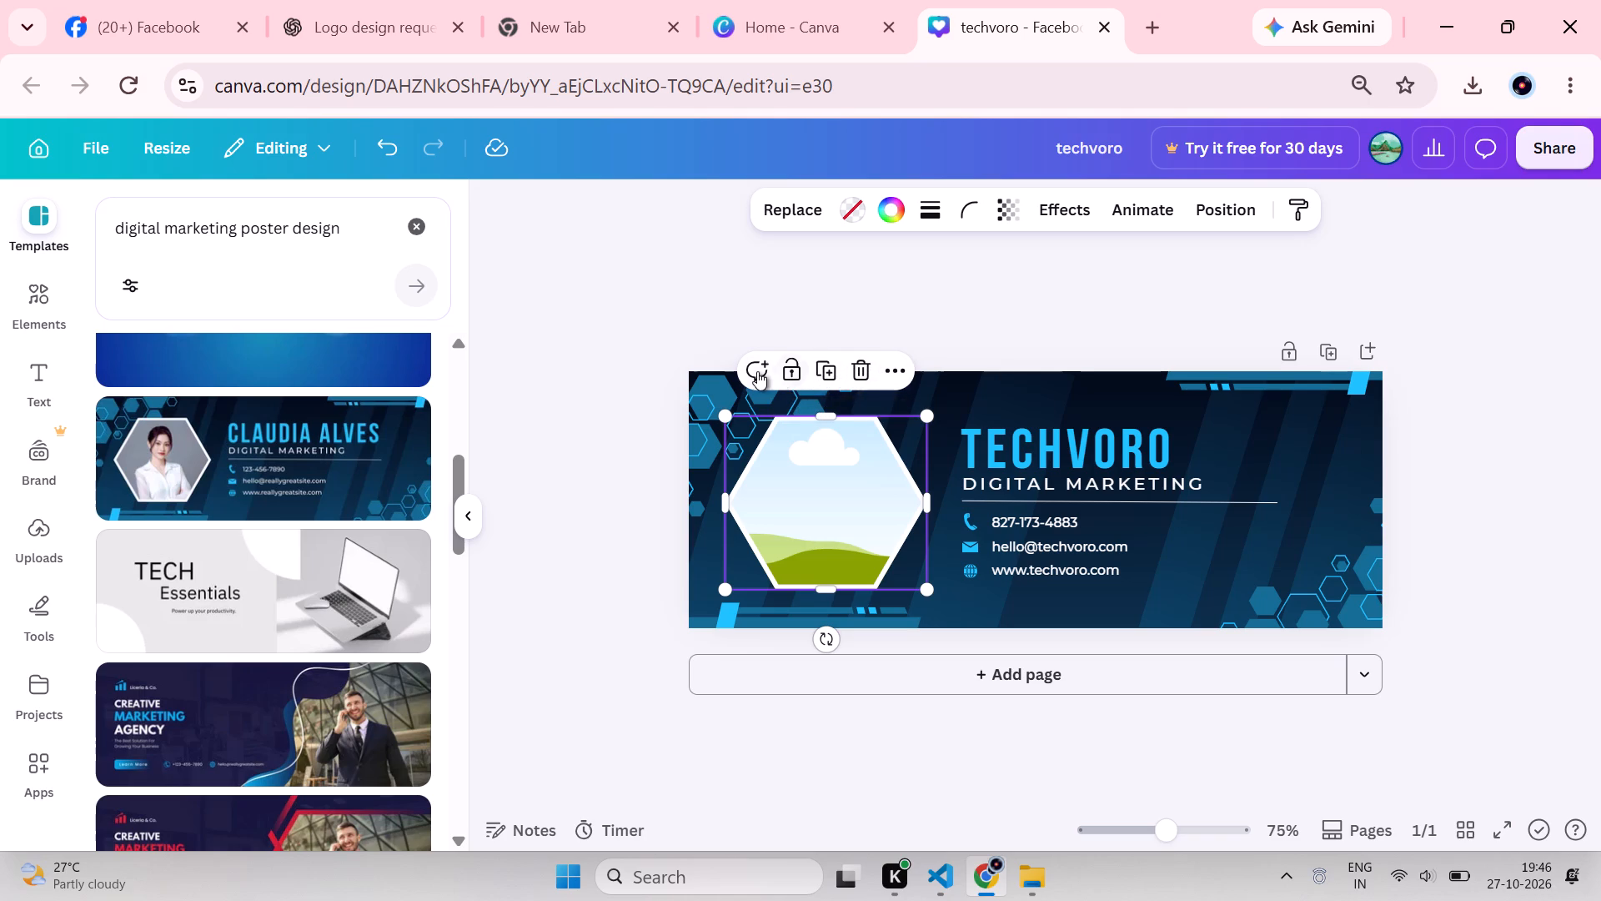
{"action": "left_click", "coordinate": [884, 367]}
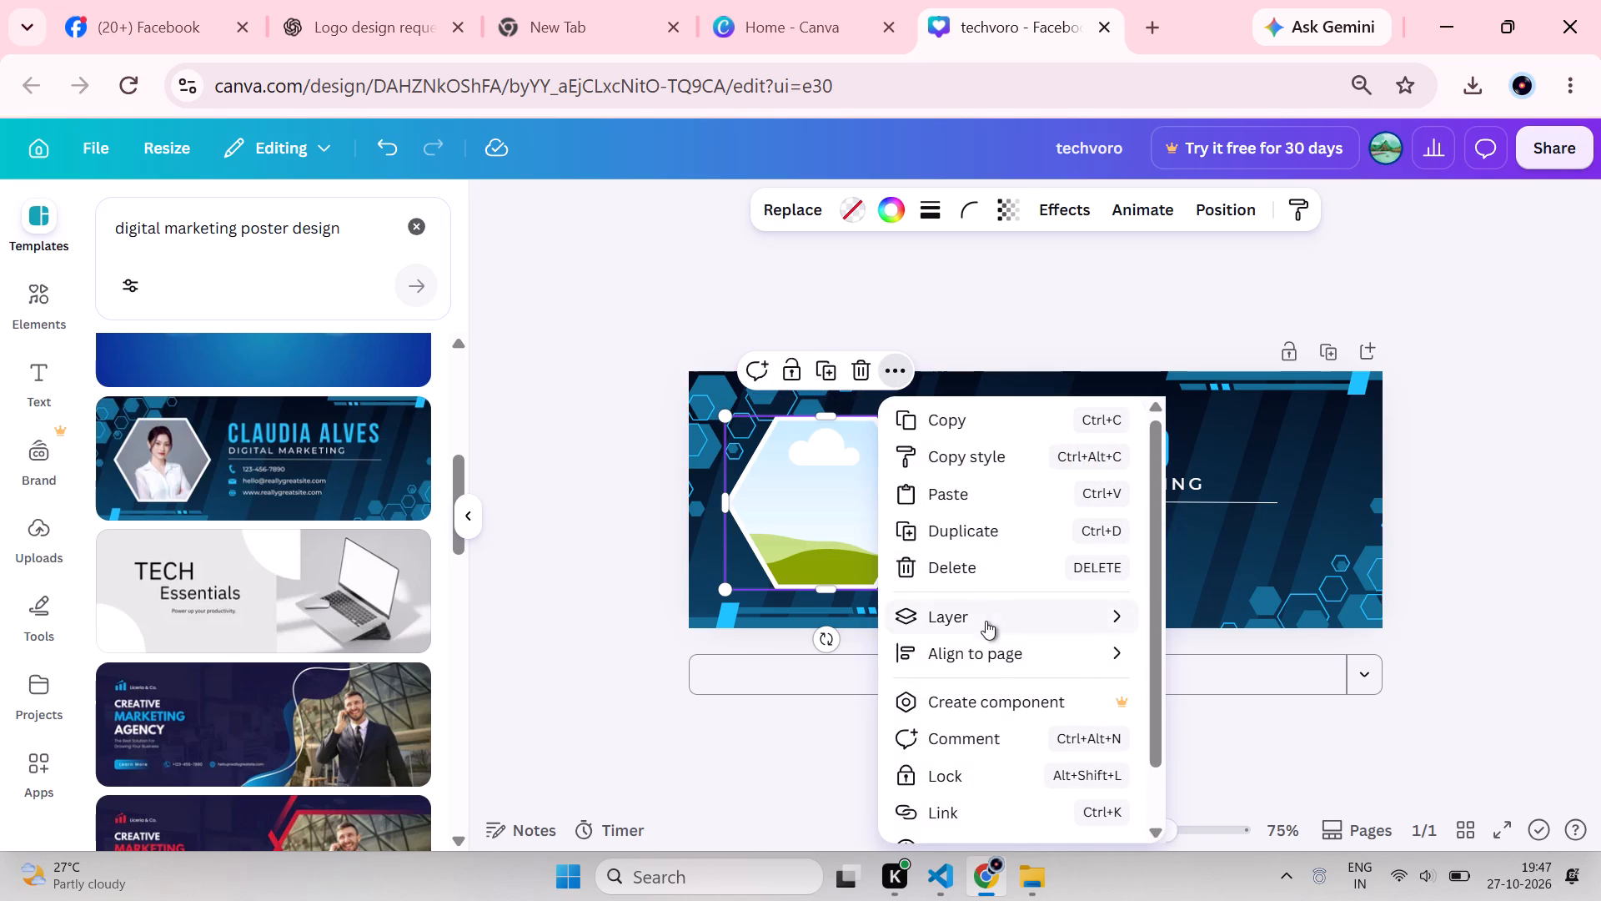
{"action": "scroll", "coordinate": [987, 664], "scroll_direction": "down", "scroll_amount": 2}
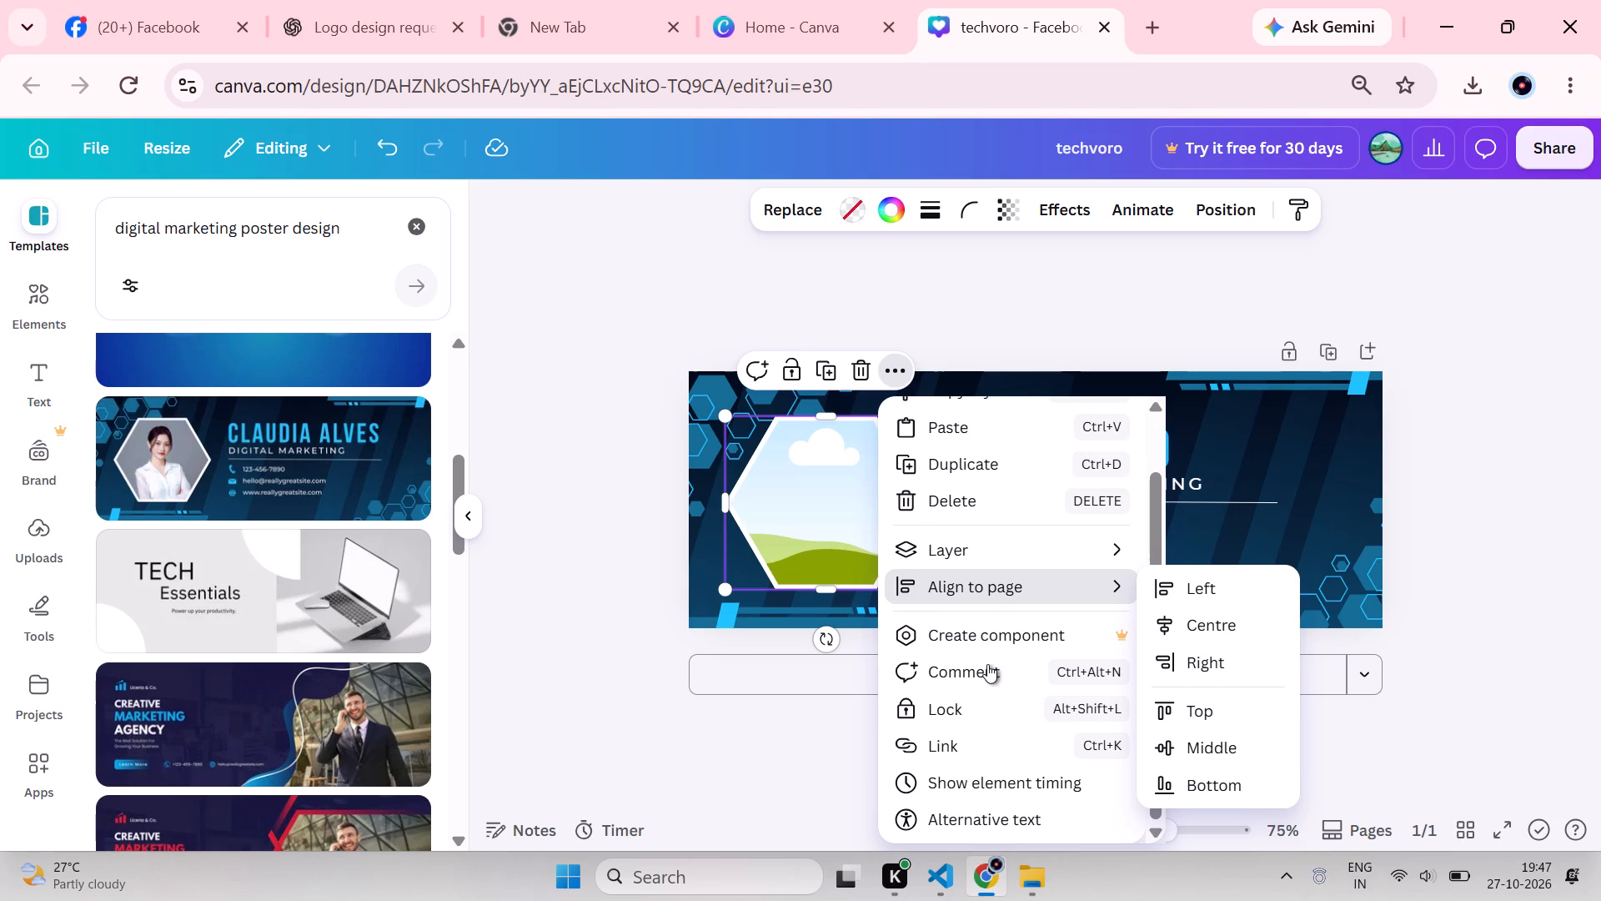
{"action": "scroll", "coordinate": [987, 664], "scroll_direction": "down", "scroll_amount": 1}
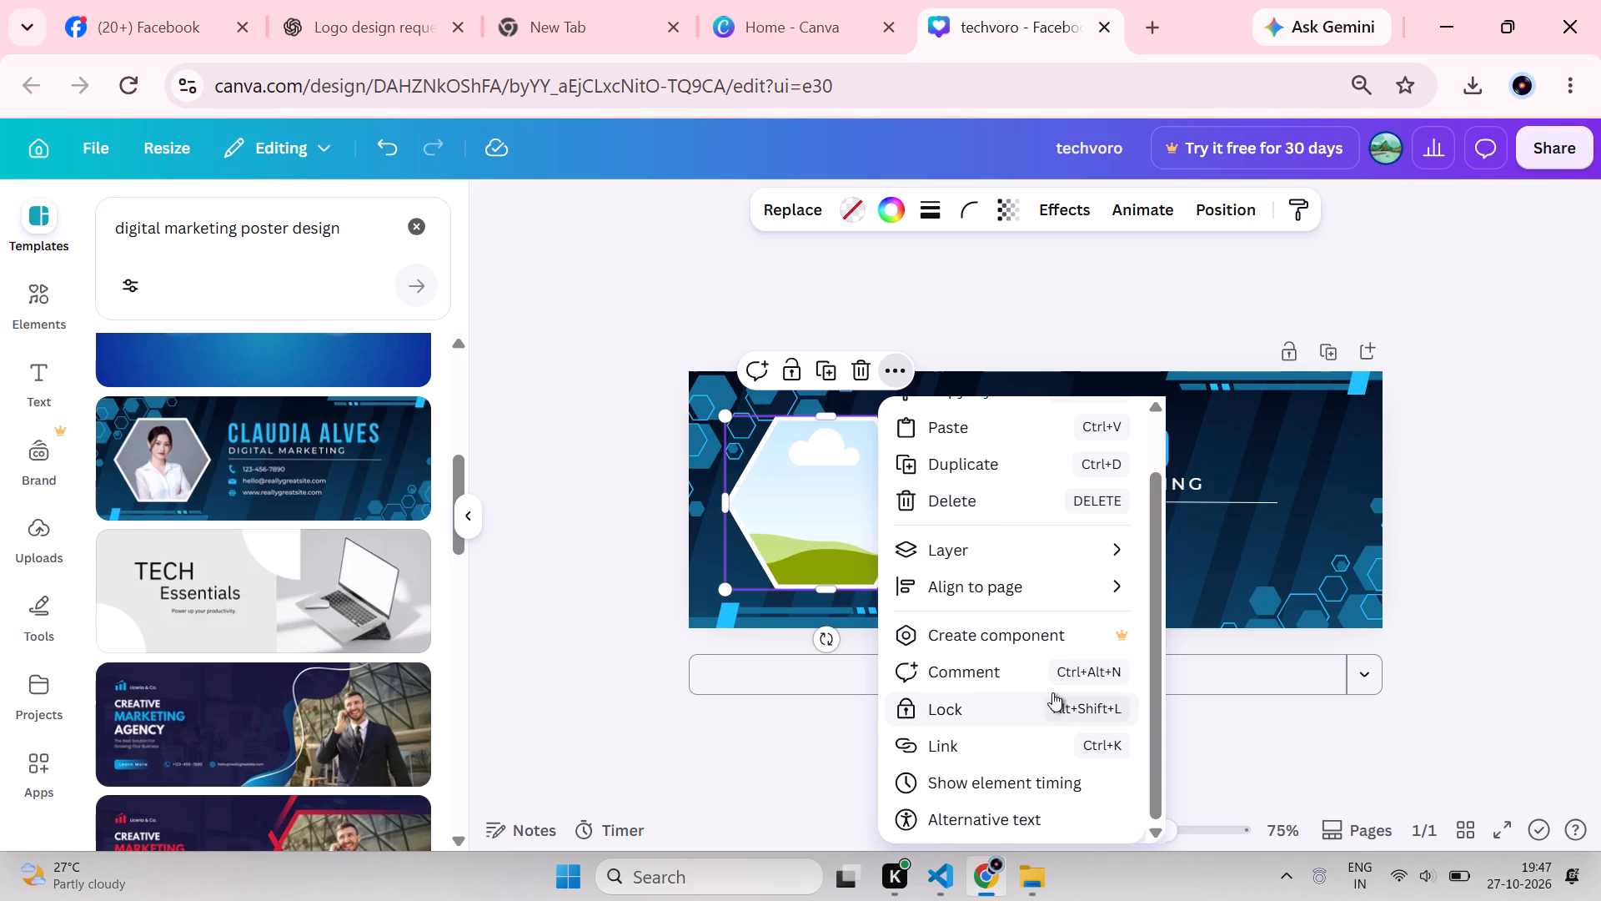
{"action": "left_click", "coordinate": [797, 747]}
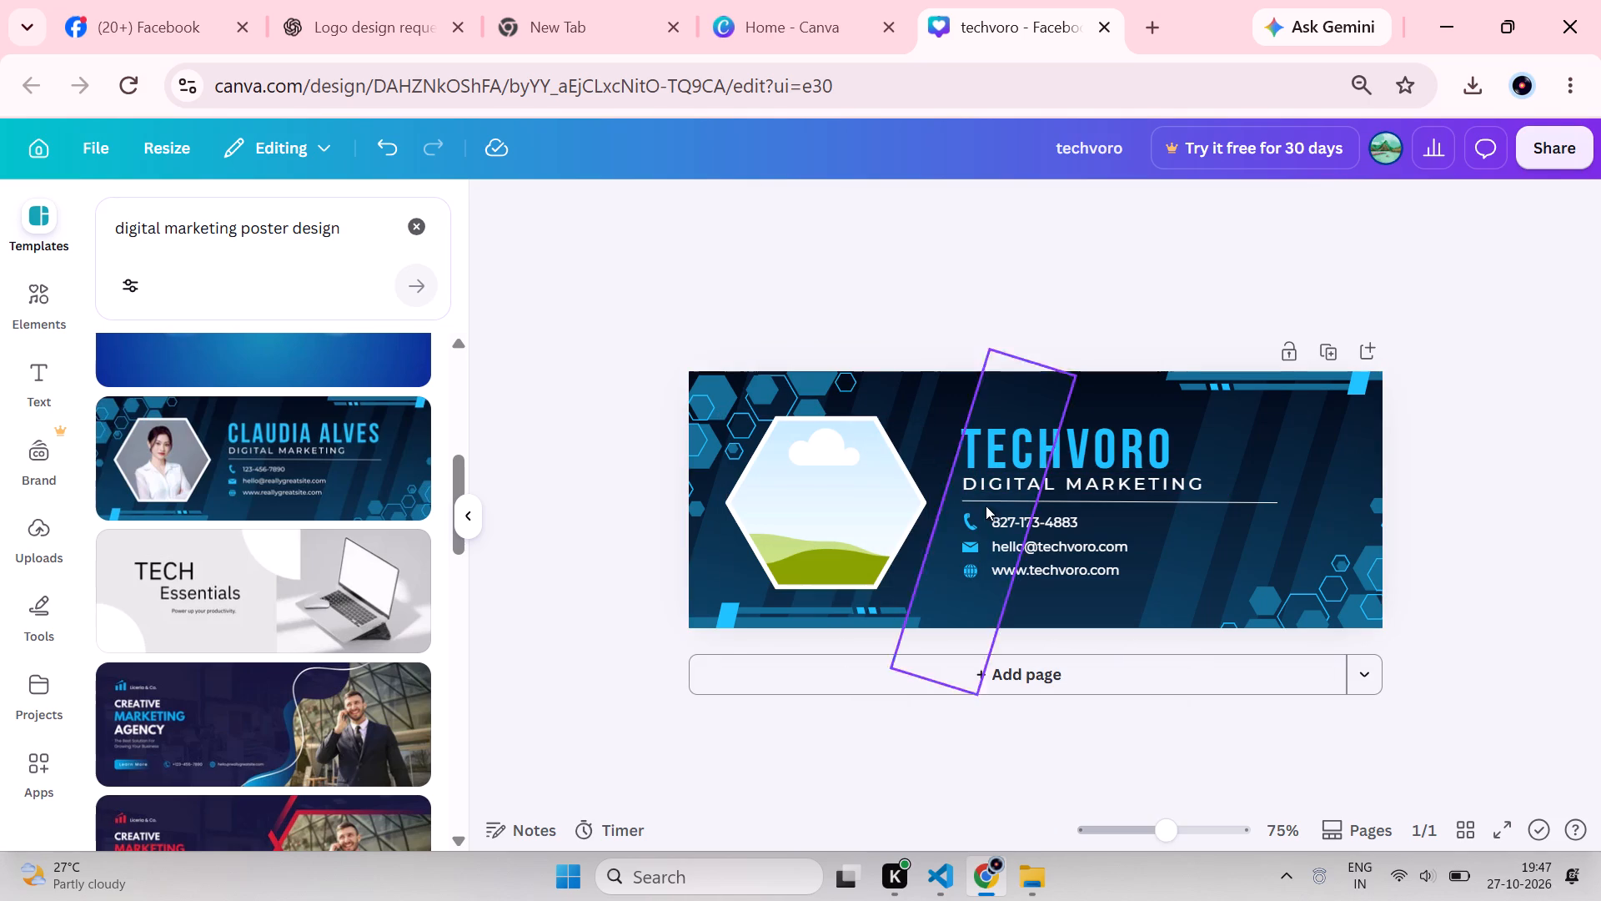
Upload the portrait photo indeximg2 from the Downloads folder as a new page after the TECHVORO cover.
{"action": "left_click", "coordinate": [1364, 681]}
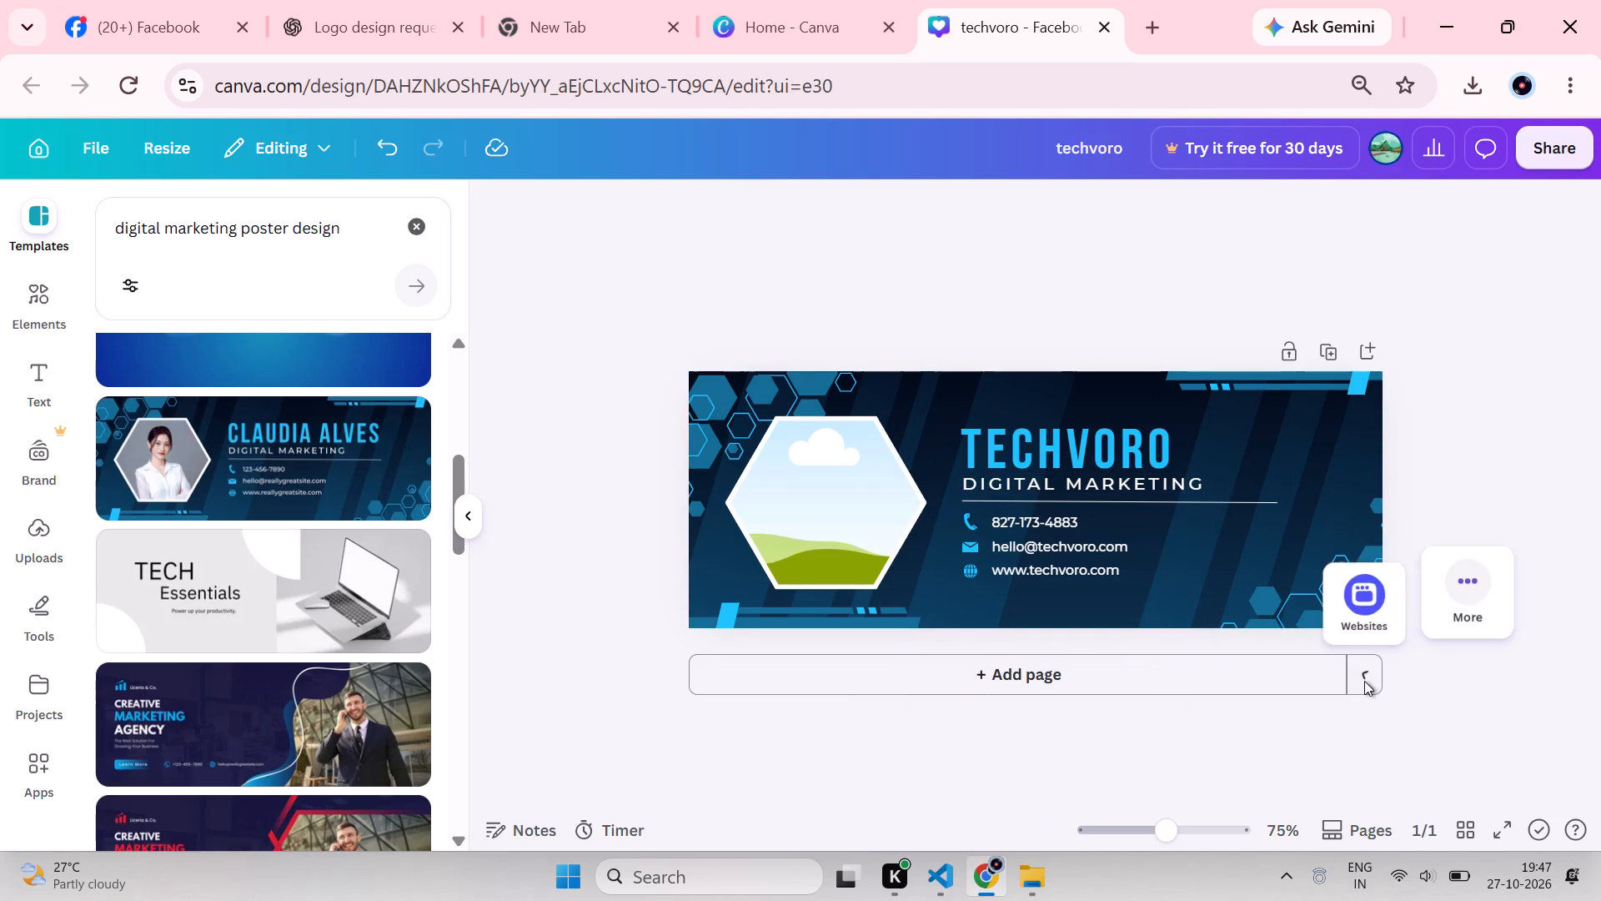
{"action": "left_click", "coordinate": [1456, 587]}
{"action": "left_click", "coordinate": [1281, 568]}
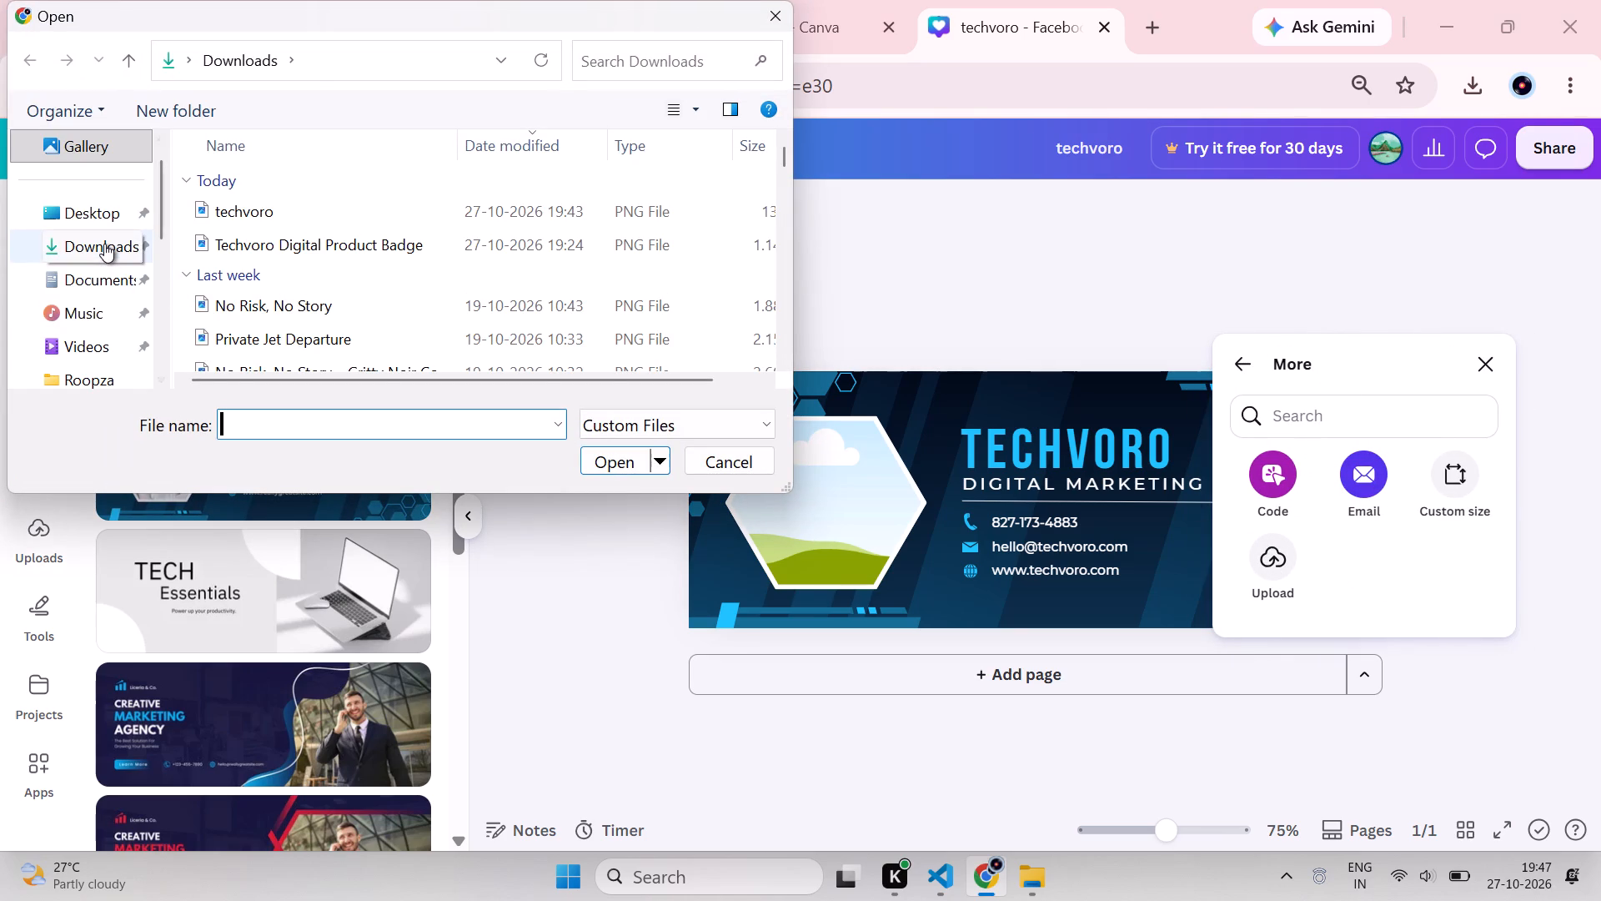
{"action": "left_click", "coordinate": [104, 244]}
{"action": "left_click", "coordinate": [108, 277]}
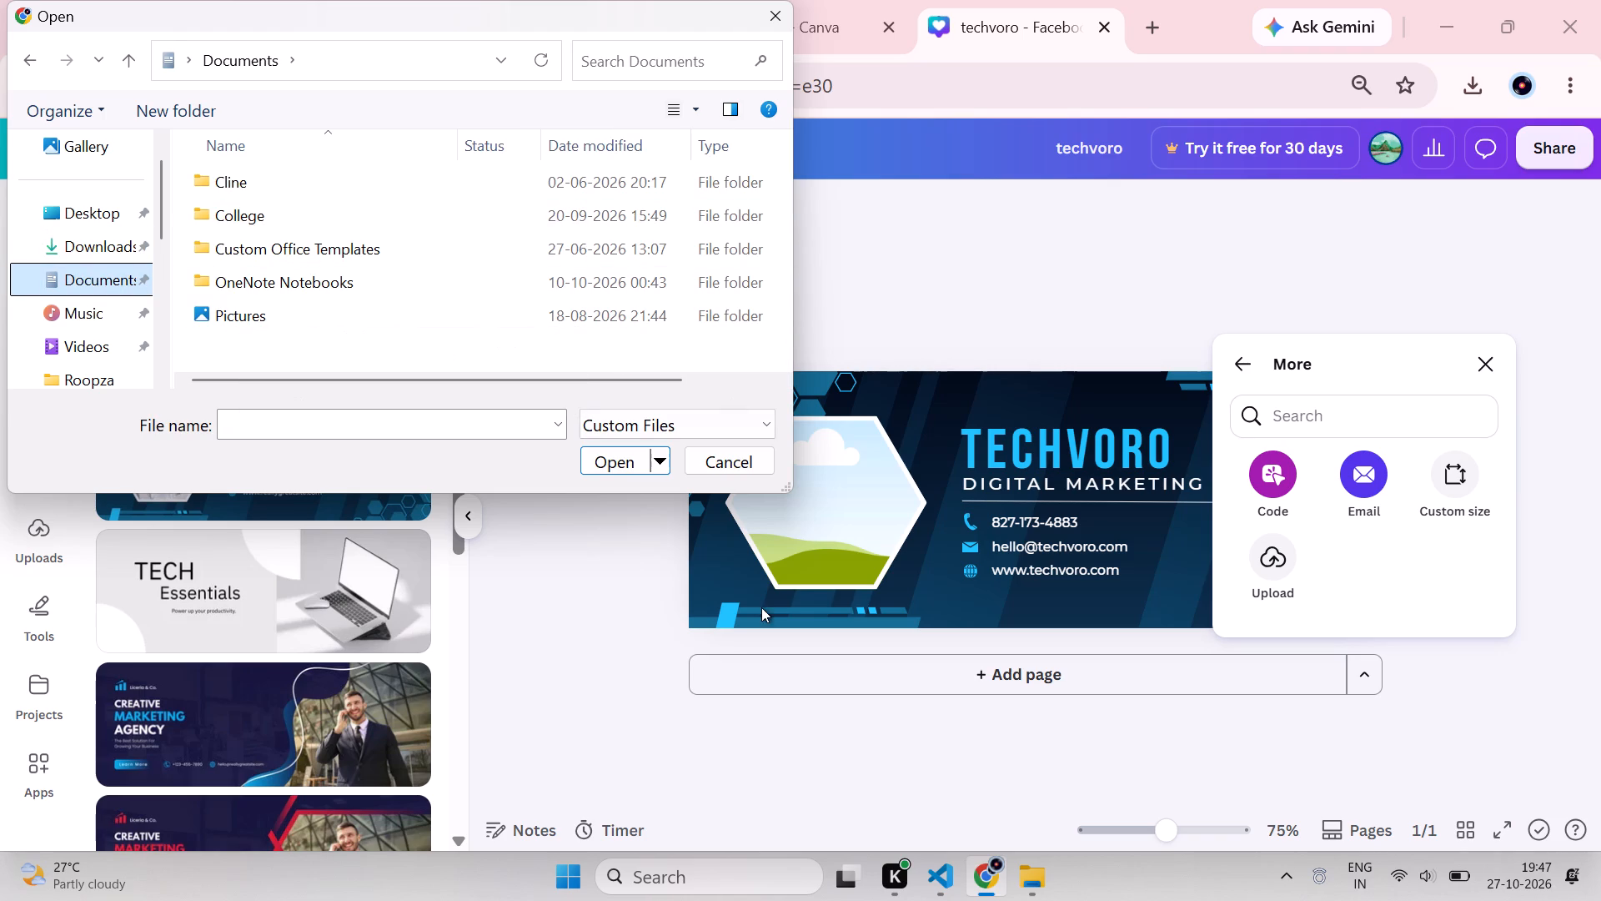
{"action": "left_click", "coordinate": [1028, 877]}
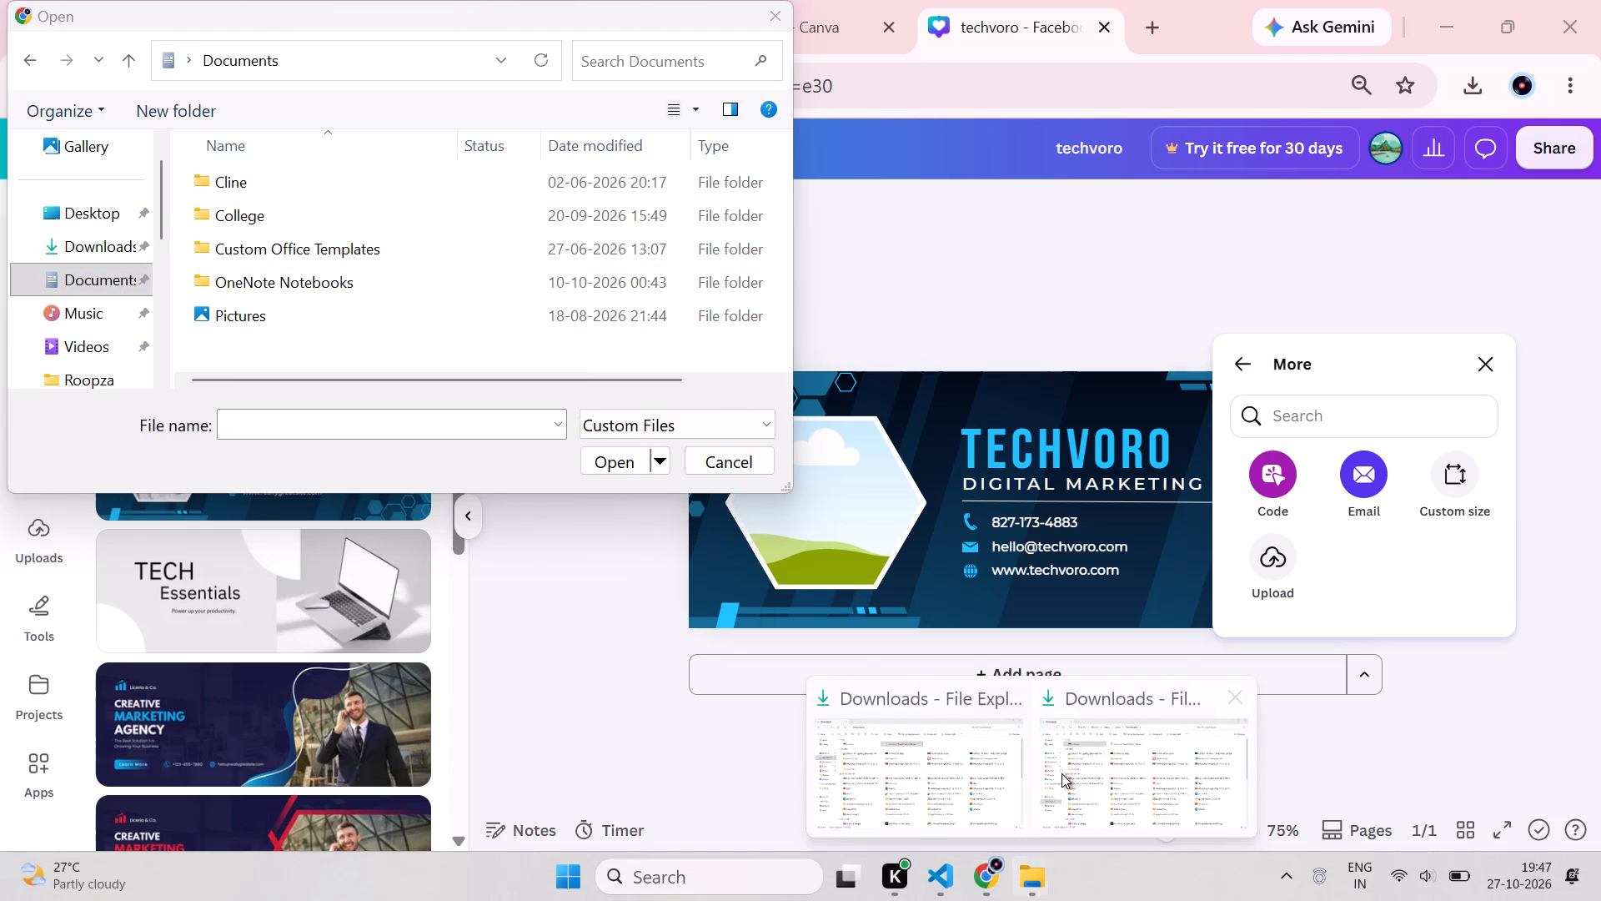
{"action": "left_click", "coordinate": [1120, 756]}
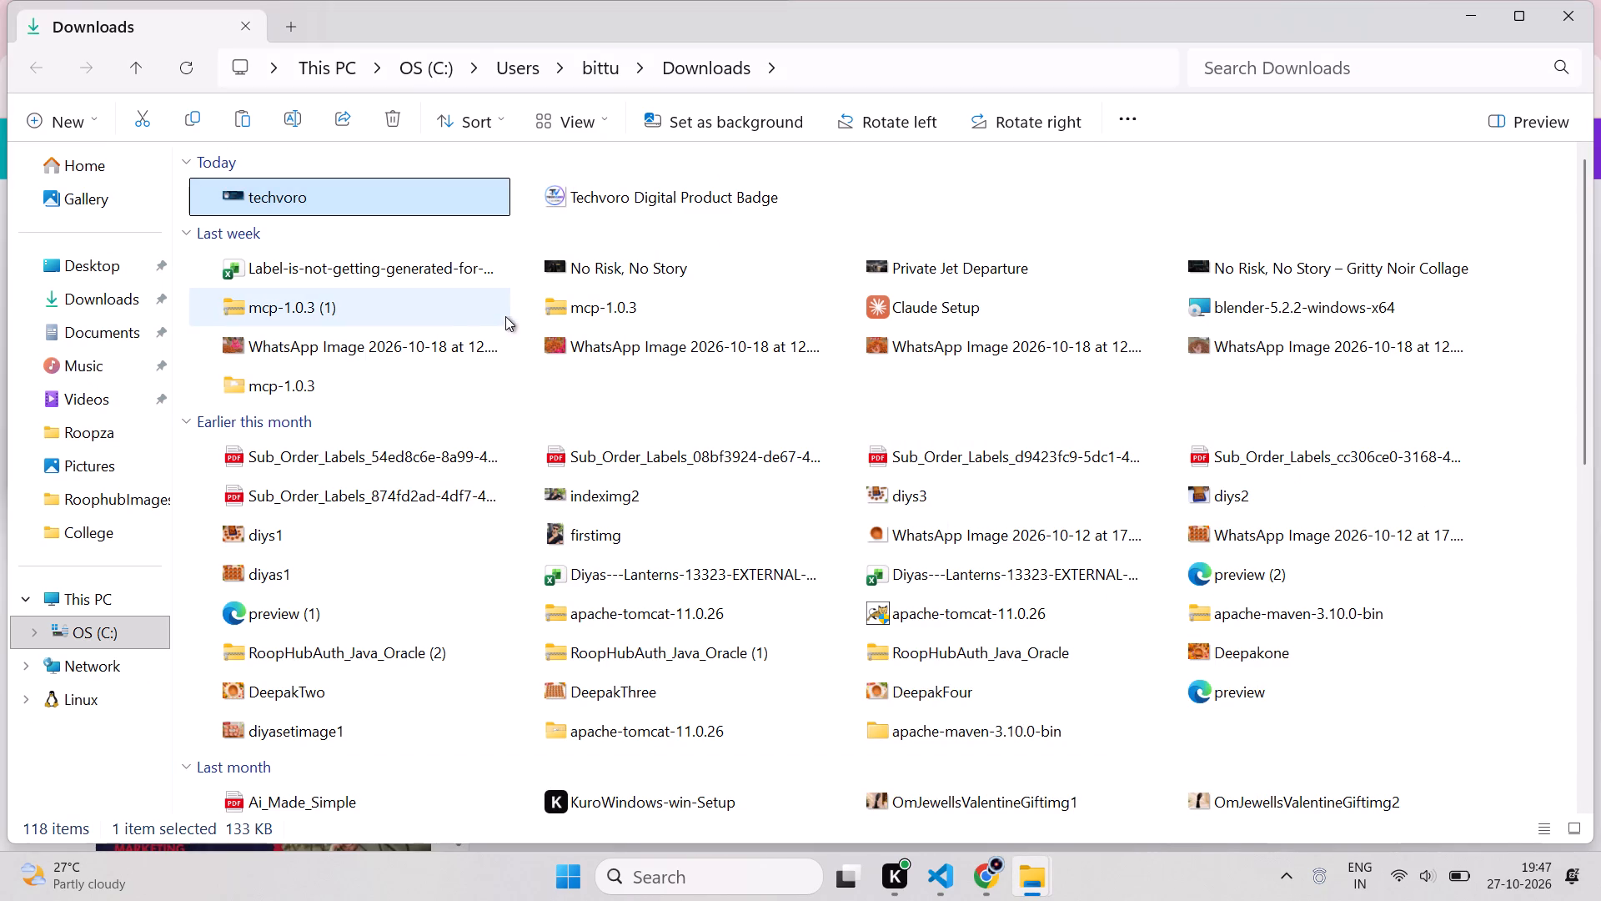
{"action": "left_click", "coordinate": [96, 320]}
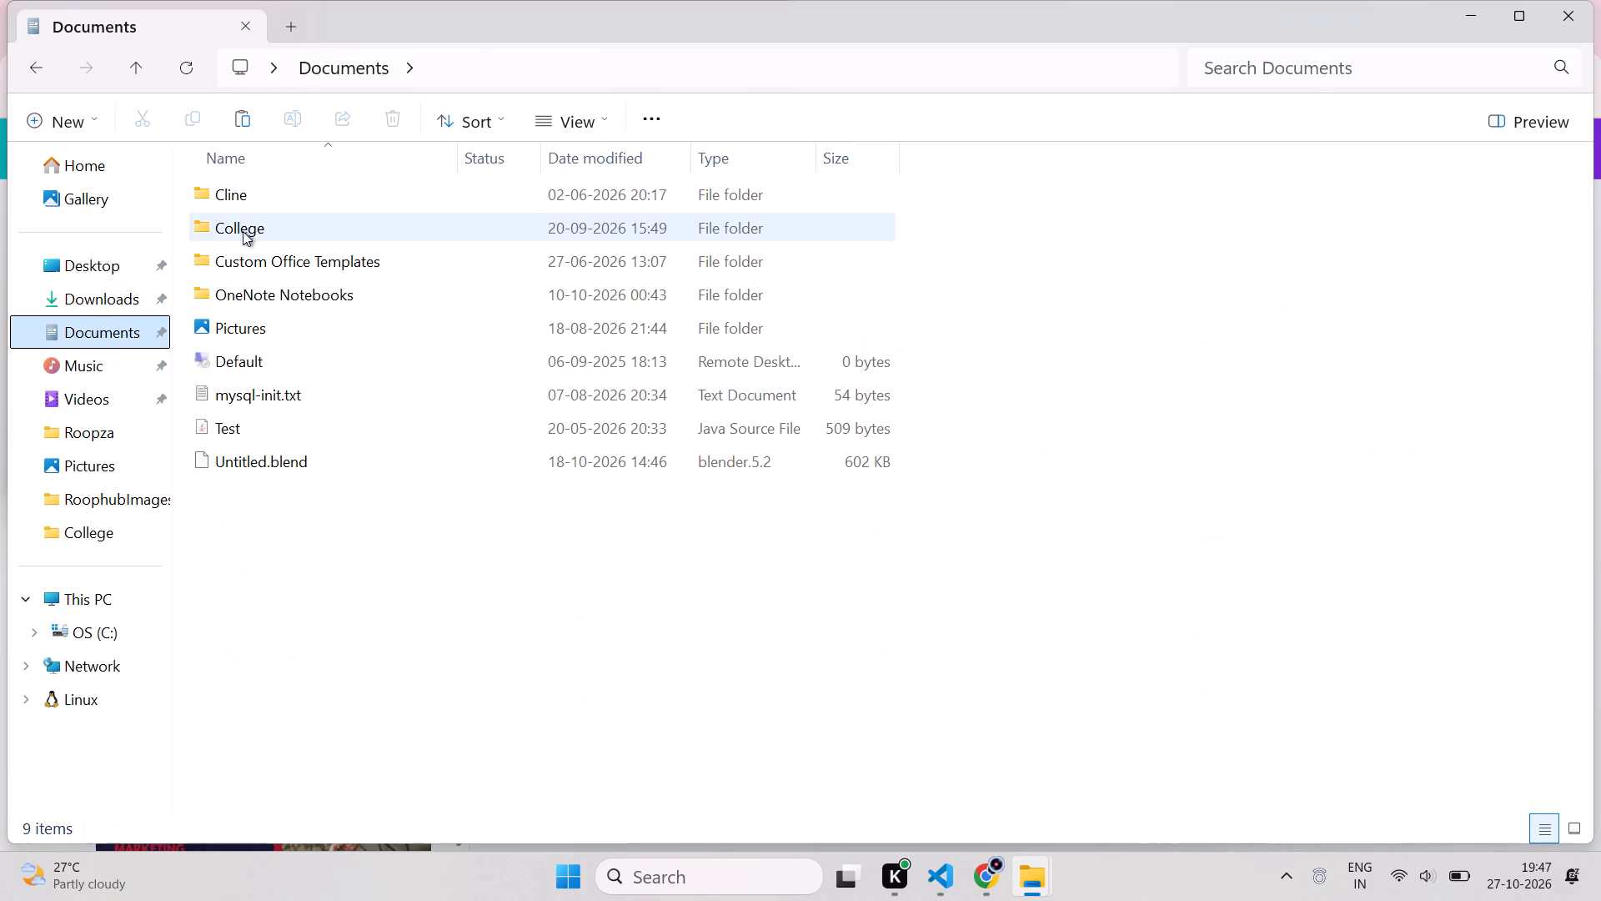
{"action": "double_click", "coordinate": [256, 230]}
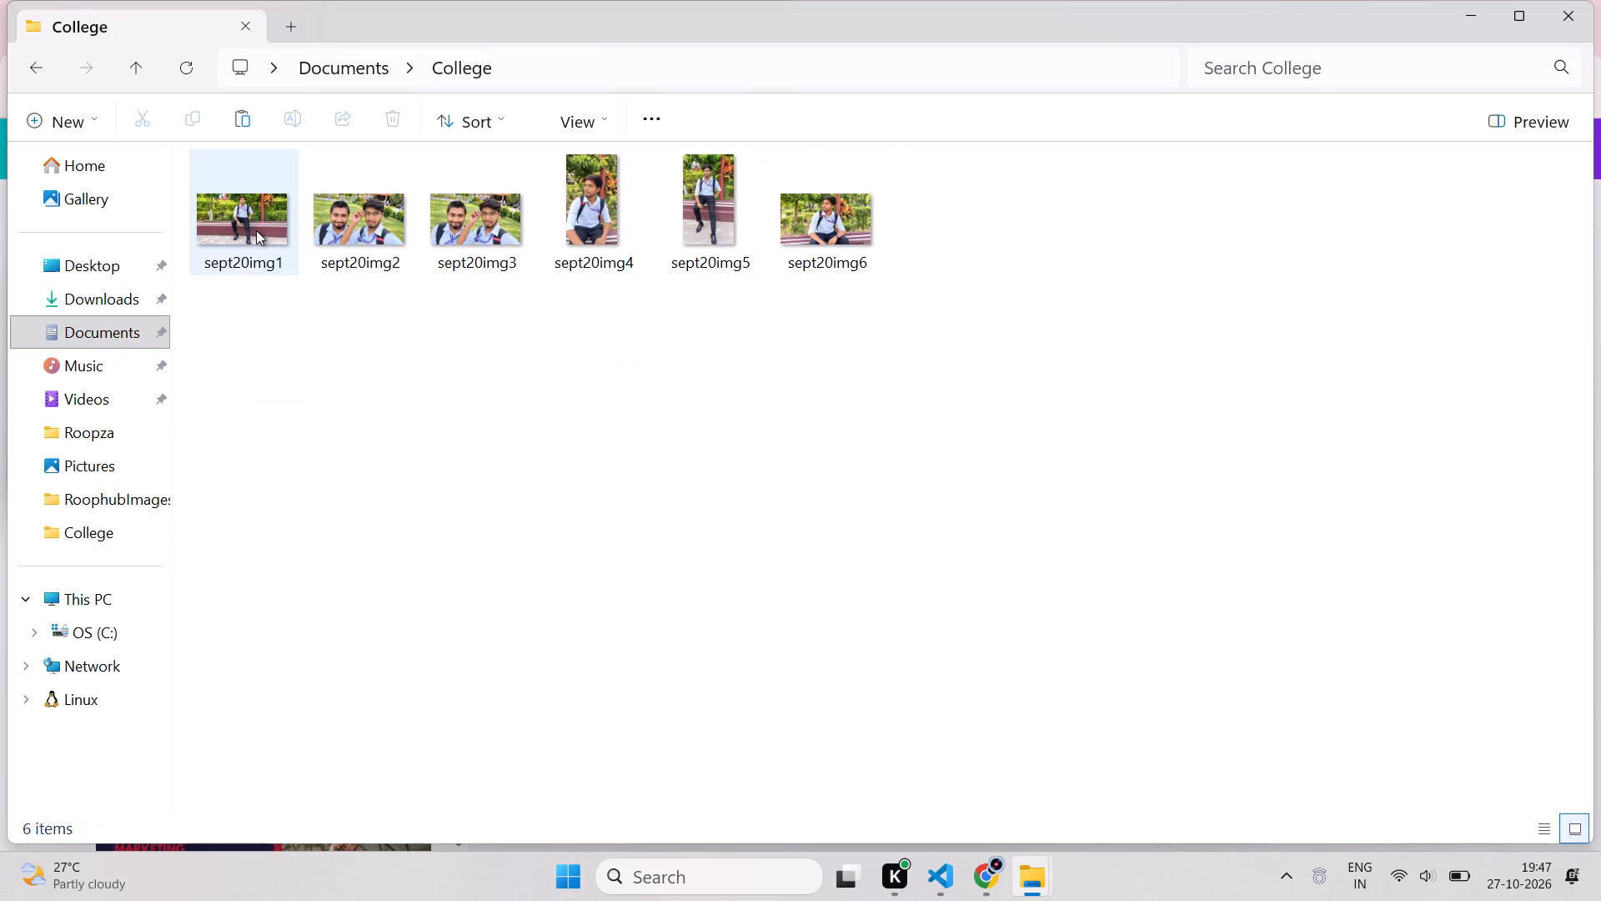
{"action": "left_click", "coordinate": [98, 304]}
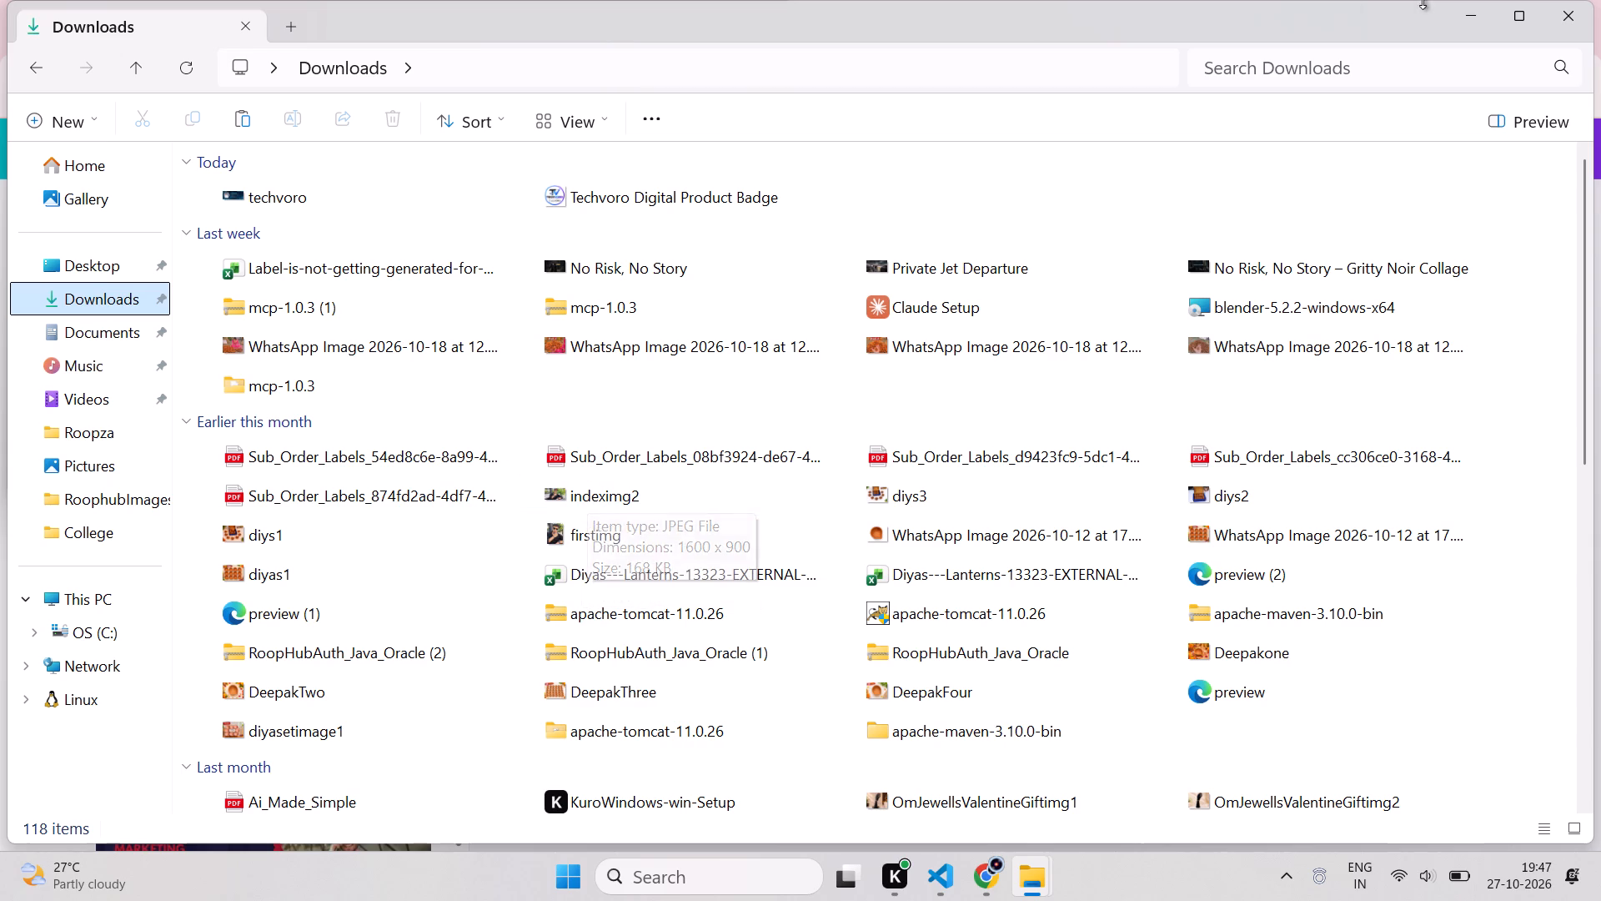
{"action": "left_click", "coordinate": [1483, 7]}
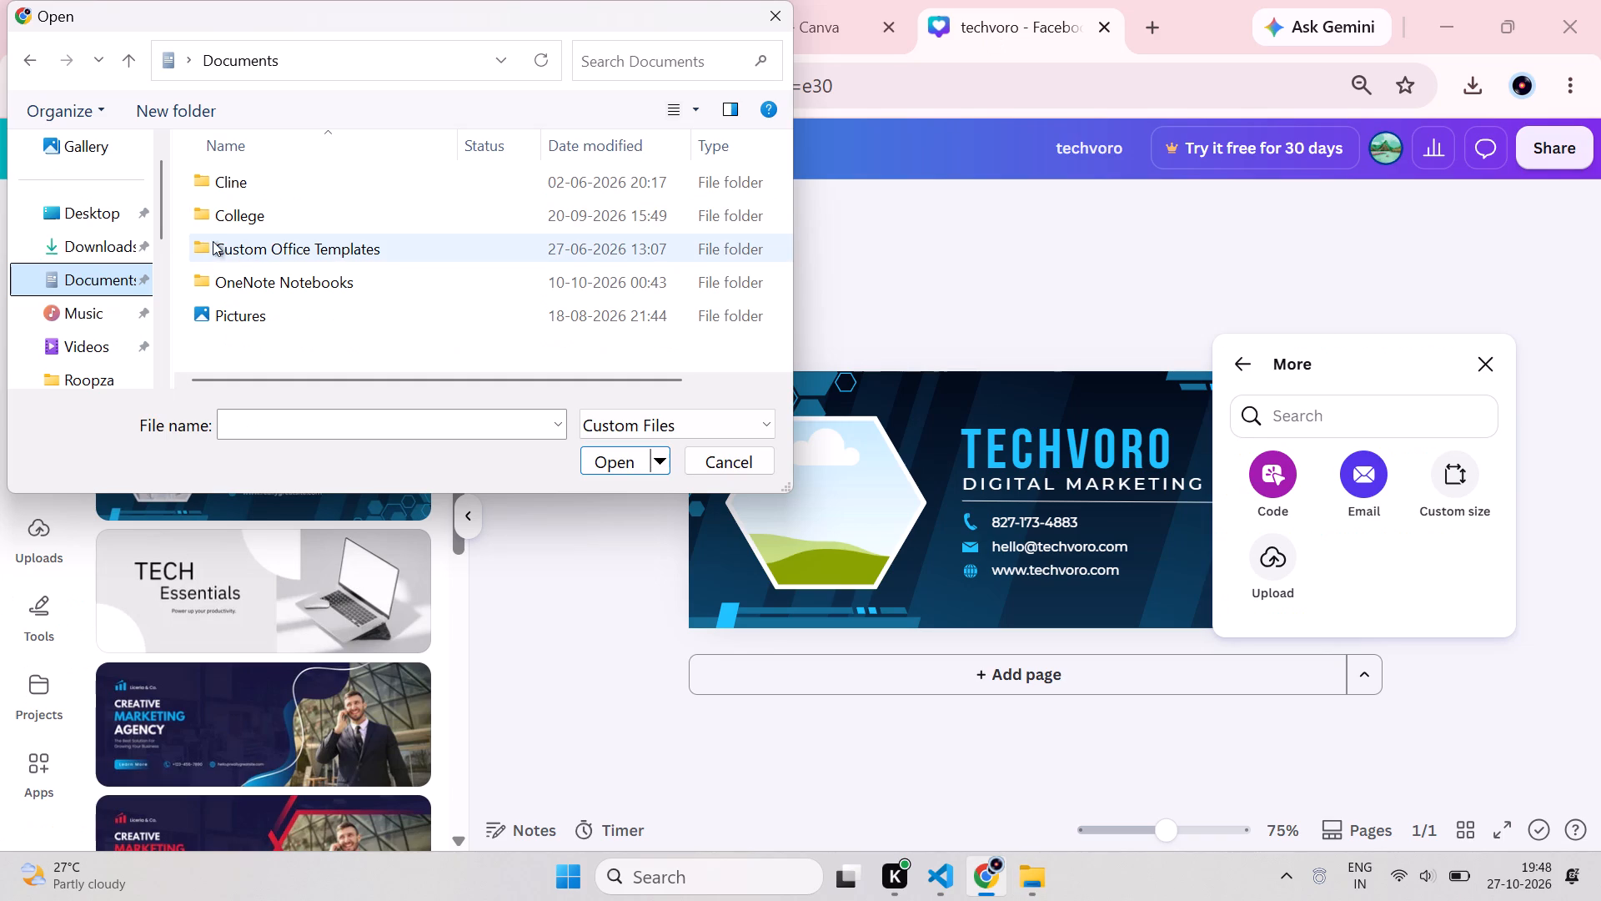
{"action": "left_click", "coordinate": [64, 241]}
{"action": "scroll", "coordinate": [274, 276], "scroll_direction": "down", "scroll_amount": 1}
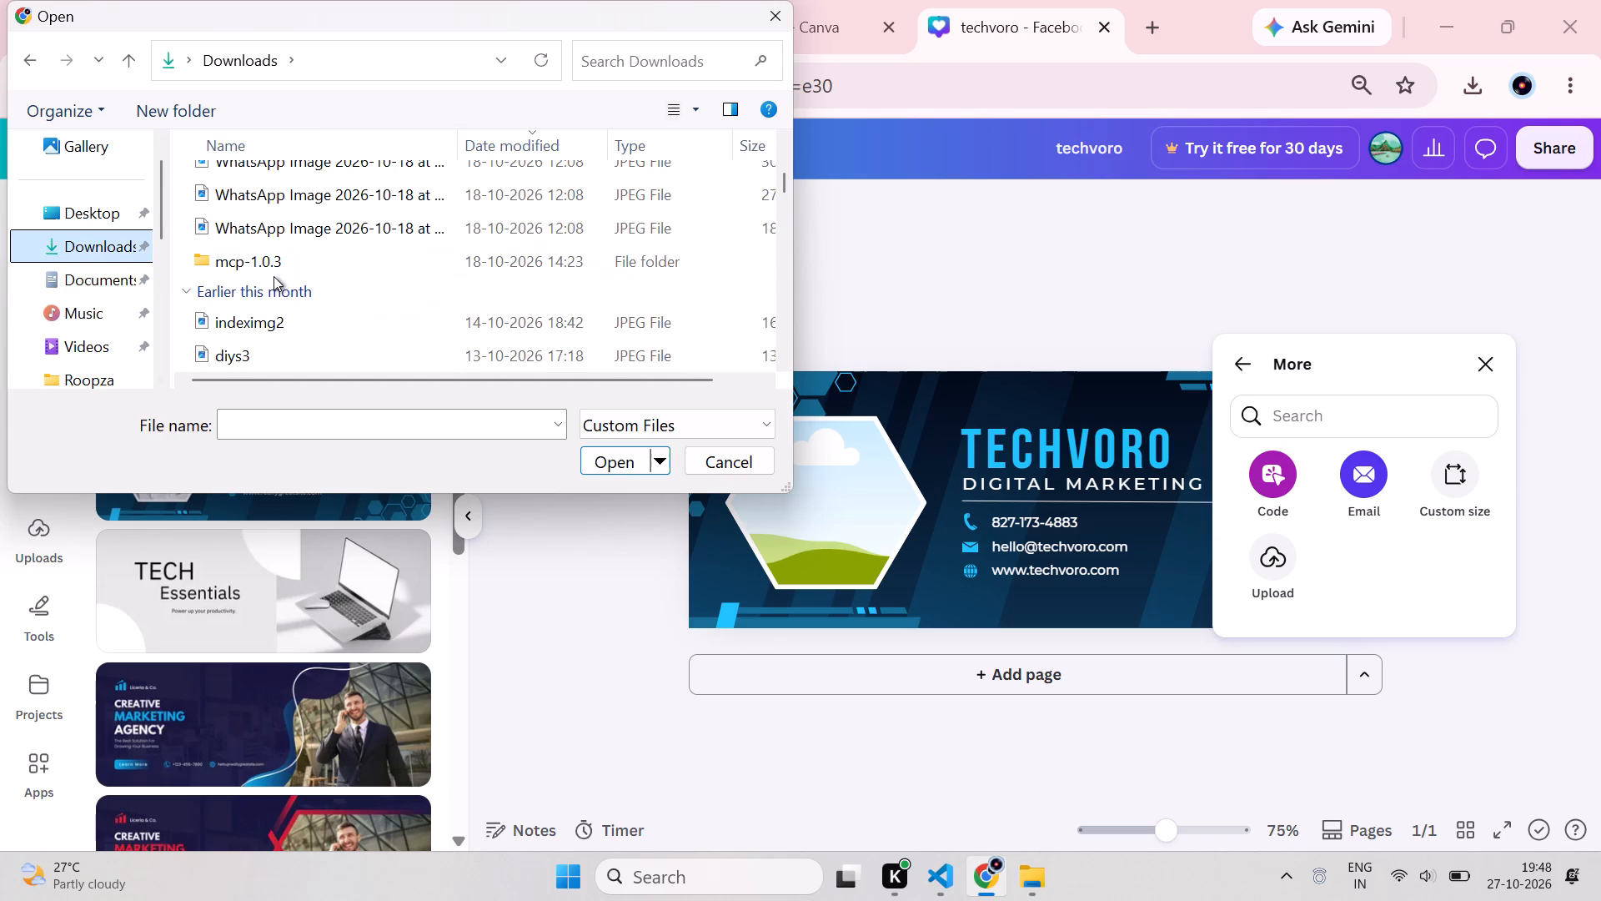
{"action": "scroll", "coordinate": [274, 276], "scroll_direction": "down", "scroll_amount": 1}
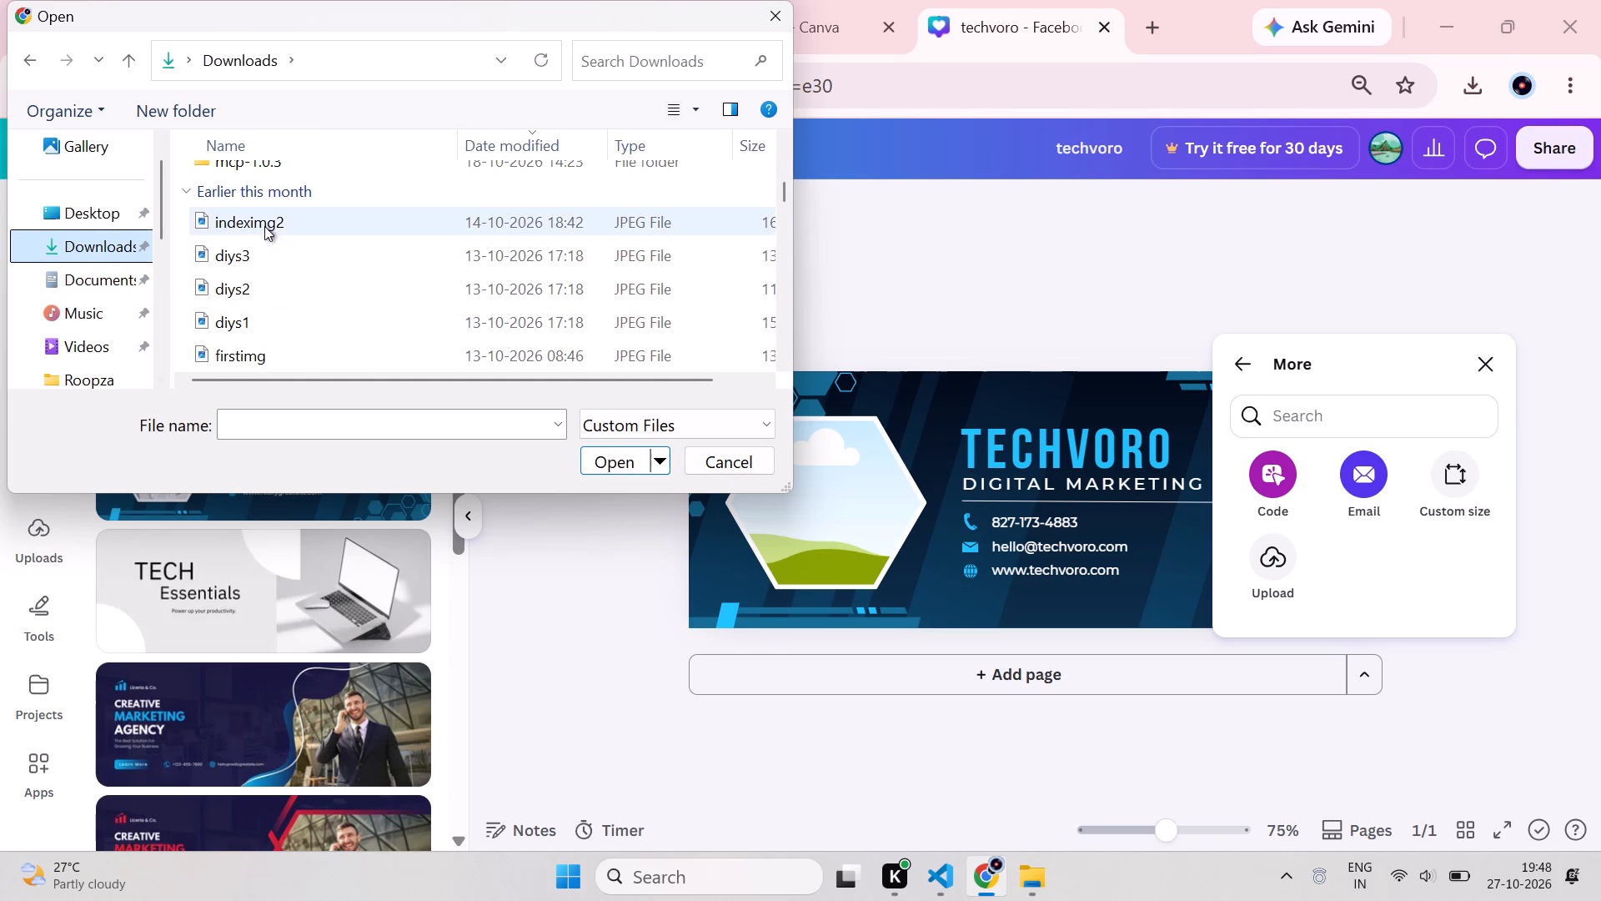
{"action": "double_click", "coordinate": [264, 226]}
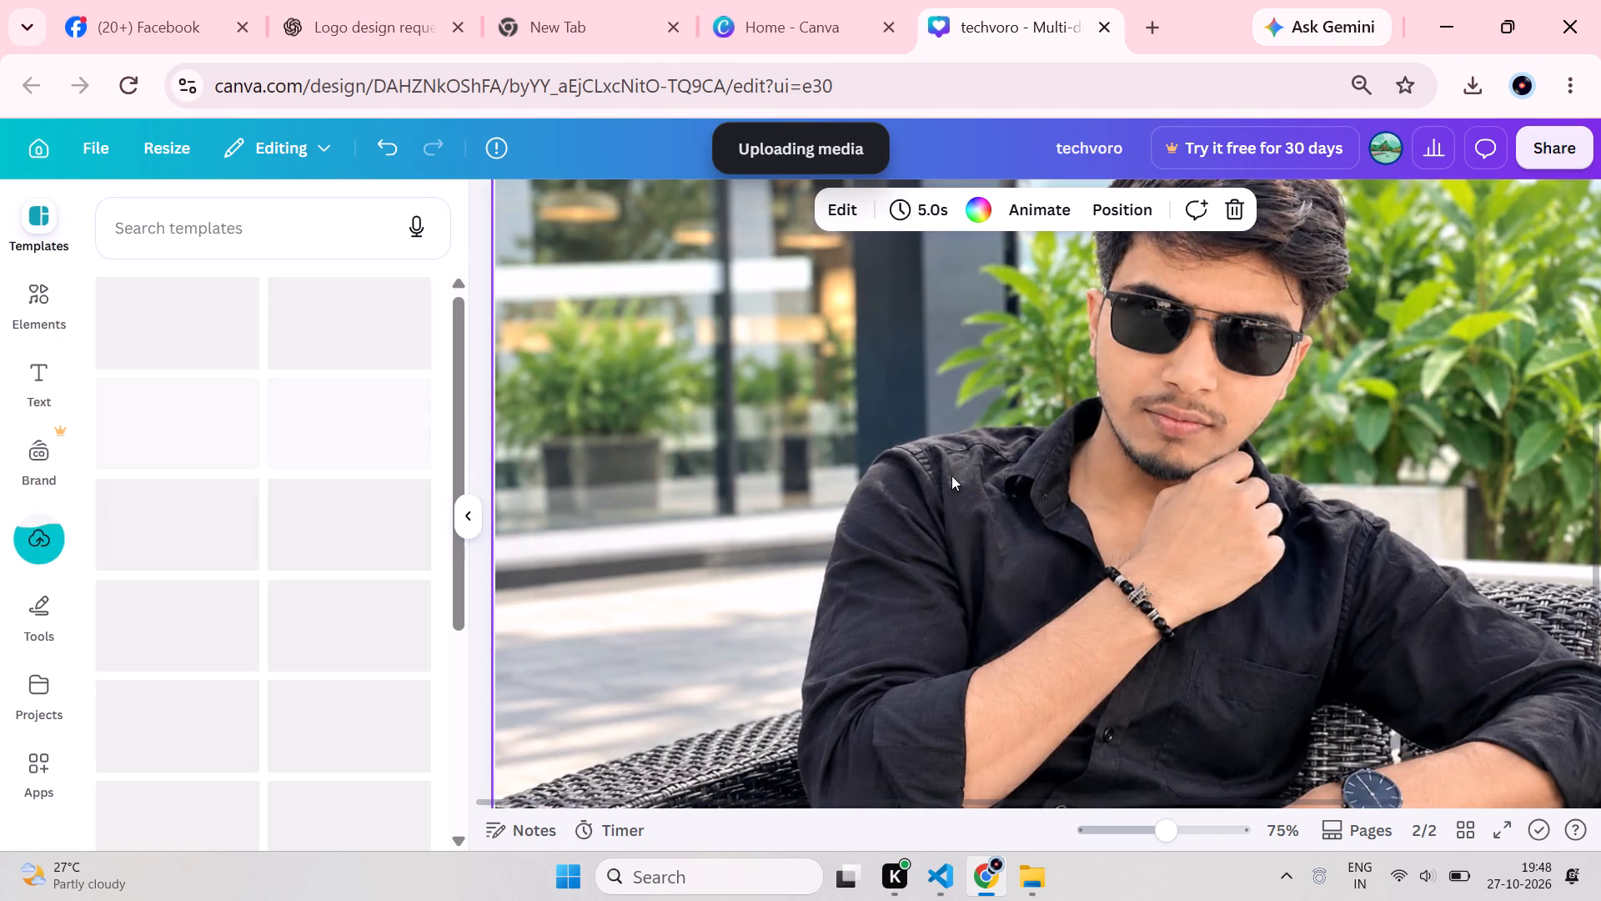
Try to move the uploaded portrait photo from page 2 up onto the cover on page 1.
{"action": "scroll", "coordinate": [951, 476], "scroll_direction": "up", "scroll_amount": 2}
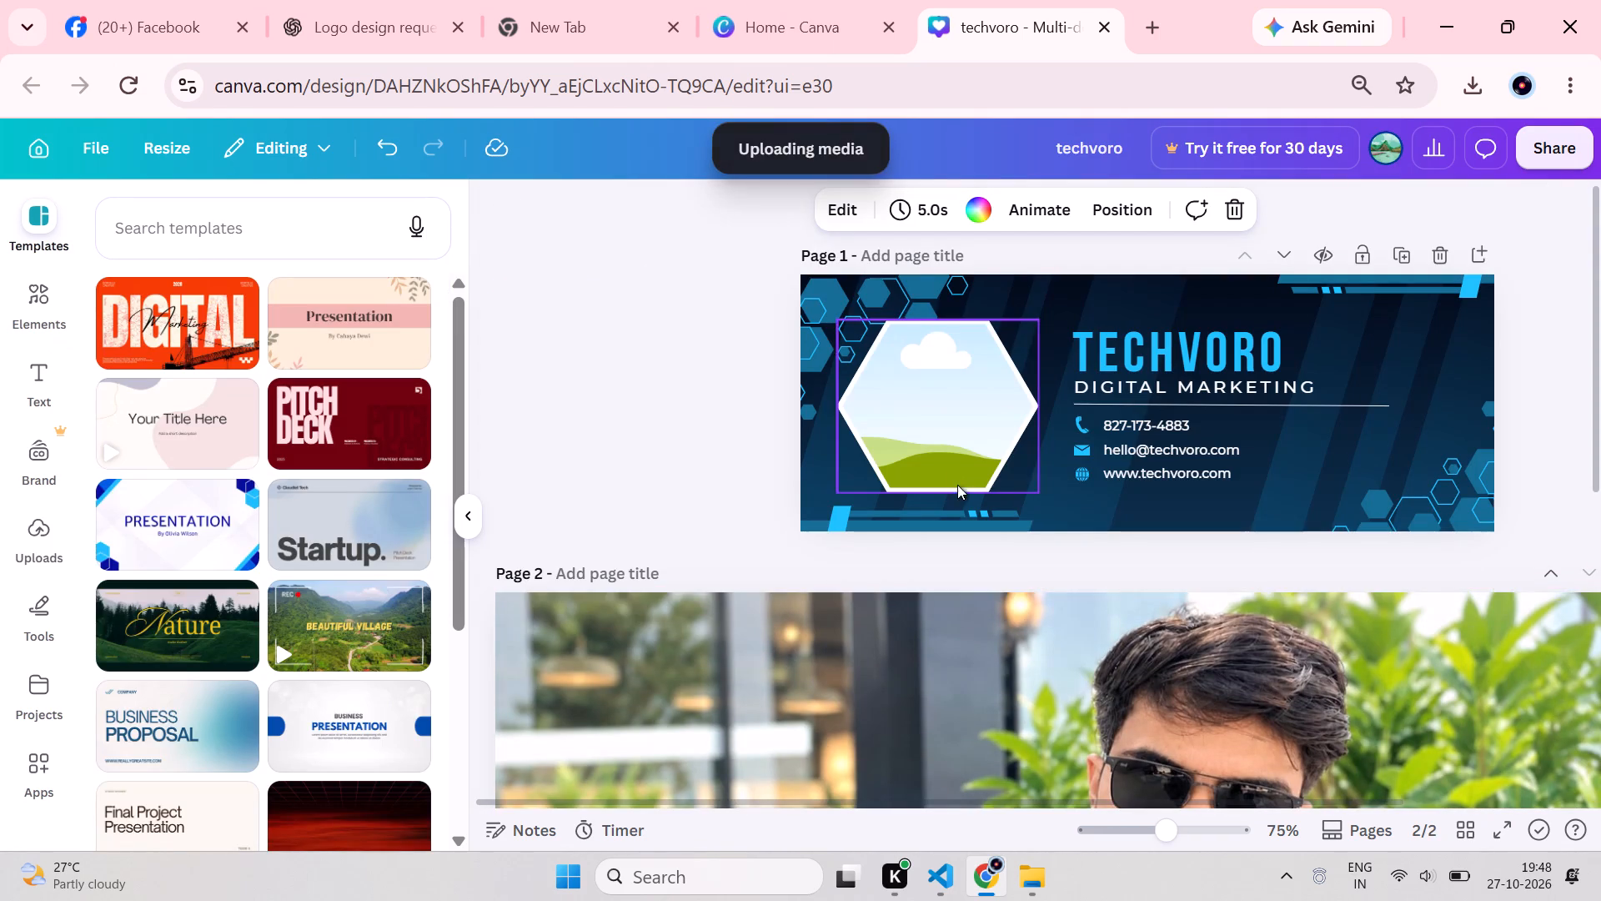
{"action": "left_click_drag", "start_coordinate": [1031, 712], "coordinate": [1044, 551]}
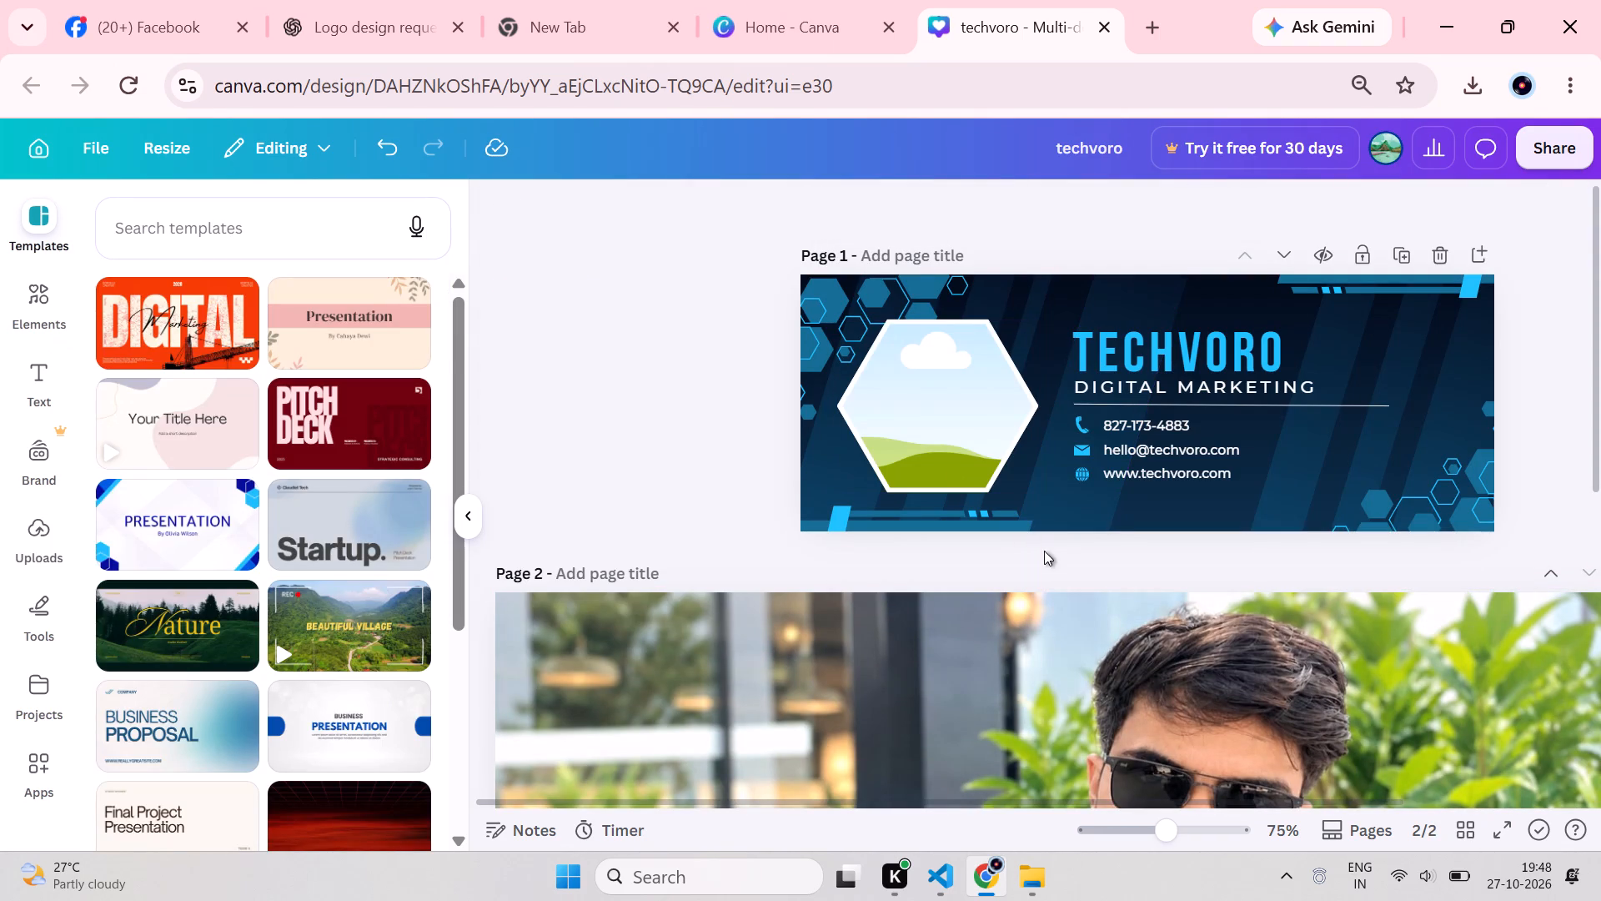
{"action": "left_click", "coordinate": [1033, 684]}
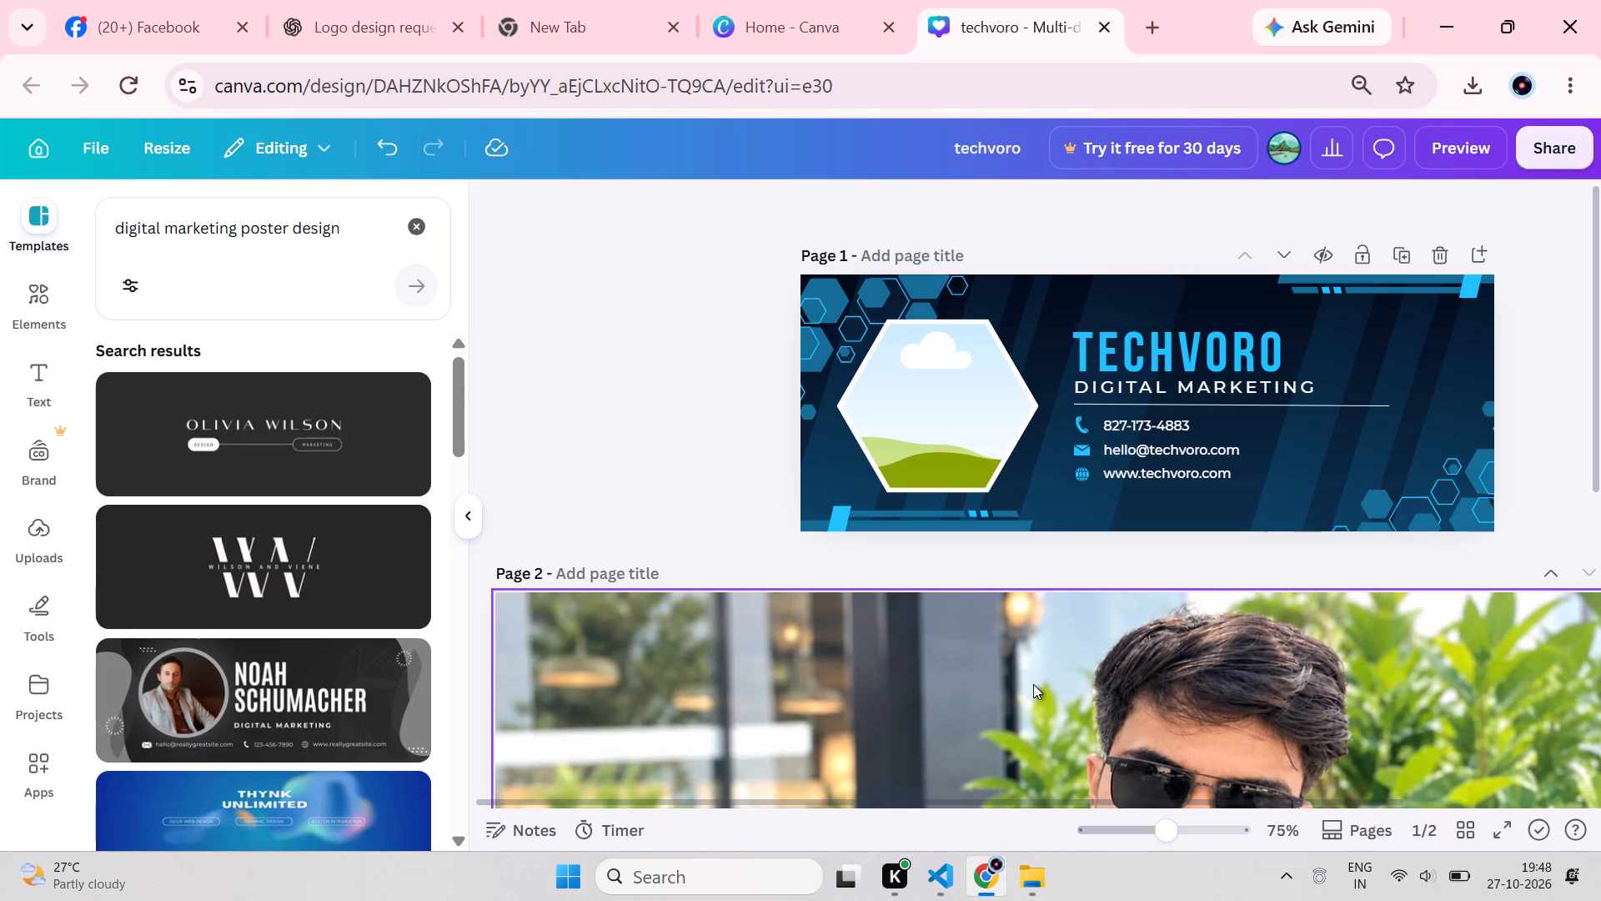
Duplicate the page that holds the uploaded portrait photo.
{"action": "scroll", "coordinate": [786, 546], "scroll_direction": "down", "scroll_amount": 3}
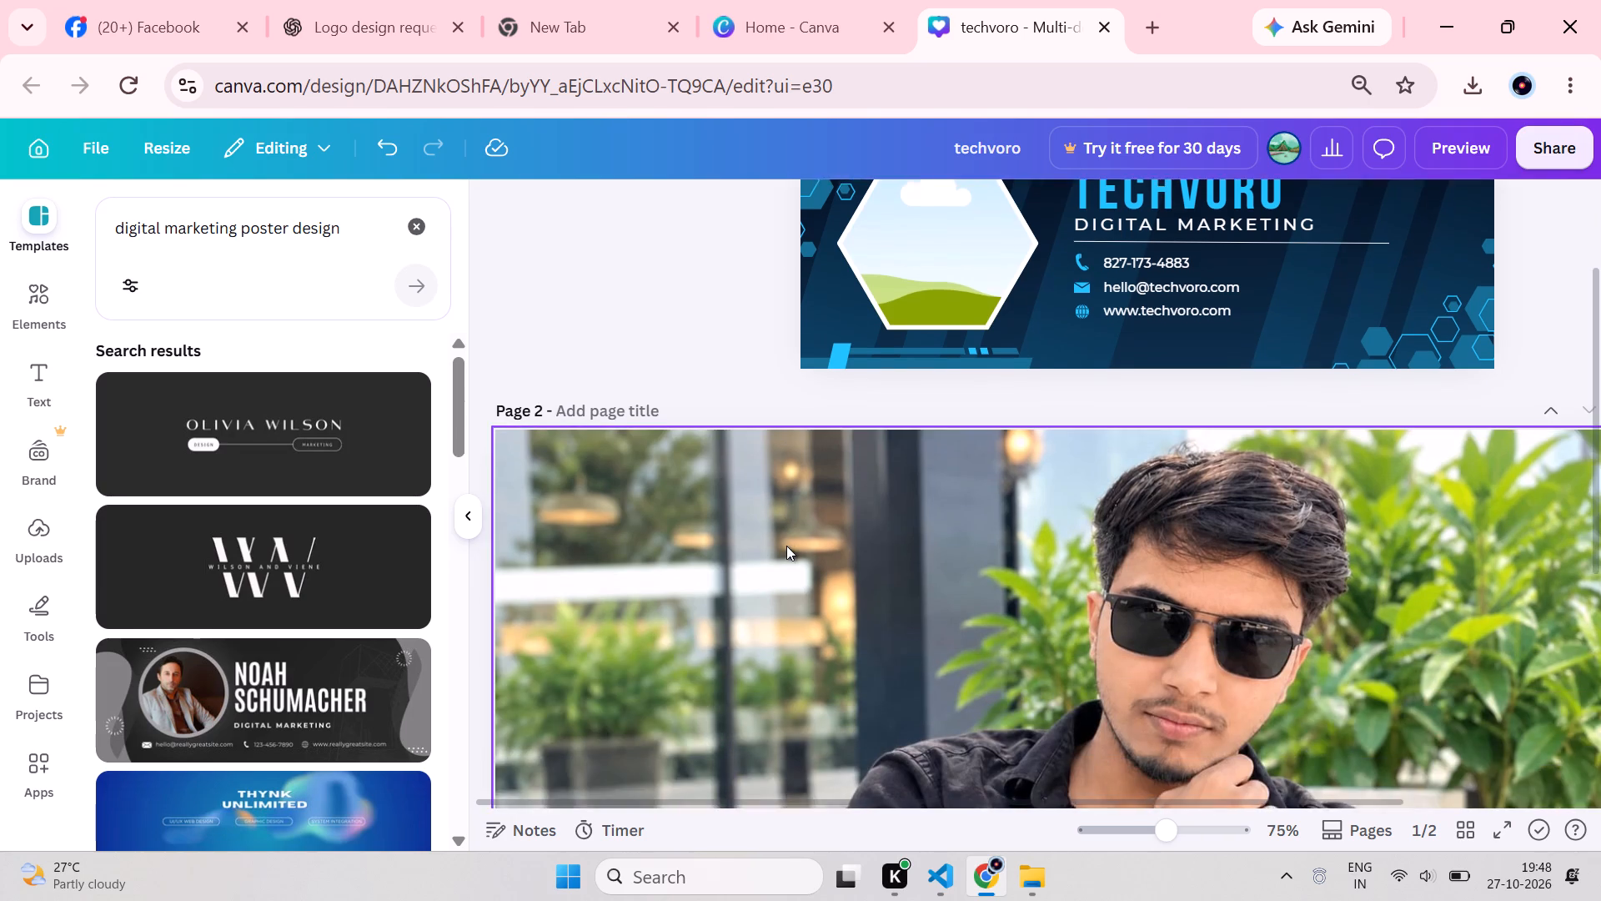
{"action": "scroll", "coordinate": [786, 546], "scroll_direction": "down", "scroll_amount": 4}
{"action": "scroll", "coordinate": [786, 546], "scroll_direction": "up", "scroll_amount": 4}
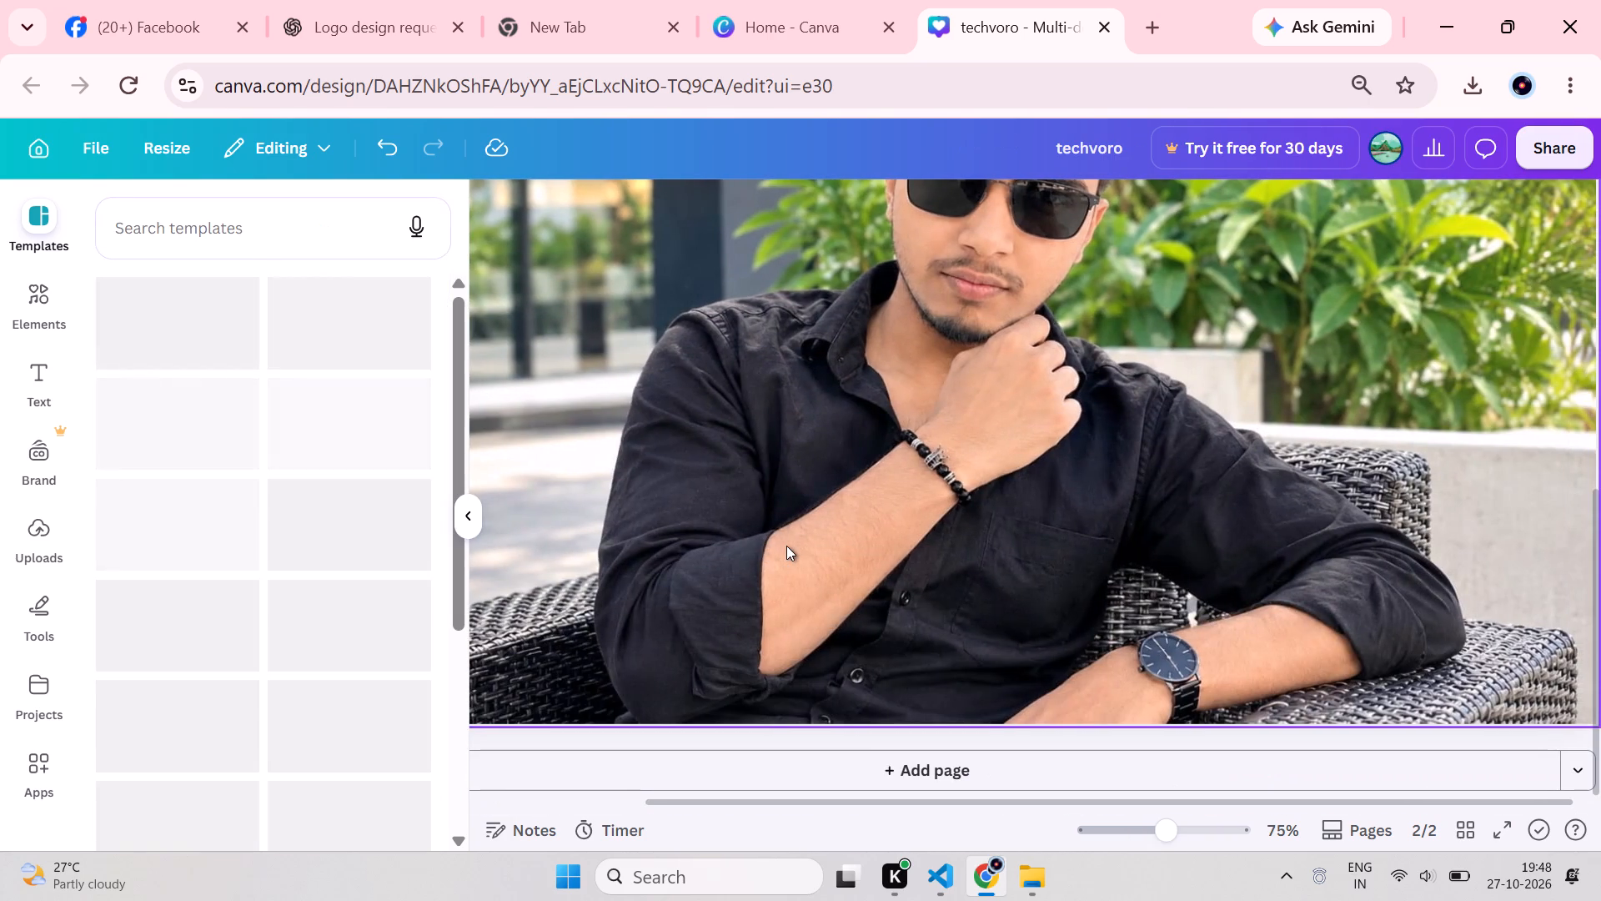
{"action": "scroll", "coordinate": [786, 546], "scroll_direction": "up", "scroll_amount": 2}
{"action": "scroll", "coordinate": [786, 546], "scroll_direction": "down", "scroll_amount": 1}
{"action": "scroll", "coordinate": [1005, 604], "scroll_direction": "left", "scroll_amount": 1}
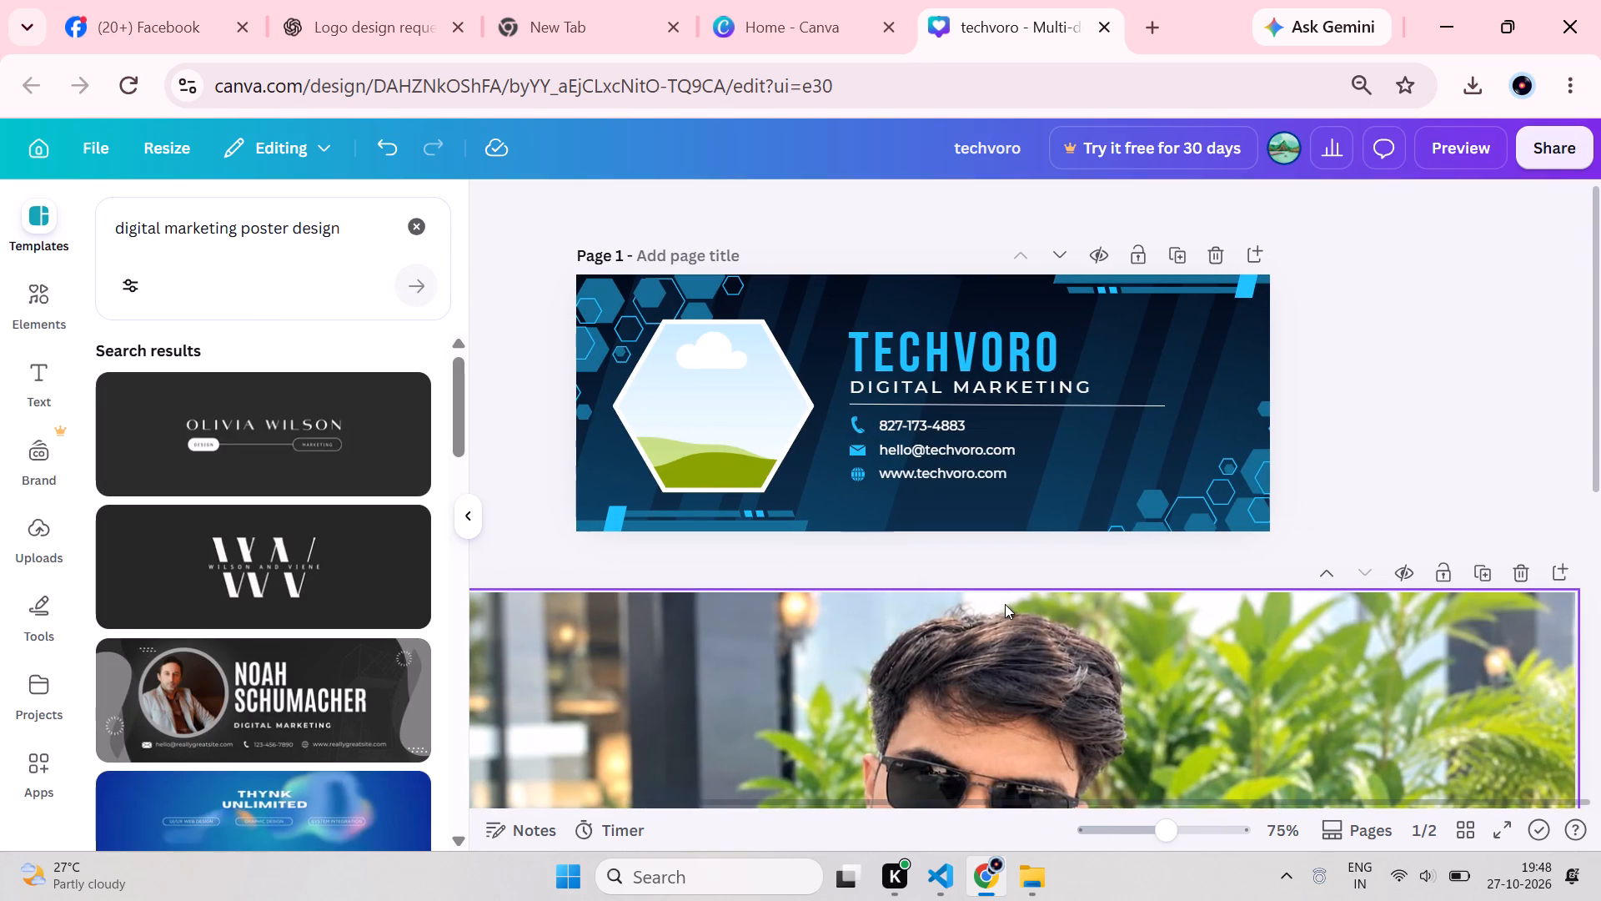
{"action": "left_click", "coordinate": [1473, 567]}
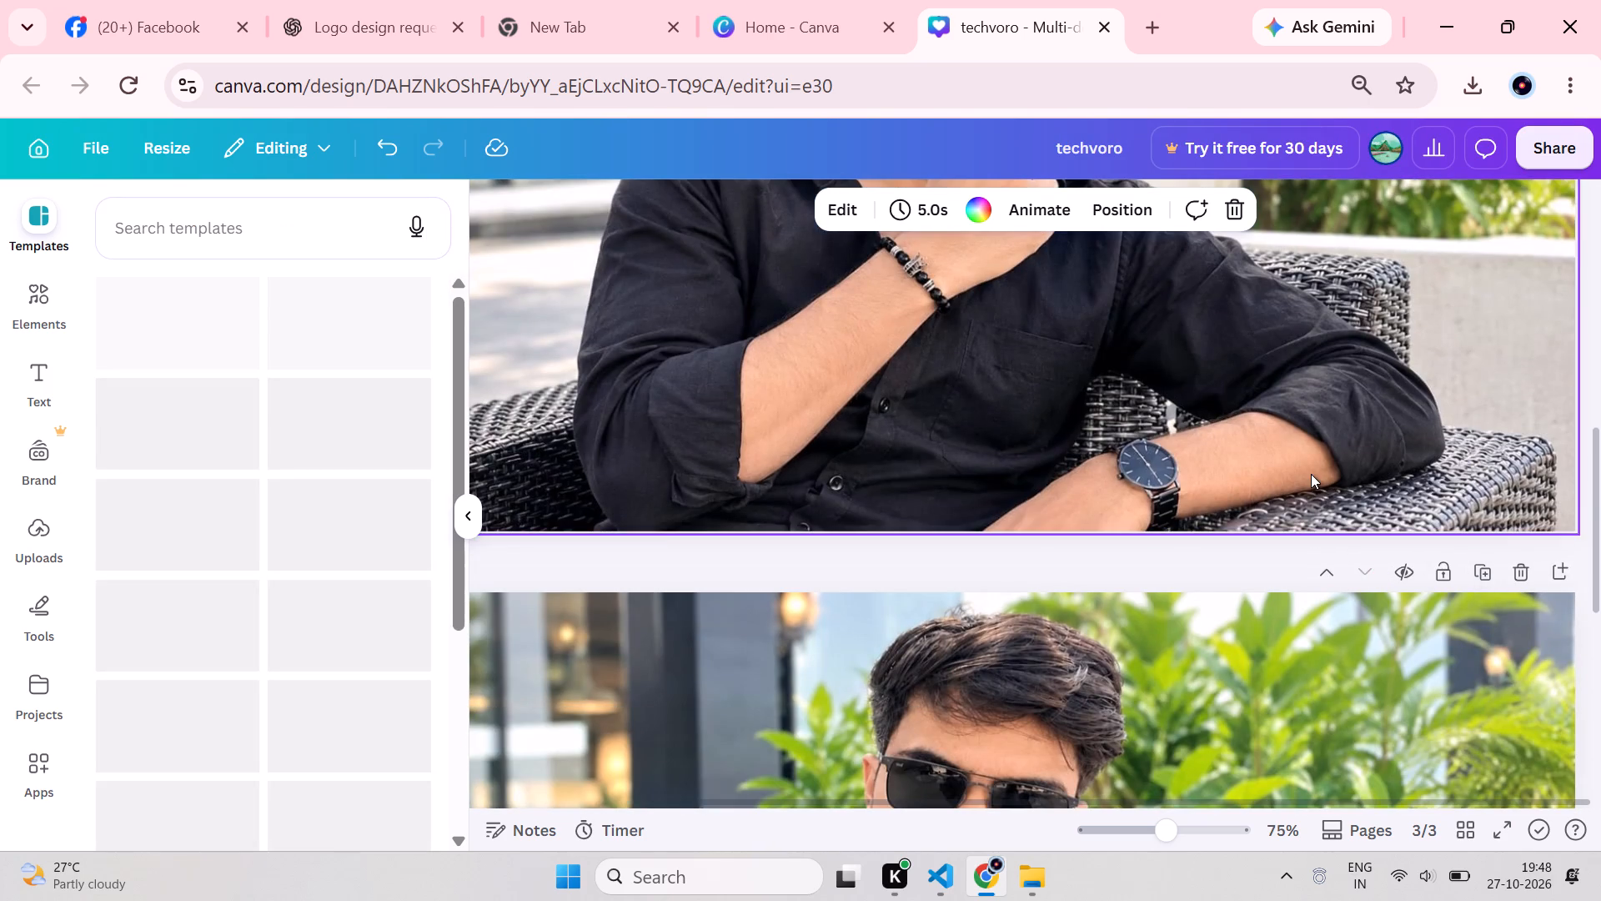
Bring up the available actions for the uploaded portrait photo.
{"action": "scroll", "coordinate": [1311, 474], "scroll_direction": "up", "scroll_amount": 5}
{"action": "right_click", "coordinate": [1168, 471]}
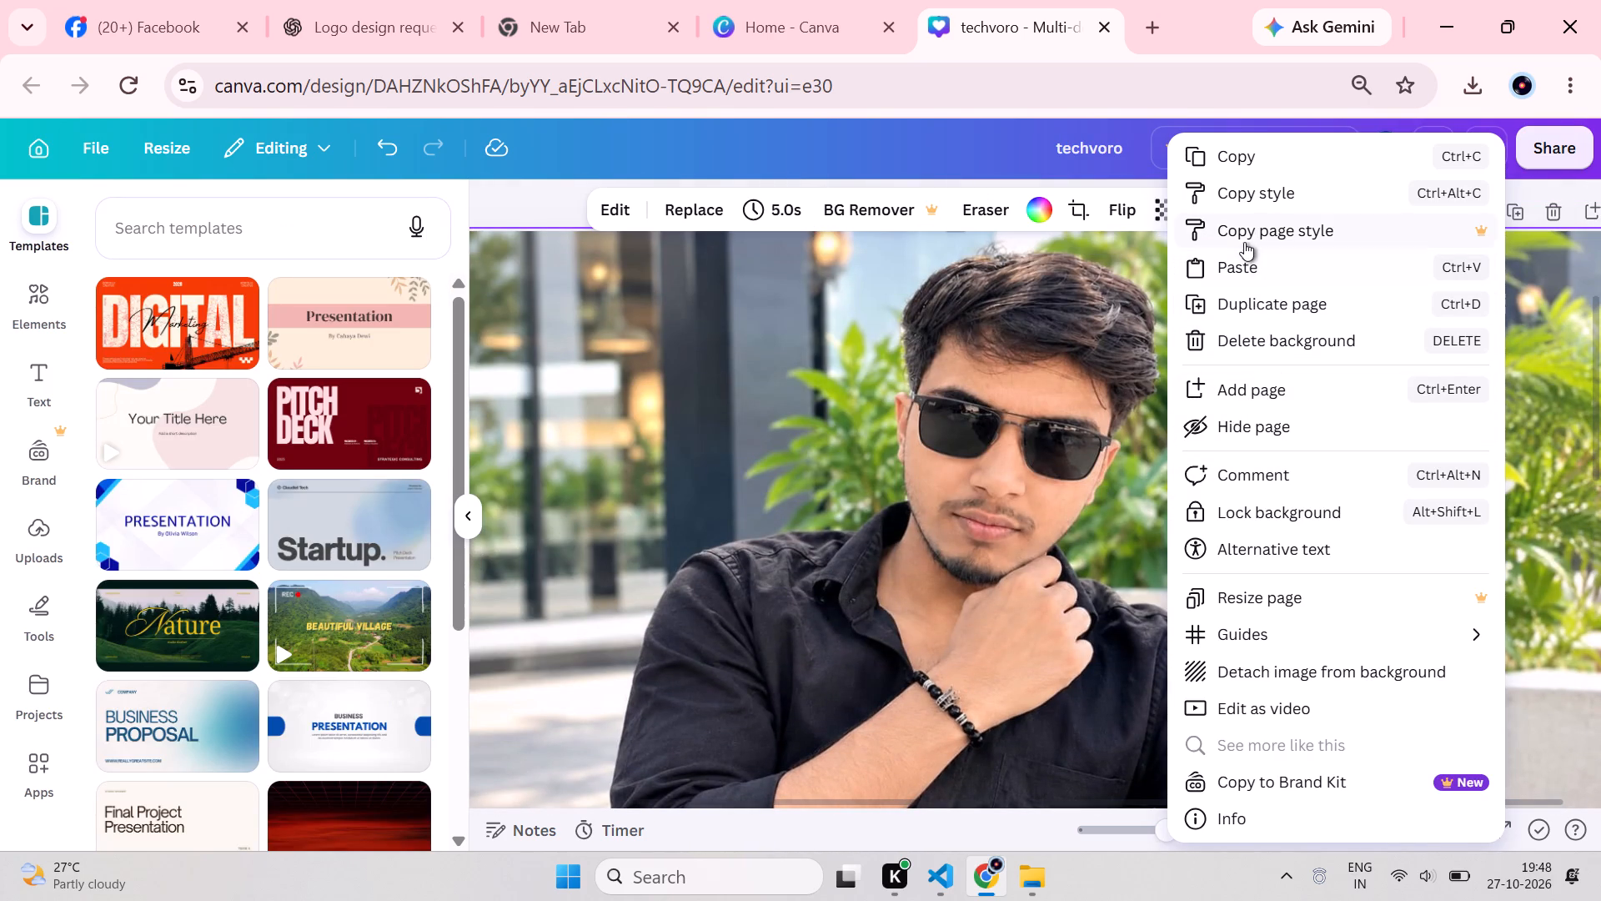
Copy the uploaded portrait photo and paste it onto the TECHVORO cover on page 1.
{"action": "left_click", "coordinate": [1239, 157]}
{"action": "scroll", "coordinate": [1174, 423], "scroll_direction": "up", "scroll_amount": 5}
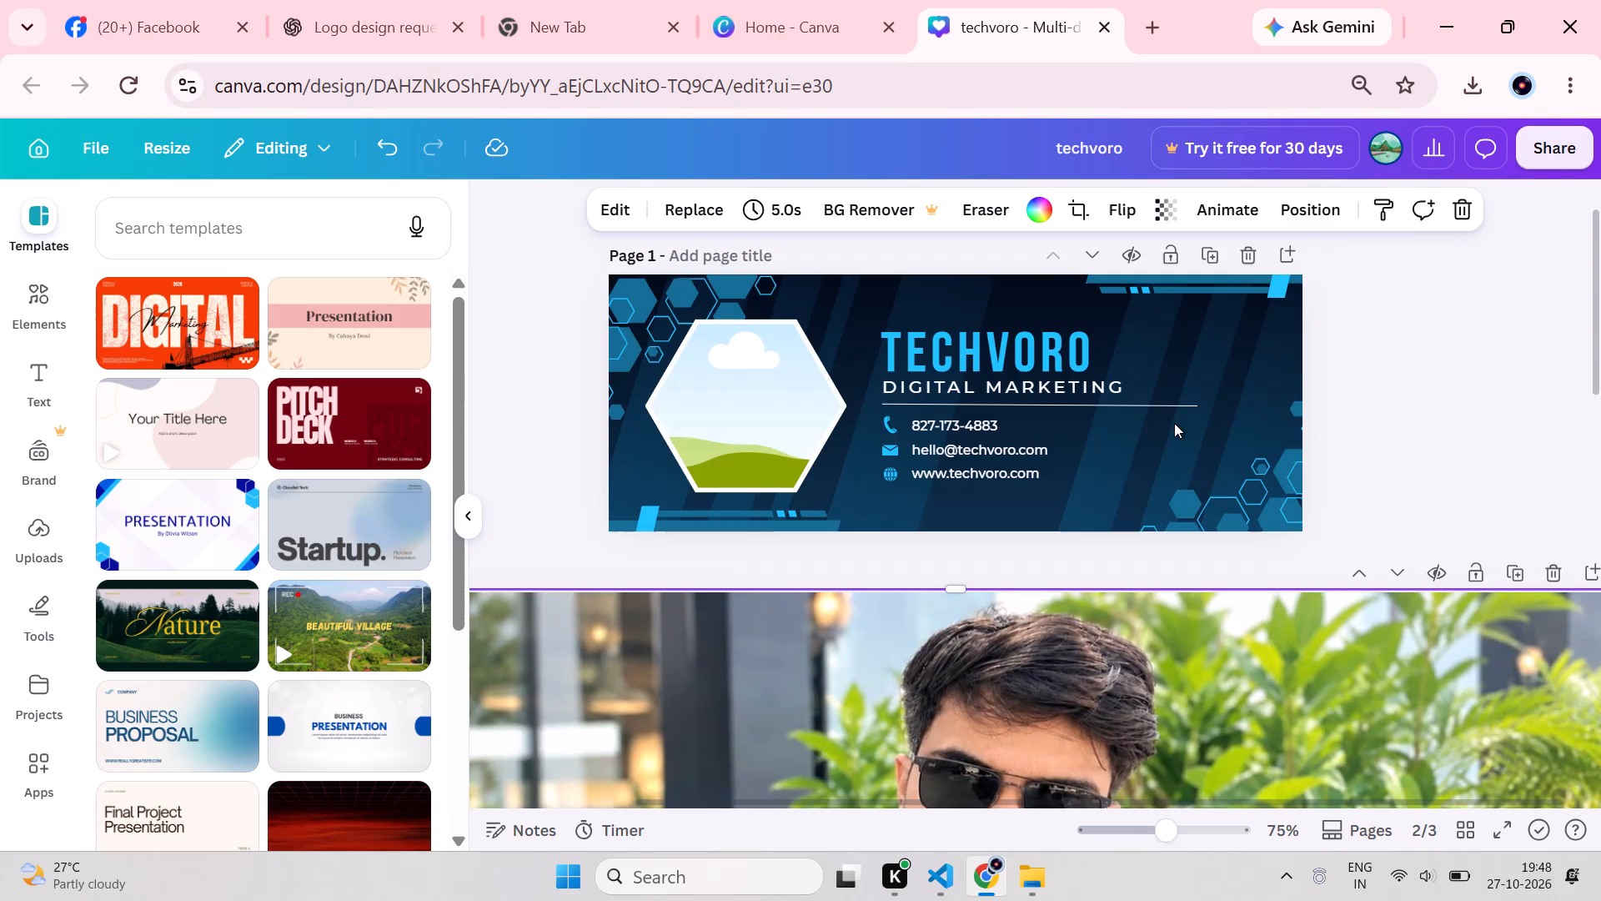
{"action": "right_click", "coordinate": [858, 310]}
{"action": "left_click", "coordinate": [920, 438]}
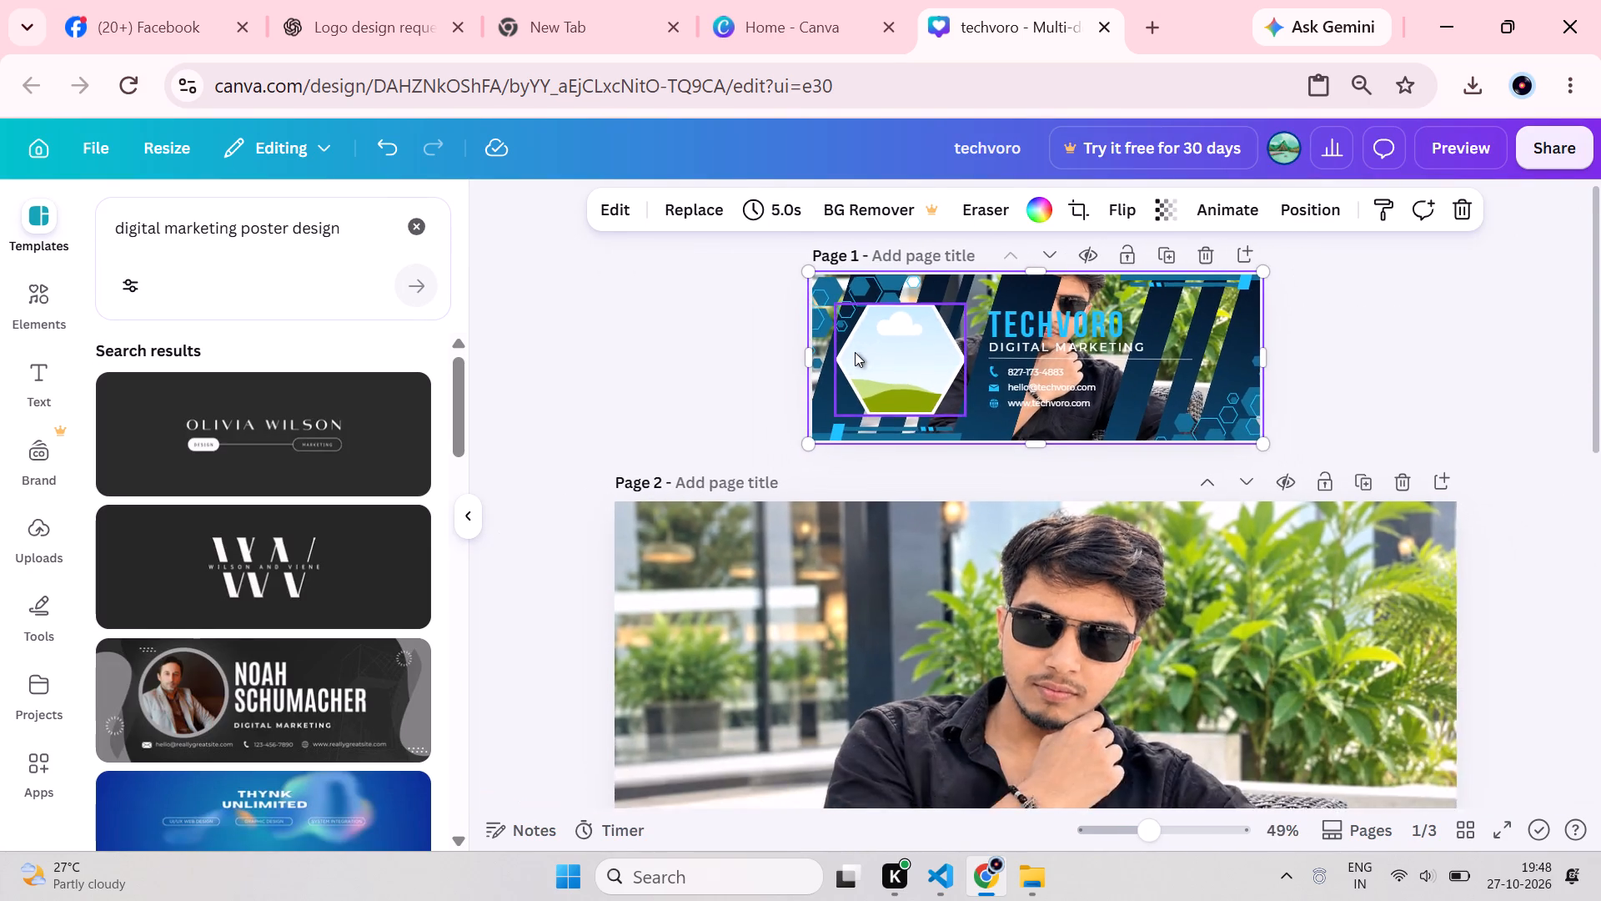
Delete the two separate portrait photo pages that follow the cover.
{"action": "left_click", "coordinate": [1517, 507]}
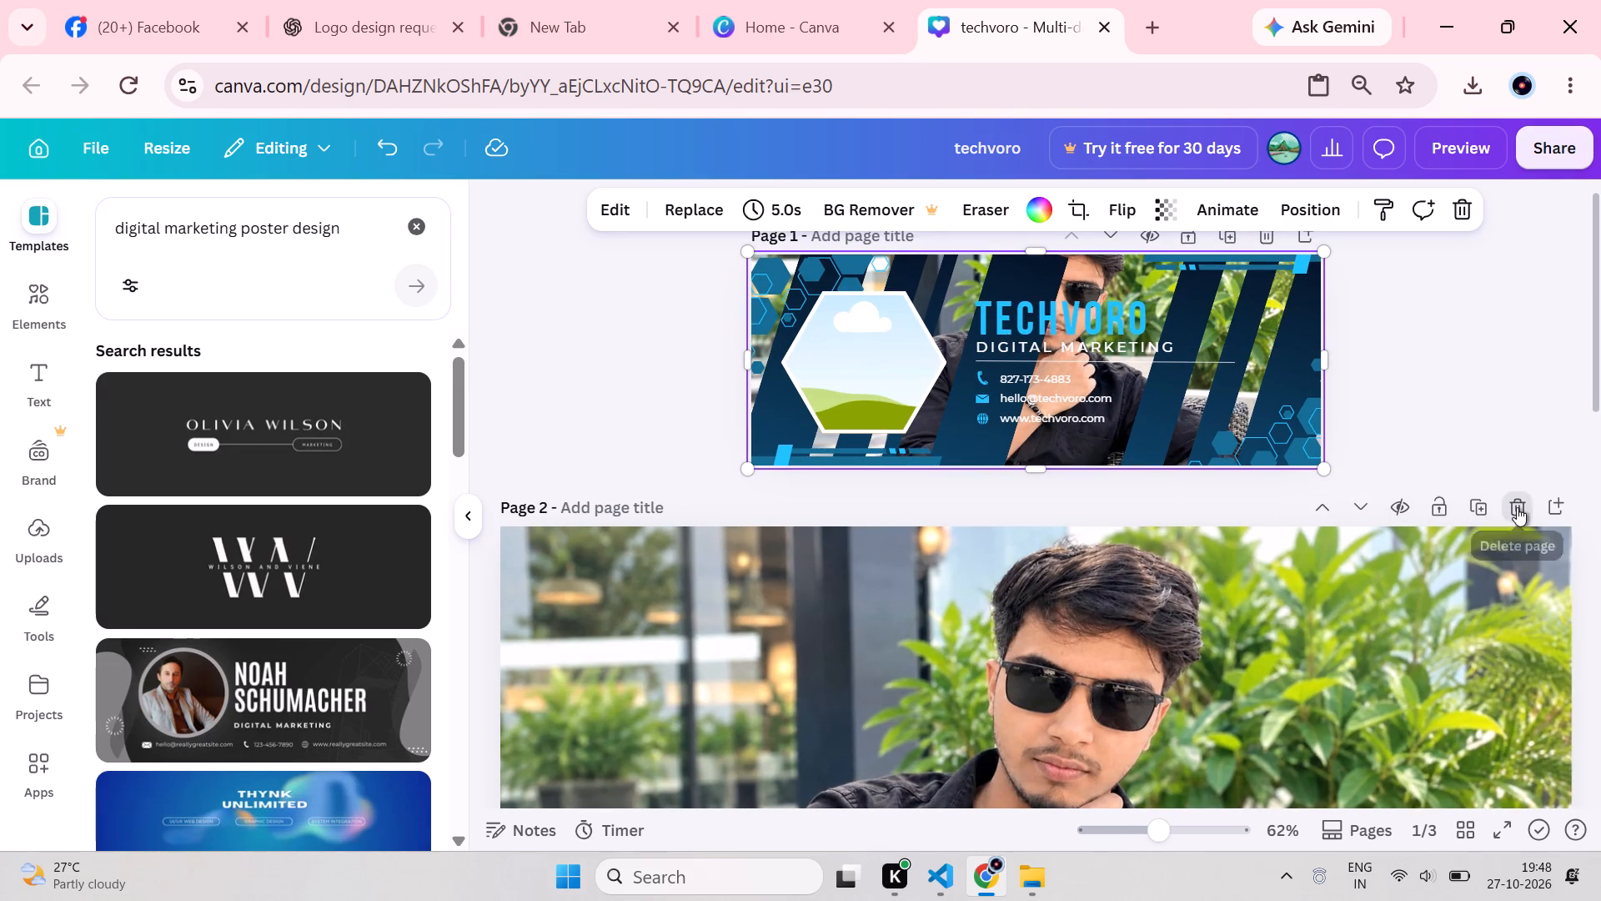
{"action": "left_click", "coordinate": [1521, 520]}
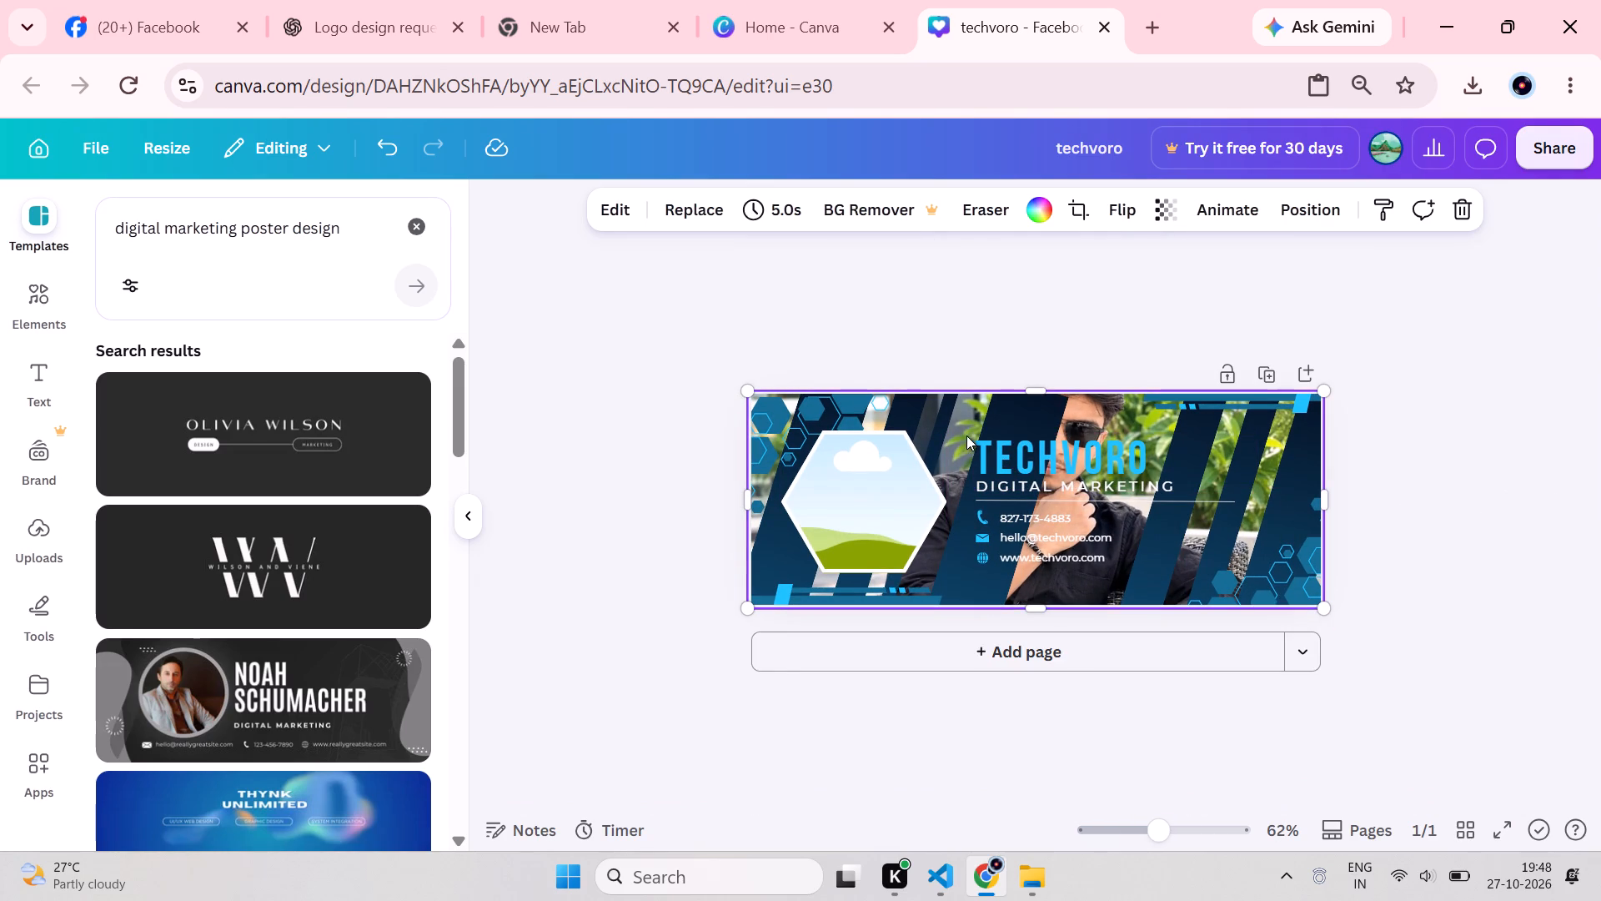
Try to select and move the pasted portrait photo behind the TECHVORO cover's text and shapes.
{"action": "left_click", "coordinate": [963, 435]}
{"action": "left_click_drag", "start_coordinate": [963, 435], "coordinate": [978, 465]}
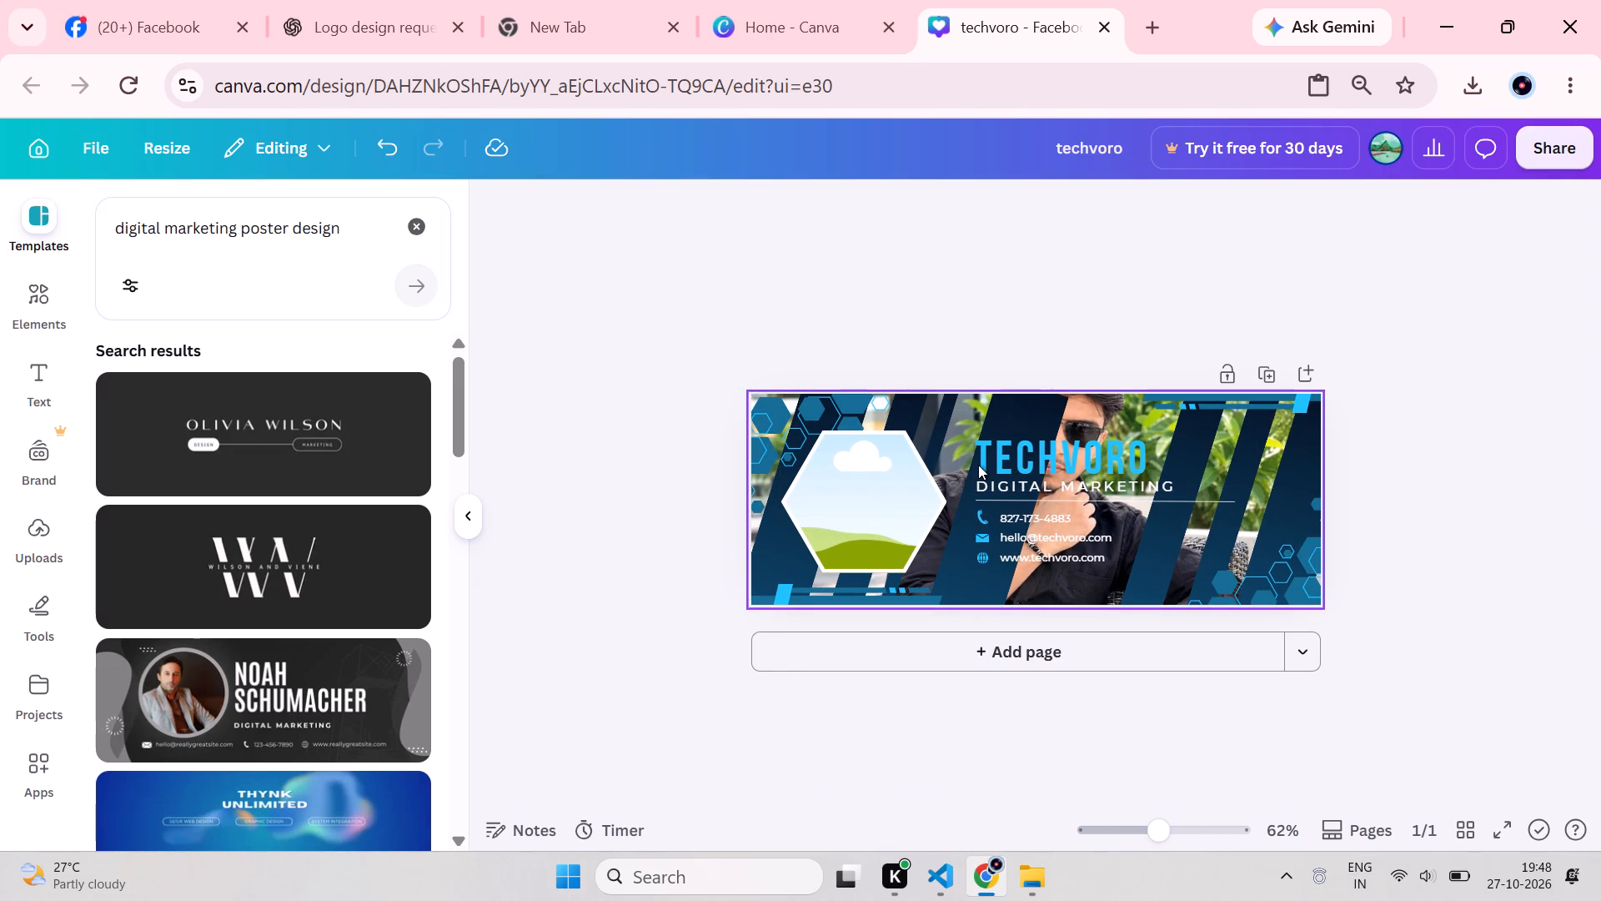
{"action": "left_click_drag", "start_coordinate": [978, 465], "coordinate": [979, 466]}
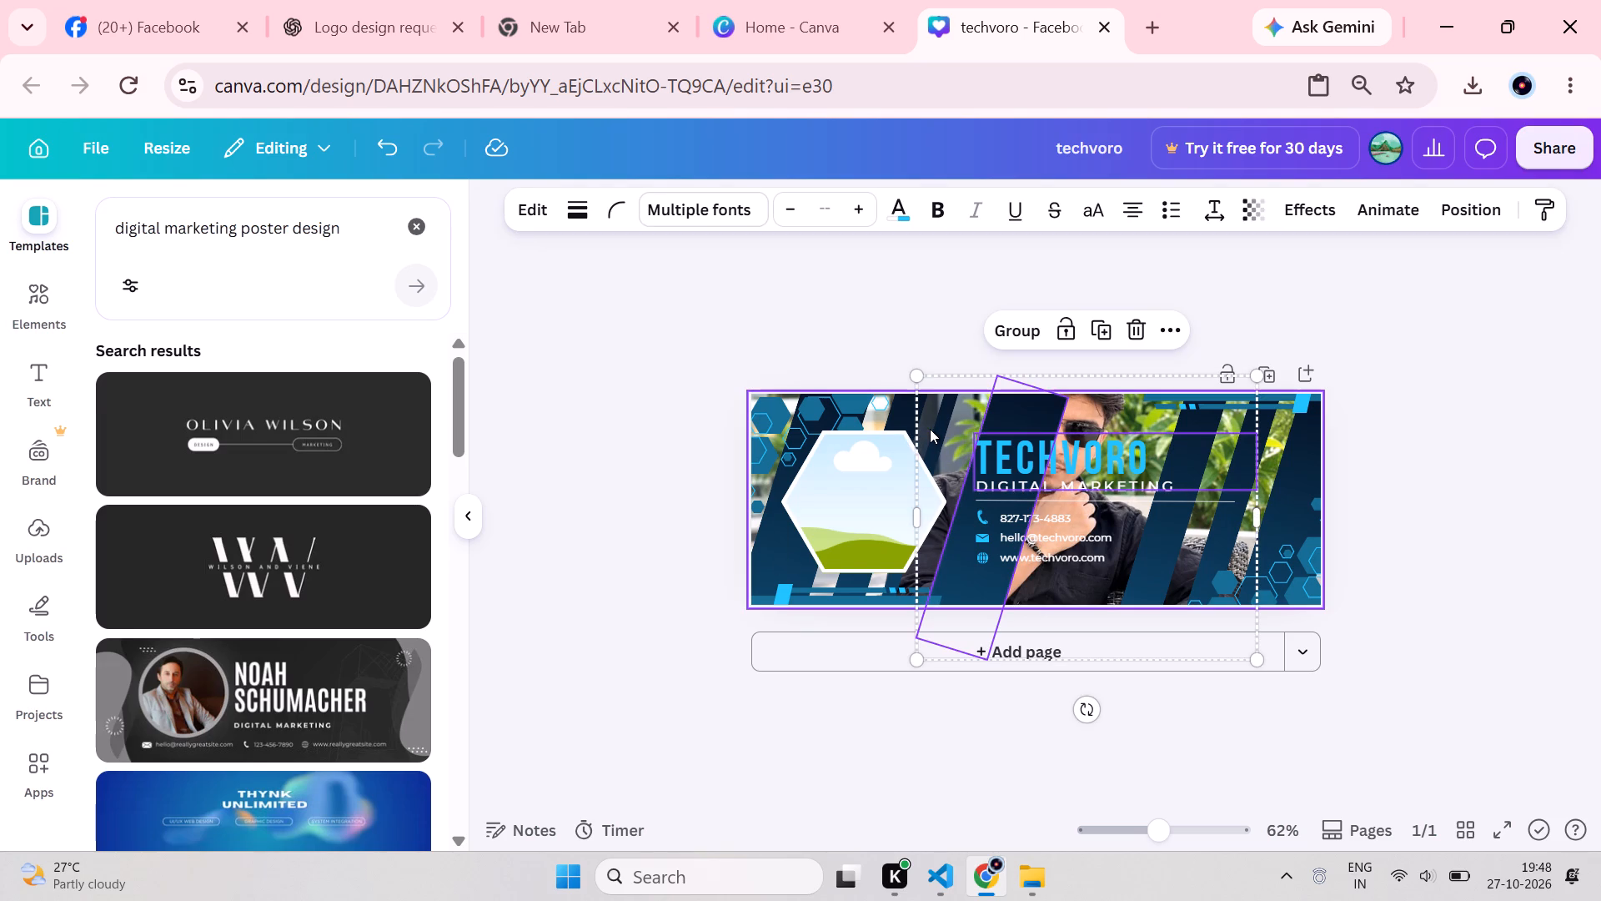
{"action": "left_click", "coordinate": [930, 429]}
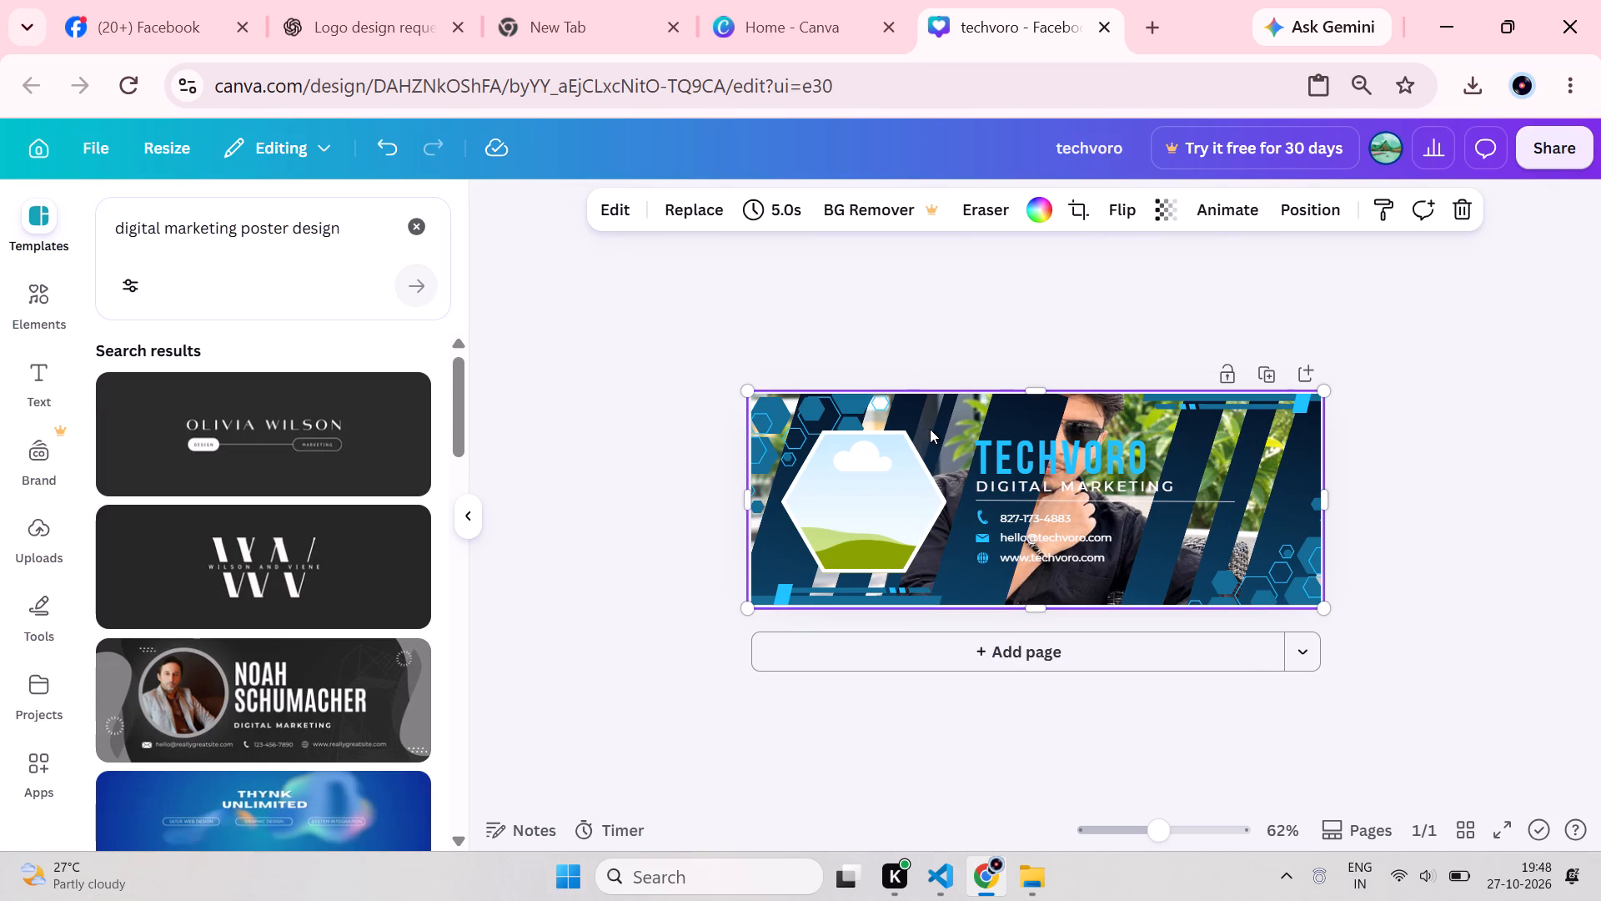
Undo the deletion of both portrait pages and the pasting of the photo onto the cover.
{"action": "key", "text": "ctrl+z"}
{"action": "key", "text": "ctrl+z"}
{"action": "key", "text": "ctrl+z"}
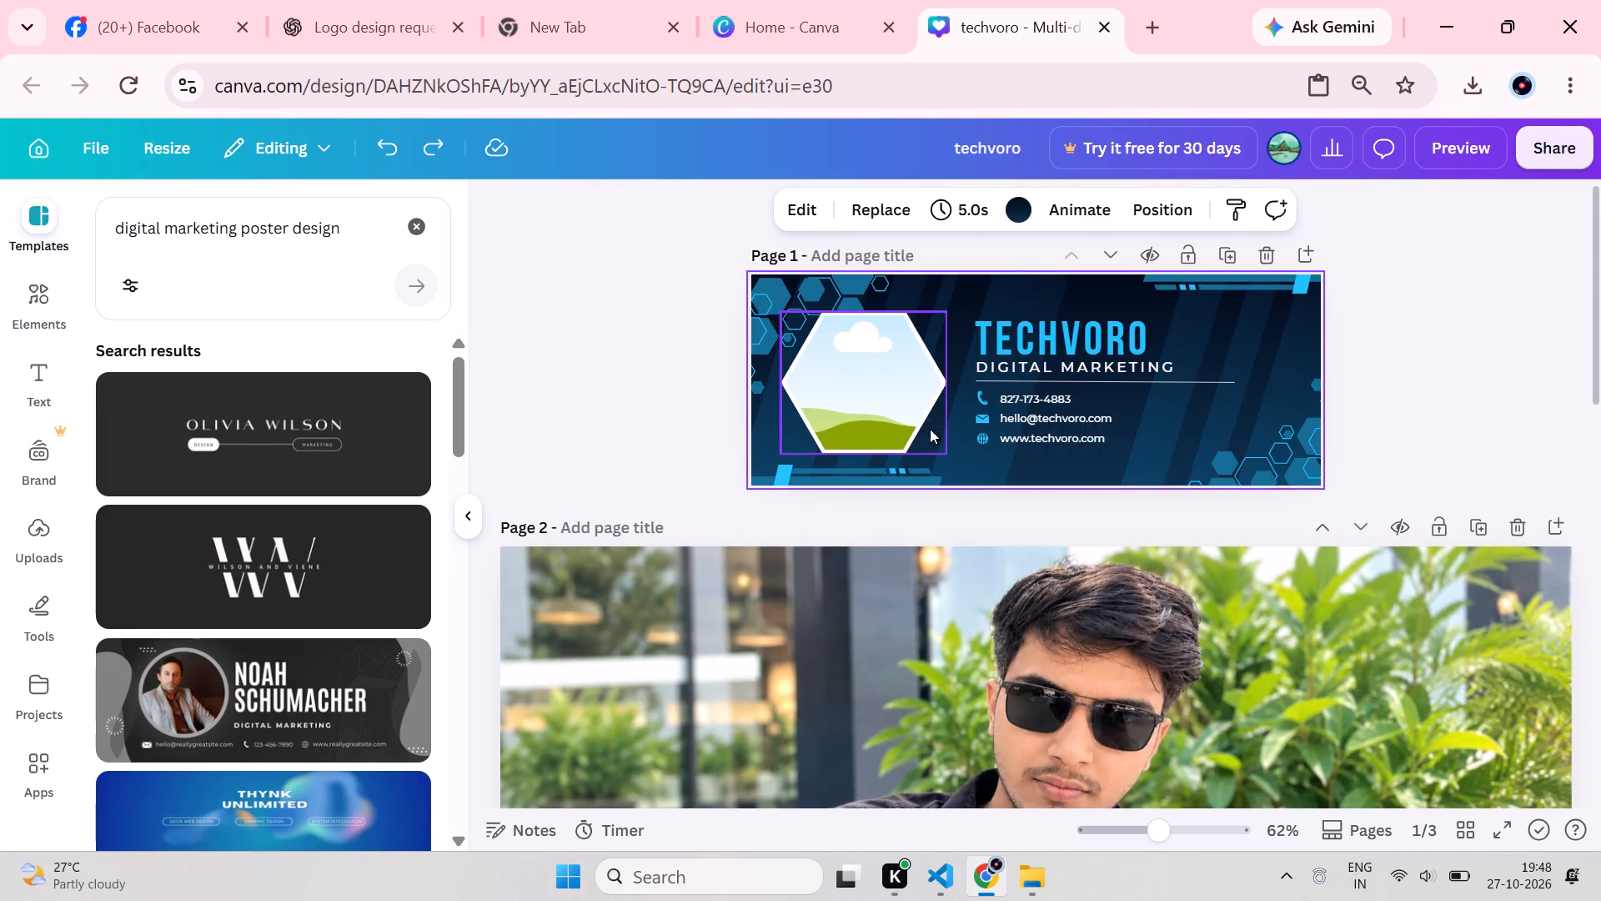
Delete both portrait photo pages after the cover, keeping only the TECHVORO cover page.
{"action": "left_click", "coordinate": [1046, 672]}
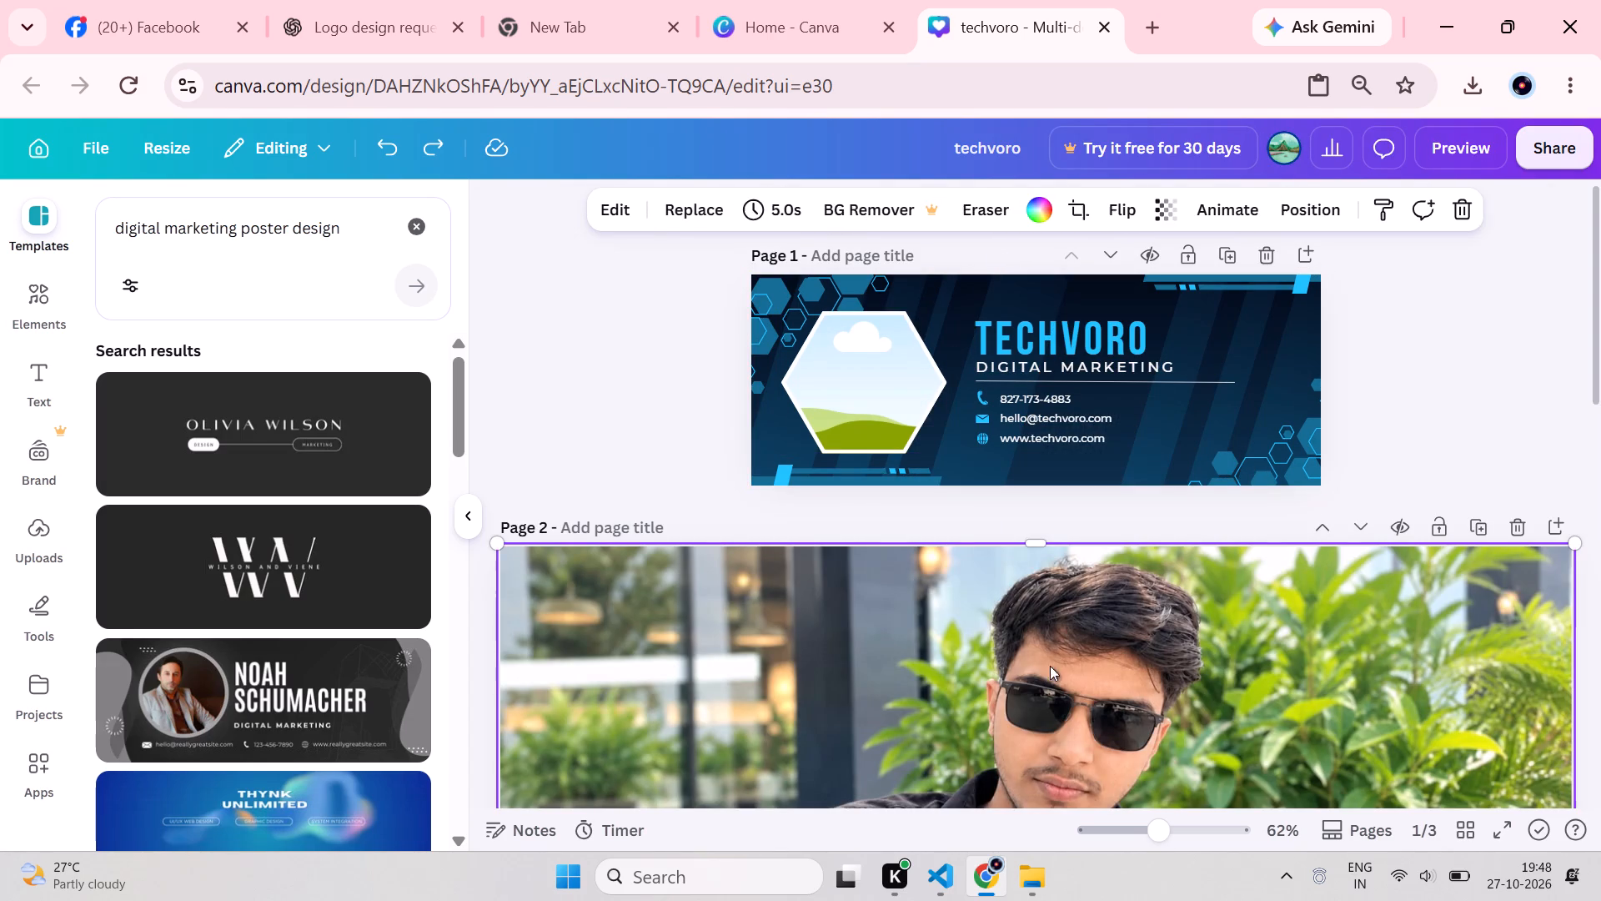
{"action": "left_click", "coordinate": [1518, 533]}
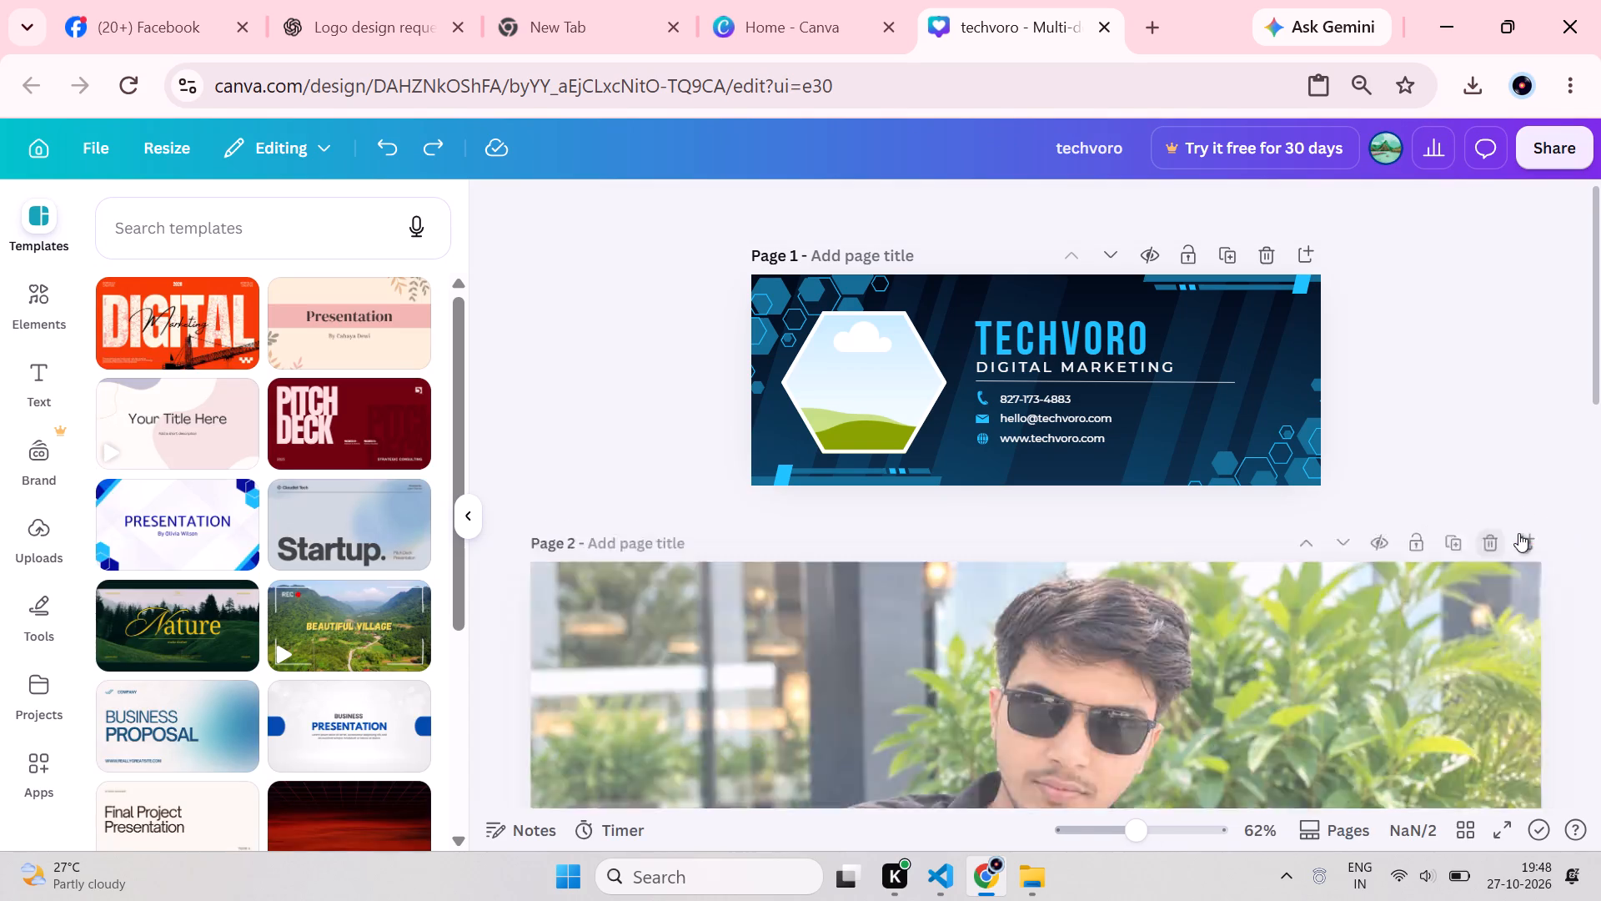
{"action": "left_click", "coordinate": [1518, 533]}
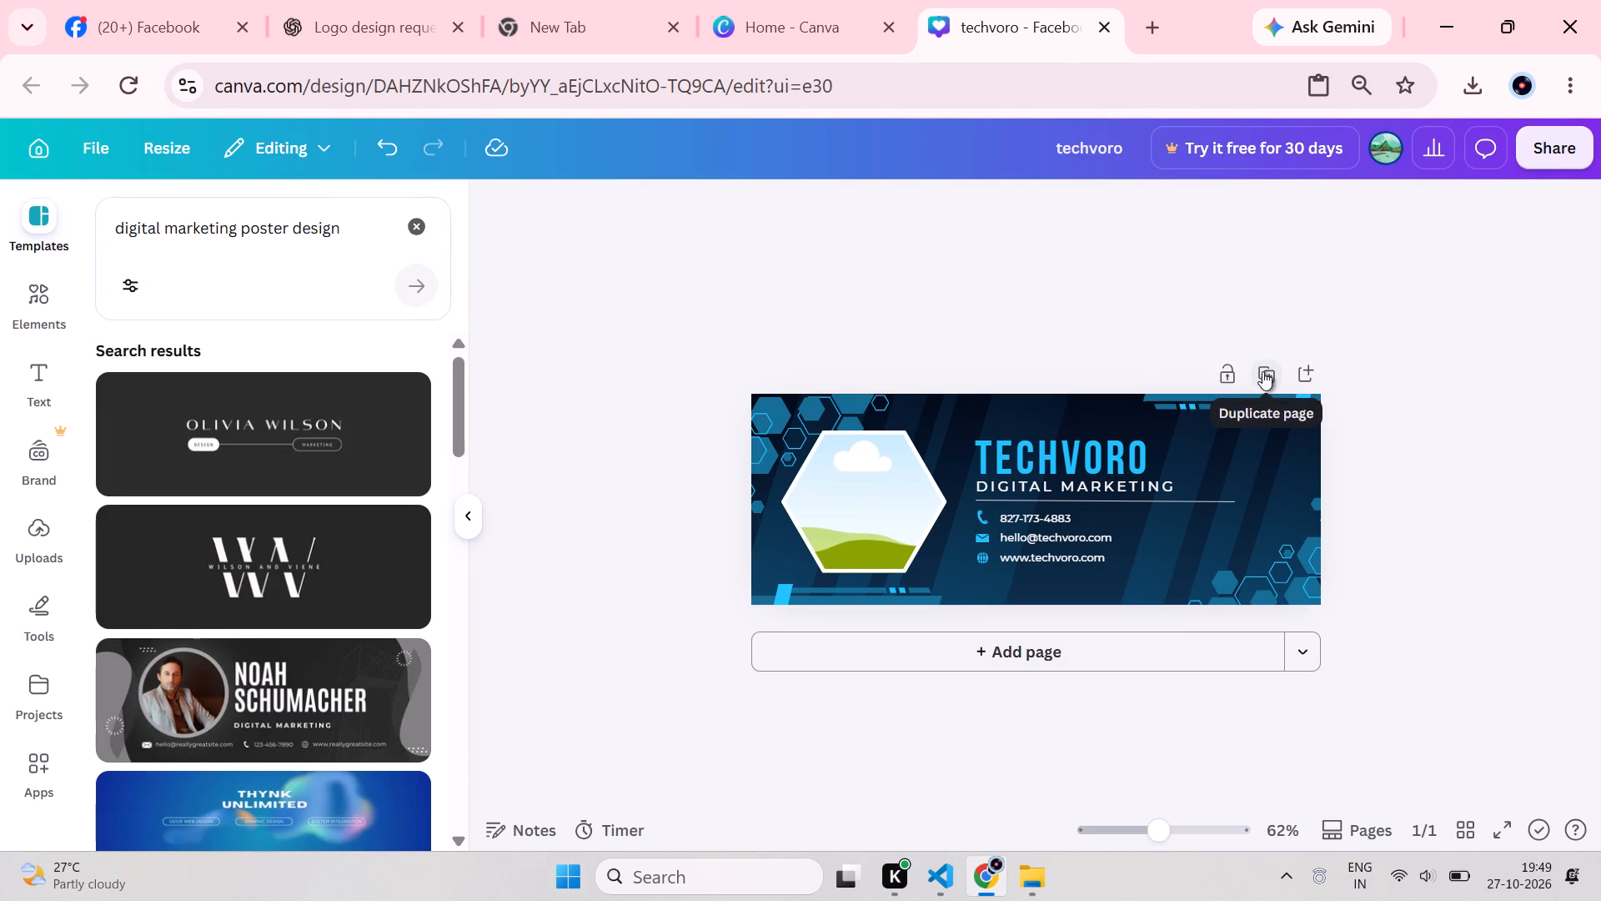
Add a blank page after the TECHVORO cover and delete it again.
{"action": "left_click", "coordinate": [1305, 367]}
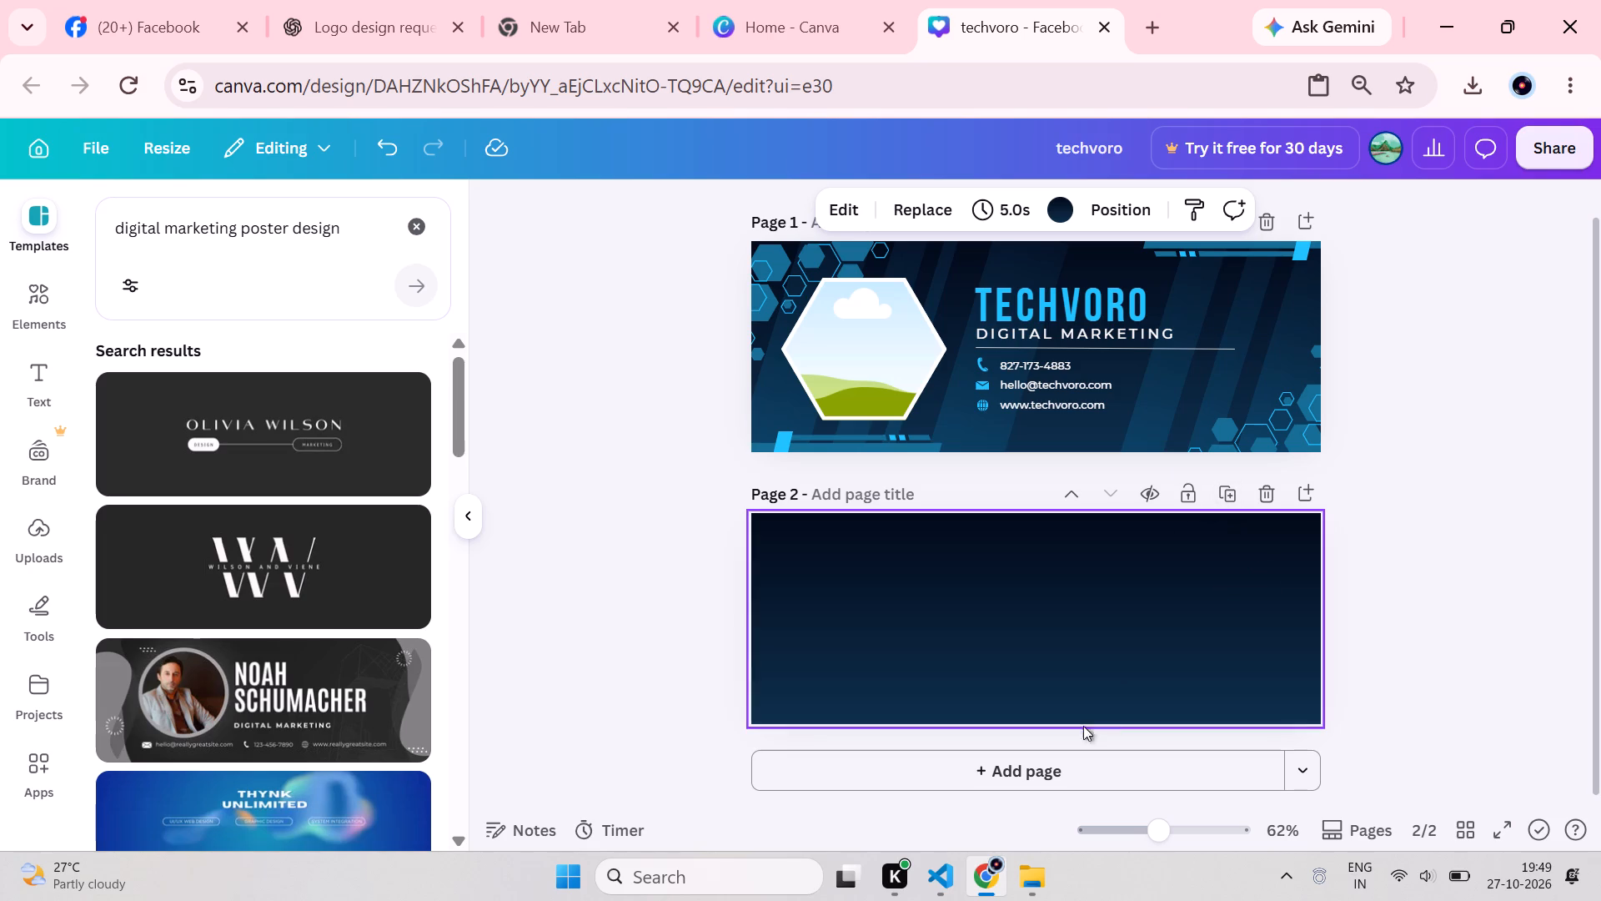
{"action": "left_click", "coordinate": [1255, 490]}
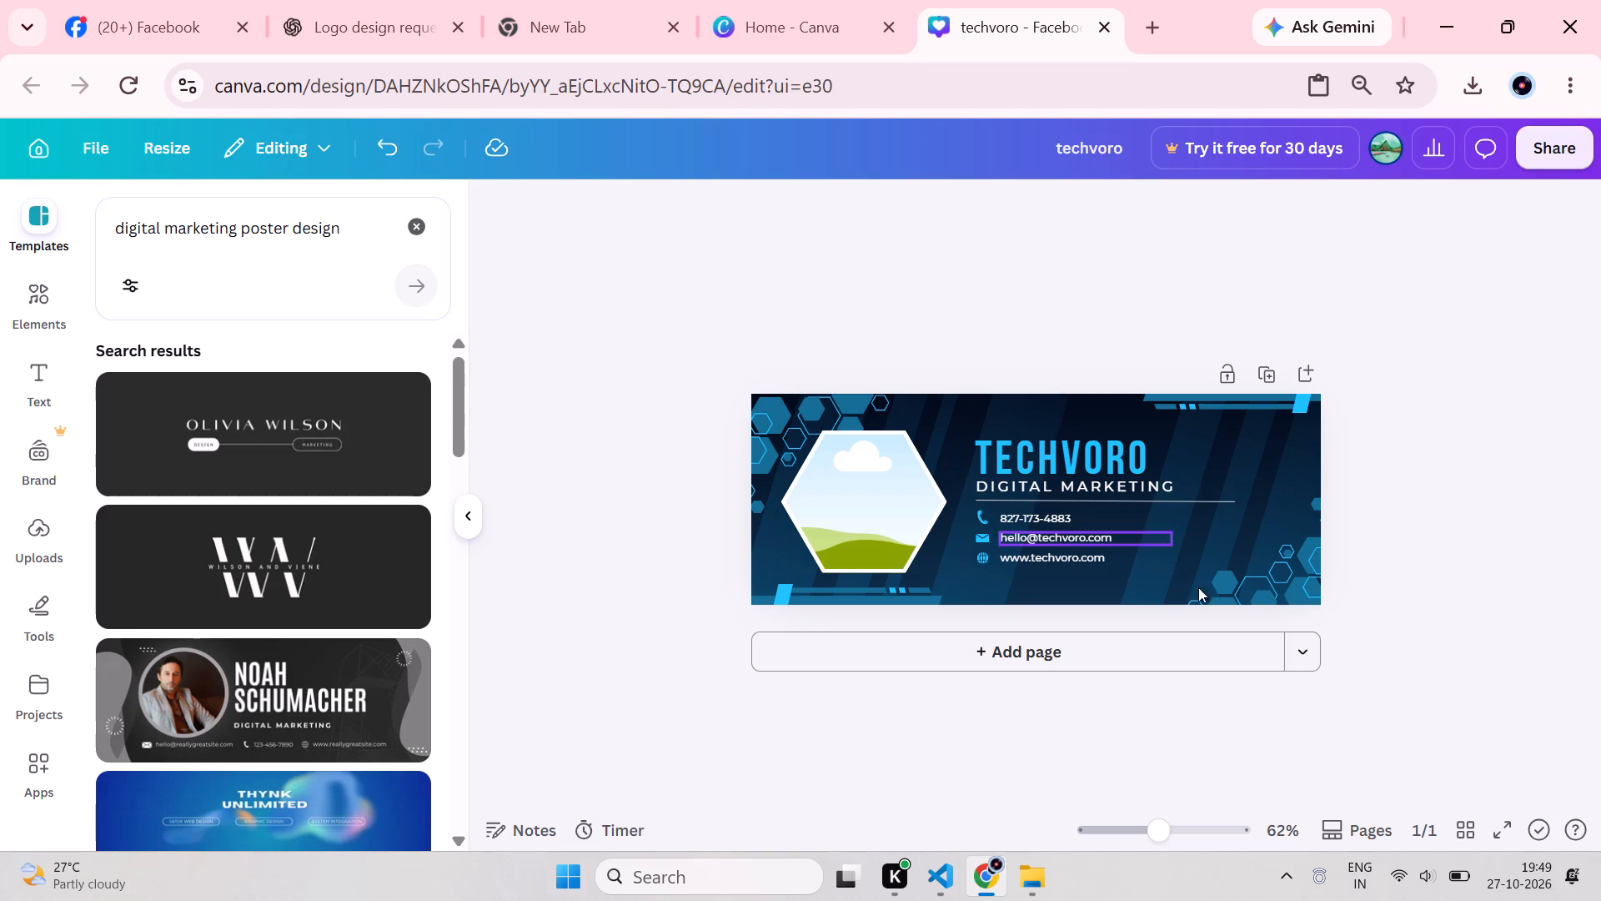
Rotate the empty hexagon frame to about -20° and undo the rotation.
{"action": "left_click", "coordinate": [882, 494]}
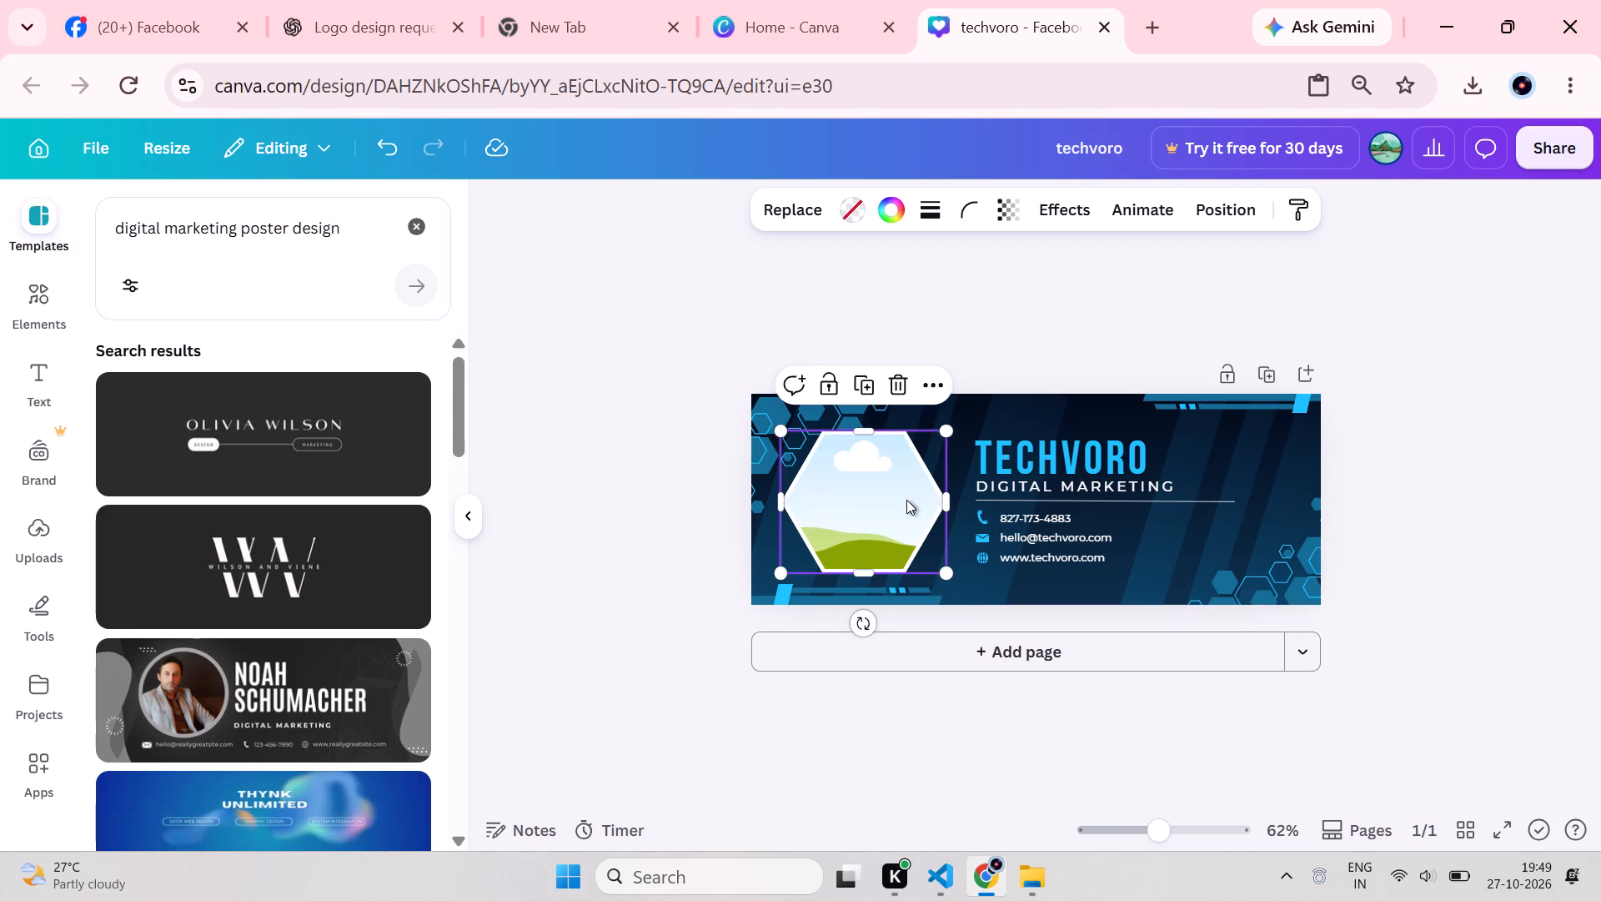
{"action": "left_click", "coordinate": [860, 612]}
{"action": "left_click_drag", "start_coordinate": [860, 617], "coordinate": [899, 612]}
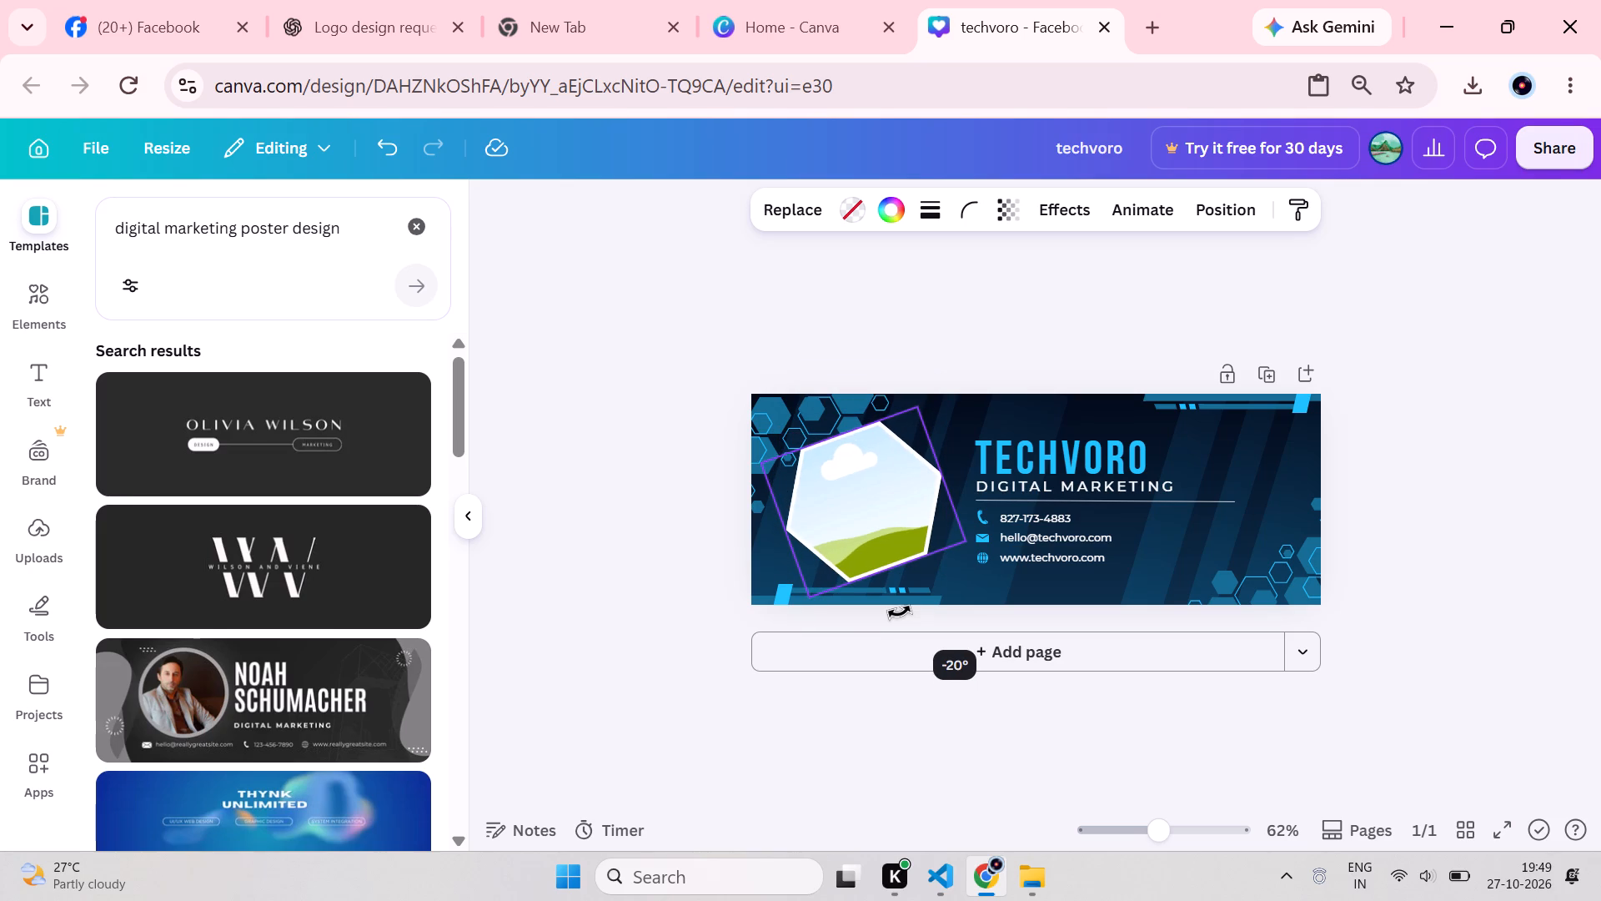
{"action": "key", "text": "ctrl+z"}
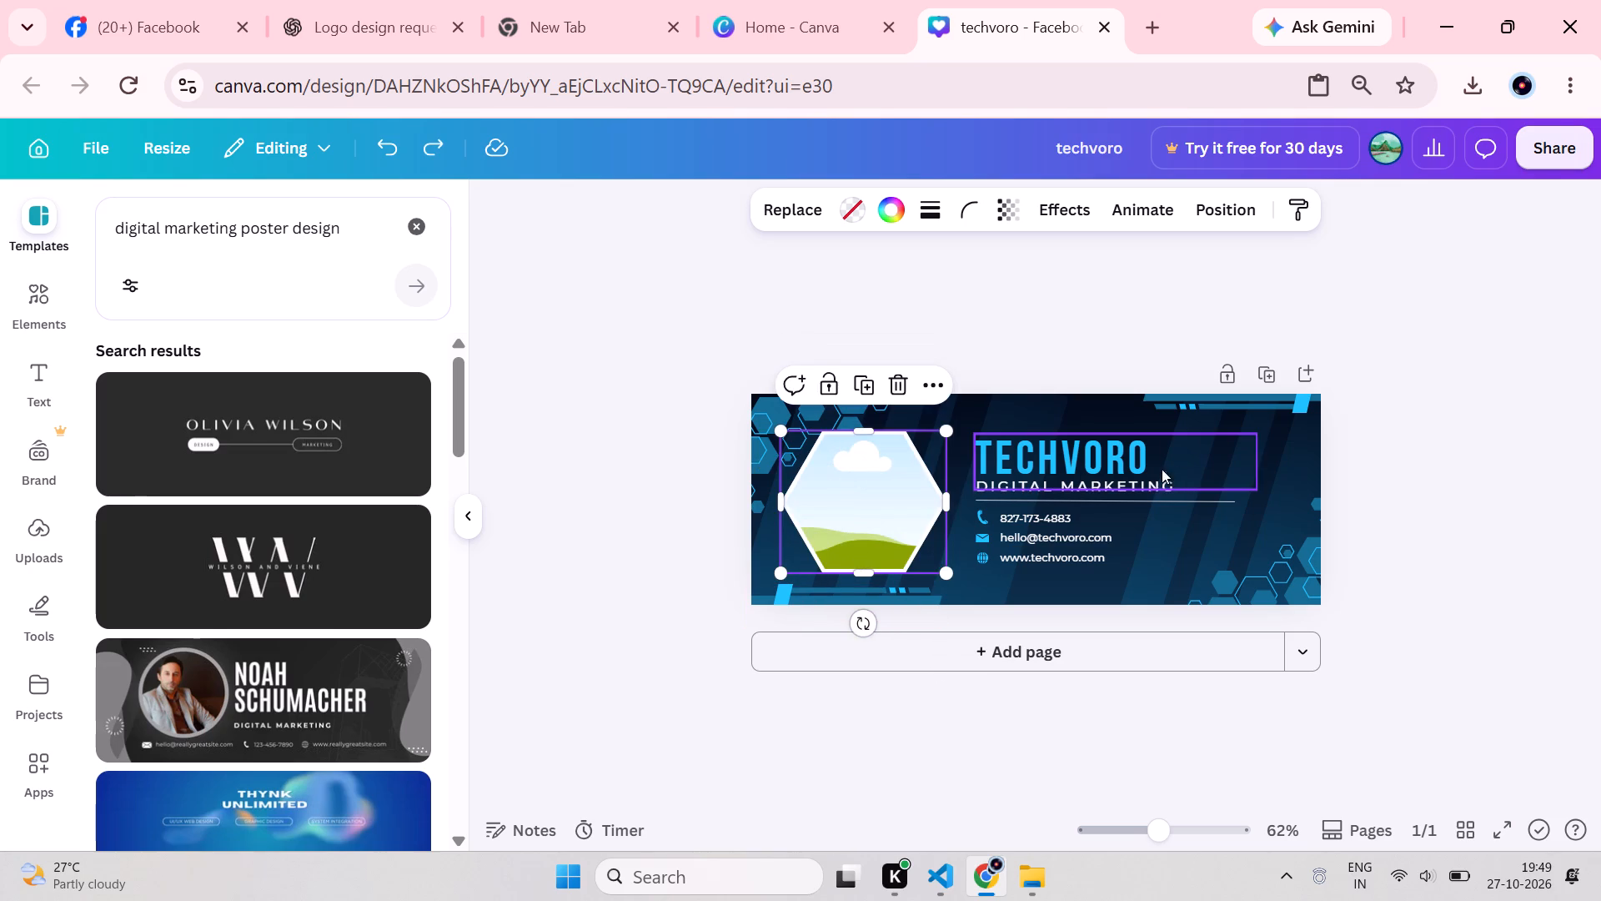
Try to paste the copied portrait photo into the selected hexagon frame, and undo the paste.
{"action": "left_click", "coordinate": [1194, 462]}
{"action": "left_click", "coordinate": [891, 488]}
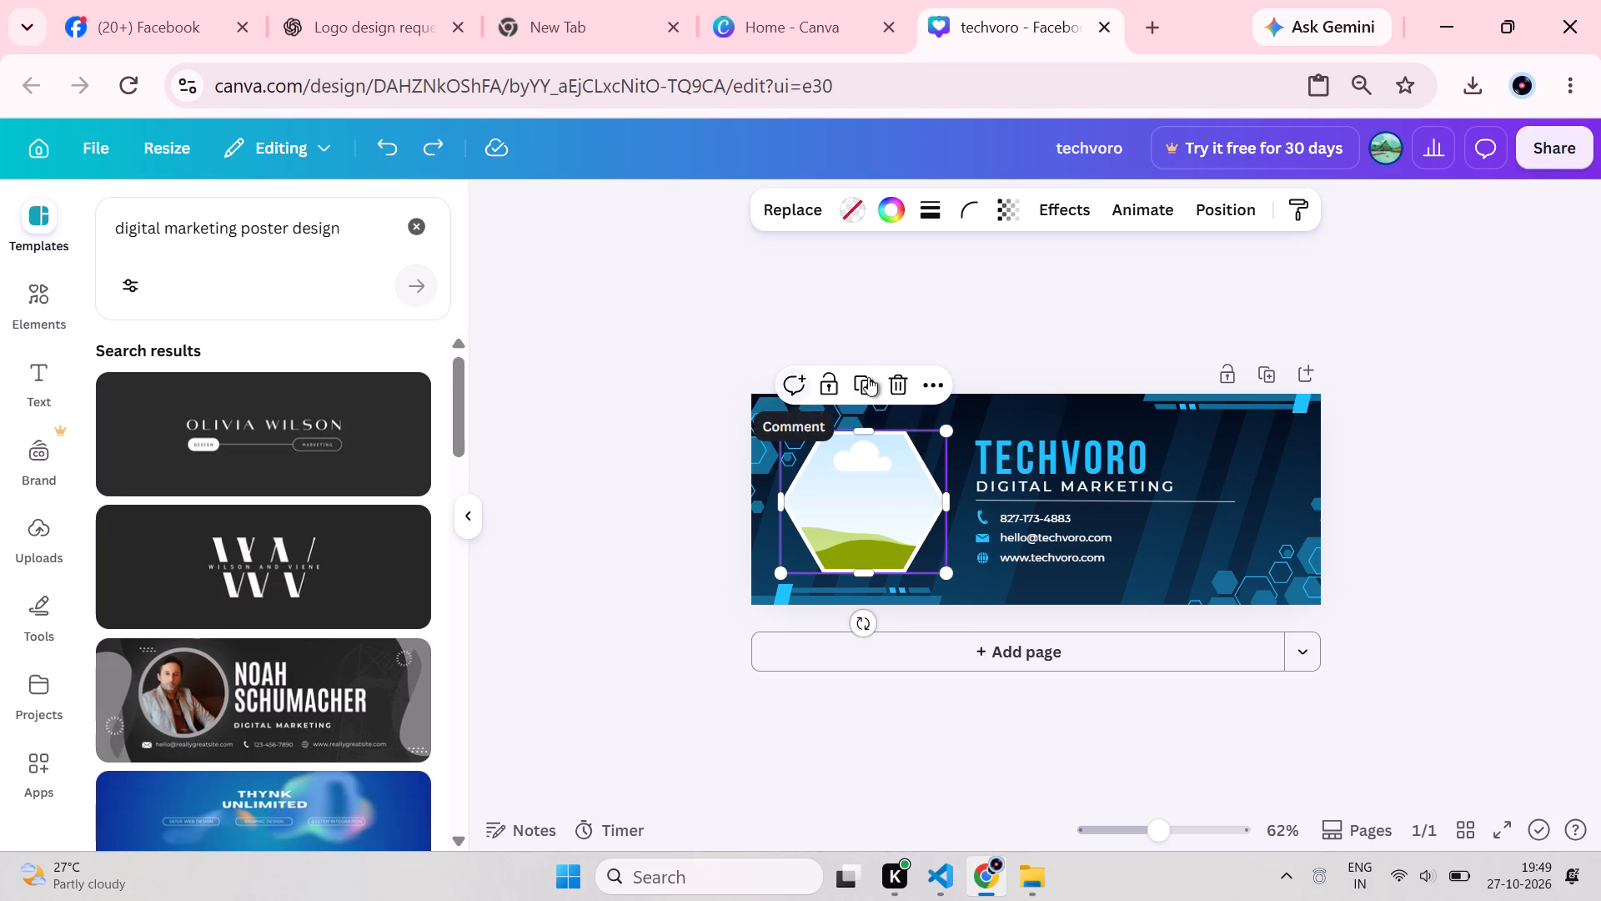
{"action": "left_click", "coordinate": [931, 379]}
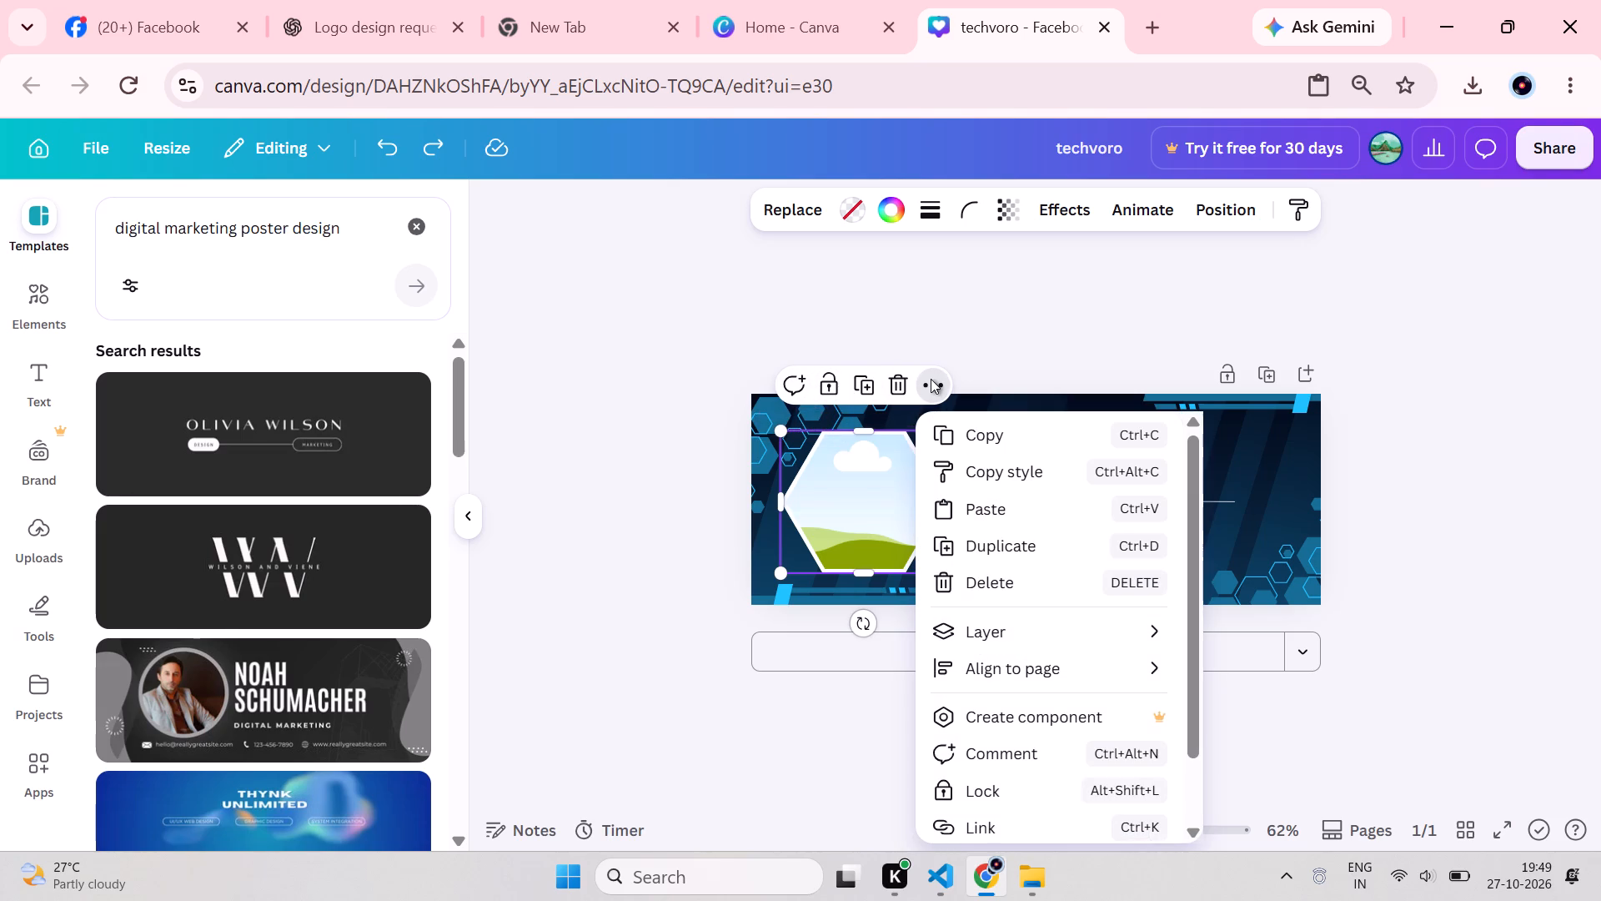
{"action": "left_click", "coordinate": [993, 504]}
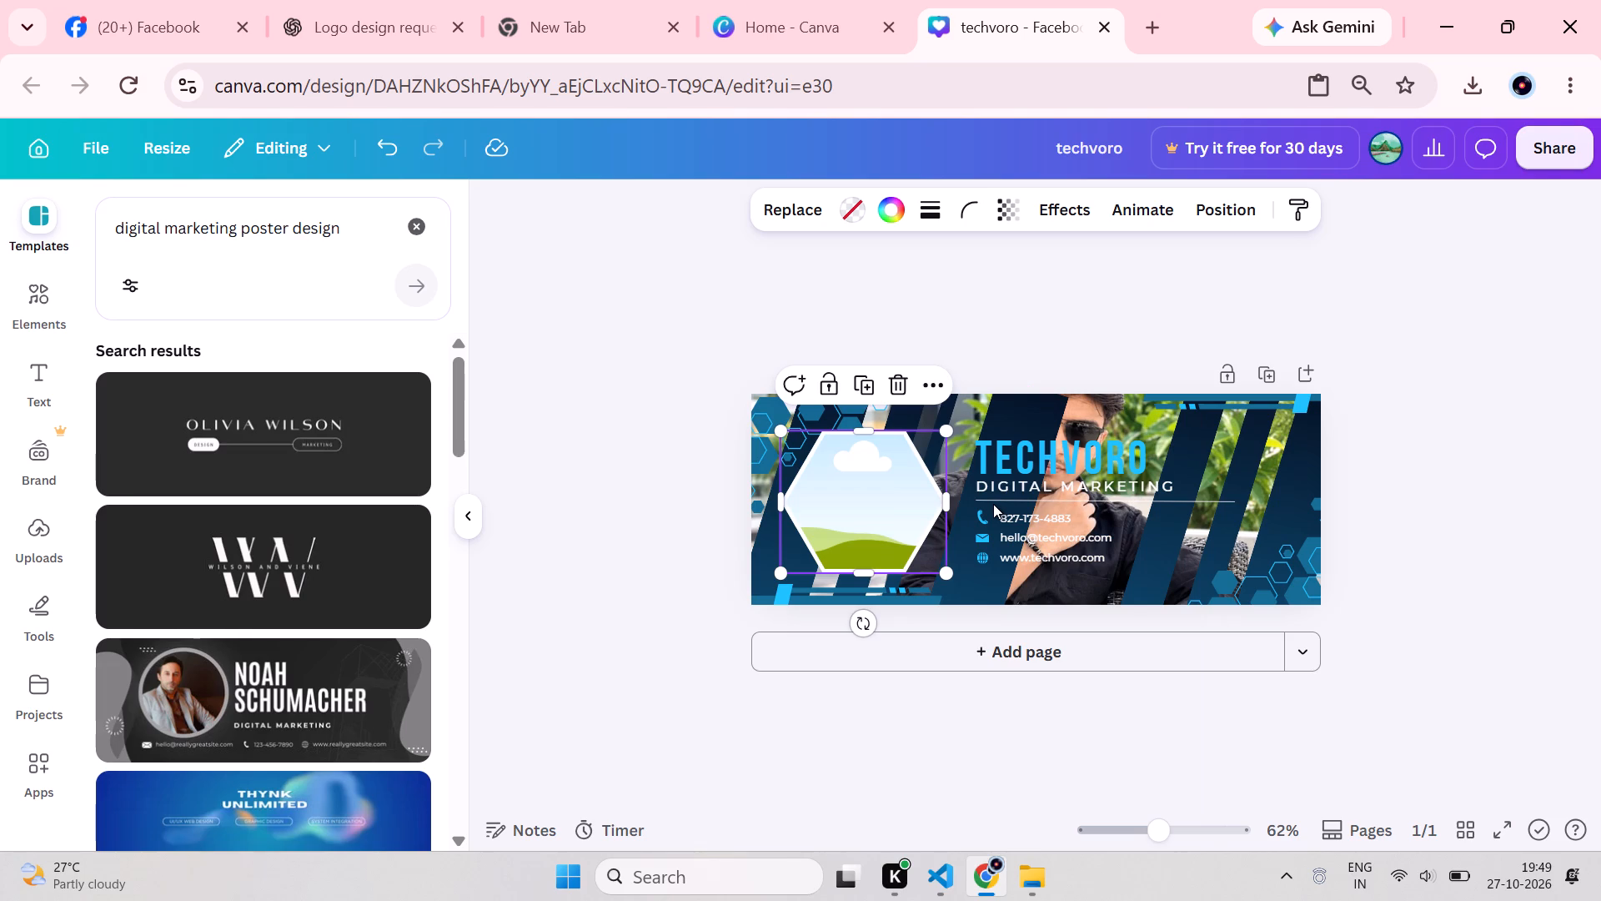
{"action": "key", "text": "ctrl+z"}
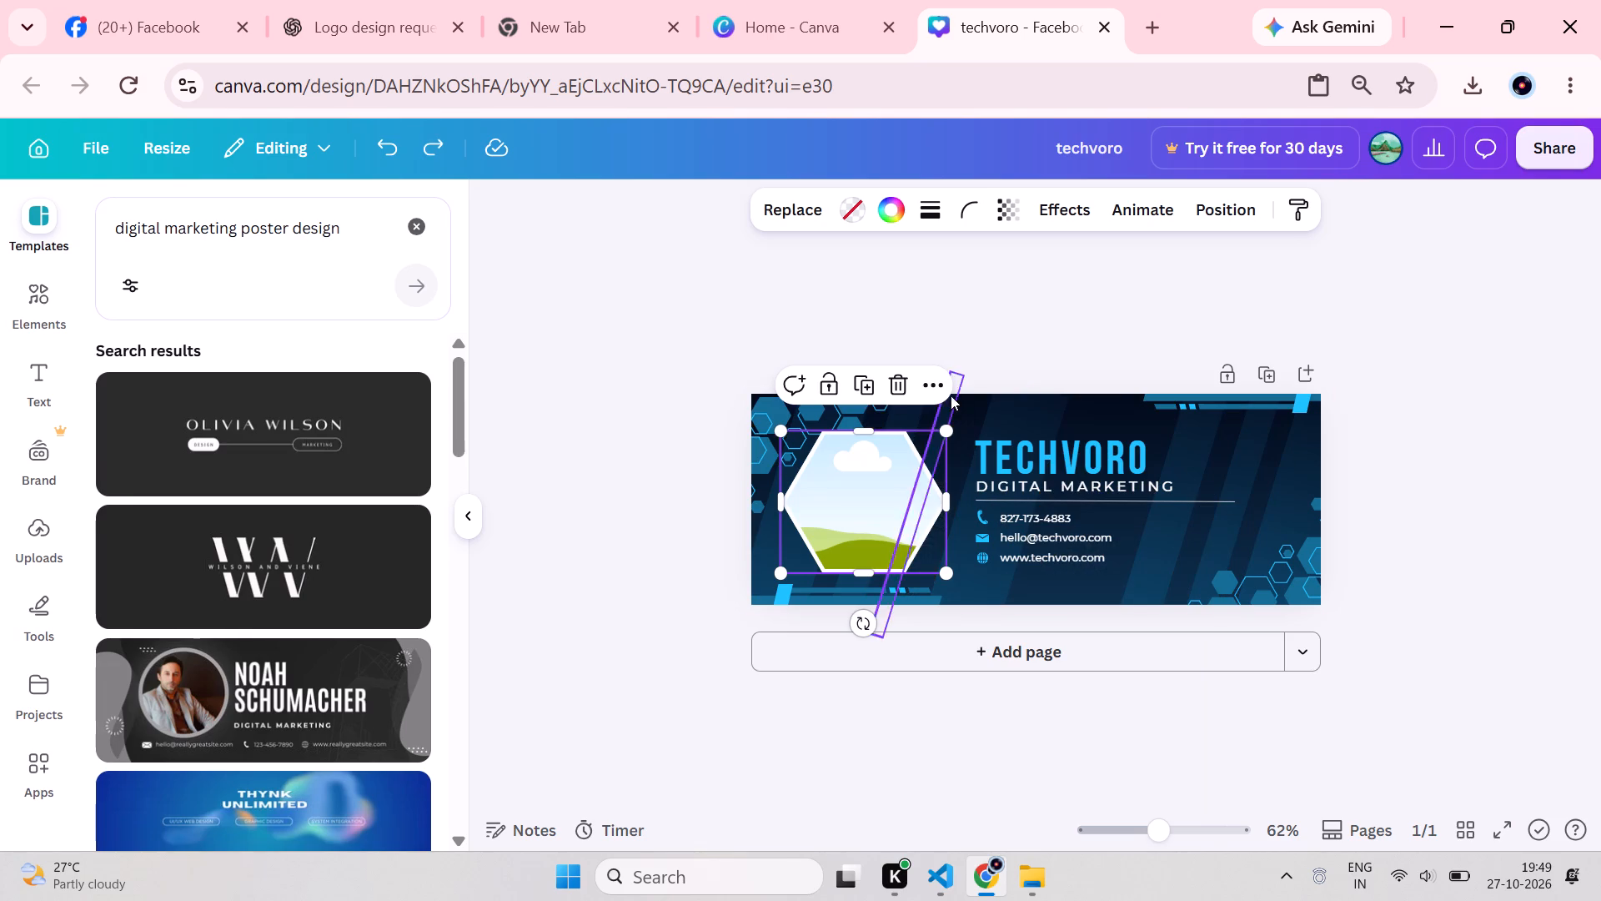
Look through the further actions offered for the empty hexagon frame.
{"action": "left_click", "coordinate": [938, 387]}
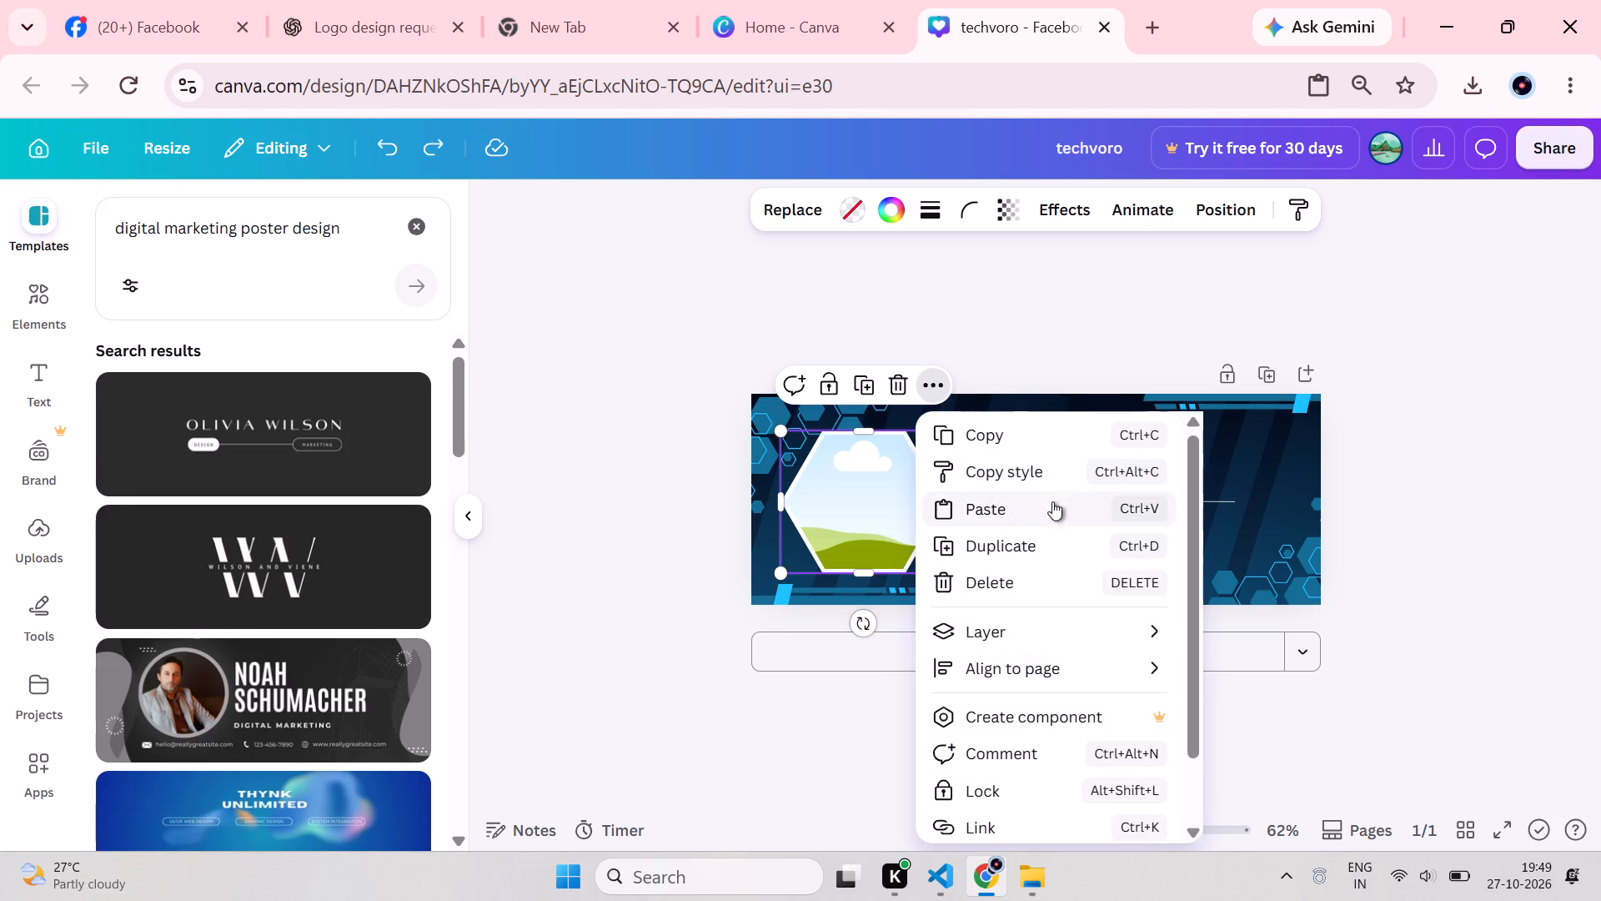
{"action": "scroll", "coordinate": [1033, 551], "scroll_direction": "down", "scroll_amount": 1}
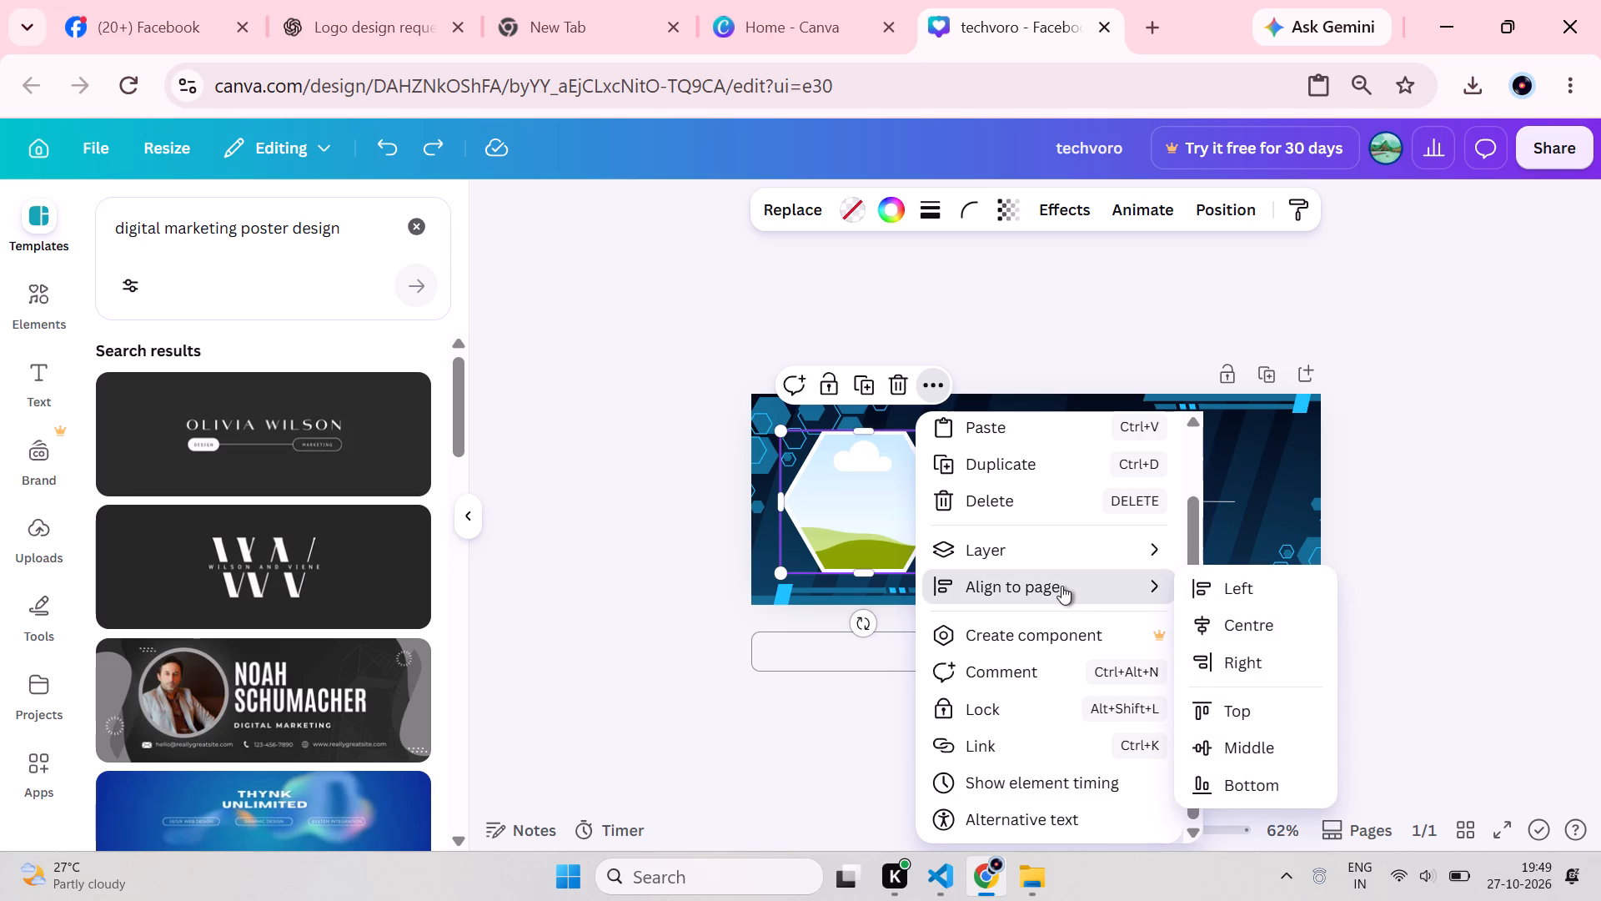
{"action": "scroll", "coordinate": [1061, 586], "scroll_direction": "down", "scroll_amount": 1}
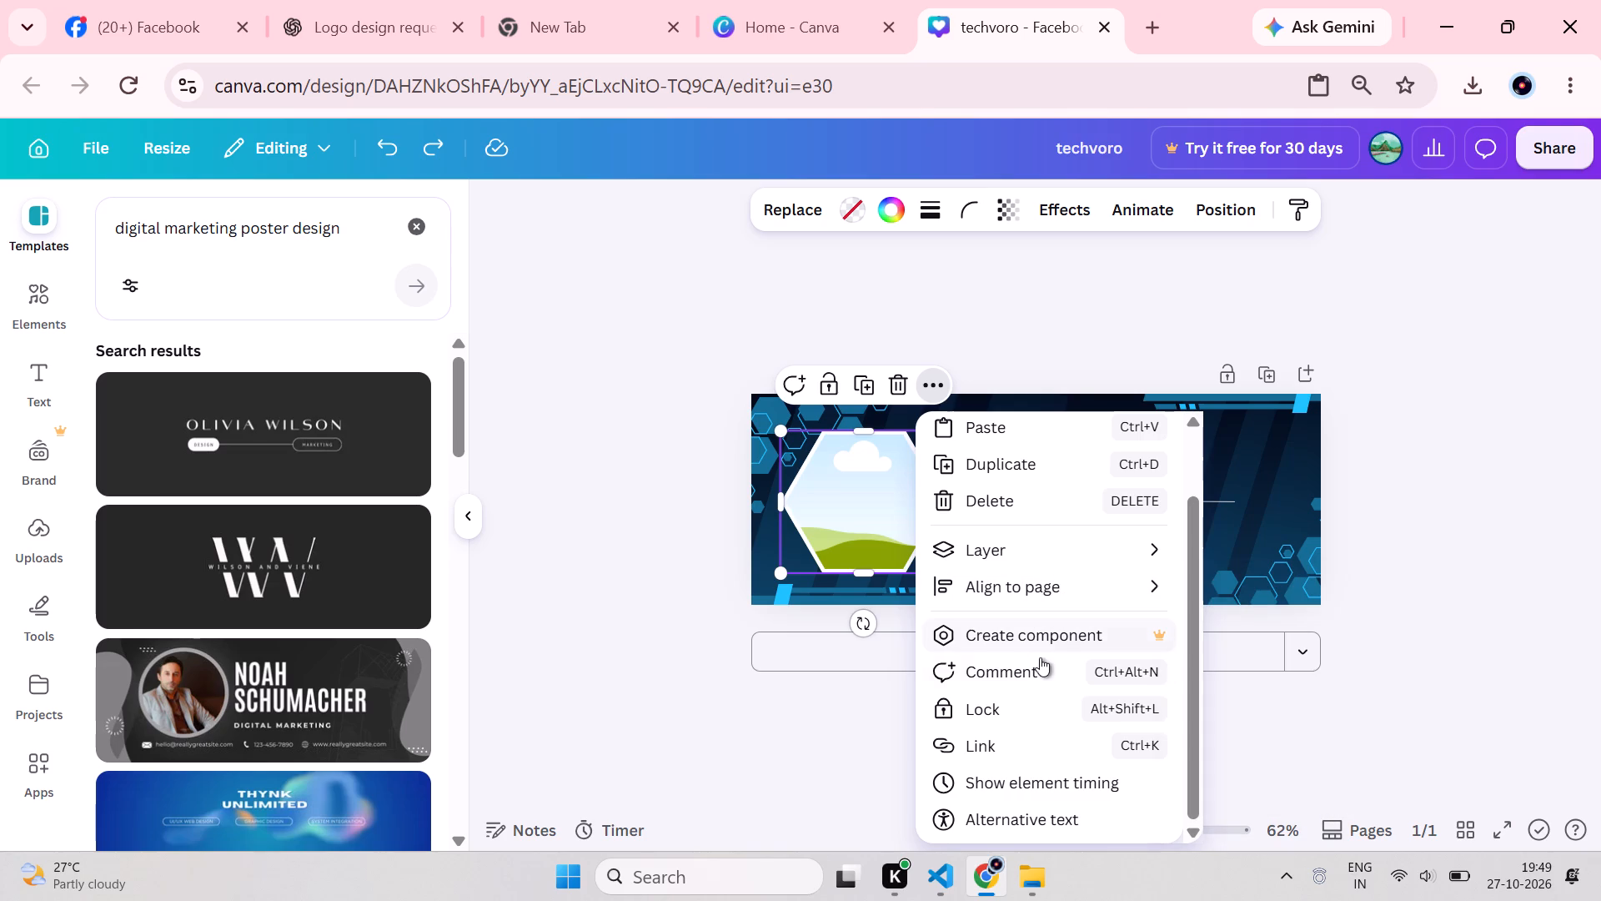
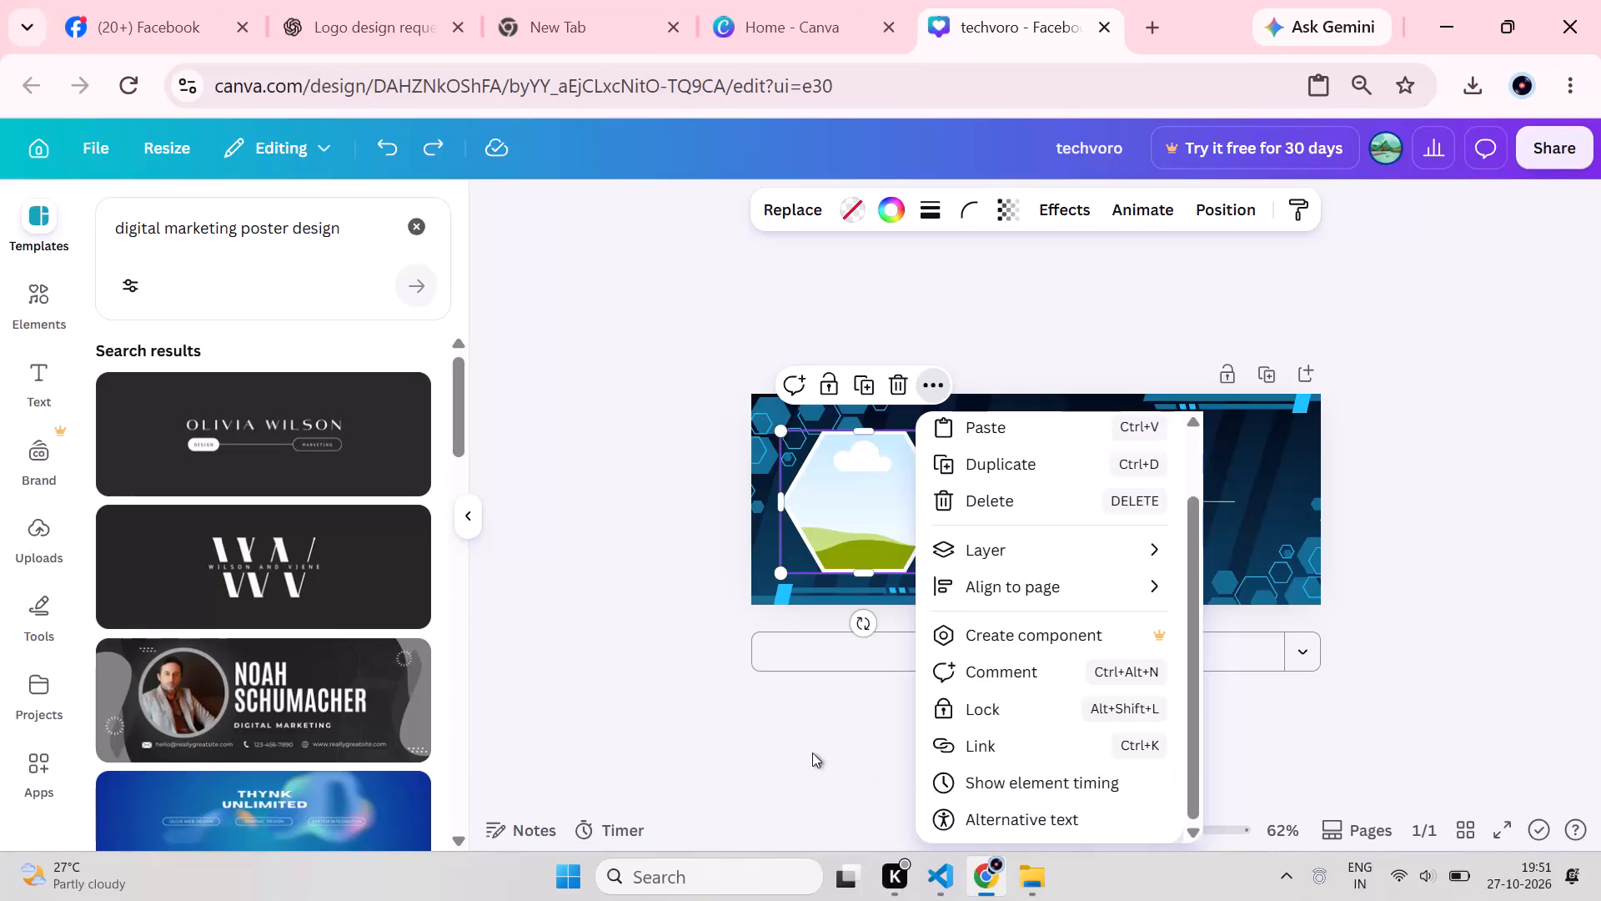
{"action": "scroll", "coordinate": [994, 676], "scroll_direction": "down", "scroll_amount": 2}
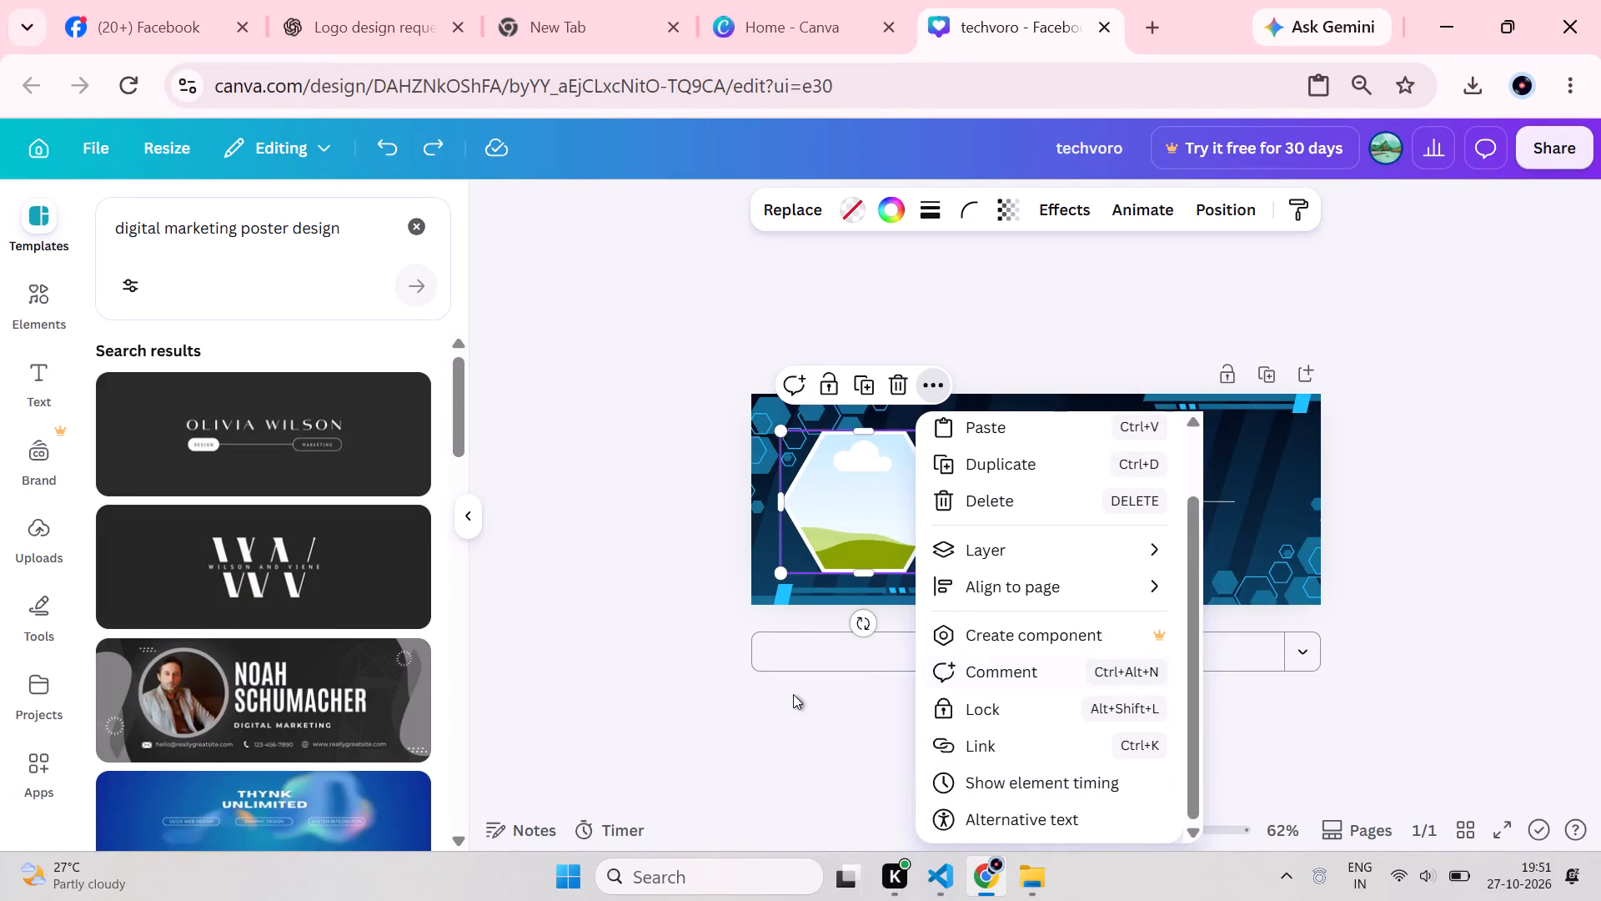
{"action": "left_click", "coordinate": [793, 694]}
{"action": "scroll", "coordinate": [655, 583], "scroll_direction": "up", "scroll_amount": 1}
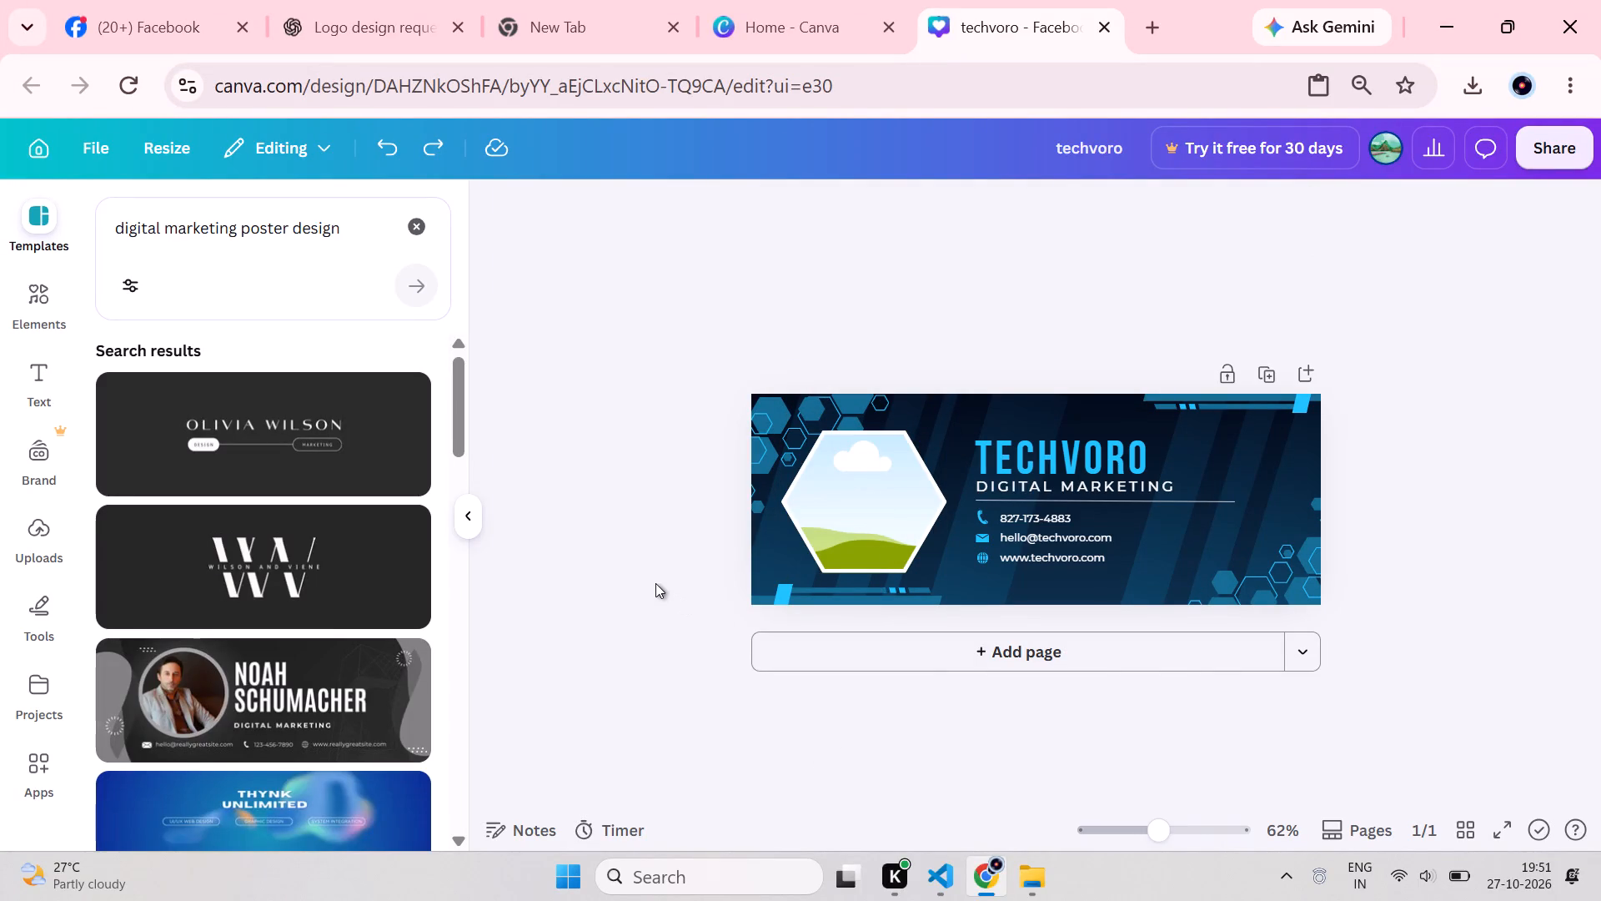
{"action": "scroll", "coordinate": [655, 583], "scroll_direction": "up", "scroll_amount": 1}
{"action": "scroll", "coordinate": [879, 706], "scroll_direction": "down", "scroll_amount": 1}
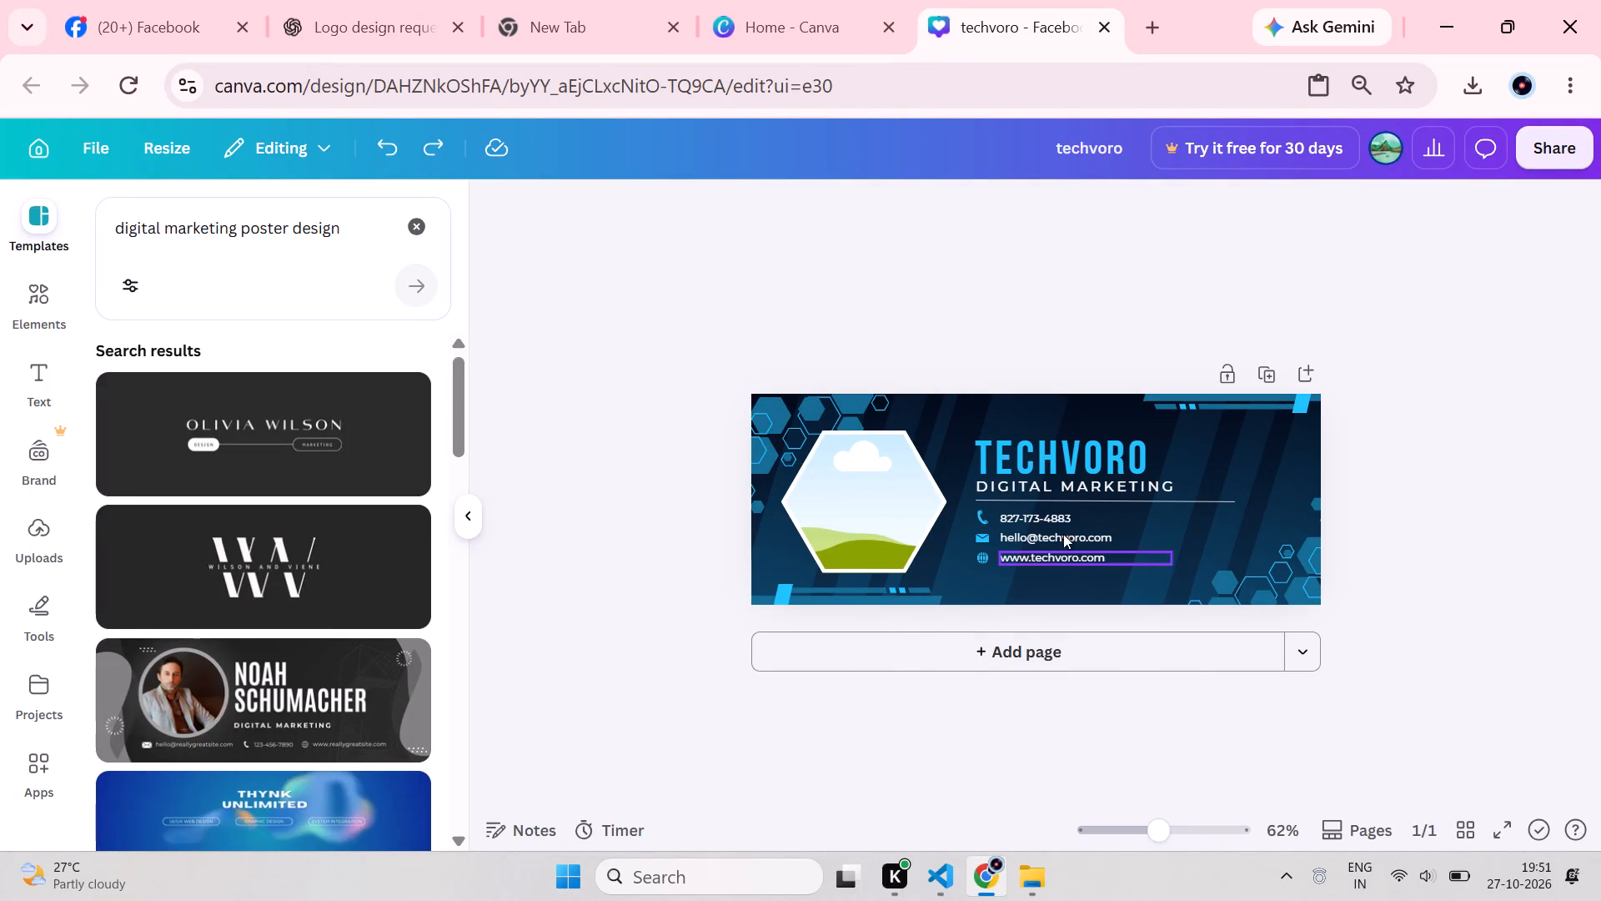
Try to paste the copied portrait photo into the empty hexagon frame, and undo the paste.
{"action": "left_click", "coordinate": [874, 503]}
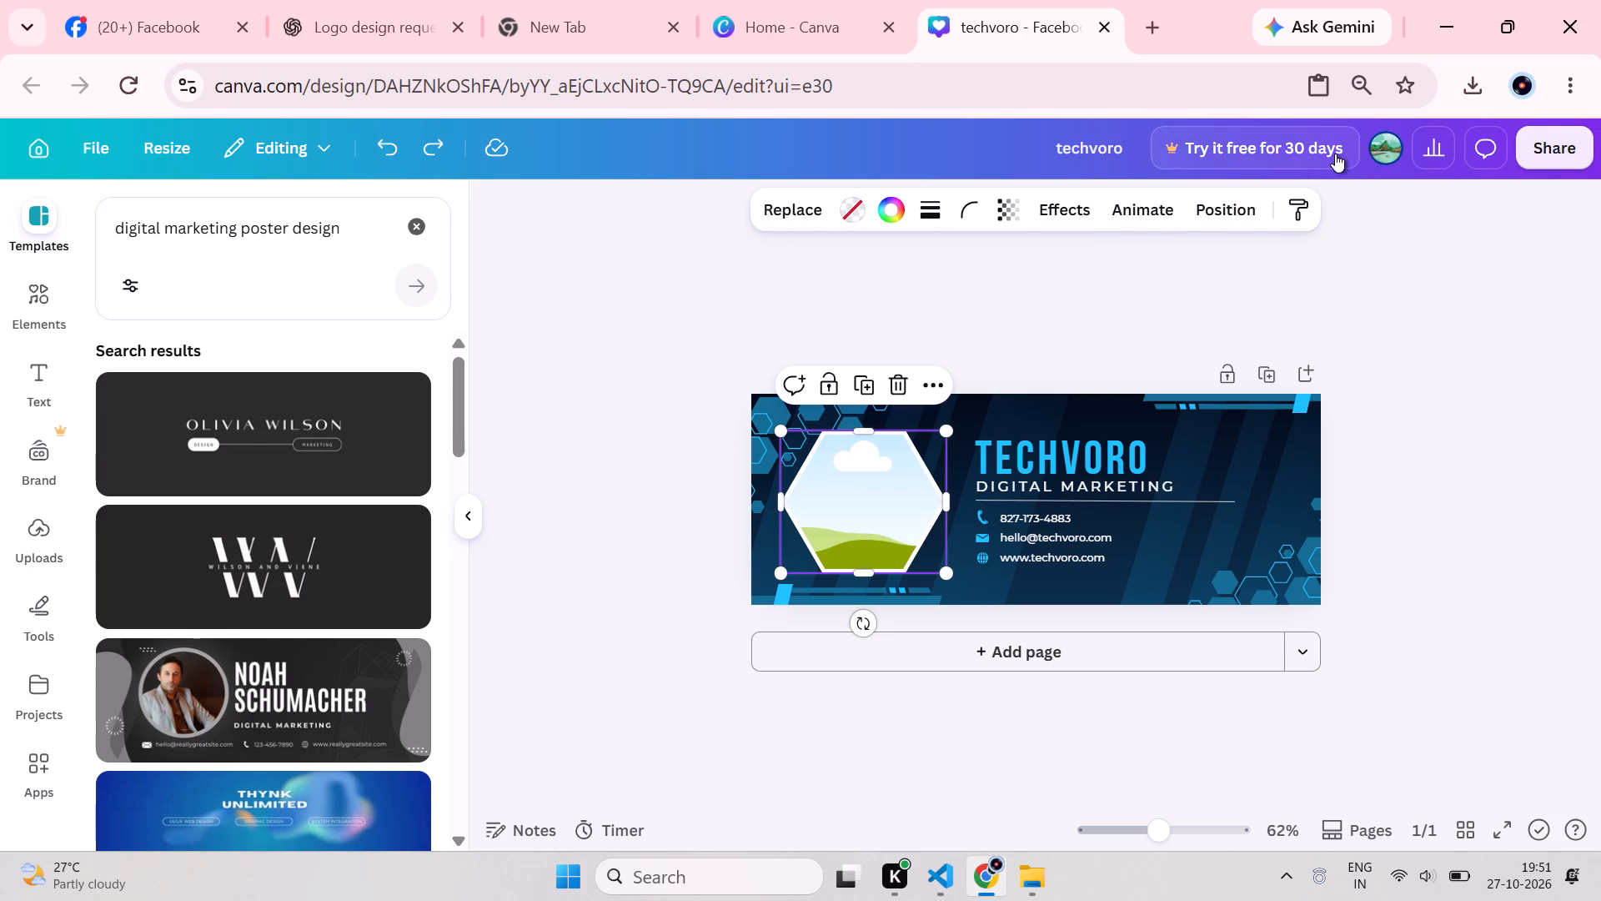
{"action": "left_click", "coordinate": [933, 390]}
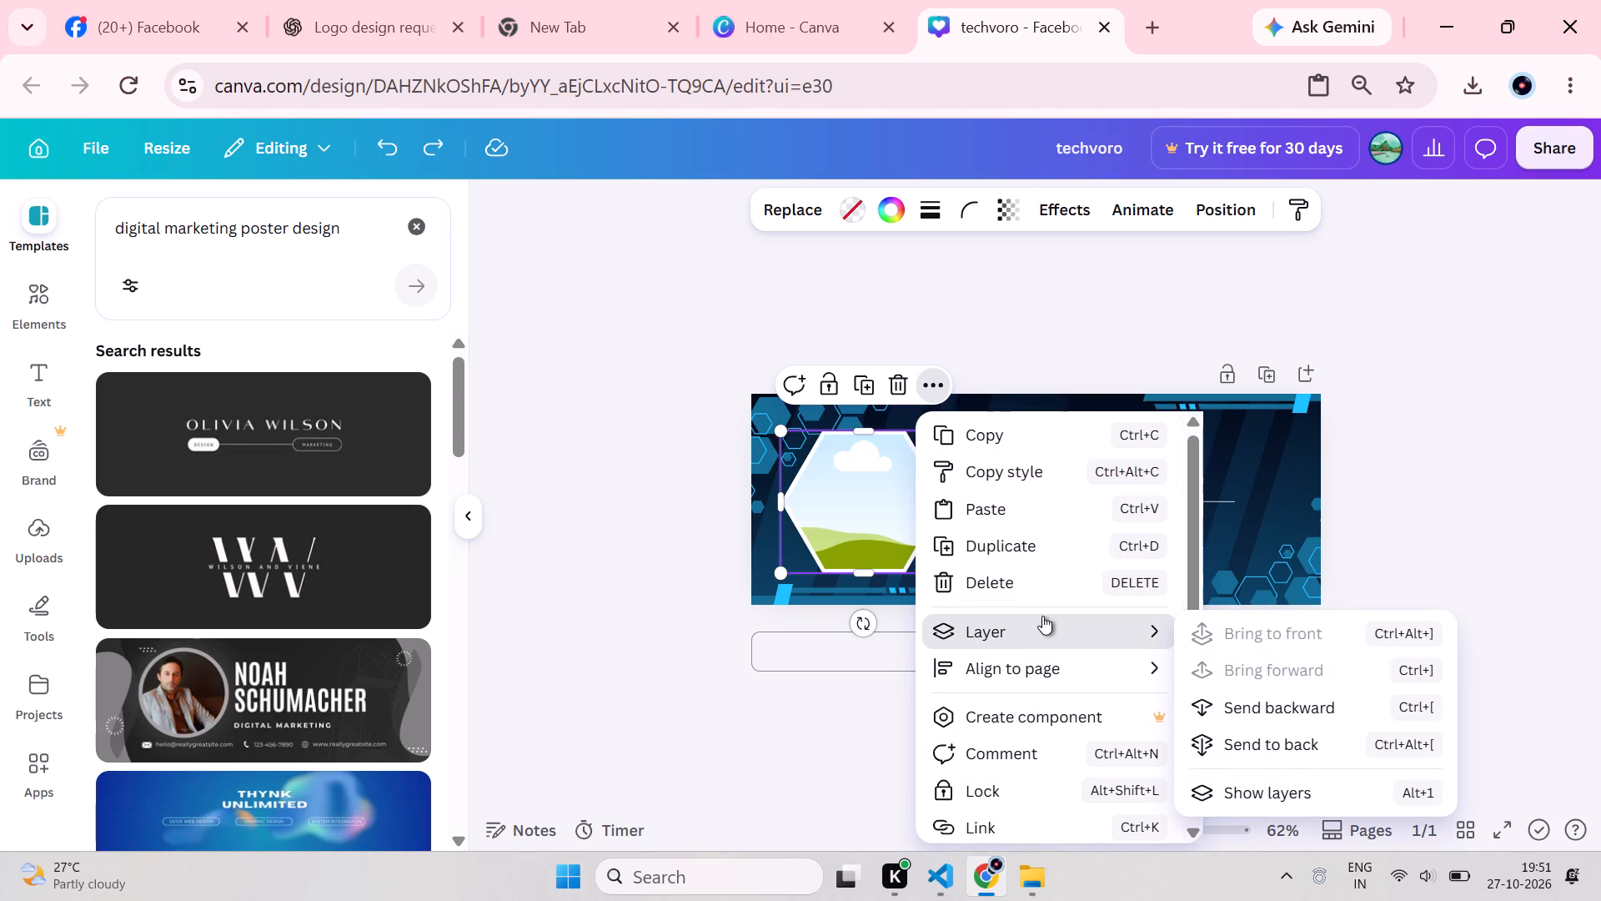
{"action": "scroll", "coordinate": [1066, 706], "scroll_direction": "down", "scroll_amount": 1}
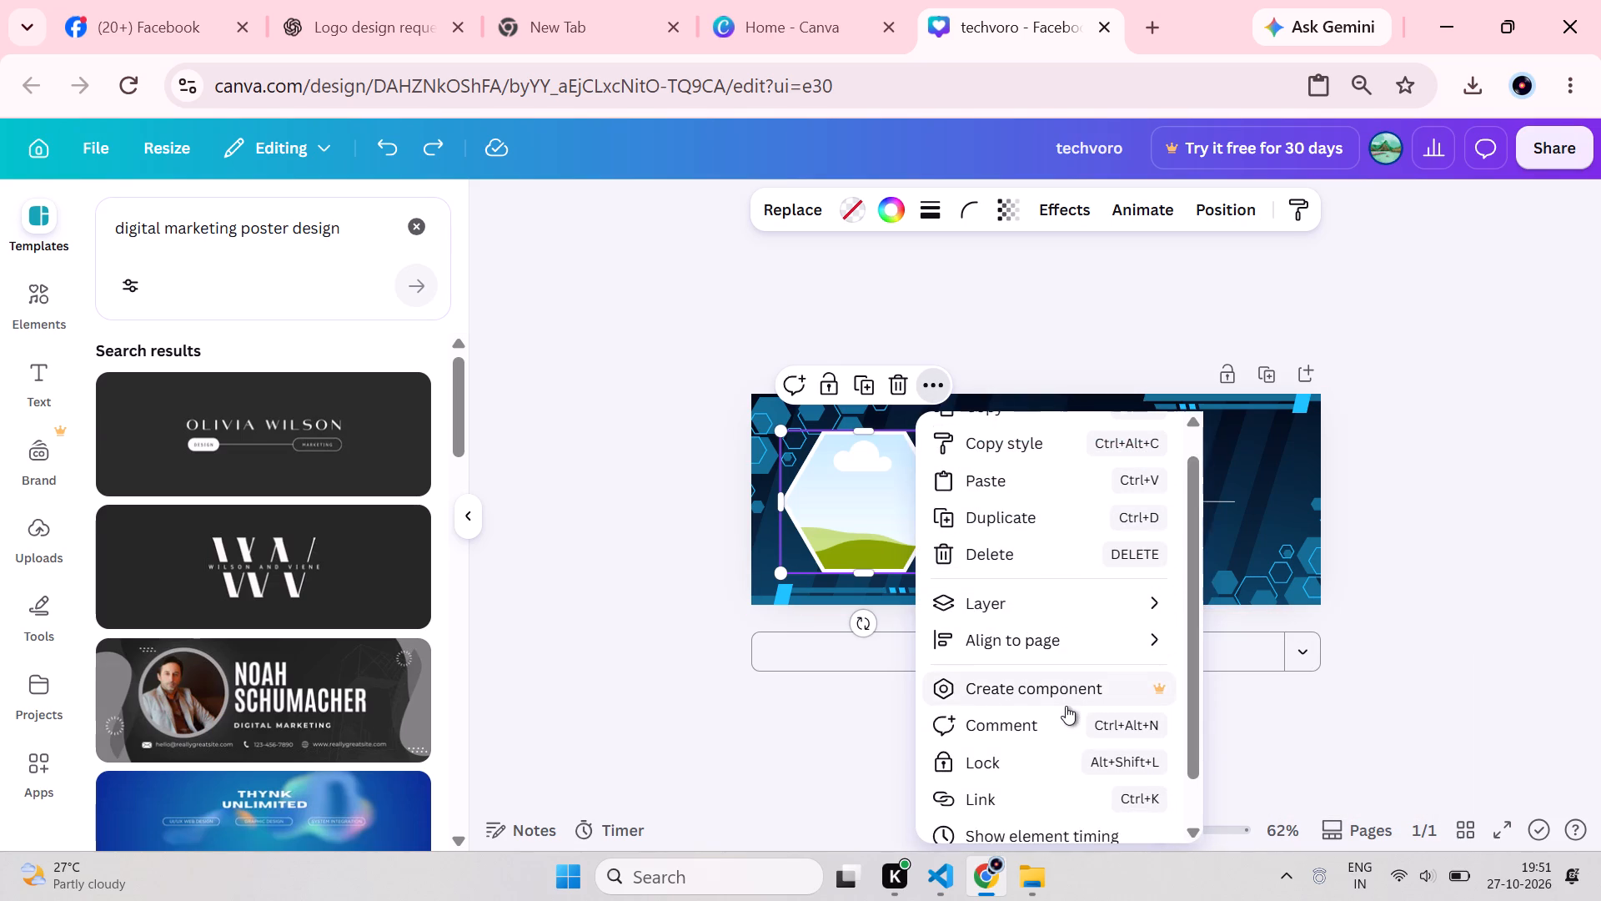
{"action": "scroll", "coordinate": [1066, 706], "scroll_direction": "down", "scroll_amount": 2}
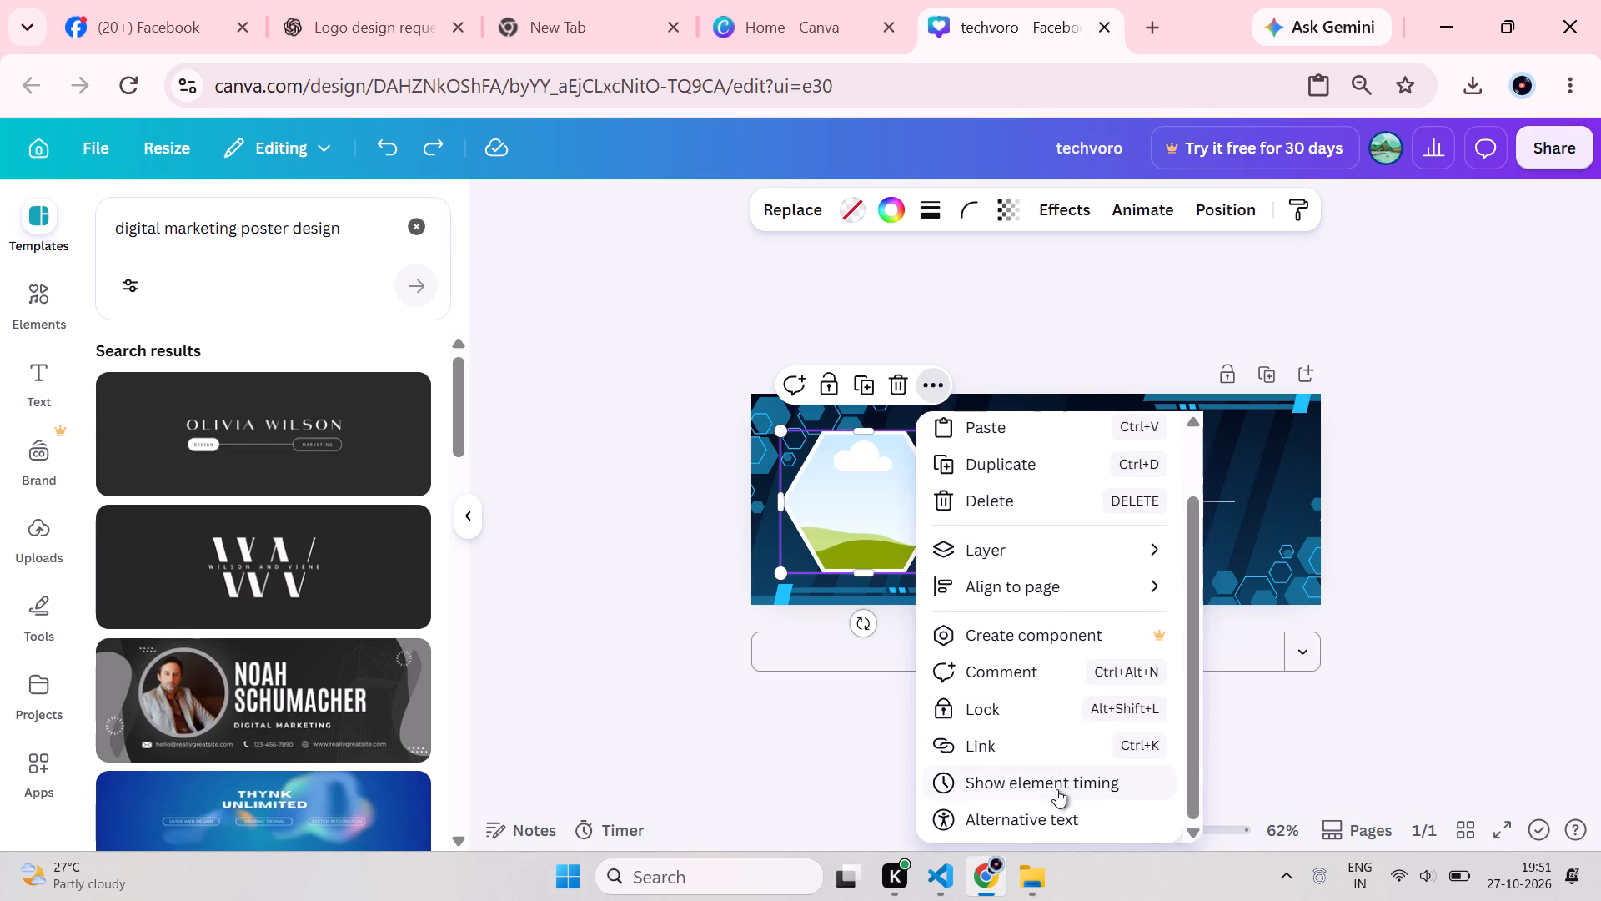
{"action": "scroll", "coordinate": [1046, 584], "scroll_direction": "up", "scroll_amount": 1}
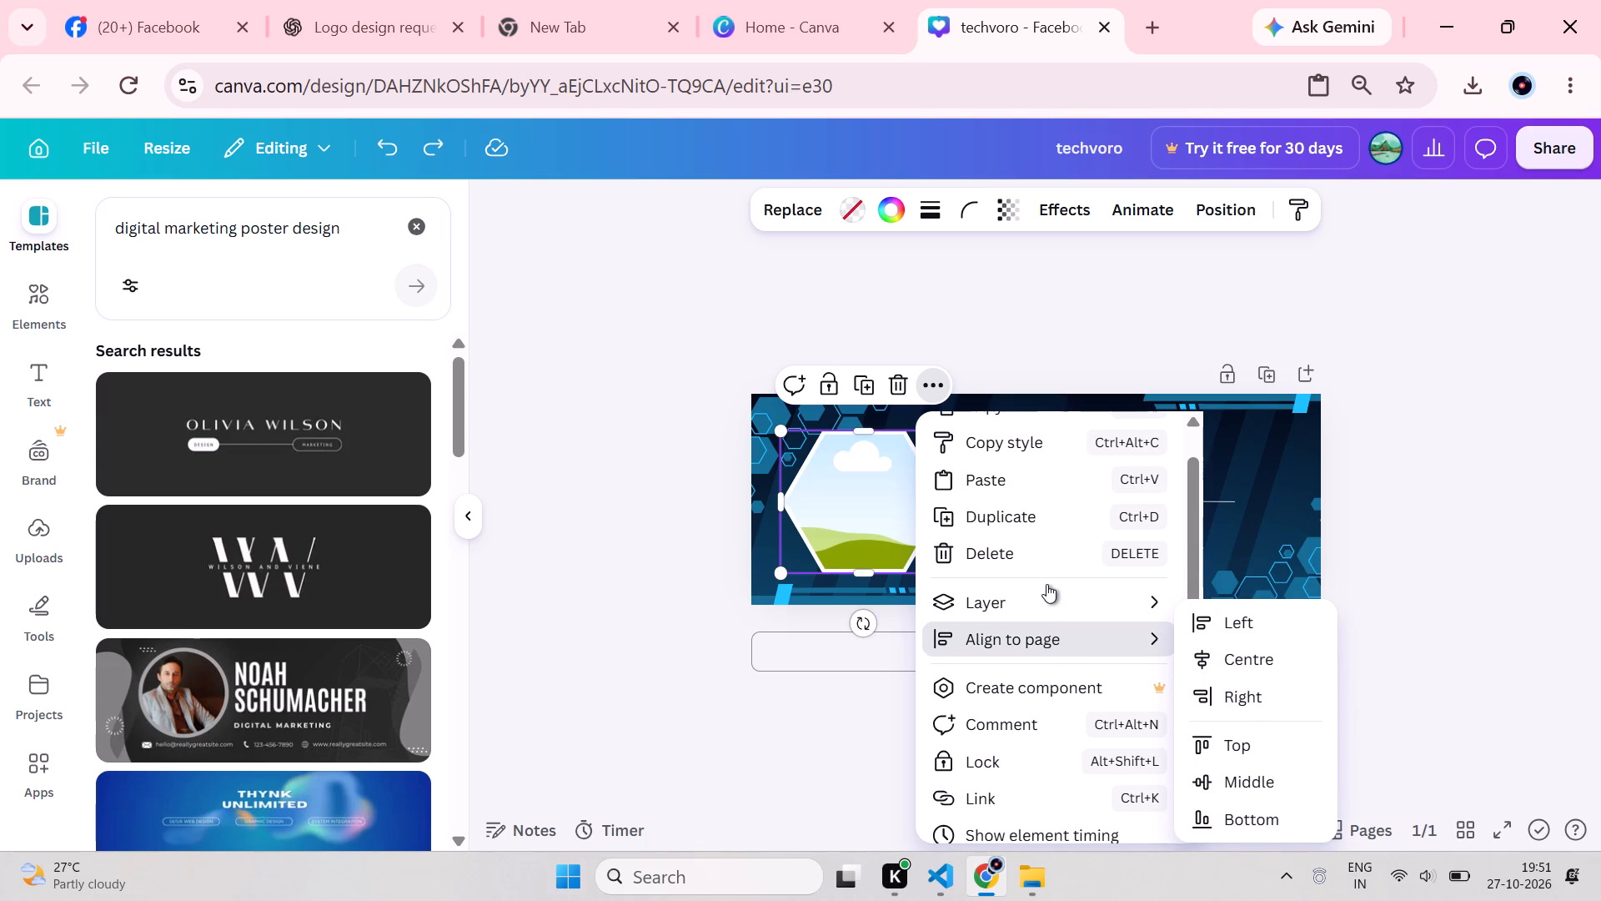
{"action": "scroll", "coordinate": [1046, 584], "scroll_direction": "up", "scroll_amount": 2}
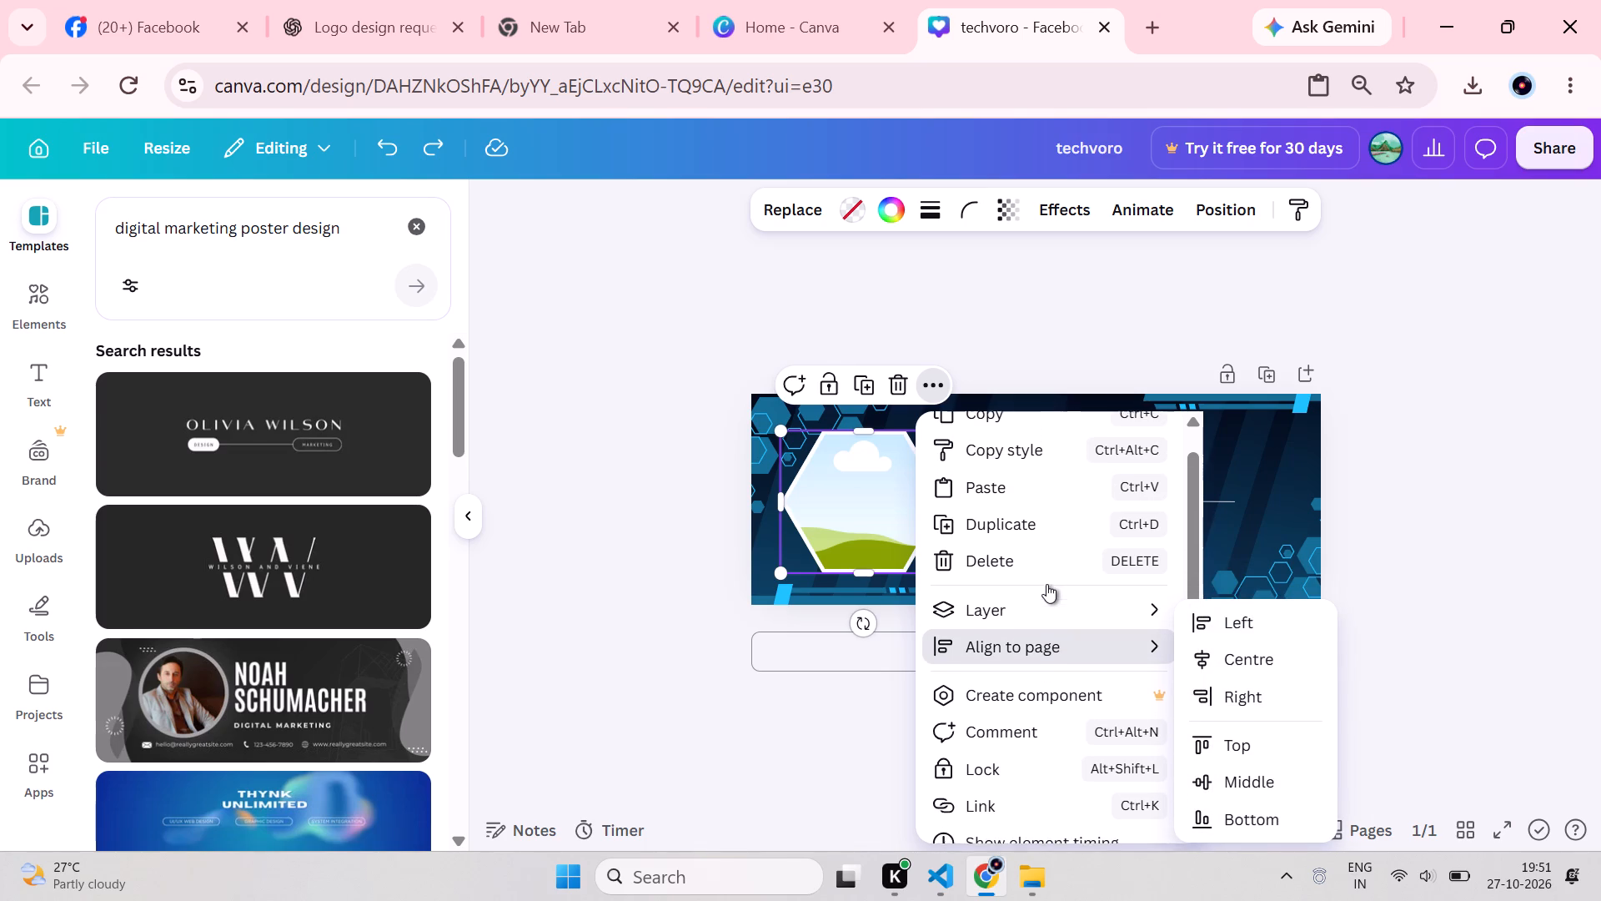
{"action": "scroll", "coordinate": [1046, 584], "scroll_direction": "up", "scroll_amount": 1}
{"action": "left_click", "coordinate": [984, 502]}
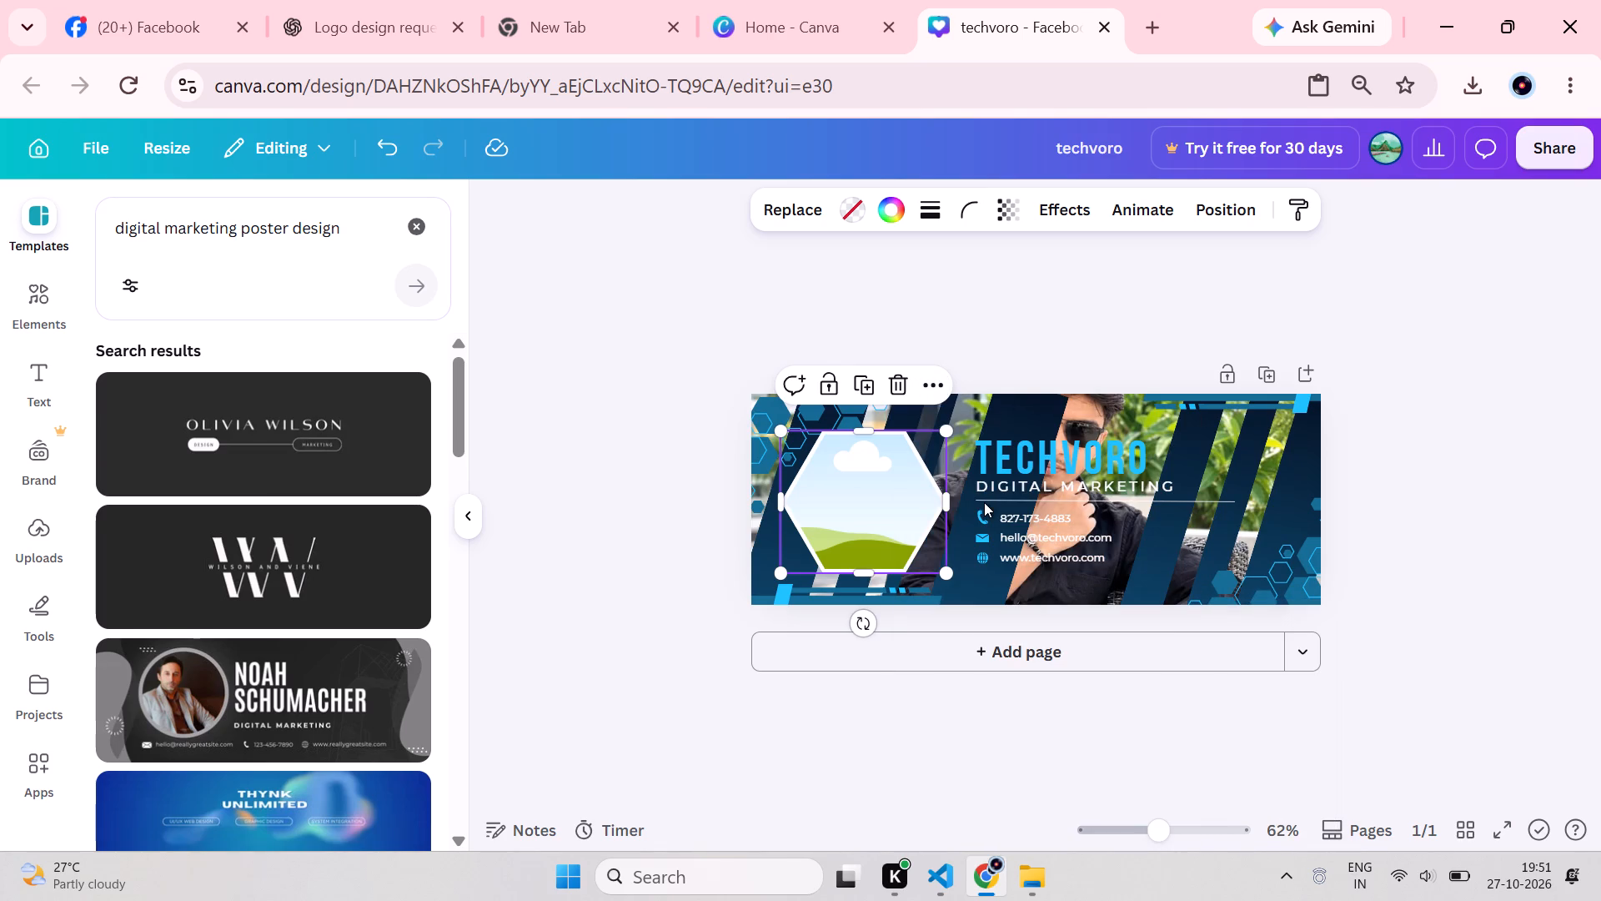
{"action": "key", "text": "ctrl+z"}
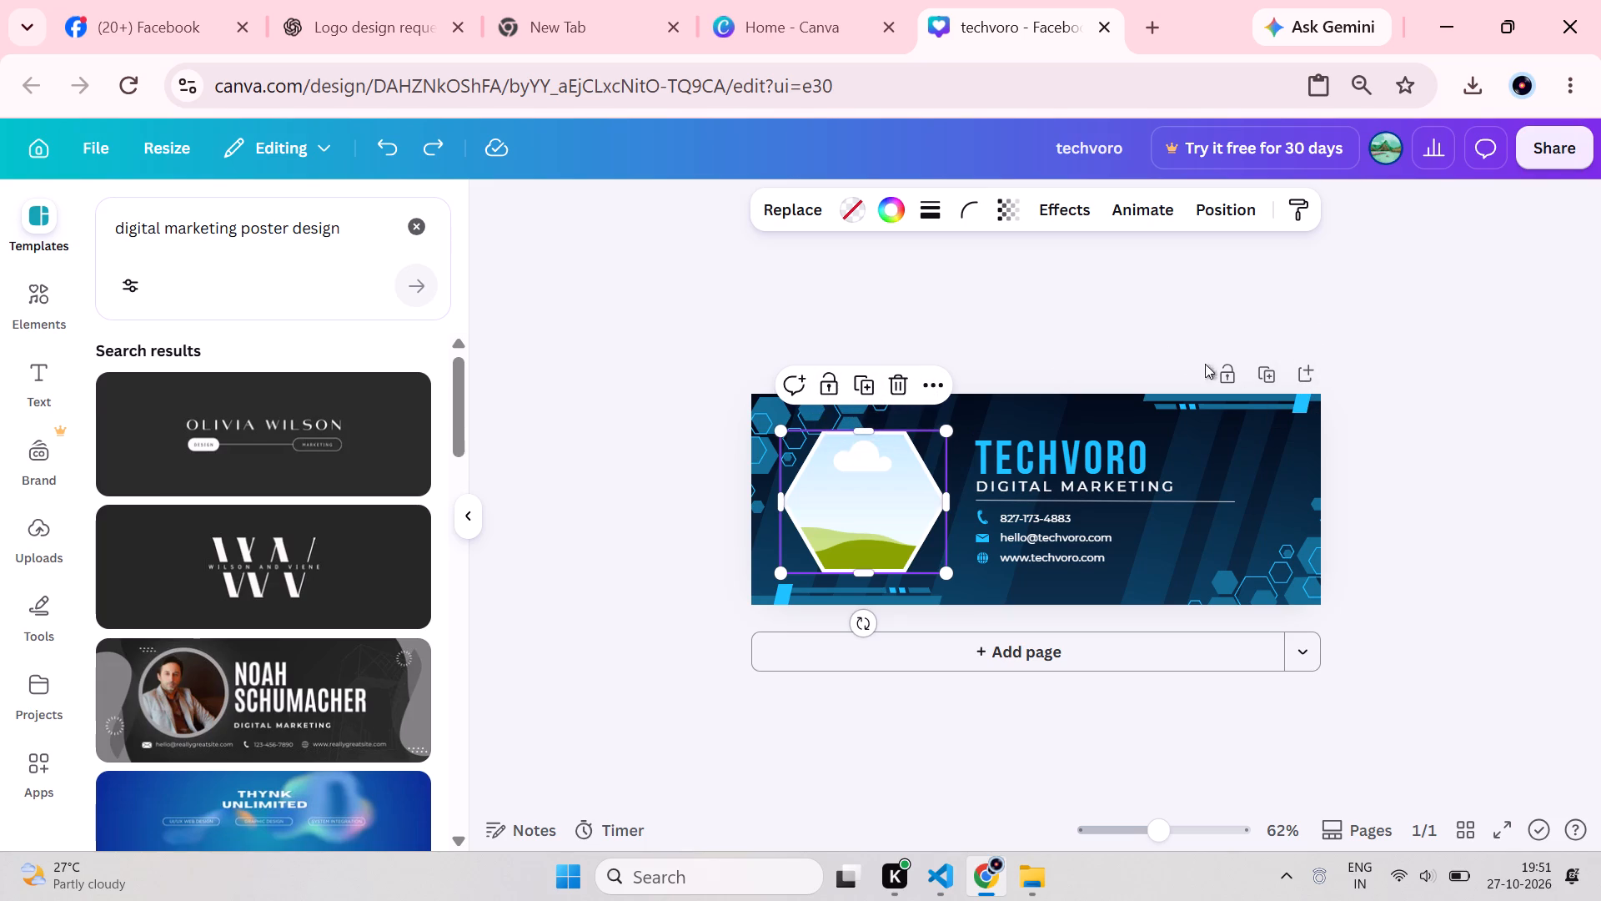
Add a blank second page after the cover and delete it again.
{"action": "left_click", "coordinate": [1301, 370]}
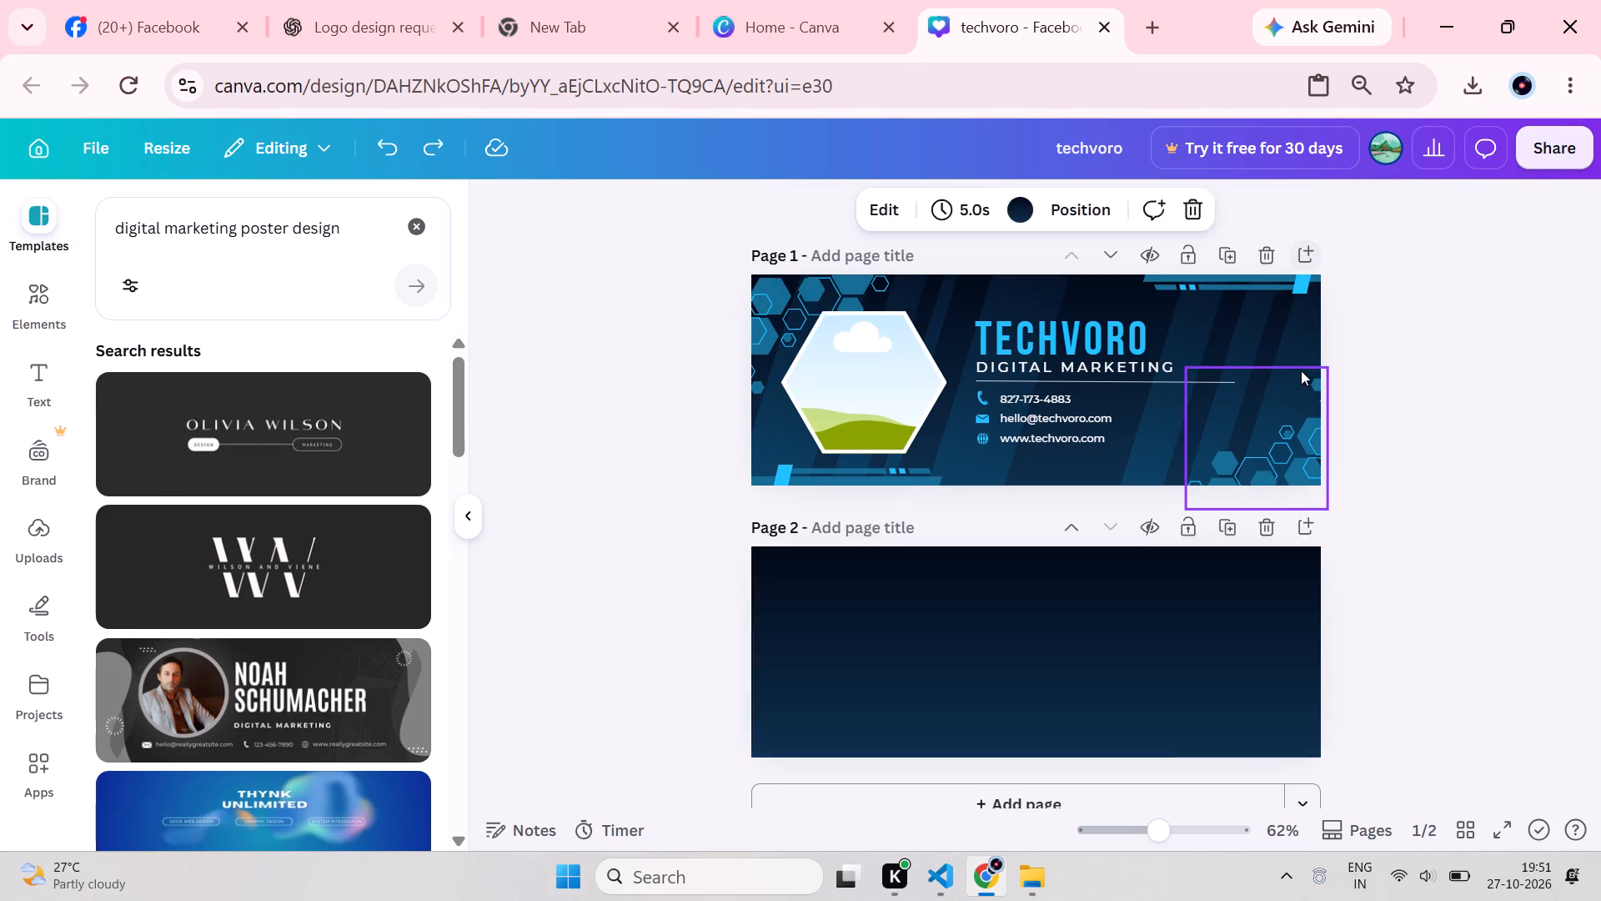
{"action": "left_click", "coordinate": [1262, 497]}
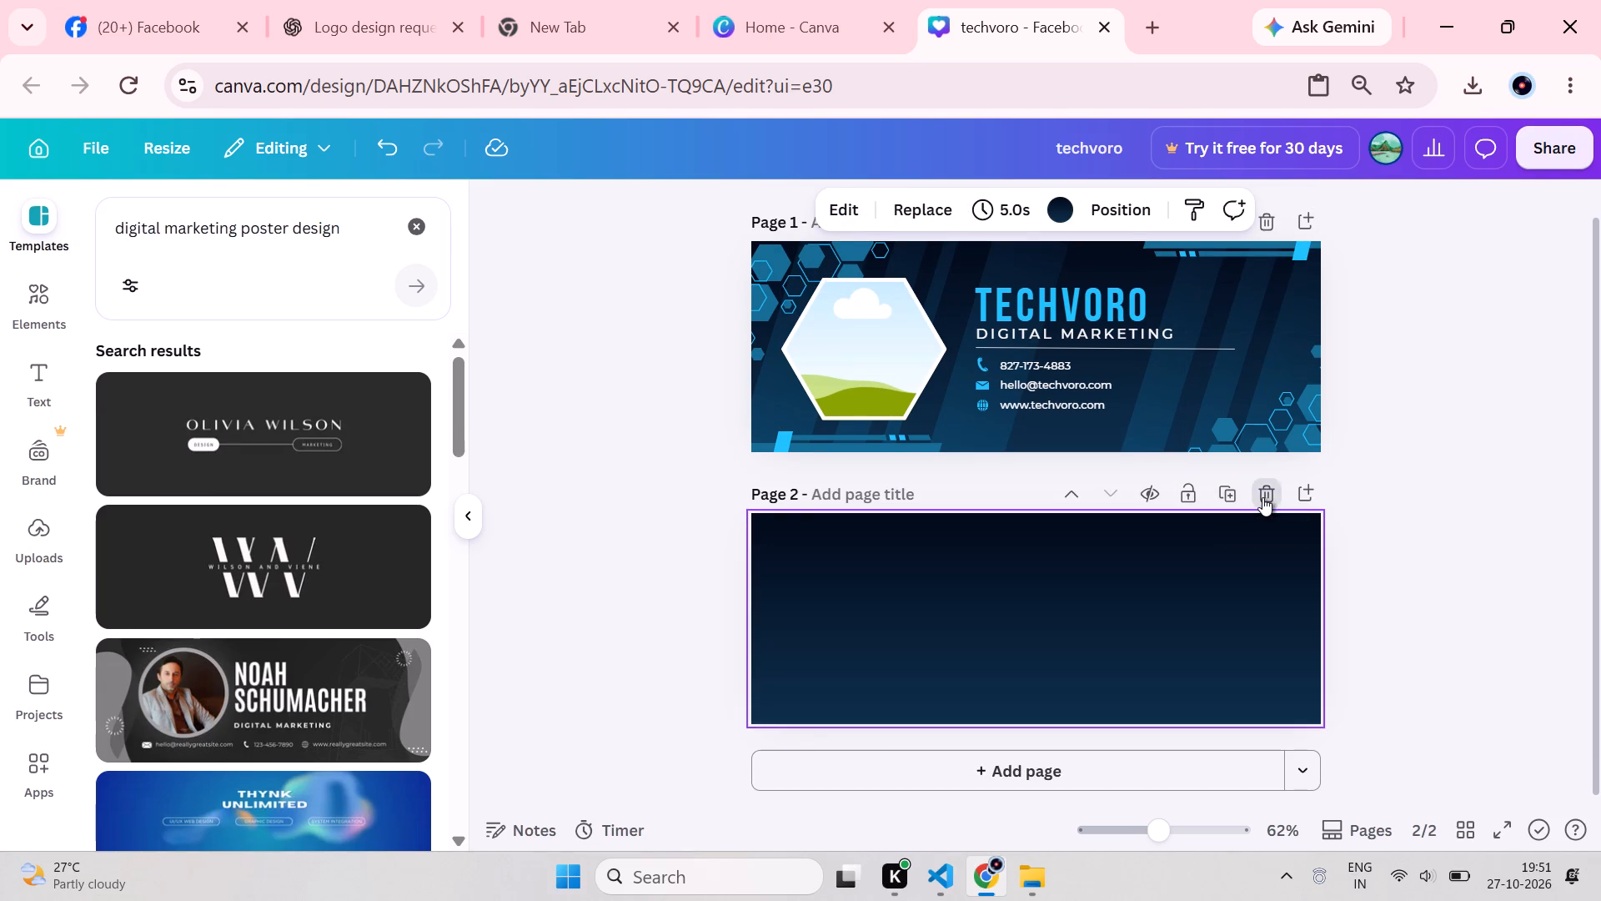
Insert the uploaded portrait photo on the cover and delete the surplus copy, keeping a single one.
{"action": "left_click", "coordinate": [872, 472]}
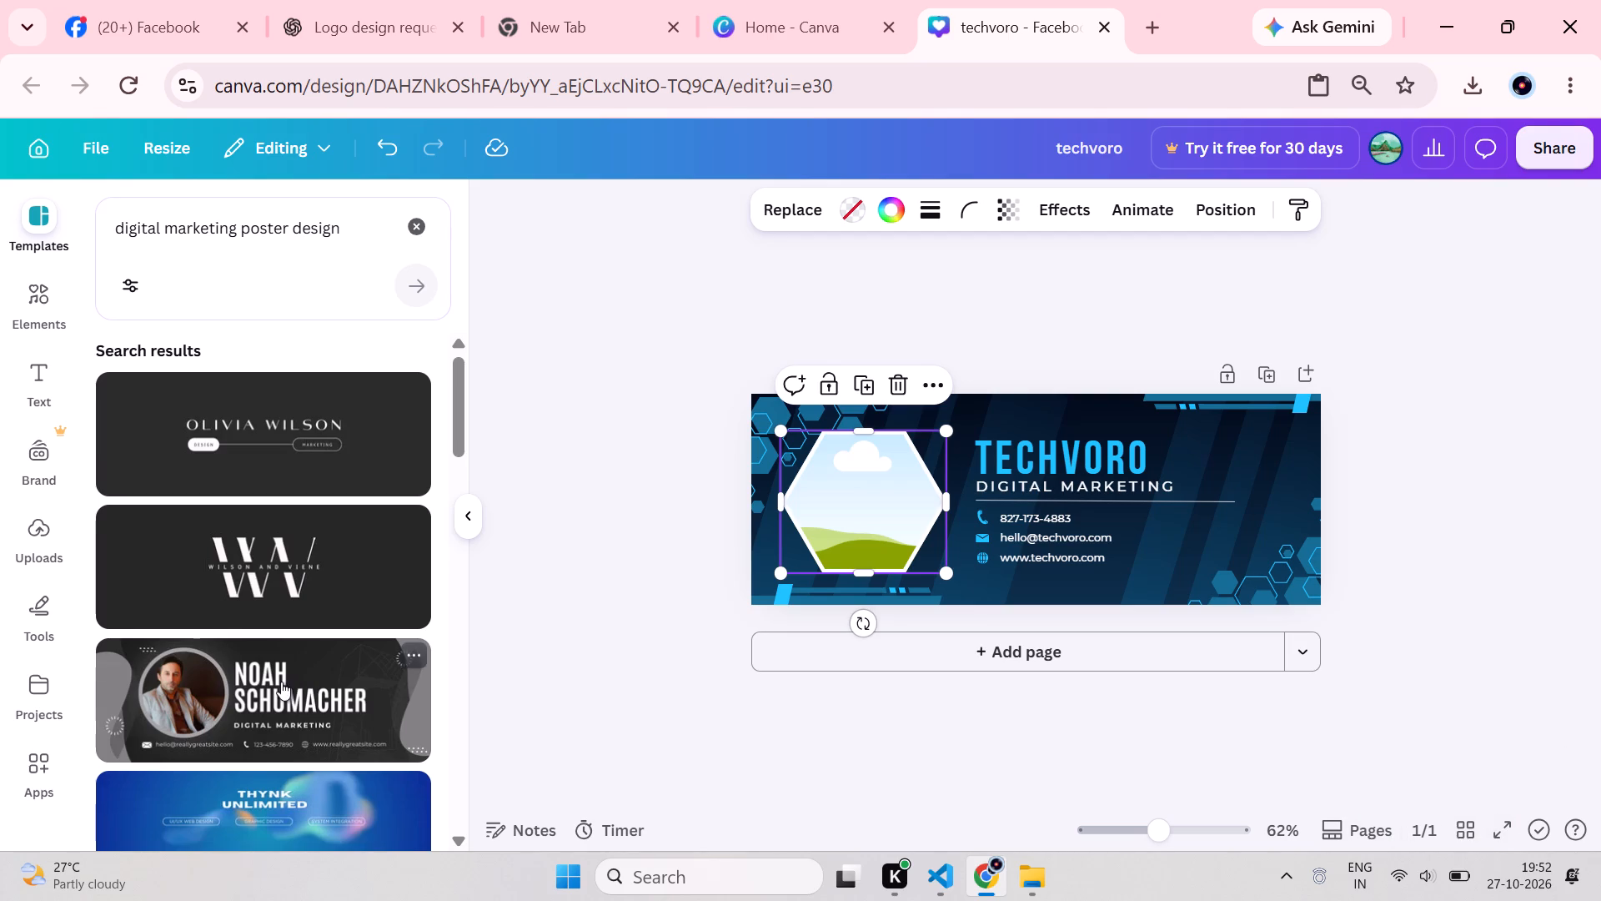
{"action": "left_click", "coordinate": [27, 557]}
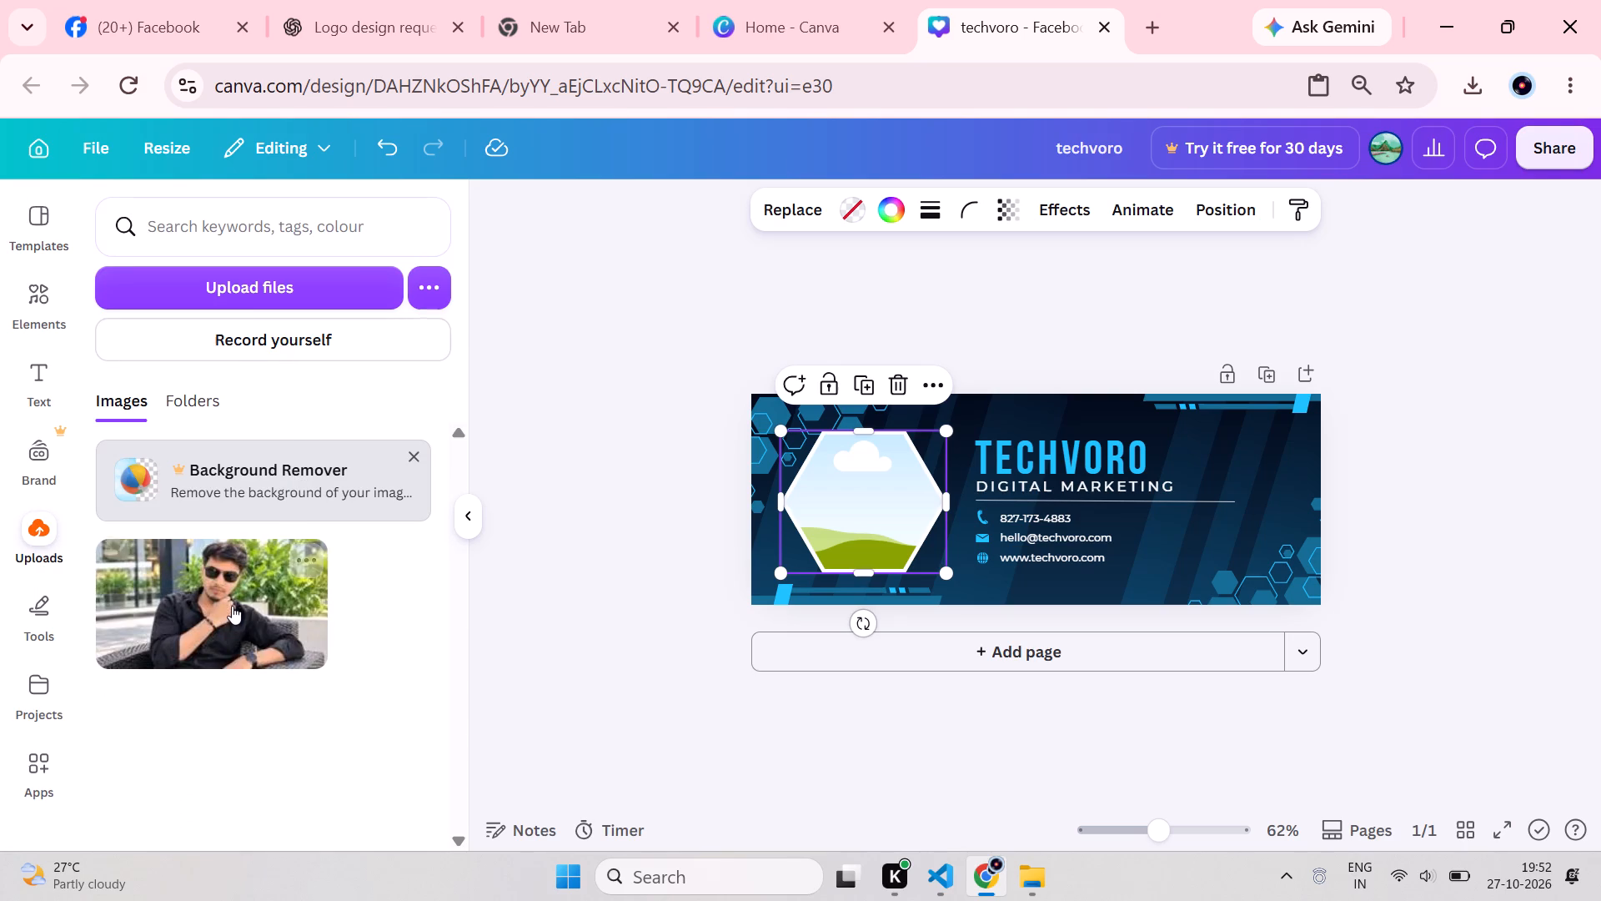
{"action": "left_click", "coordinate": [123, 561]}
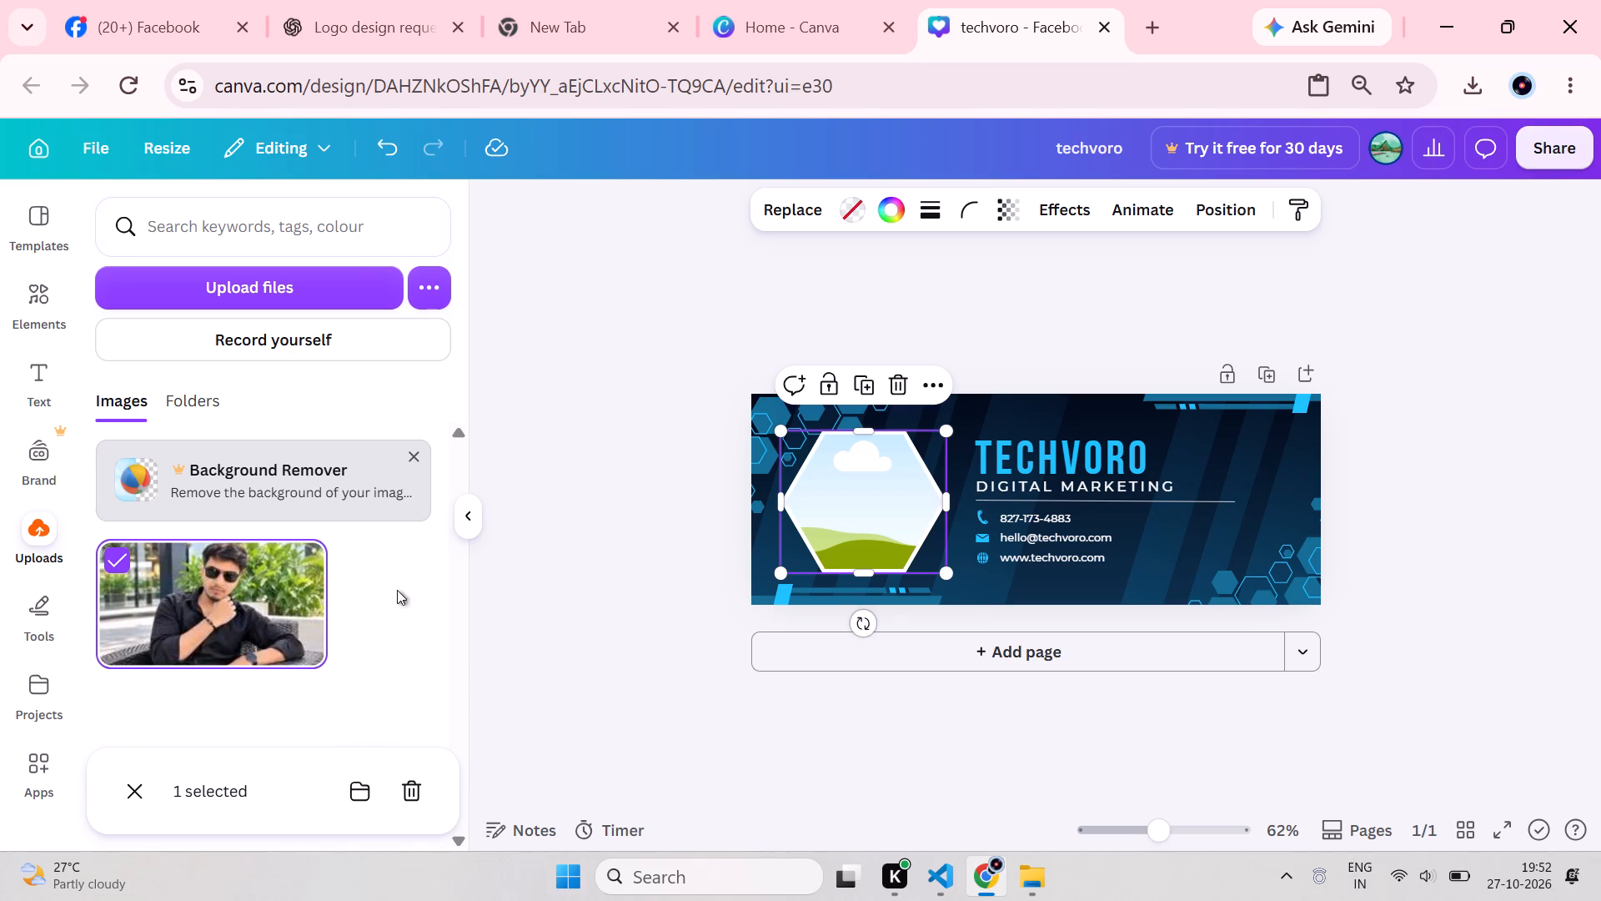
{"action": "double_click", "coordinate": [281, 600]}
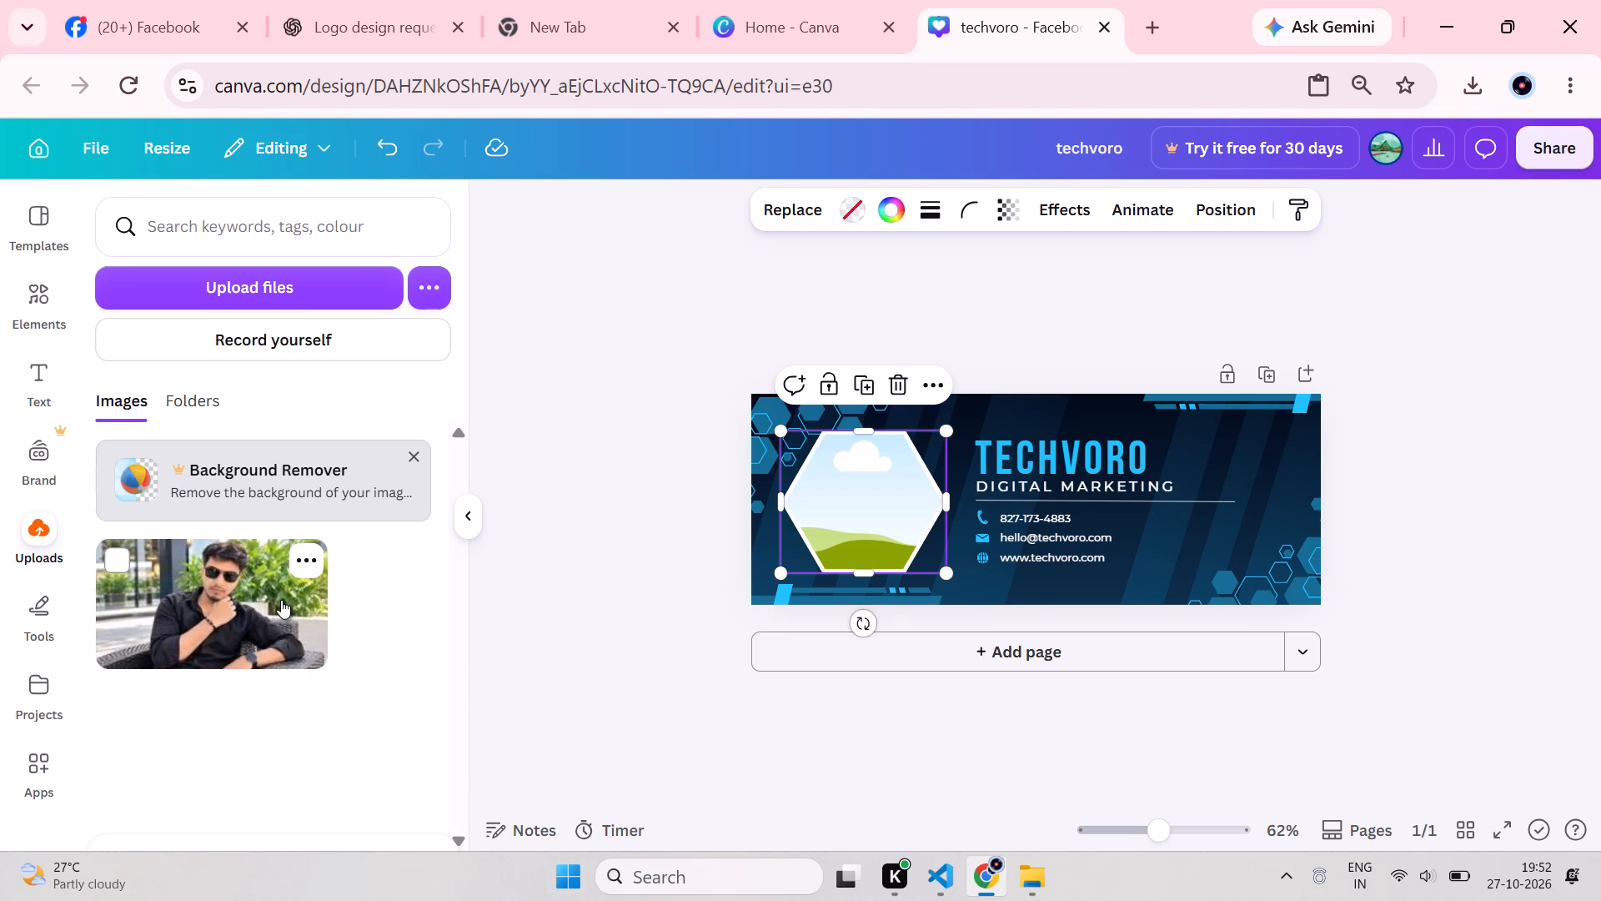
{"action": "left_click", "coordinate": [281, 600]}
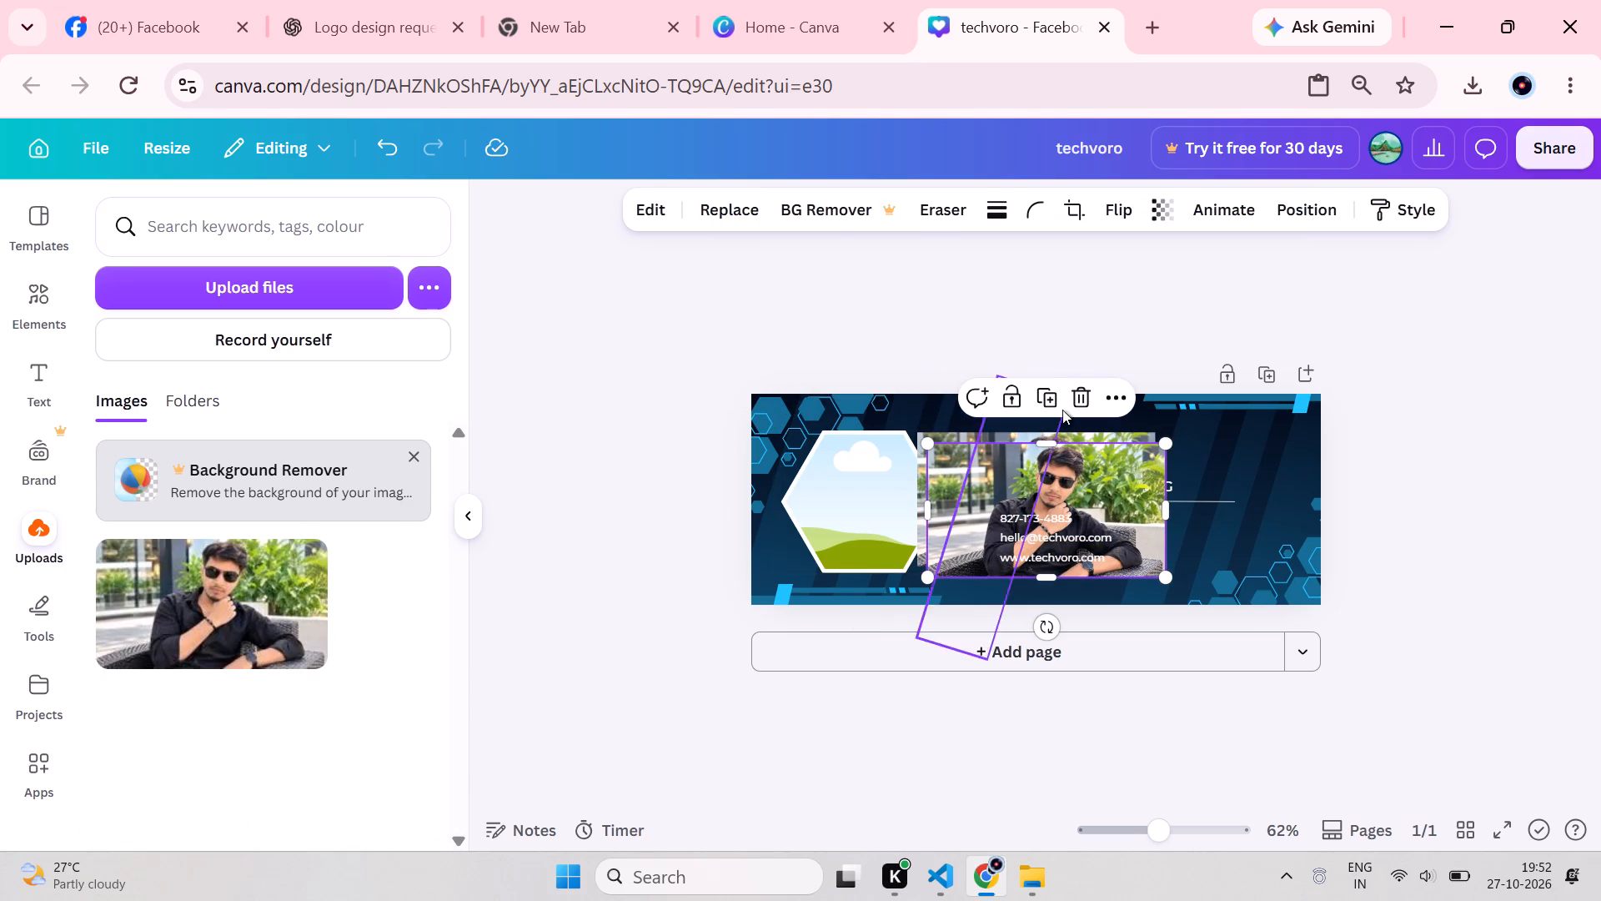
{"action": "left_click", "coordinate": [1084, 398]}
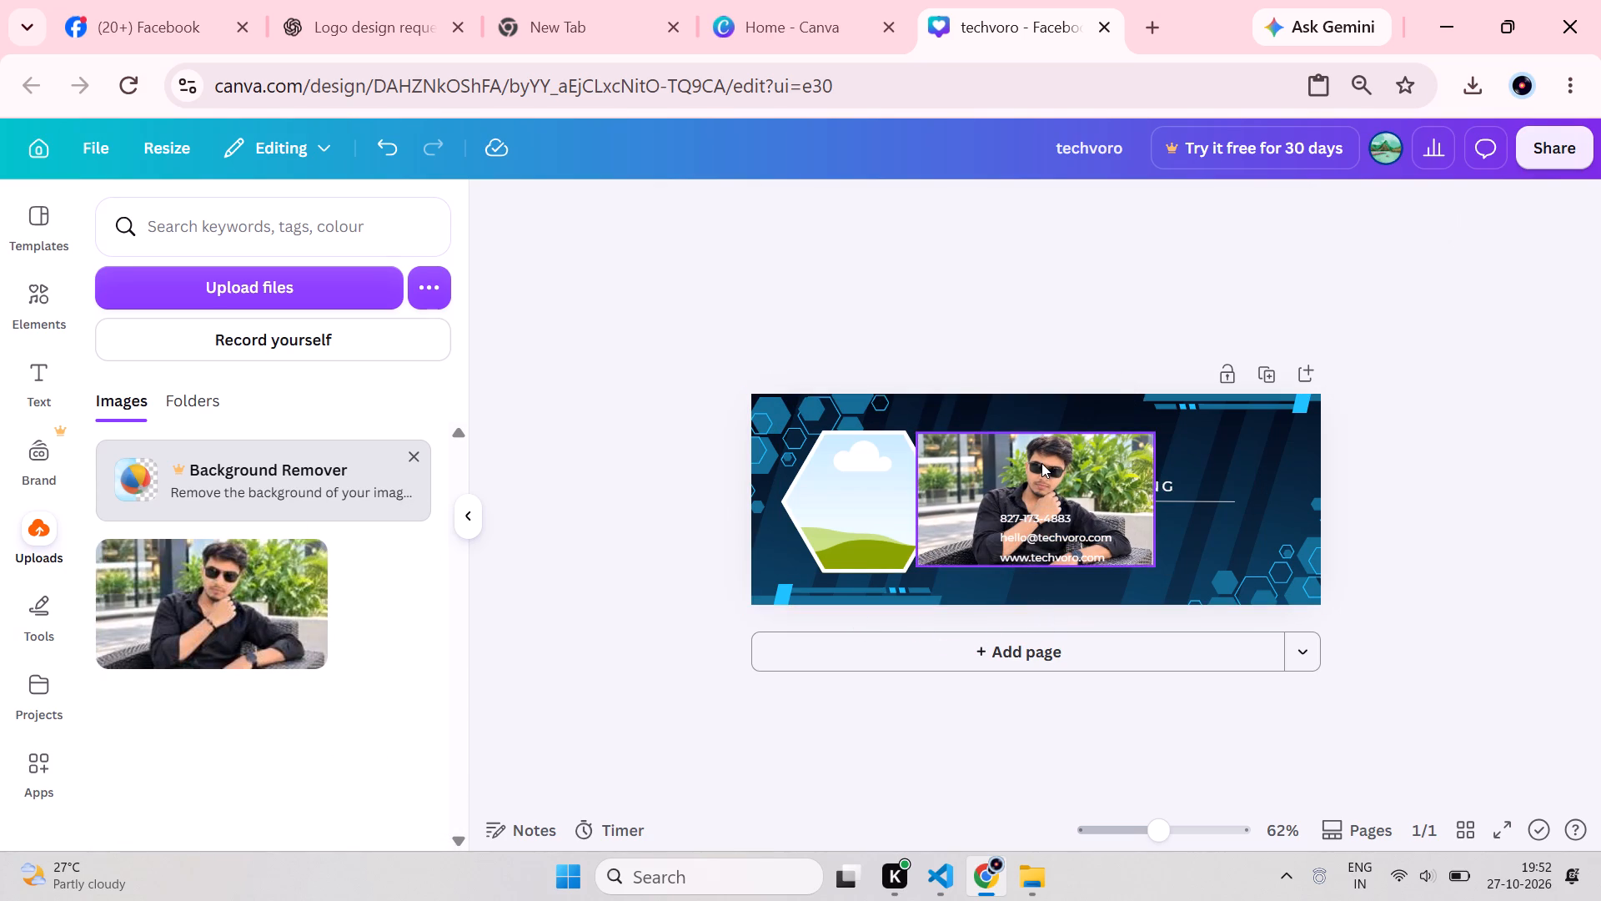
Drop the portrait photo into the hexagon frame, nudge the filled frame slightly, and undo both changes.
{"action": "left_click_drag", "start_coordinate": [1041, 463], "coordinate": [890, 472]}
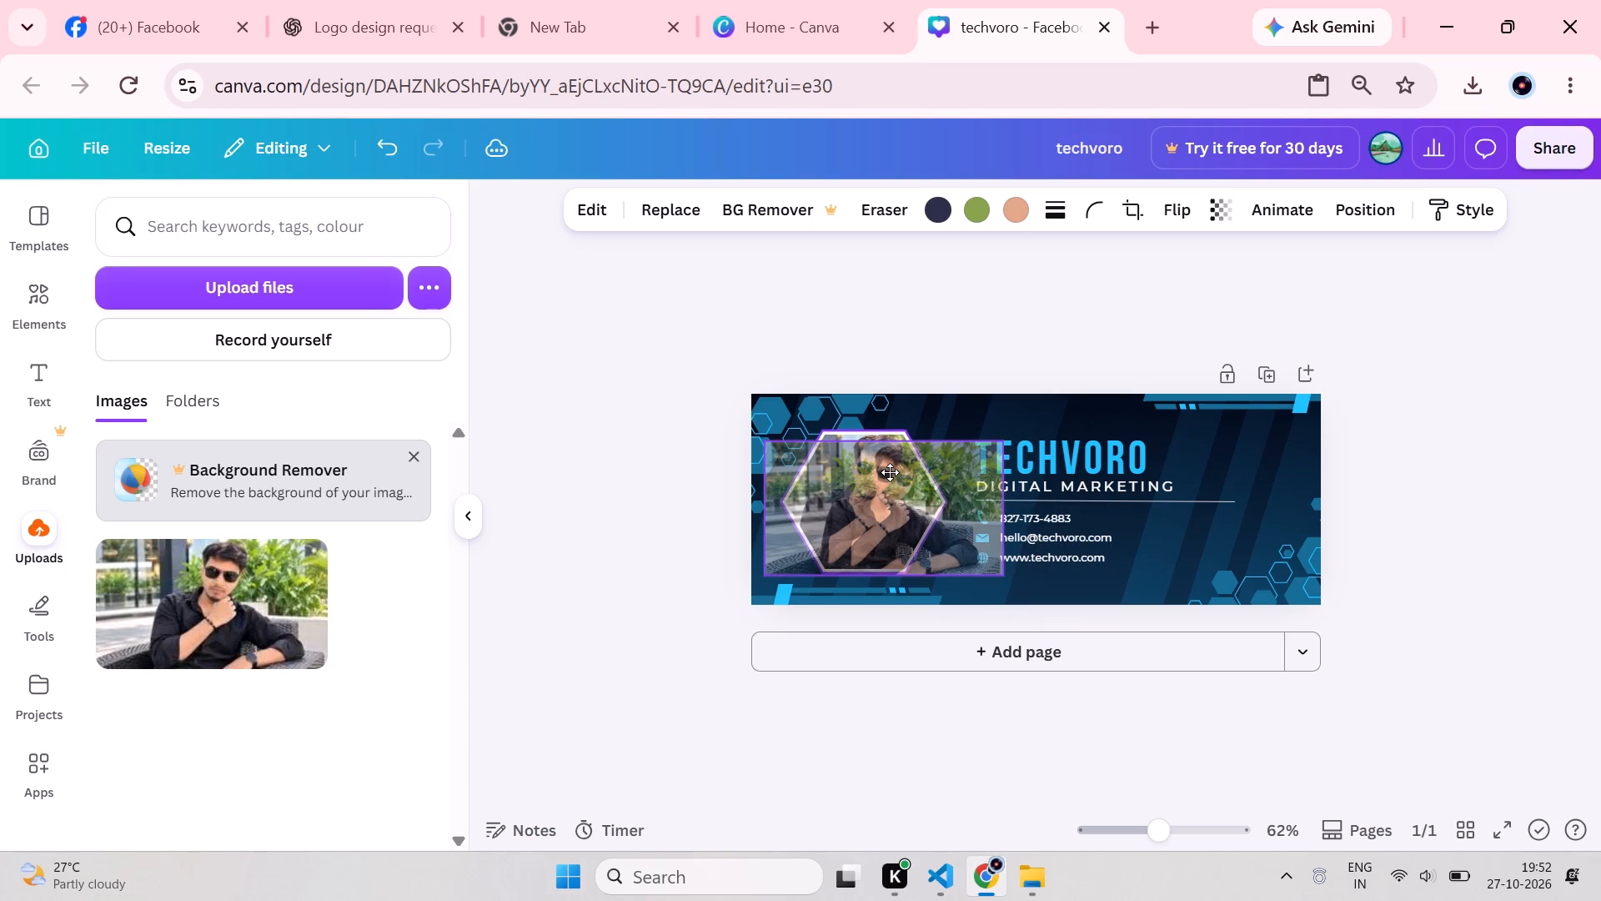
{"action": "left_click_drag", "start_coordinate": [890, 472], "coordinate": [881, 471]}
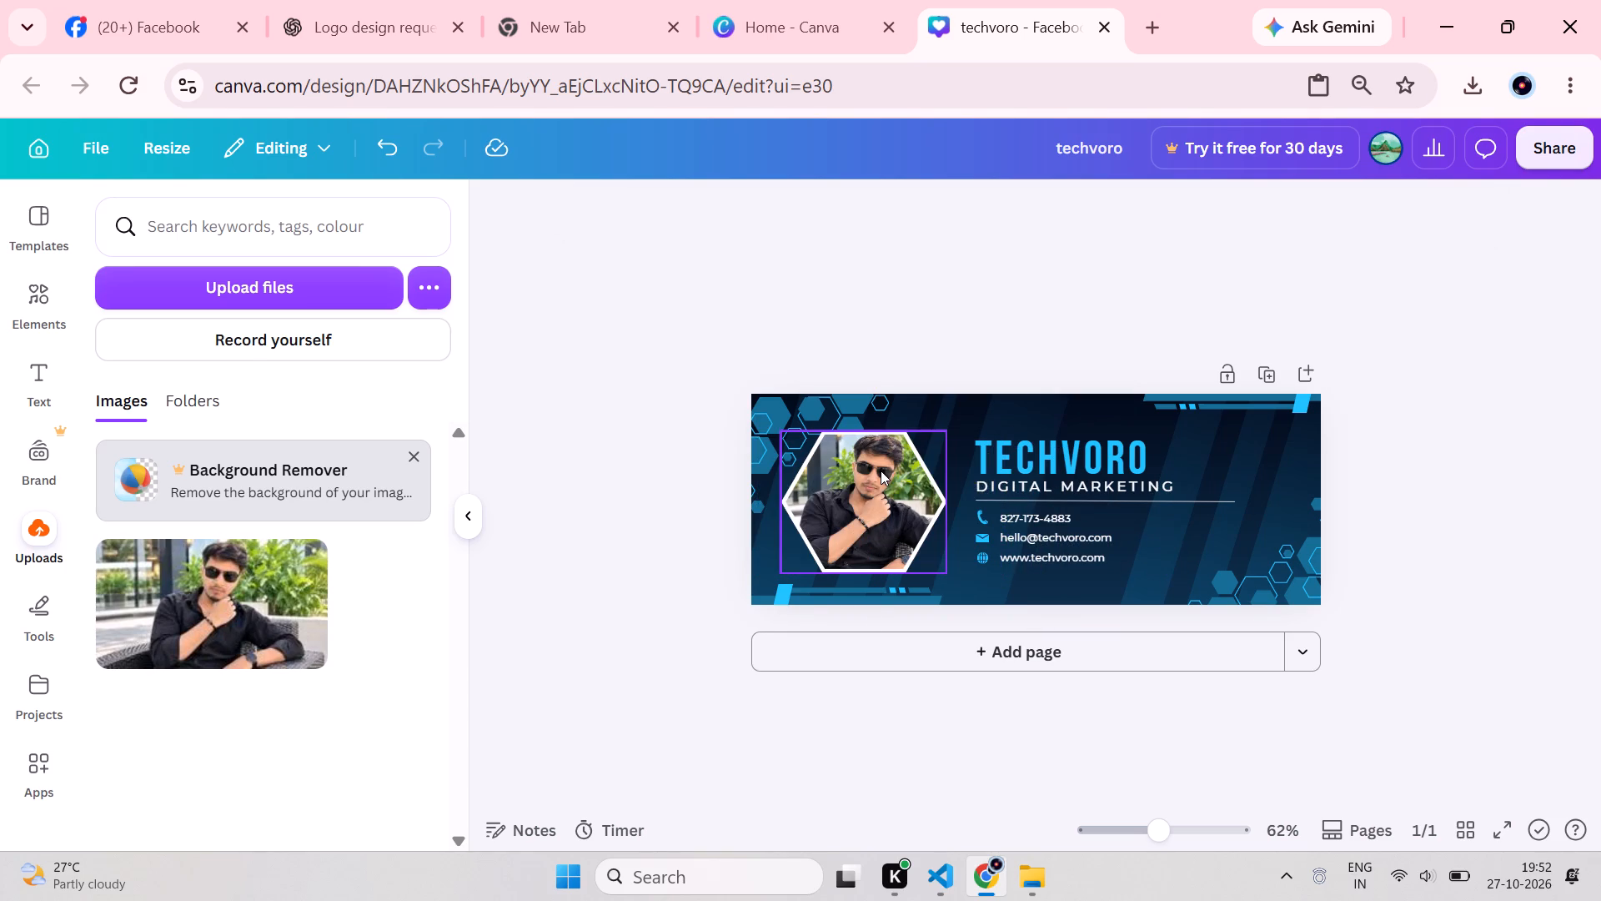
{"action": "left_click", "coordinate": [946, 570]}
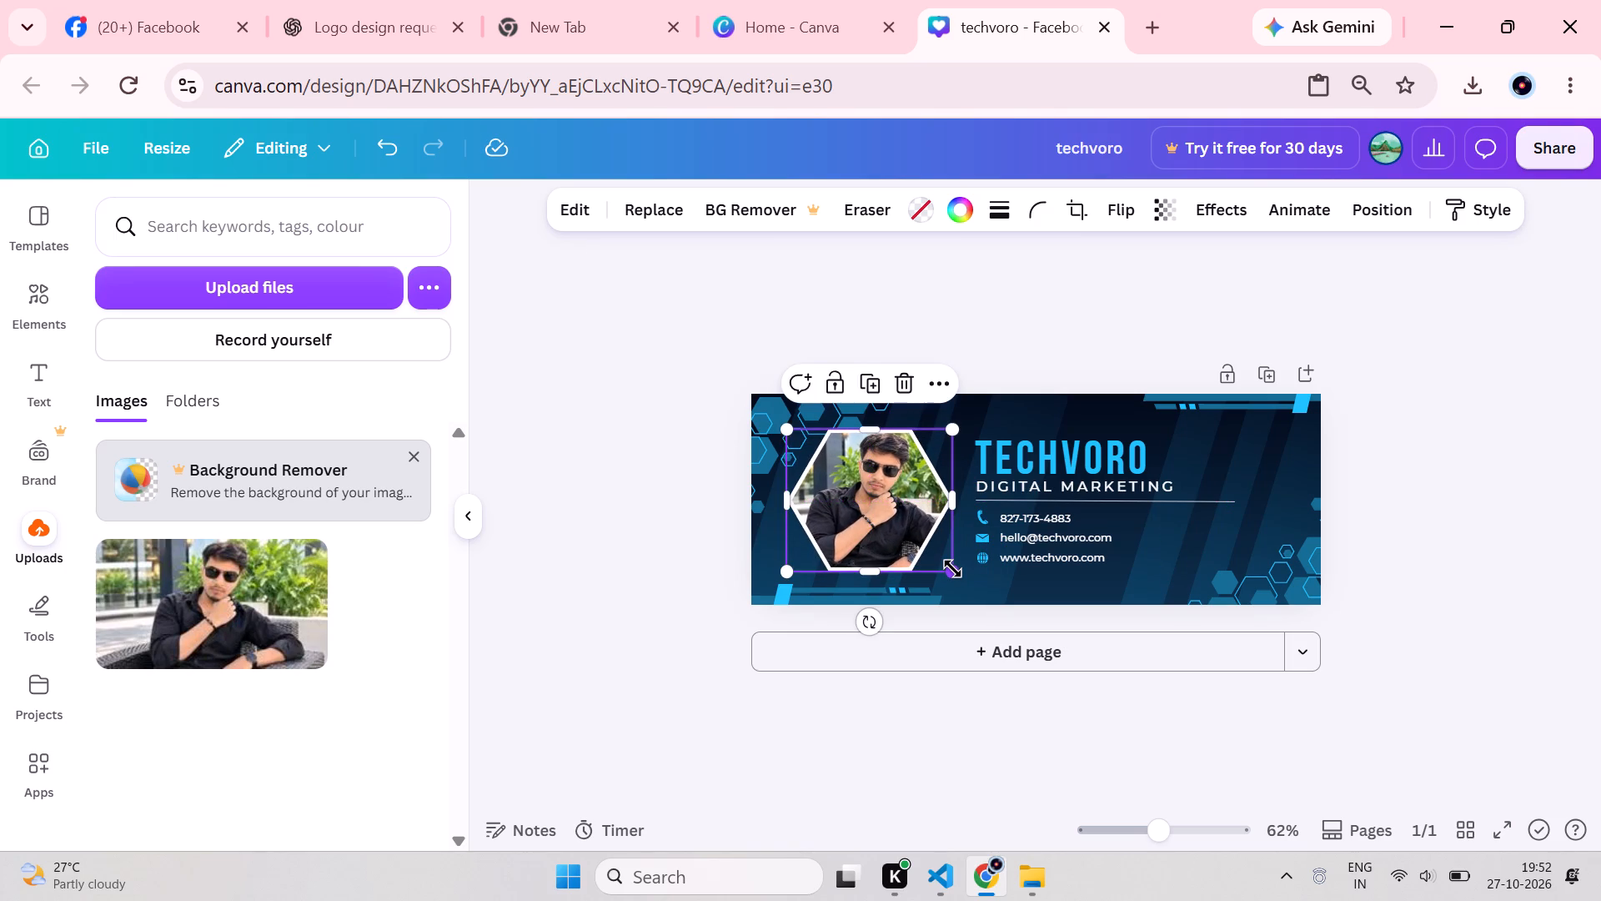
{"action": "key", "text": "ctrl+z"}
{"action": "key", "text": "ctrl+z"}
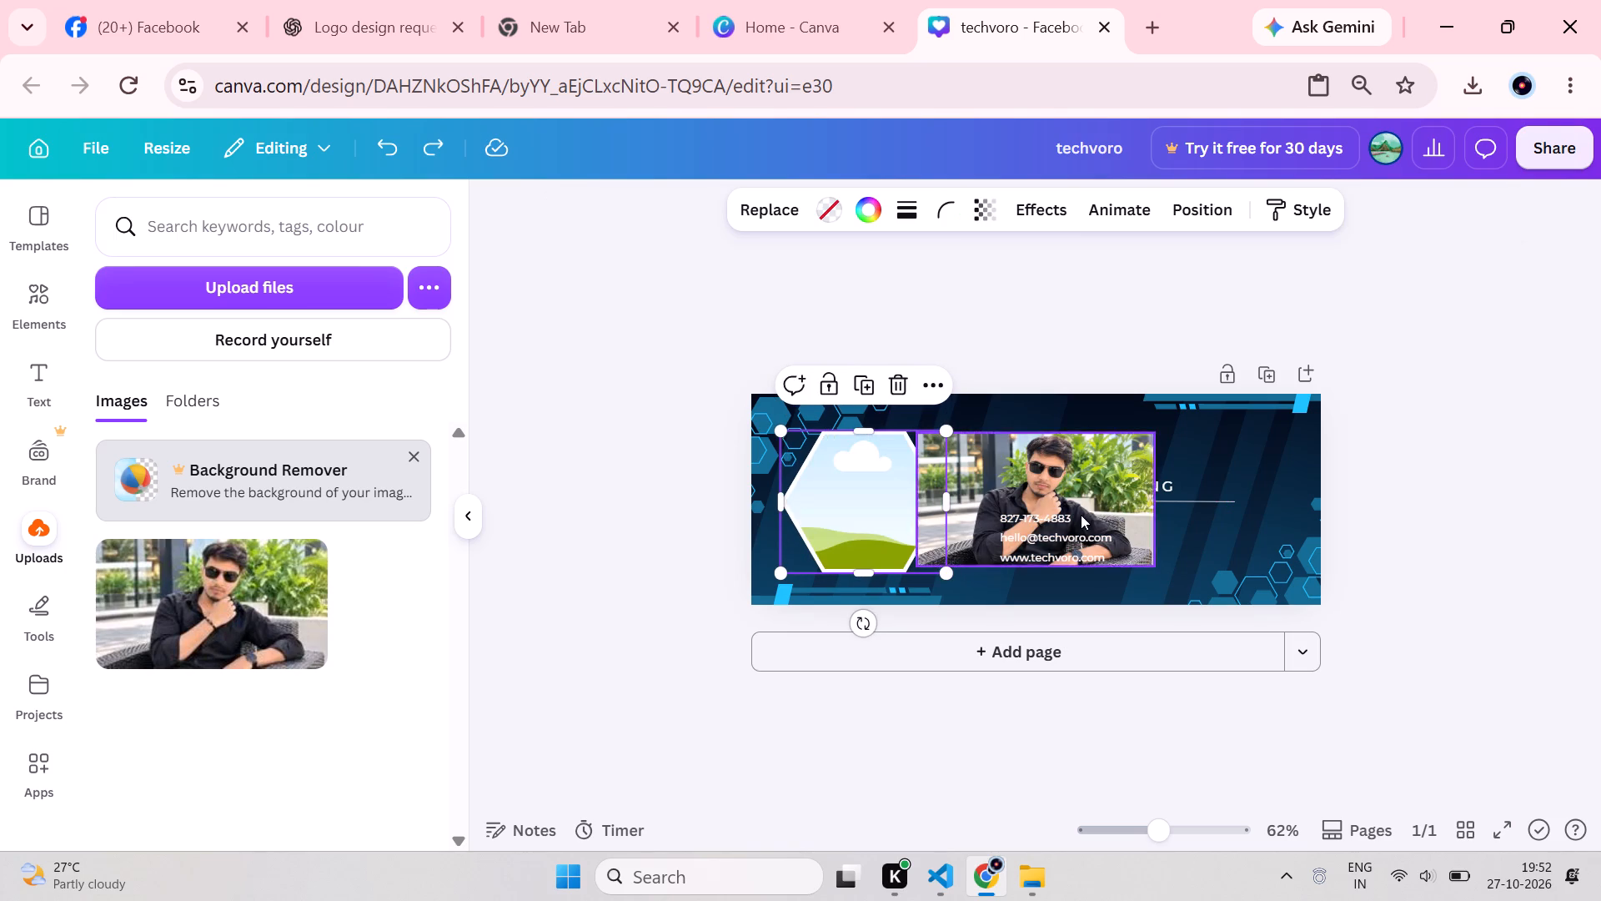
Shrink the portrait photo, try it over the hexagon frame, and move it back over the heading and contact text.
{"action": "left_click", "coordinate": [981, 455]}
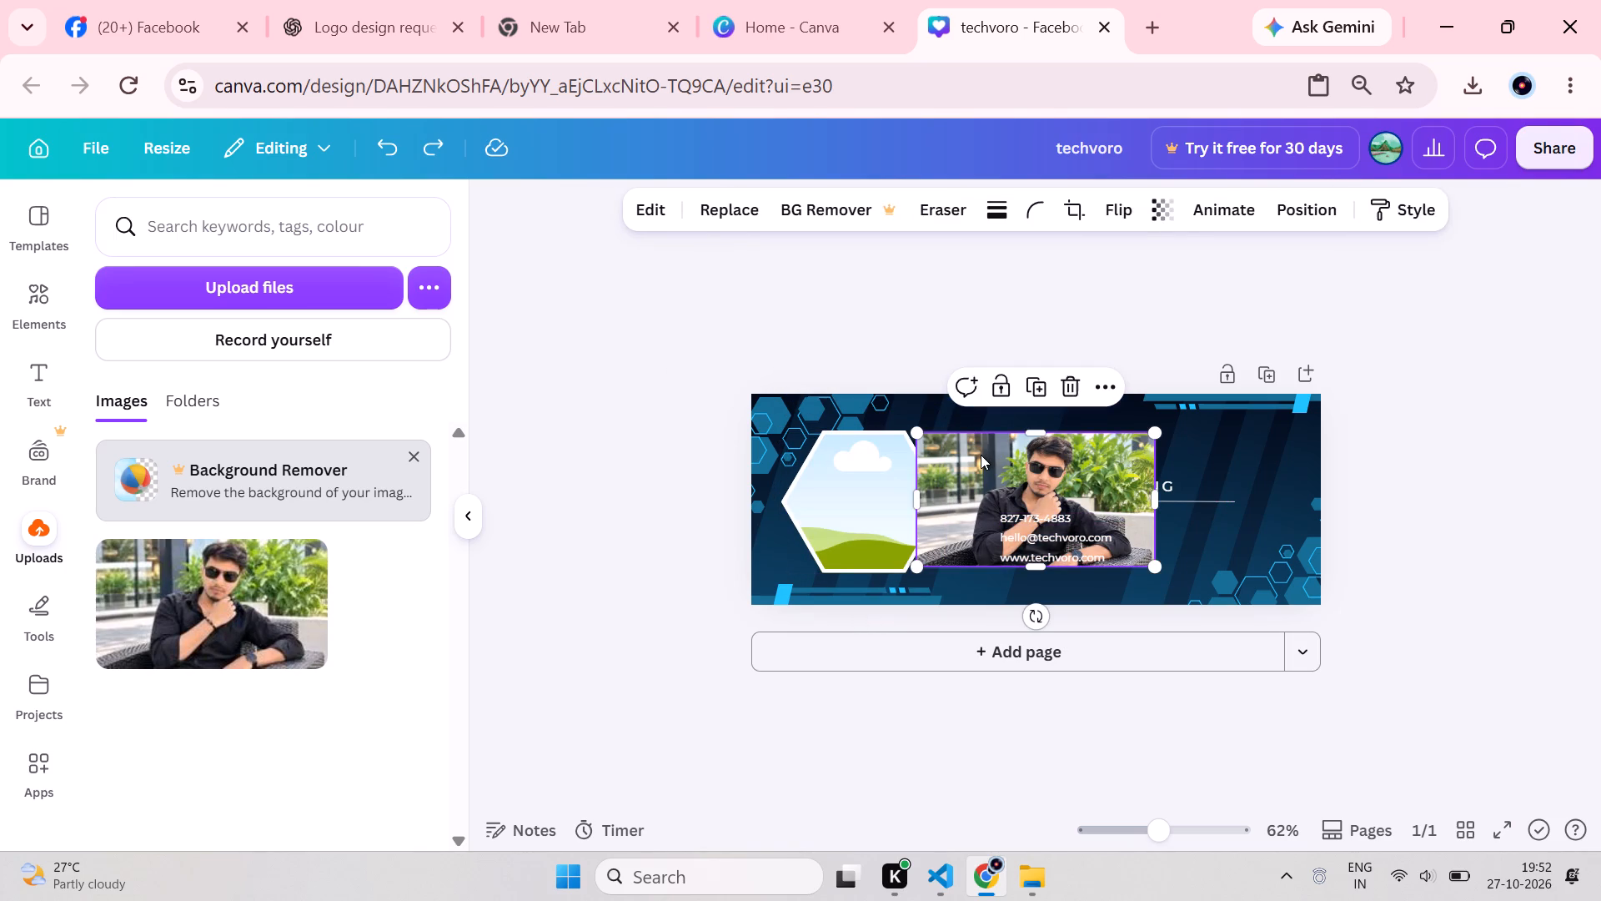
{"action": "left_click_drag", "start_coordinate": [1157, 564], "coordinate": [1122, 541]}
{"action": "left_click_drag", "start_coordinate": [996, 472], "coordinate": [980, 478]}
{"action": "left_click_drag", "start_coordinate": [980, 478], "coordinate": [955, 479]}
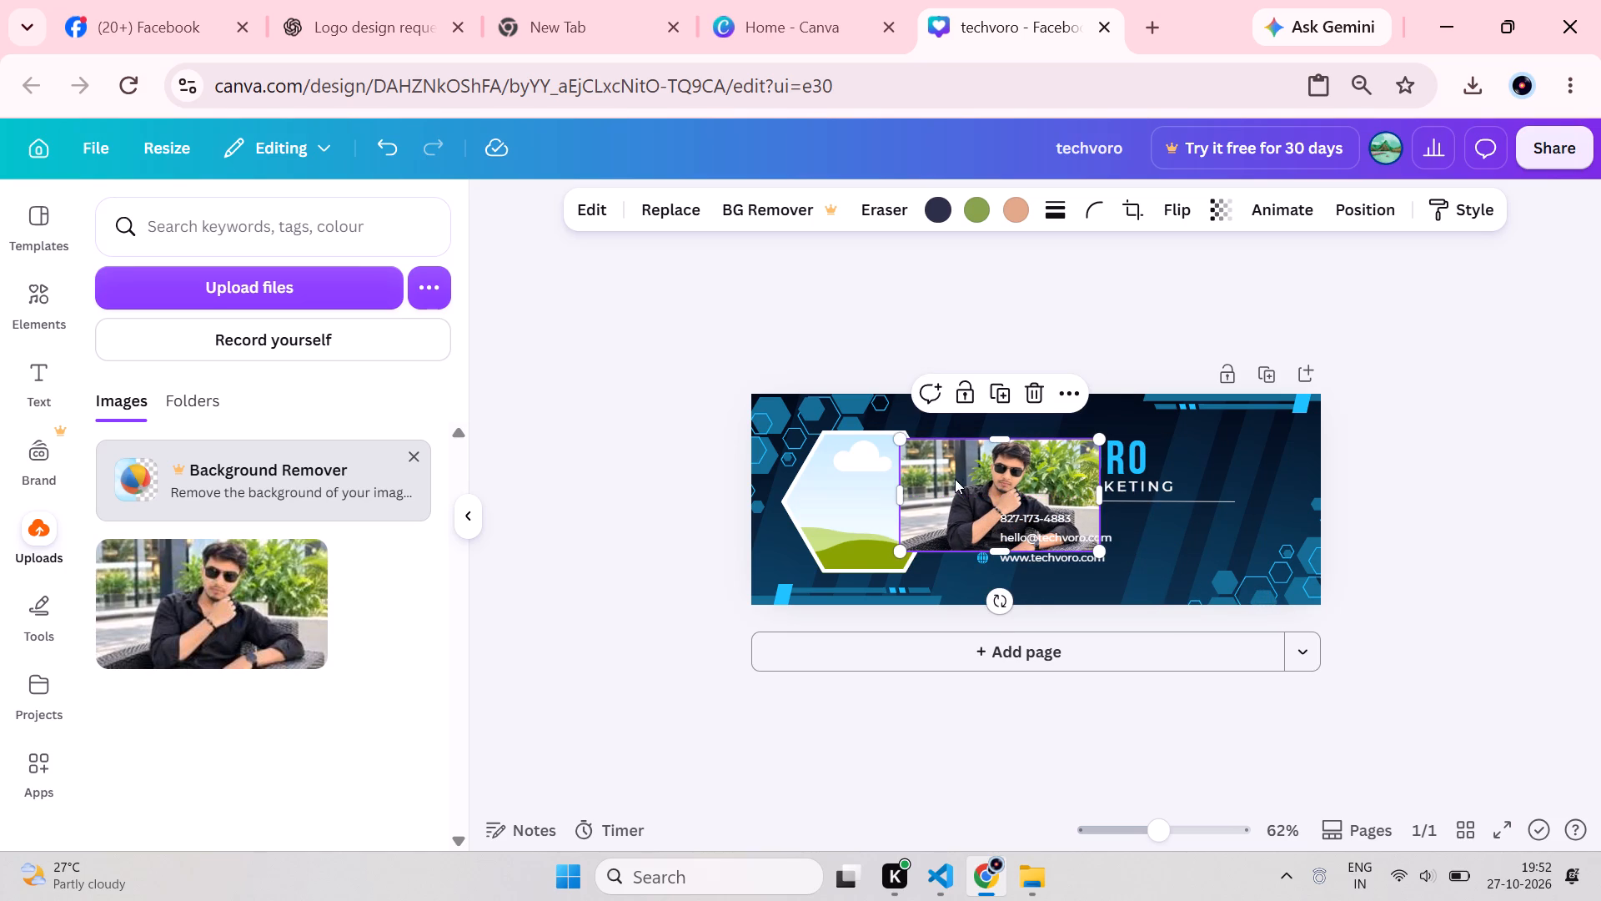
{"action": "left_click_drag", "start_coordinate": [955, 479], "coordinate": [855, 479]}
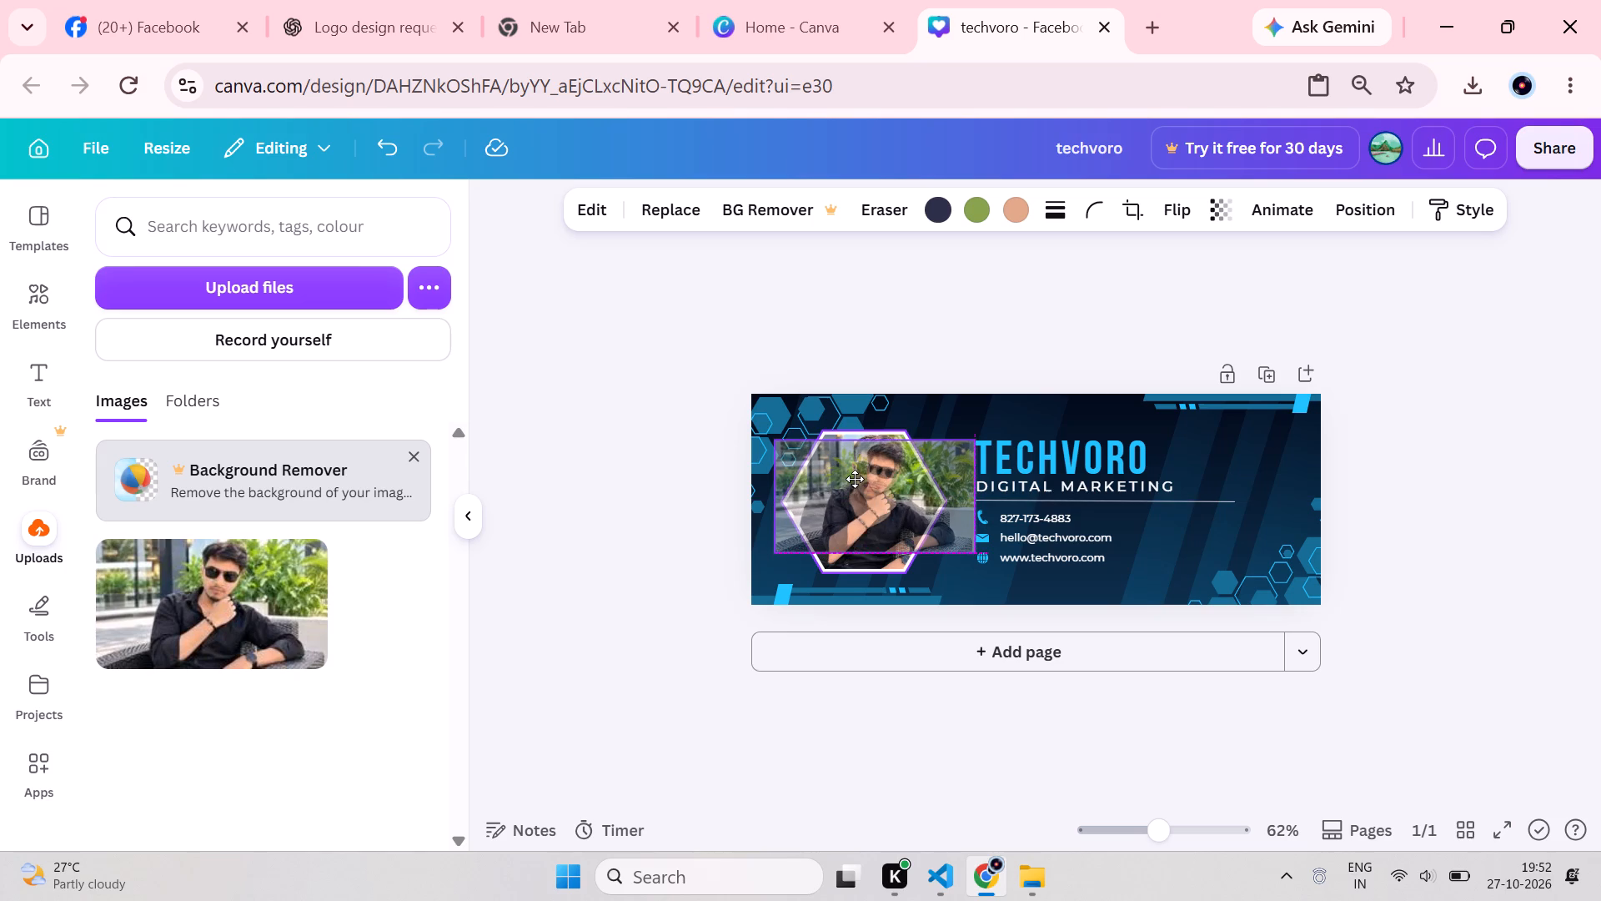
{"action": "left_click_drag", "start_coordinate": [855, 479], "coordinate": [1061, 481]}
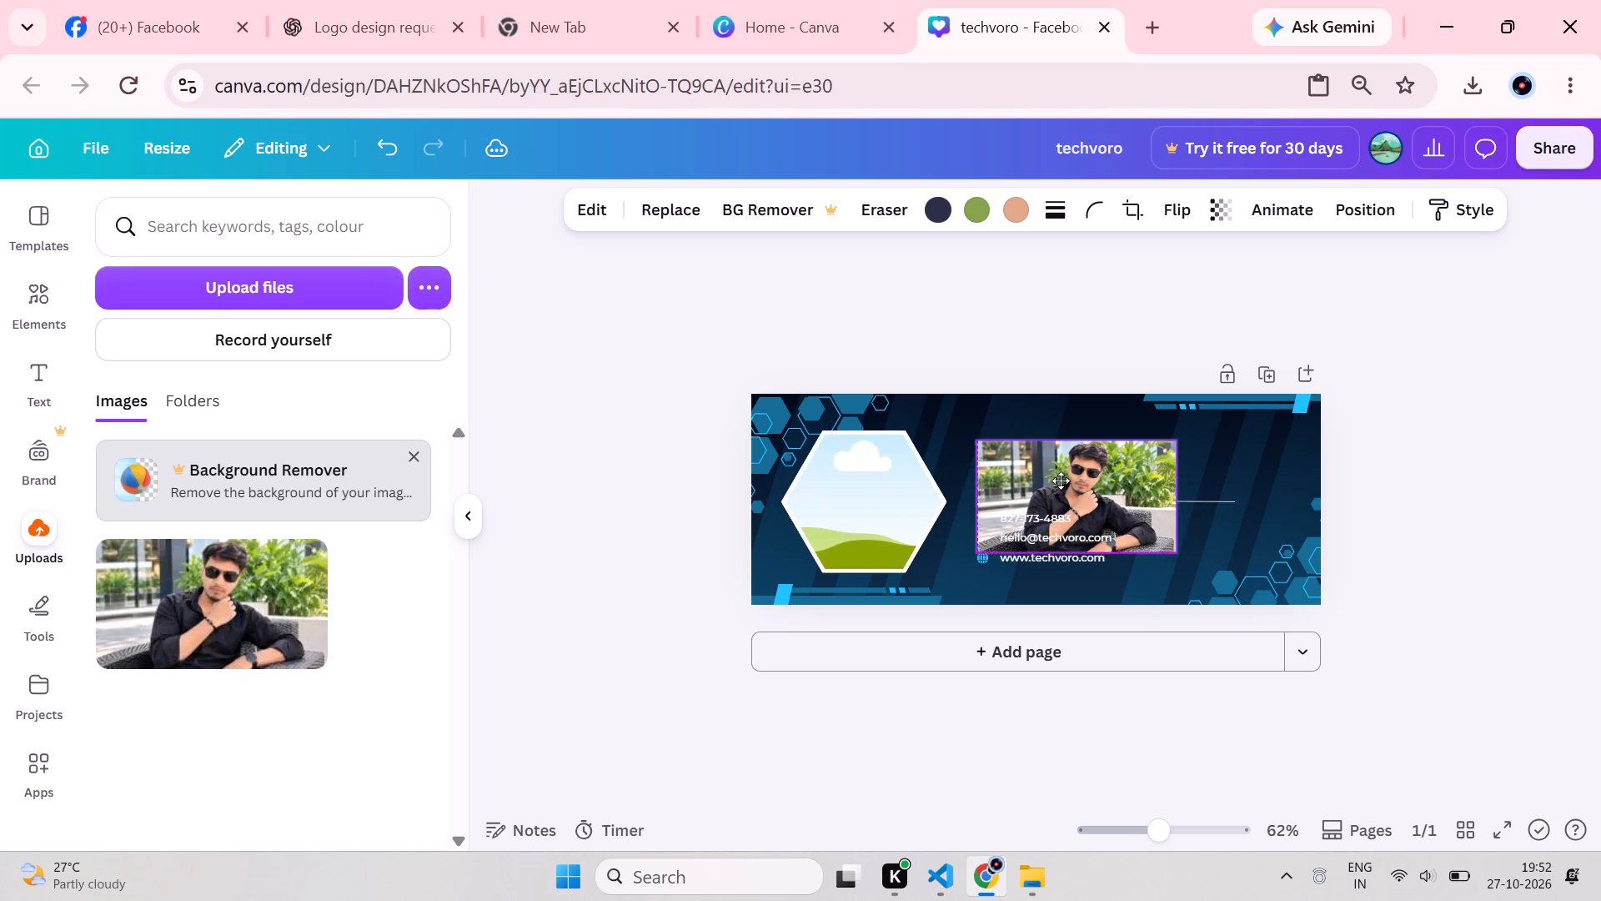
{"action": "left_click_drag", "start_coordinate": [1061, 481], "coordinate": [1086, 481]}
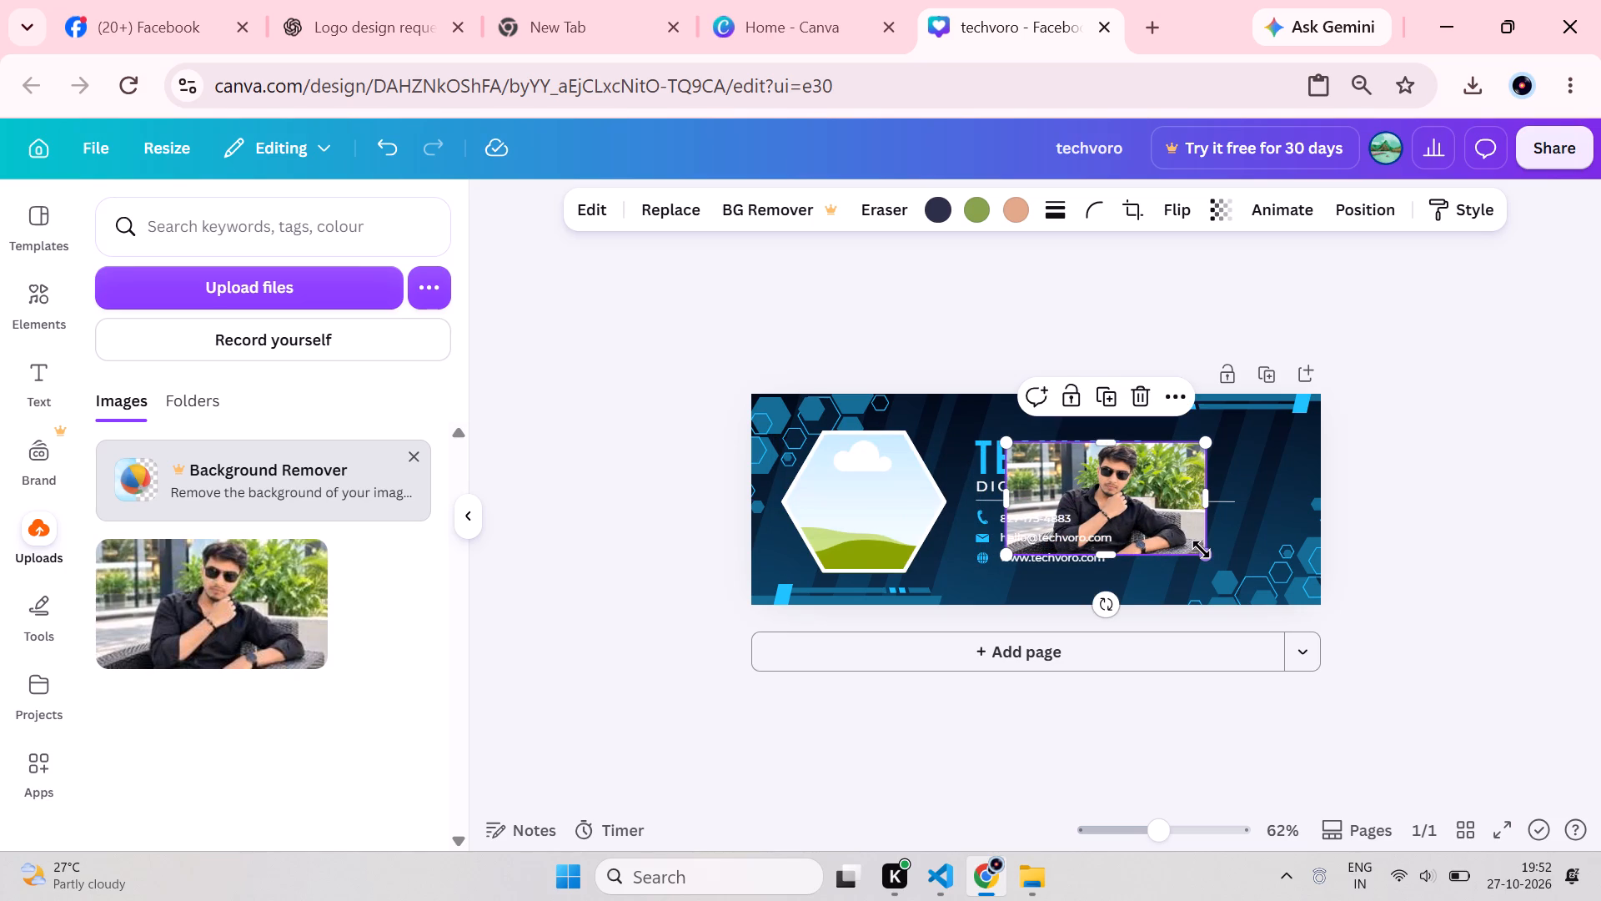
Resize the portrait photo to a width of about 320 and extend its lower edge level with the hexagon frame's bottom.
{"action": "left_click", "coordinate": [1110, 547]}
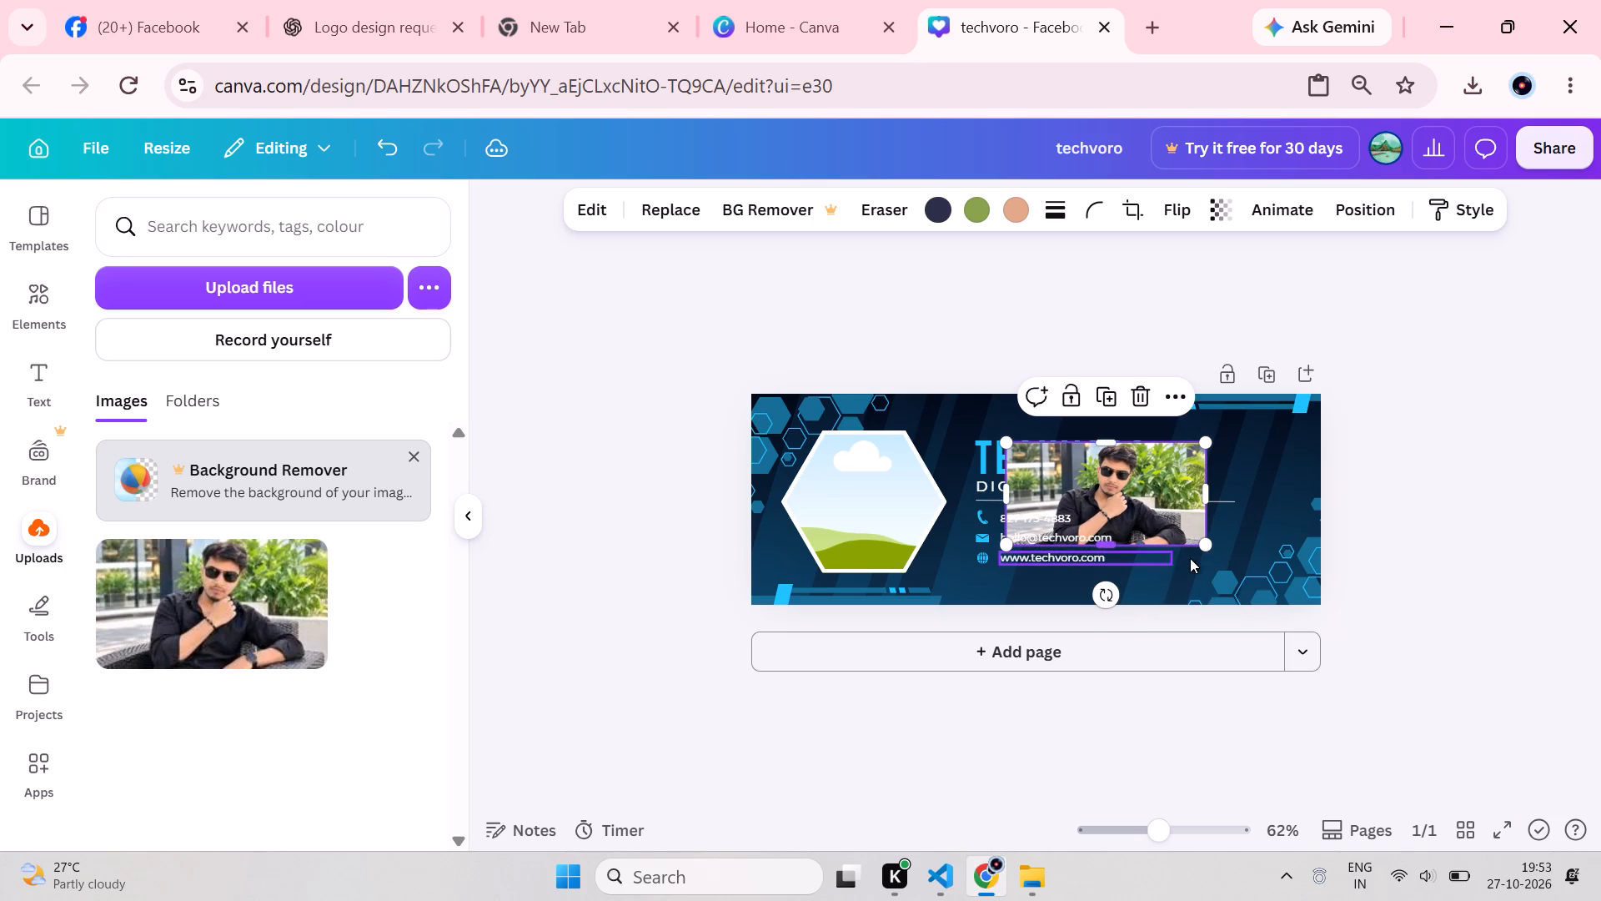
{"action": "left_click_drag", "start_coordinate": [1201, 546], "coordinate": [1212, 568]}
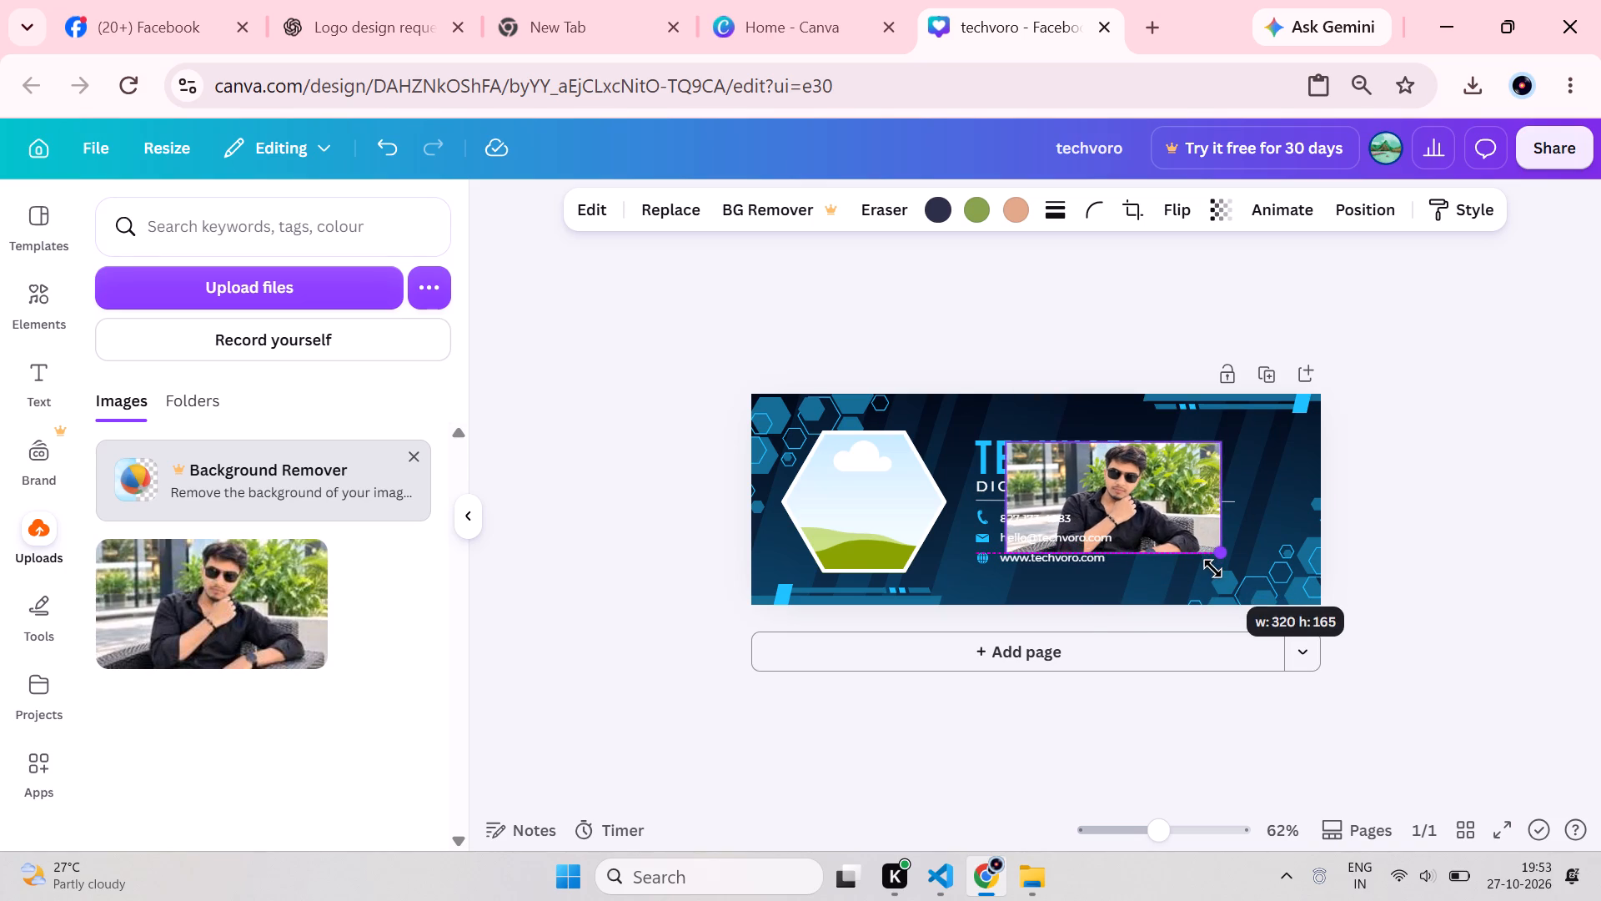
{"action": "left_click_drag", "start_coordinate": [1212, 568], "coordinate": [1212, 570]}
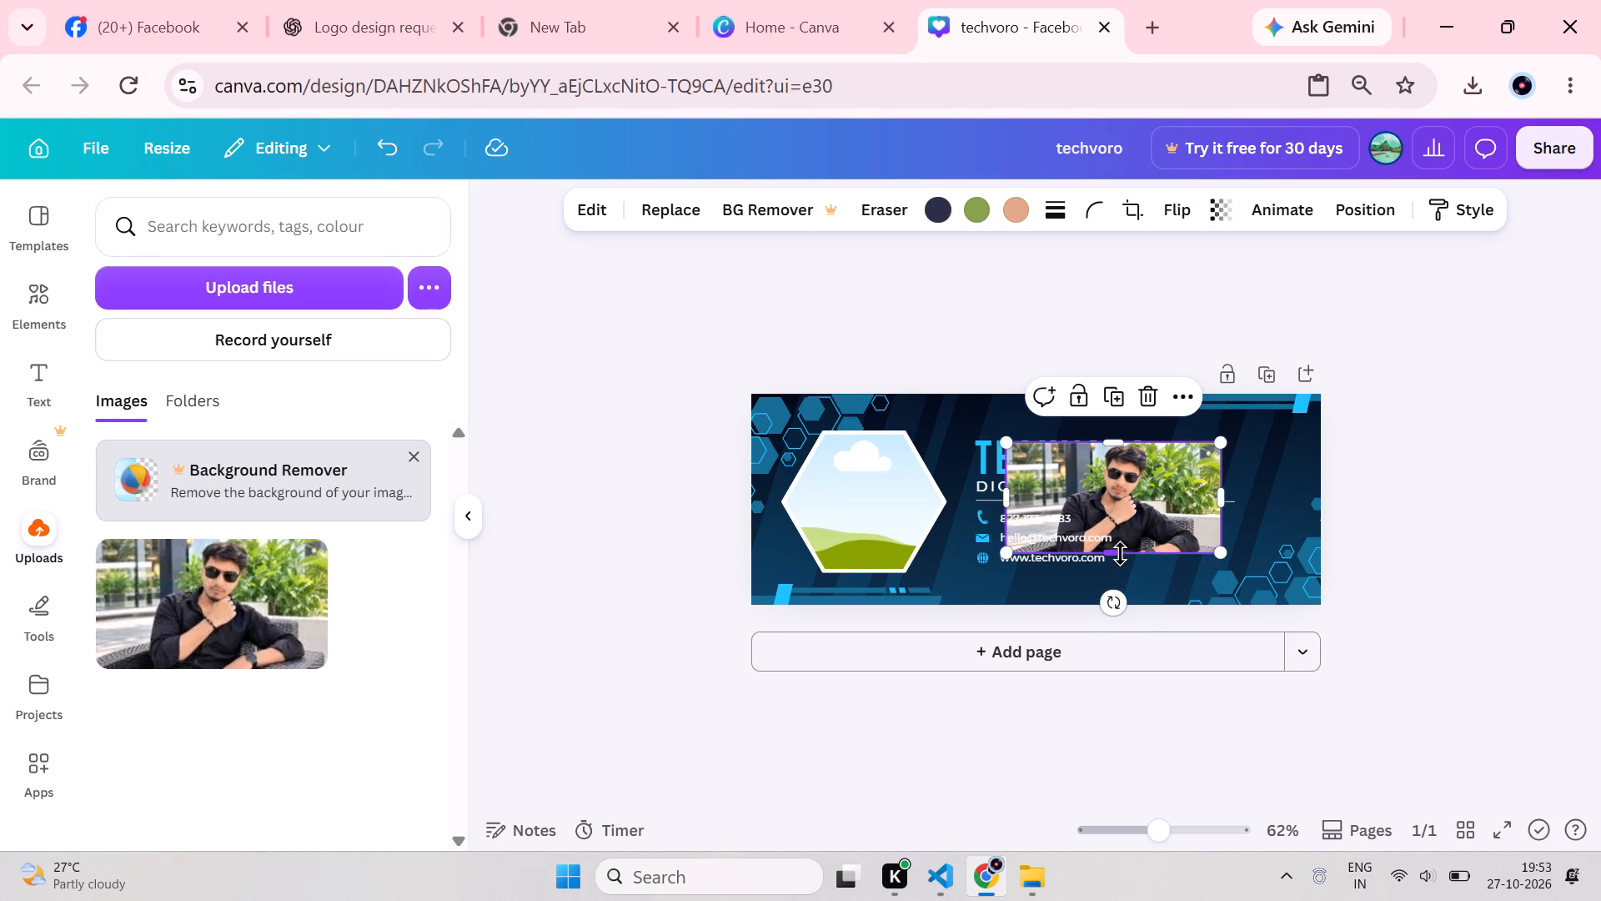
{"action": "left_click_drag", "start_coordinate": [1120, 553], "coordinate": [1120, 564]}
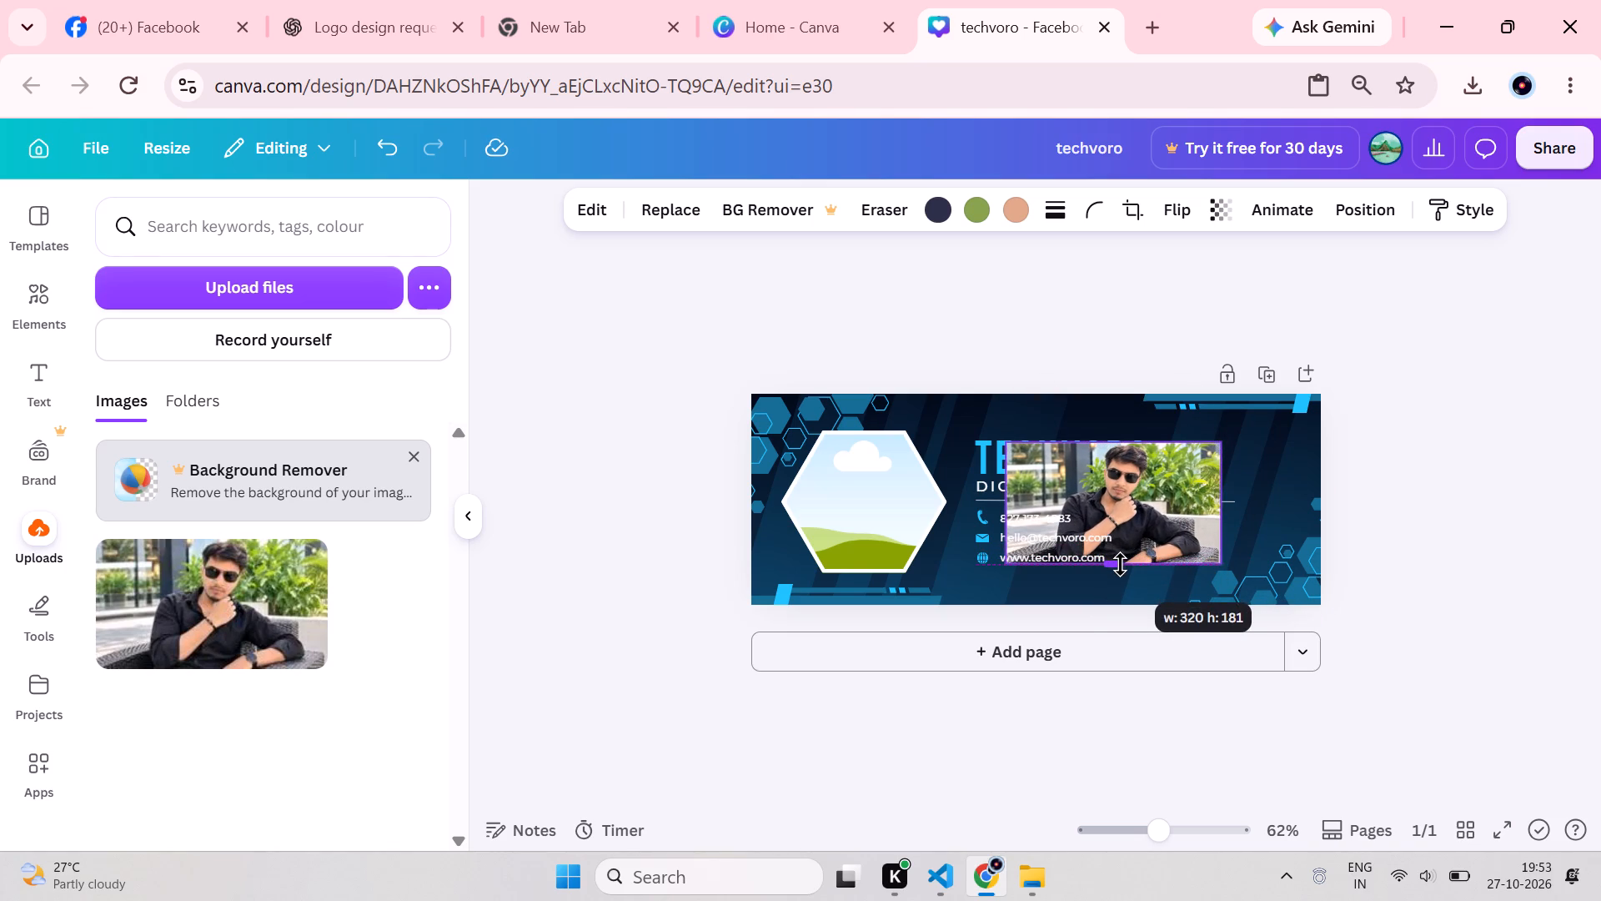
{"action": "left_click_drag", "start_coordinate": [1120, 564], "coordinate": [1121, 577]}
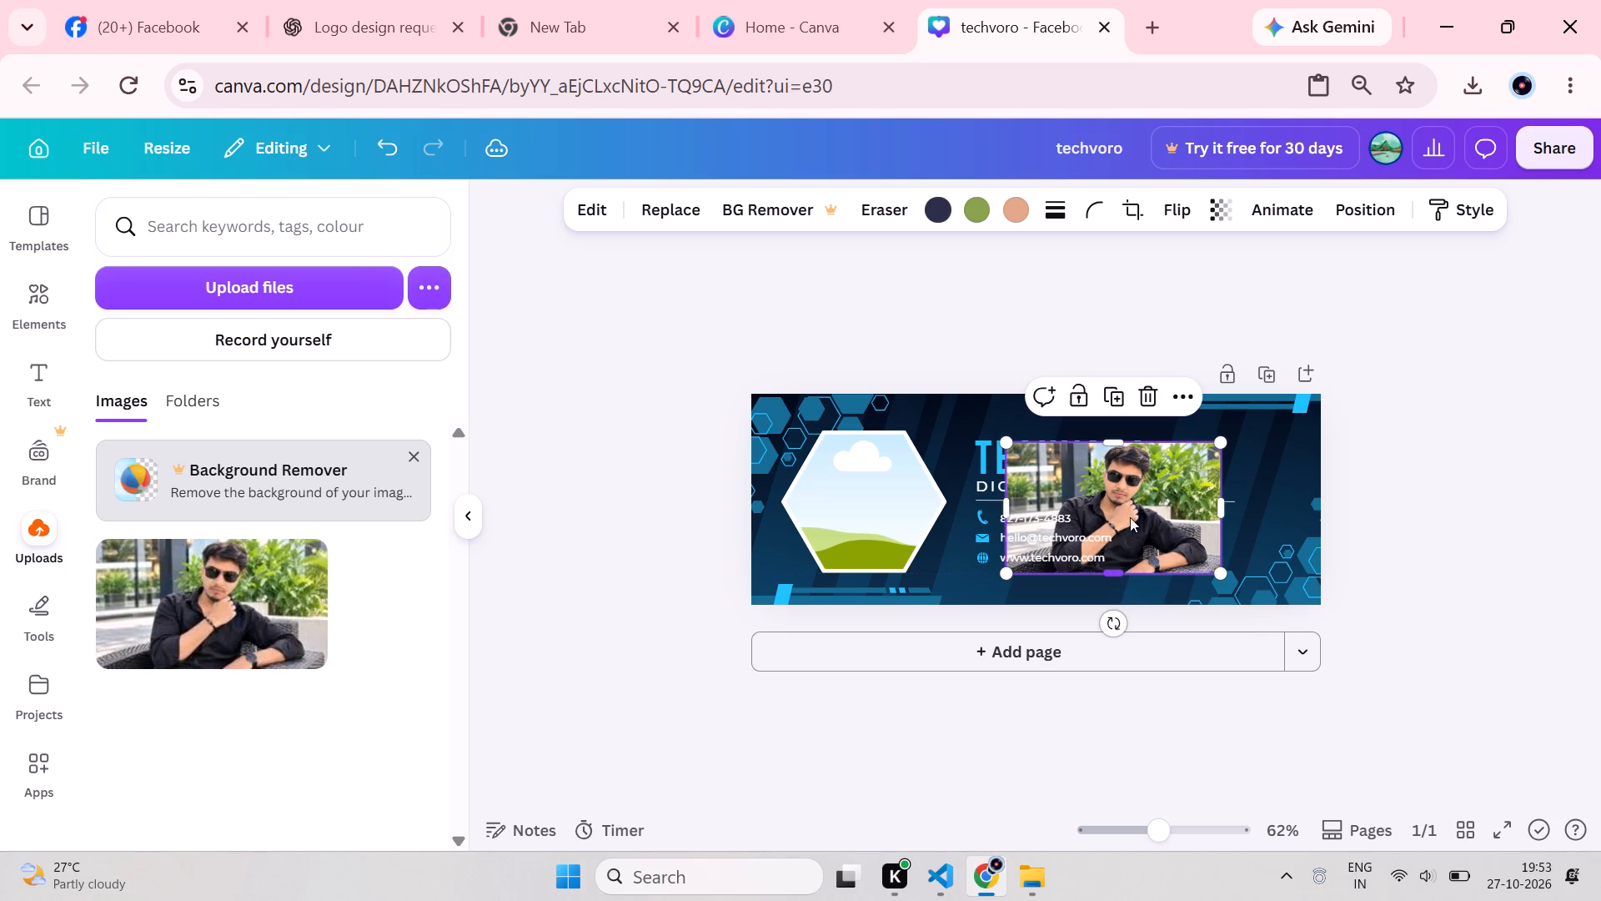
Move the portrait photo off the contact text and drop it into the hexagon frame, fine-tuning its position before release.
{"action": "left_click", "coordinate": [1131, 513]}
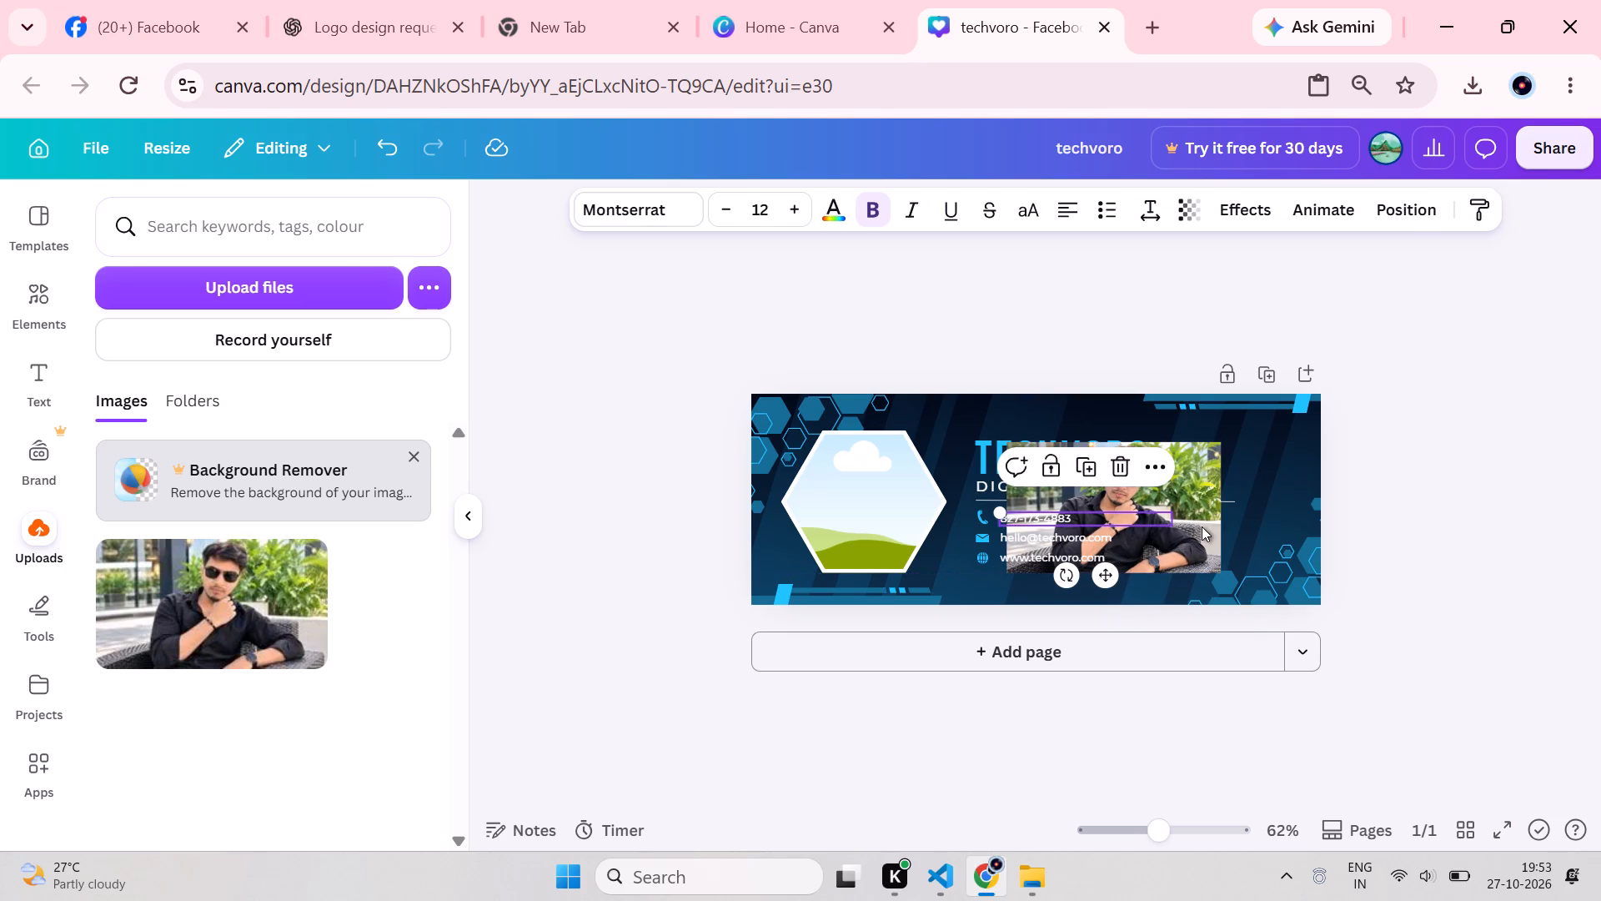
{"action": "left_click", "coordinate": [1202, 526]}
{"action": "left_click_drag", "start_coordinate": [1173, 515], "coordinate": [1086, 496]}
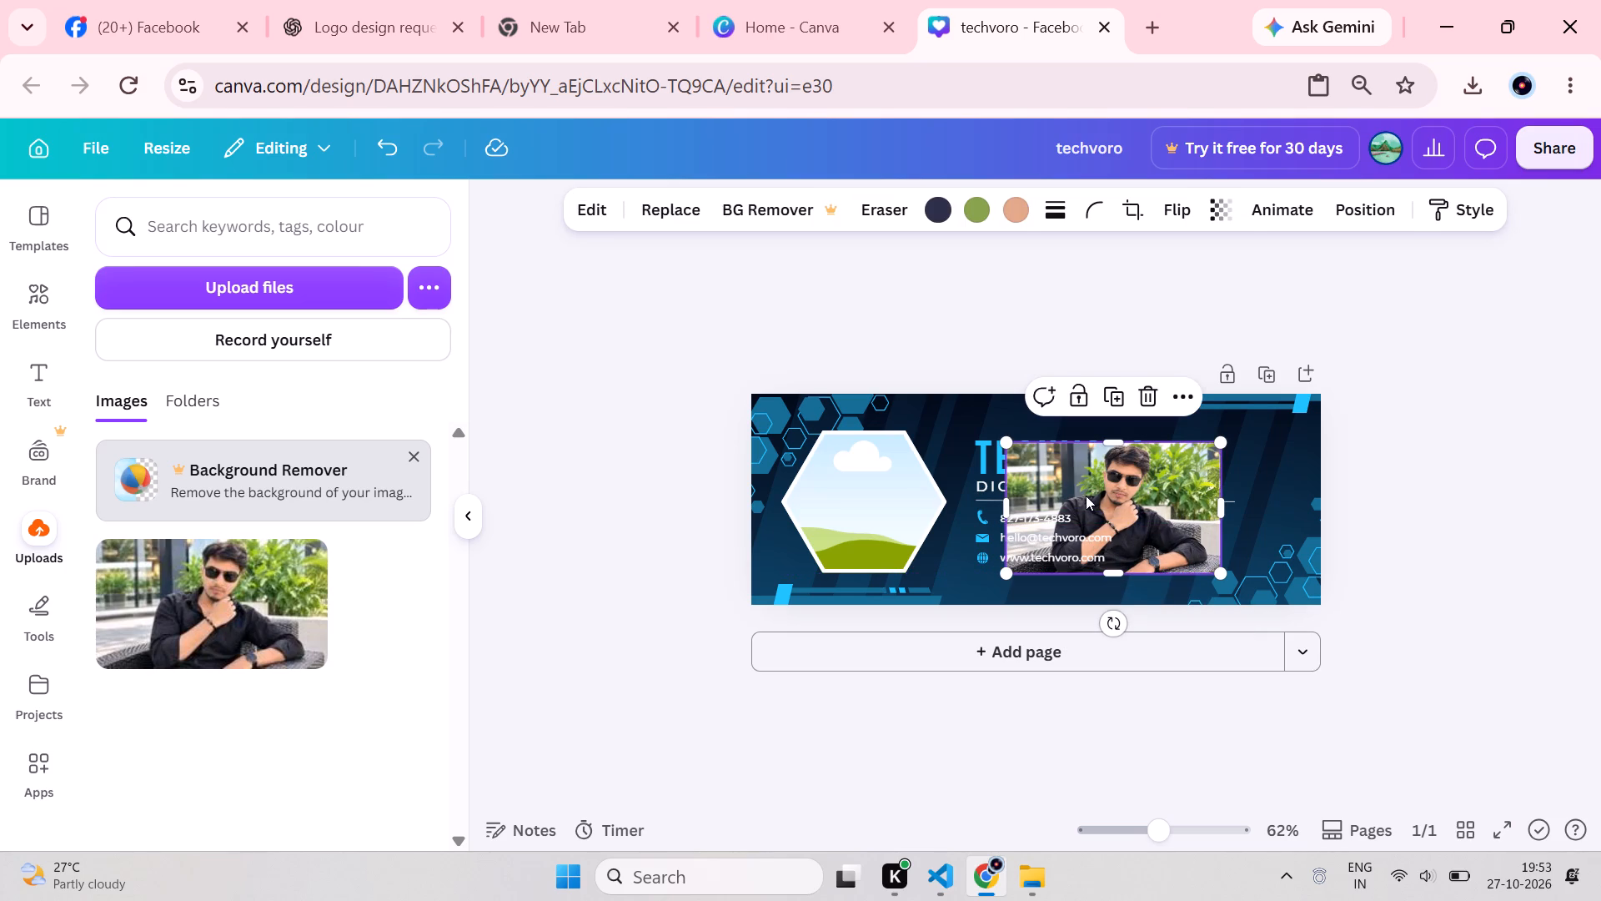
{"action": "left_click_drag", "start_coordinate": [1086, 496], "coordinate": [933, 513]}
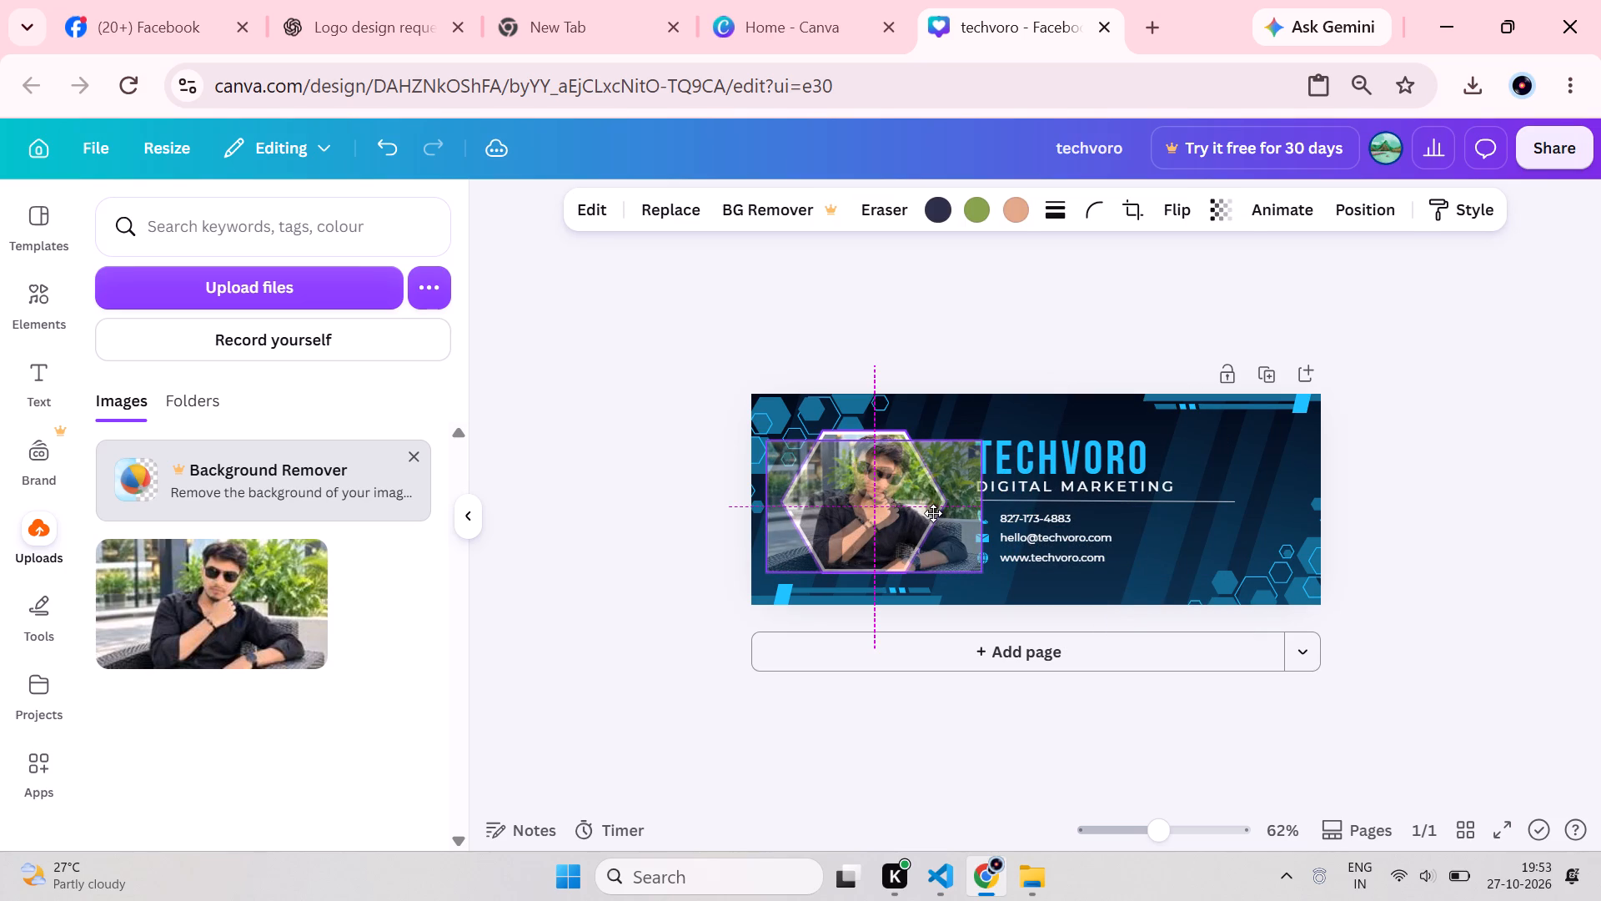
{"action": "left_click_drag", "start_coordinate": [933, 513], "coordinate": [927, 513]}
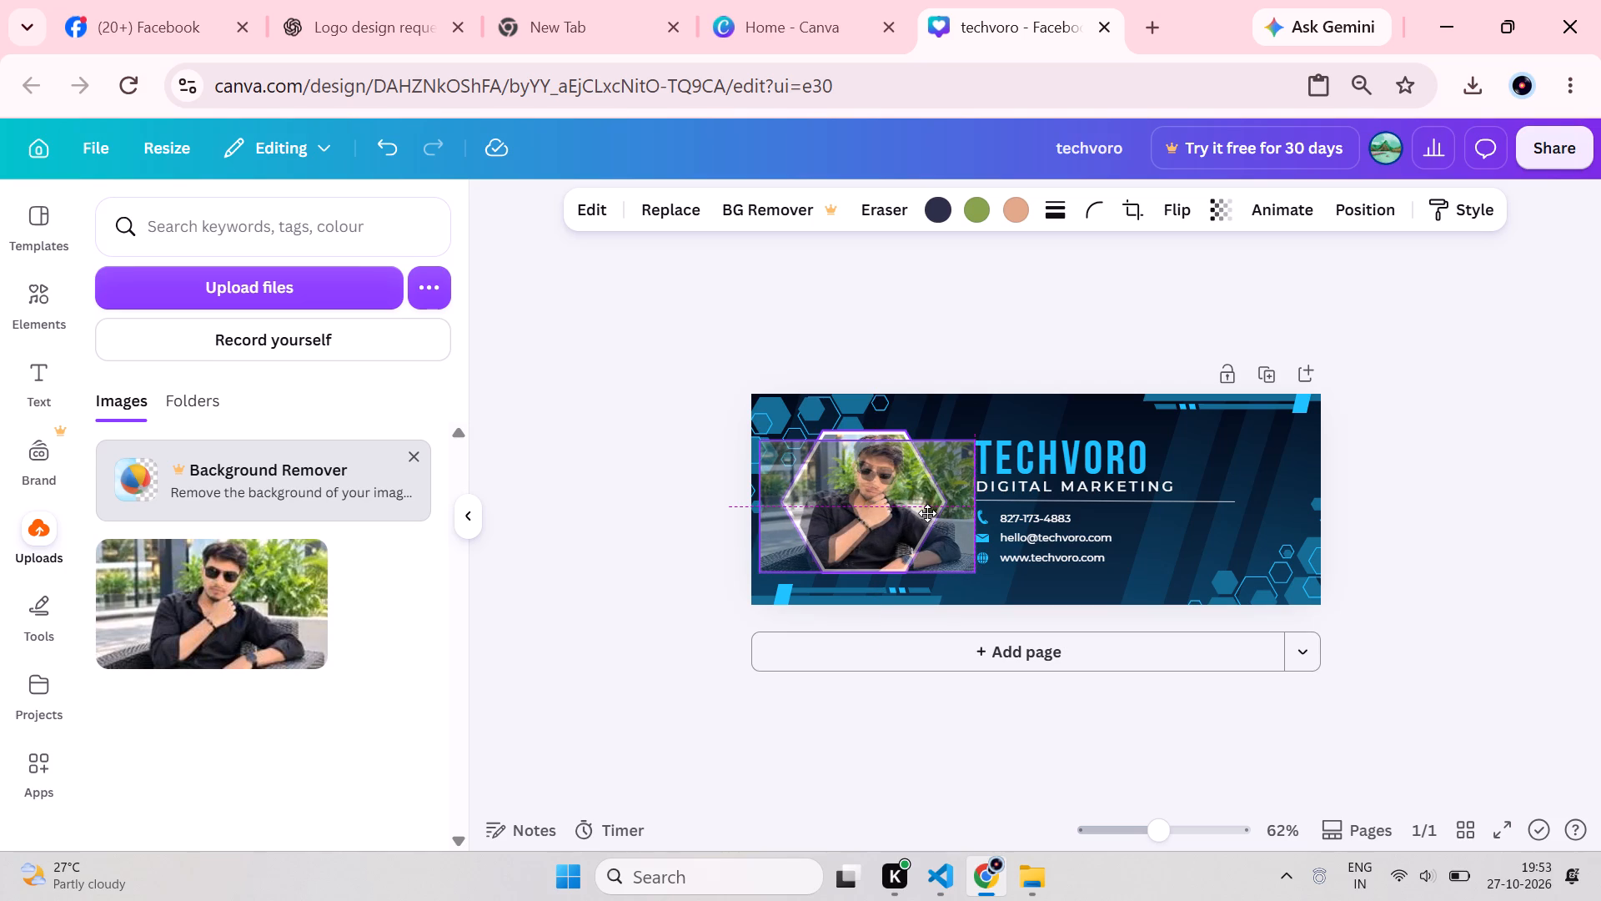
{"action": "left_click_drag", "start_coordinate": [927, 513], "coordinate": [926, 513]}
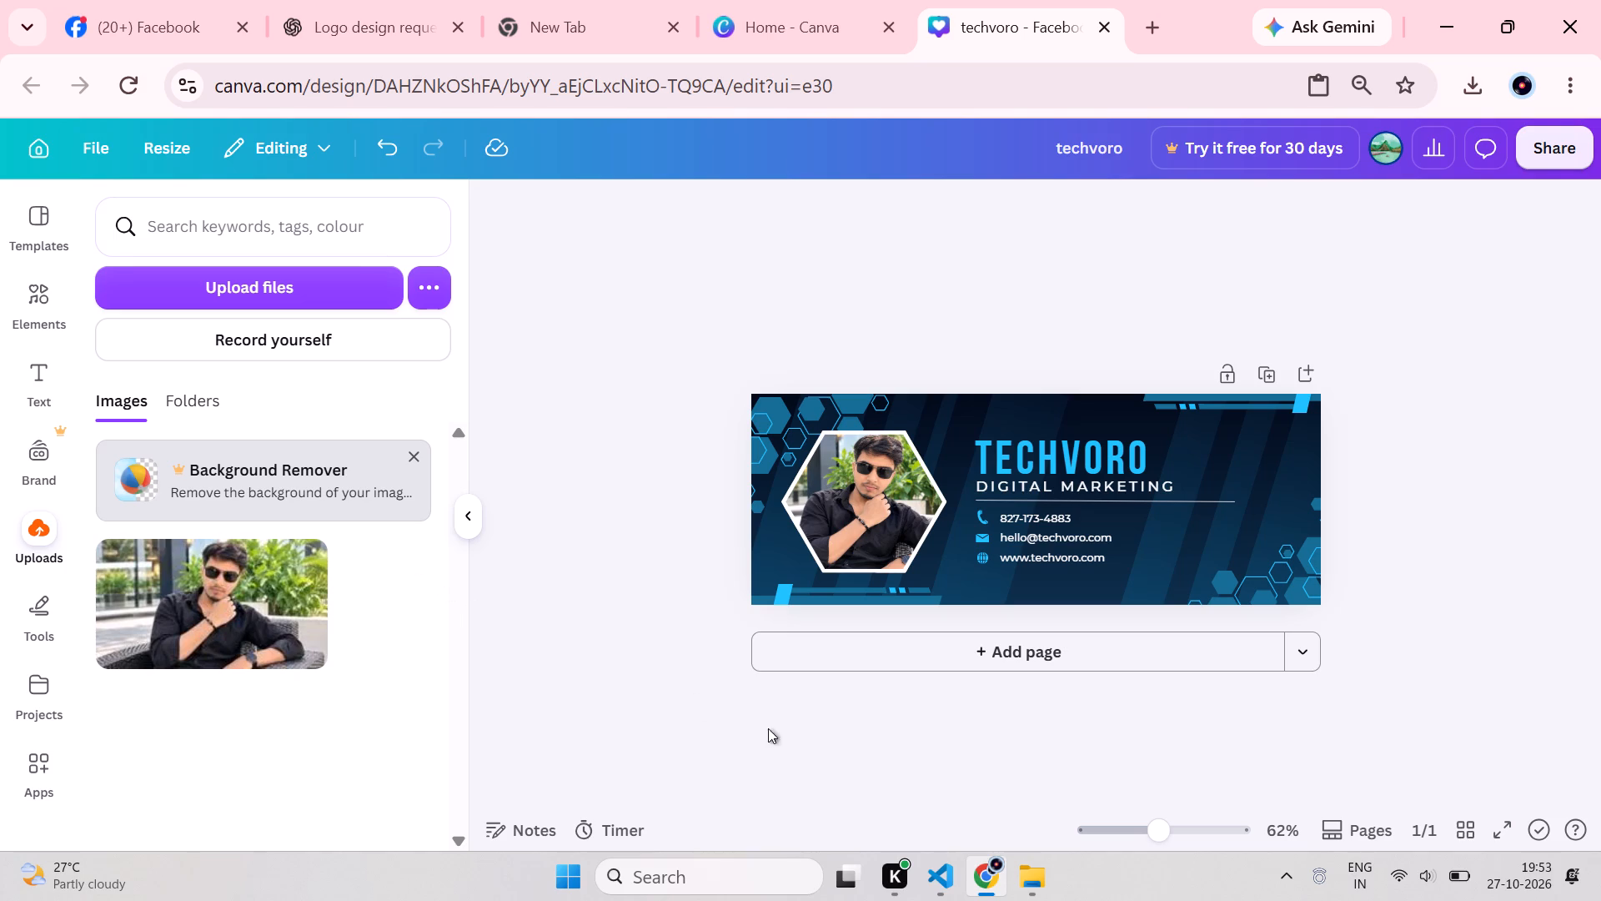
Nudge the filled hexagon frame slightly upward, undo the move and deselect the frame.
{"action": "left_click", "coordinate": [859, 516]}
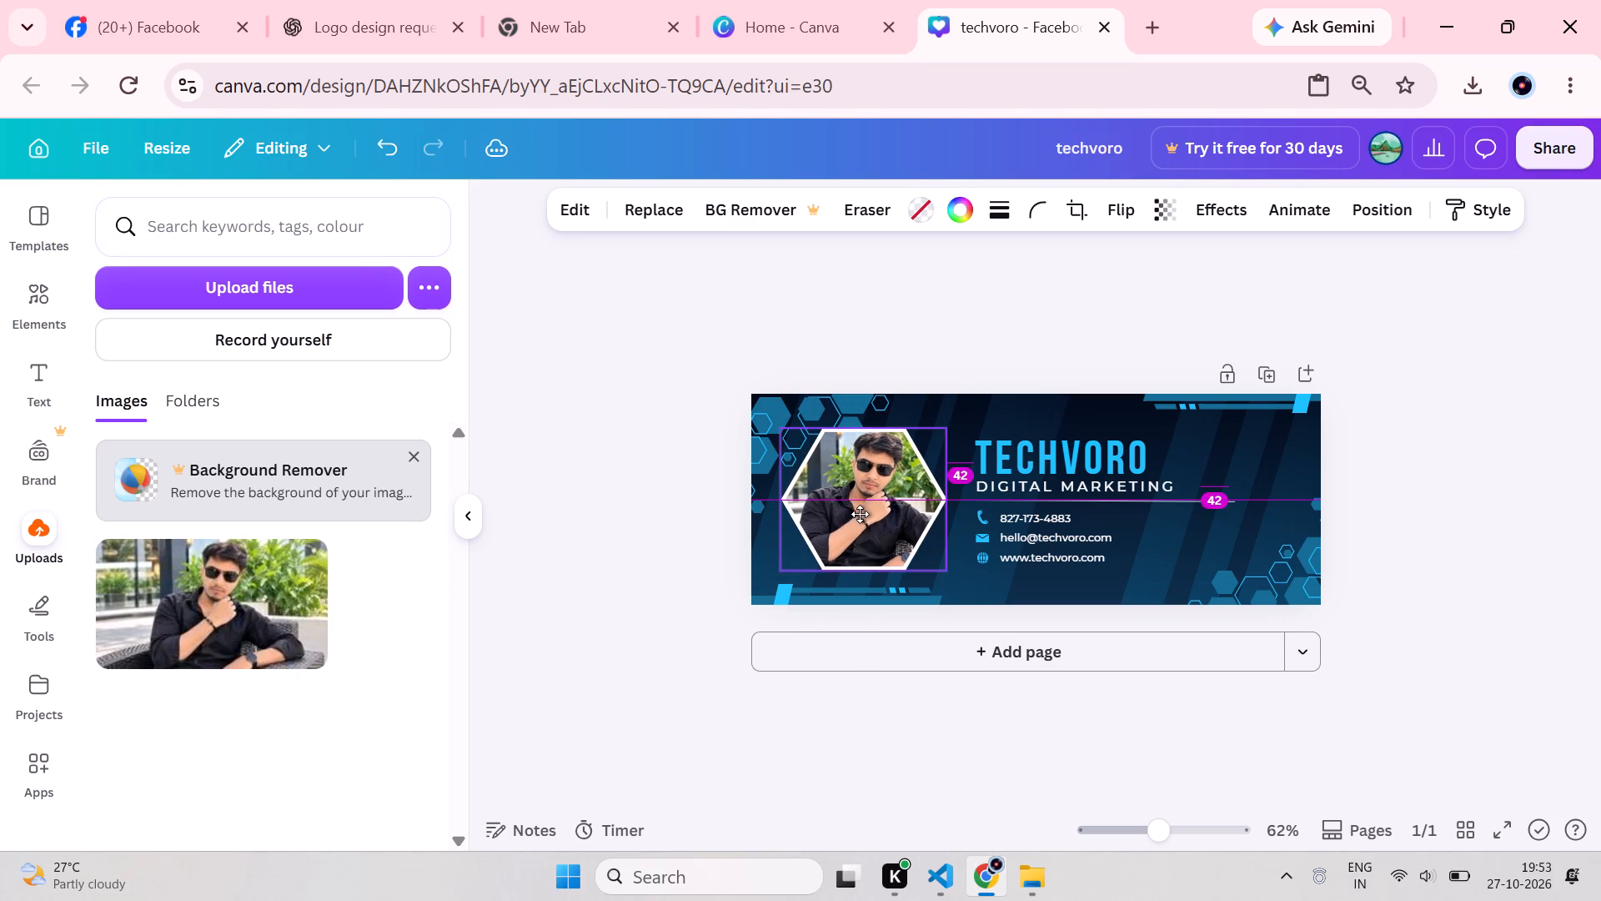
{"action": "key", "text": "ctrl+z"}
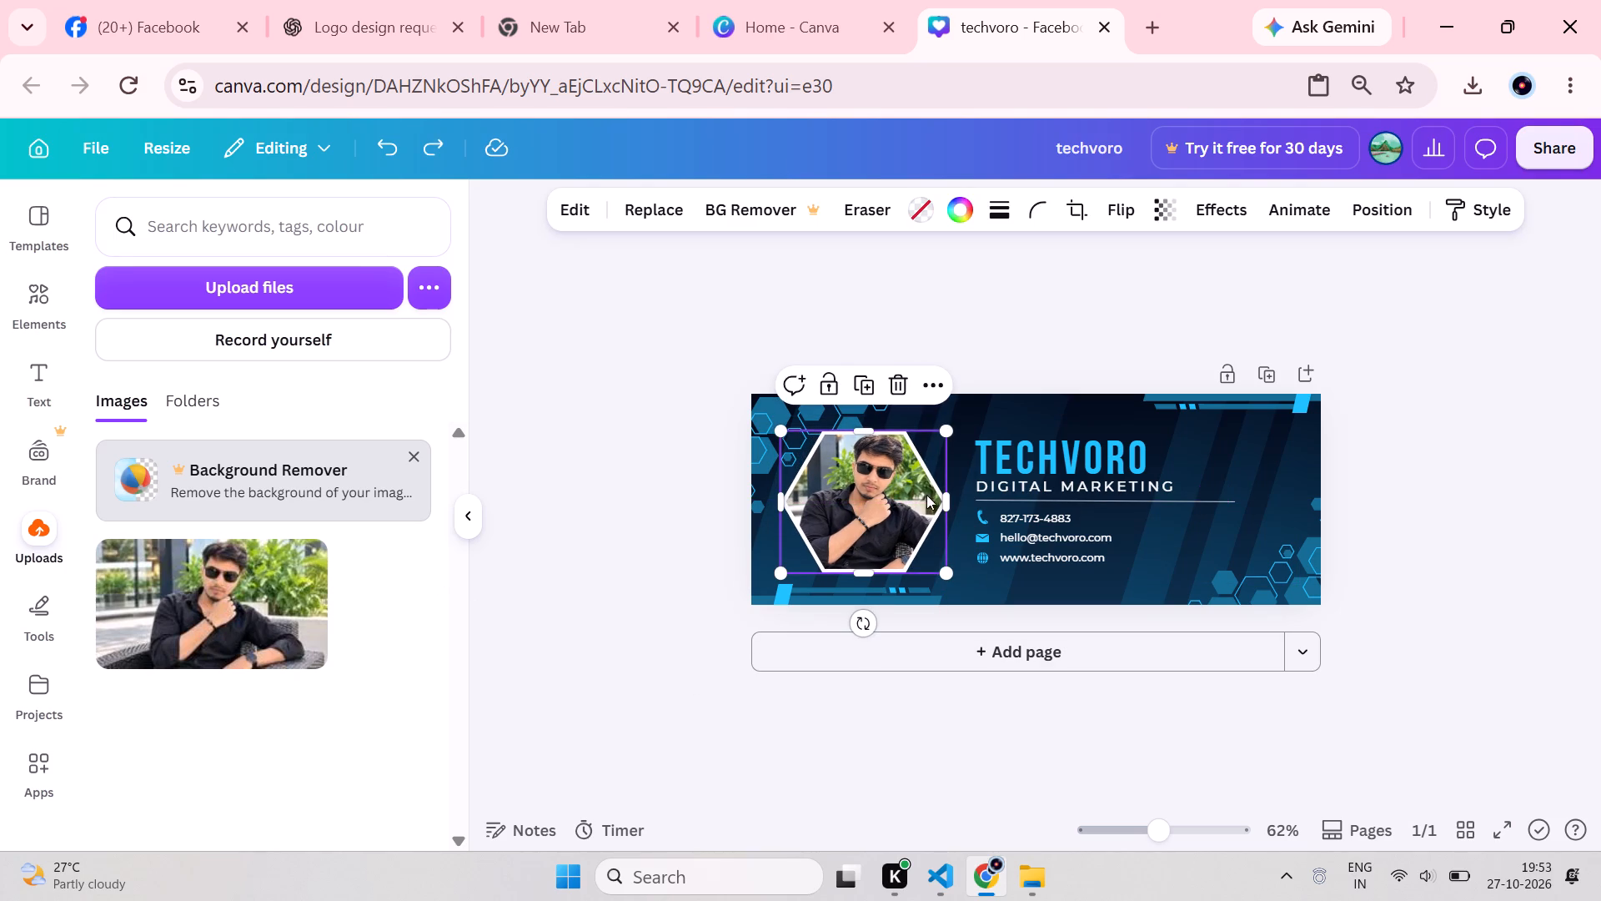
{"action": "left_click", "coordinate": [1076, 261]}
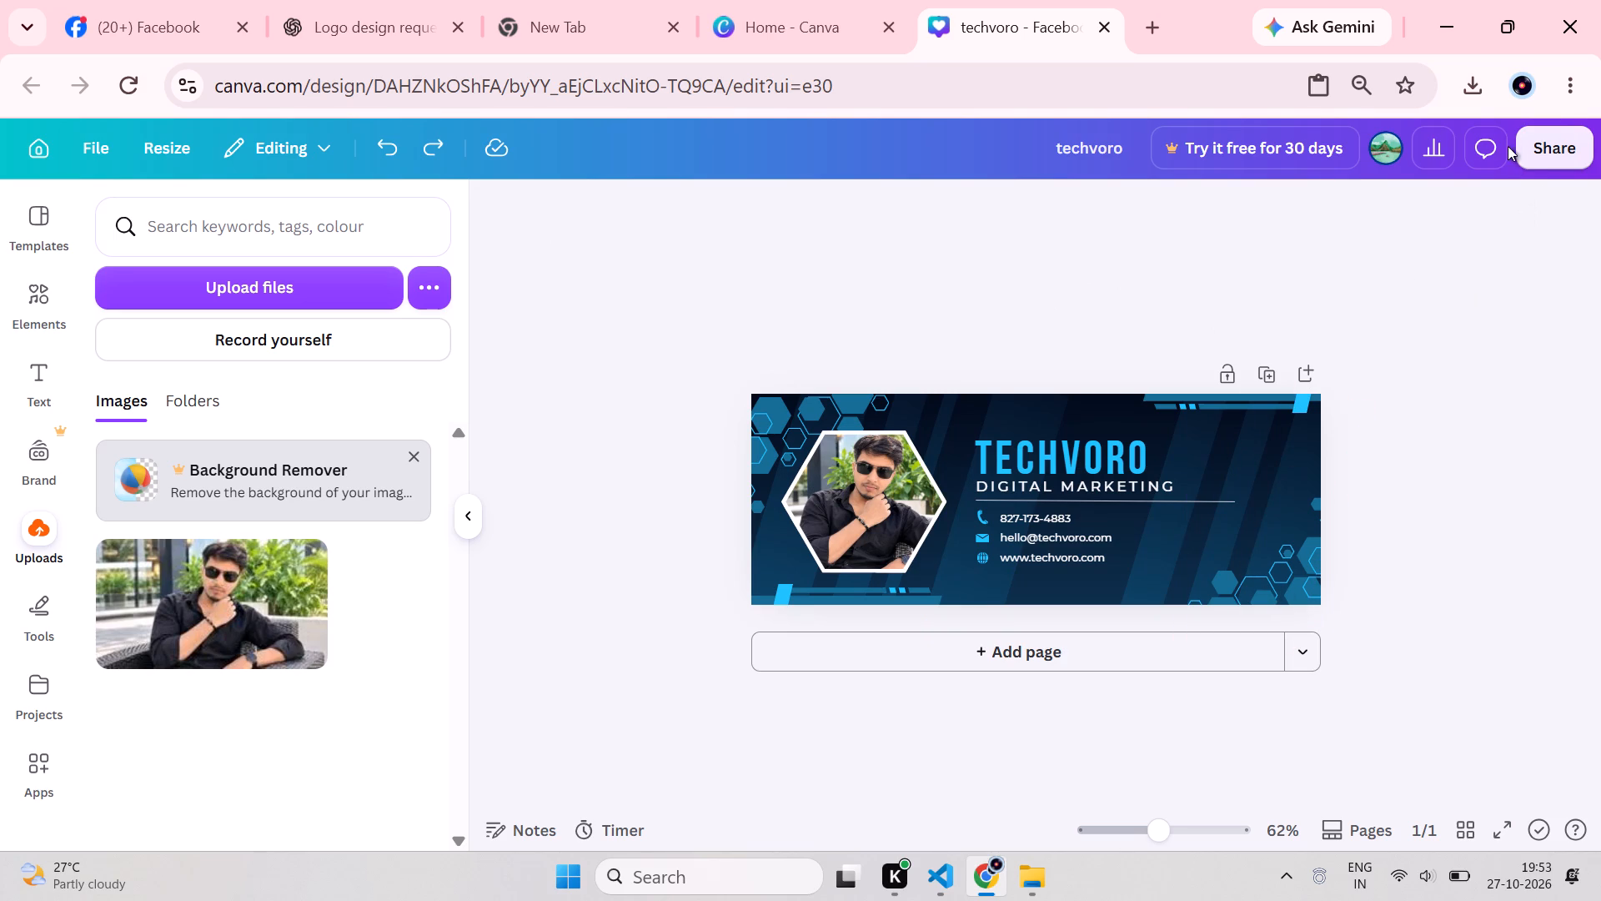
Open the download options for the finished TECHVORO cover.
{"action": "left_click", "coordinate": [1558, 155]}
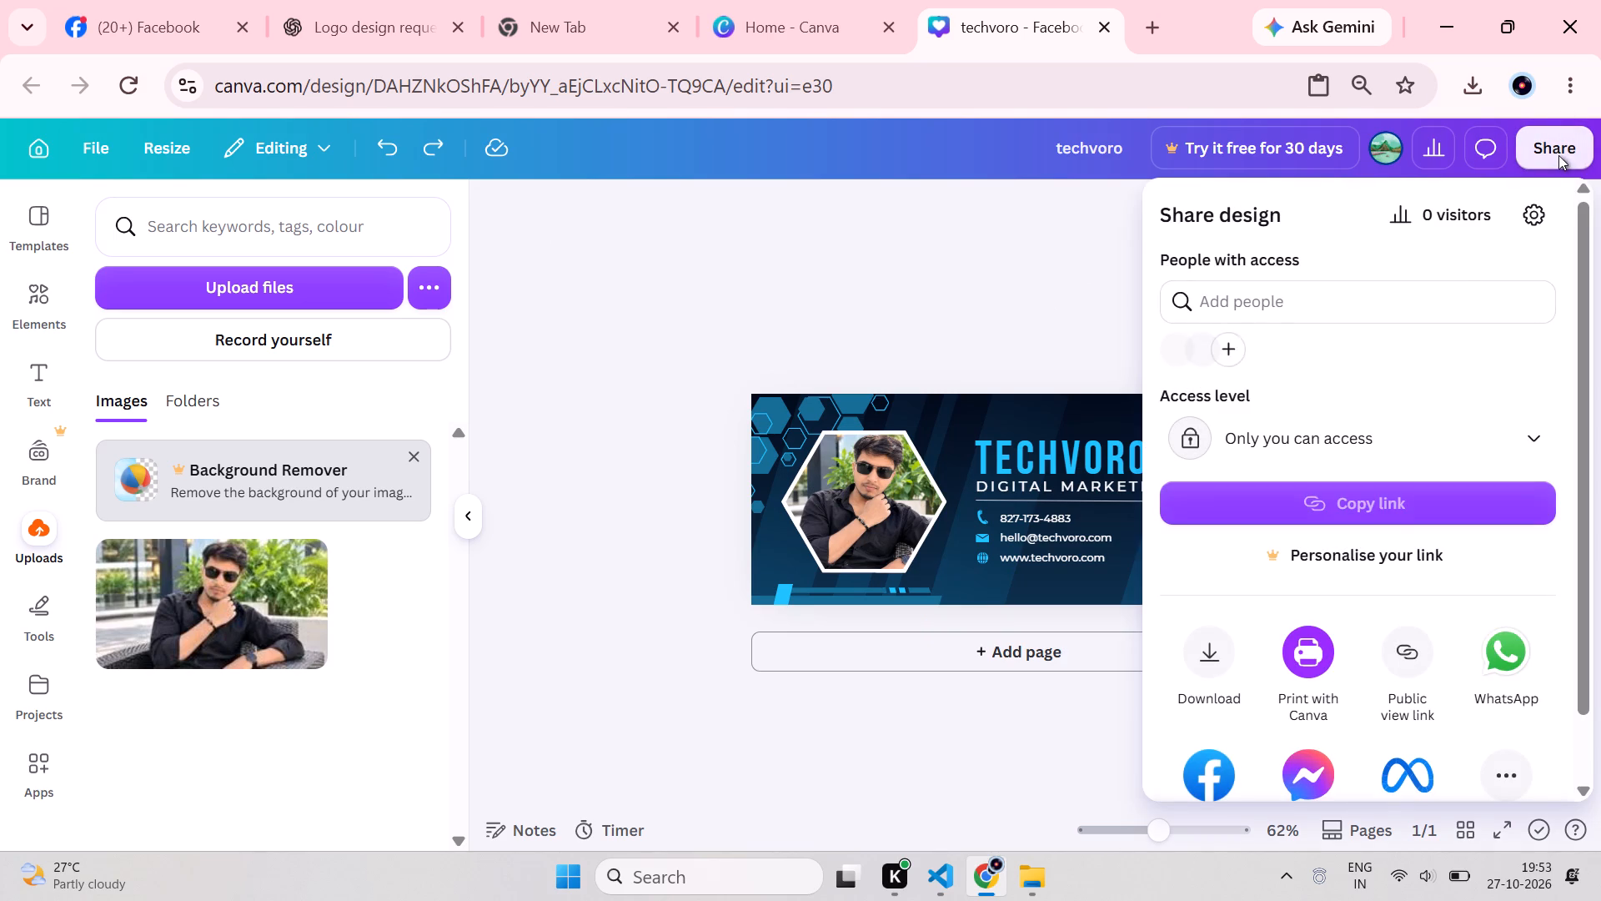
{"action": "left_click", "coordinate": [1206, 637]}
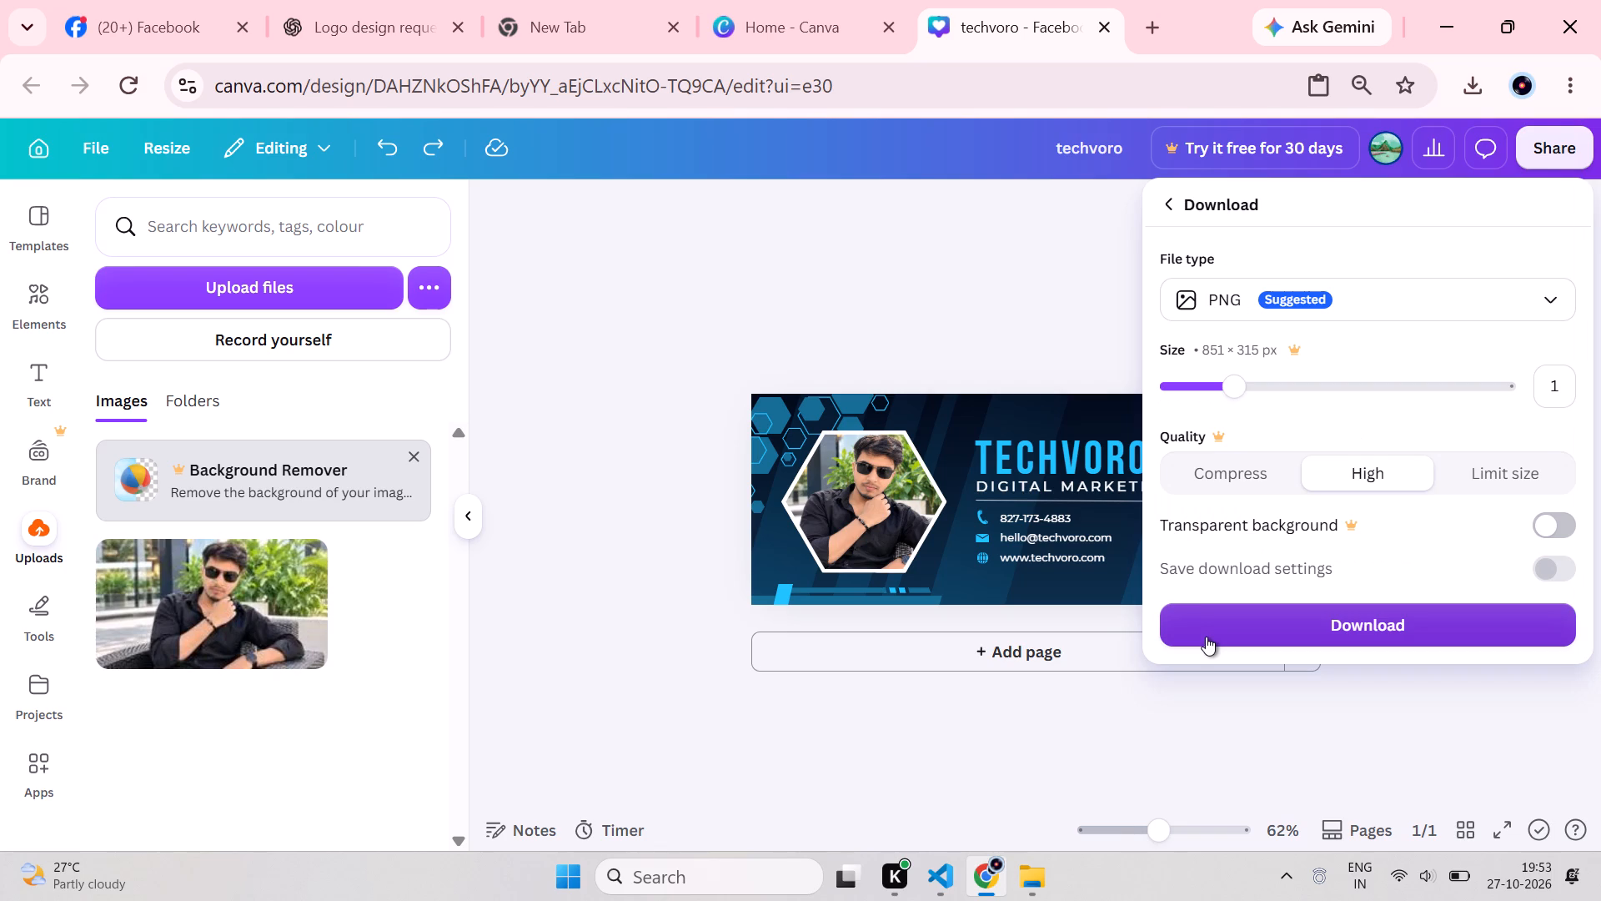
Download the finished TECHVORO cover as a high-quality PNG at 851 × 315 px.
{"action": "left_click", "coordinate": [1336, 626]}
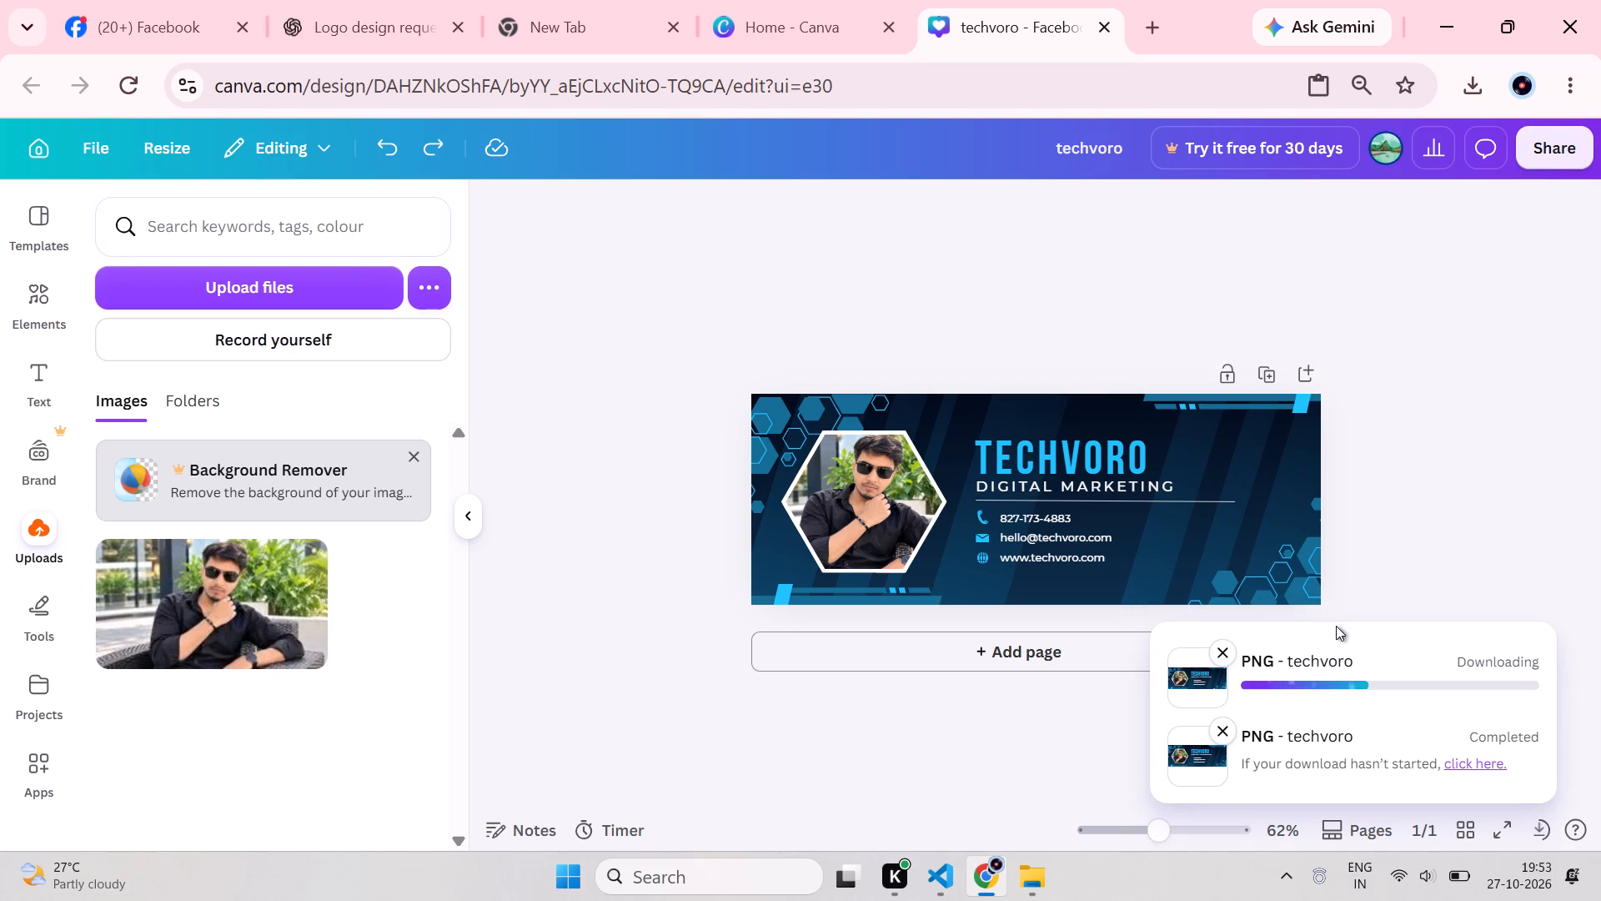
{"action": "left_click", "coordinate": [1020, 878]}
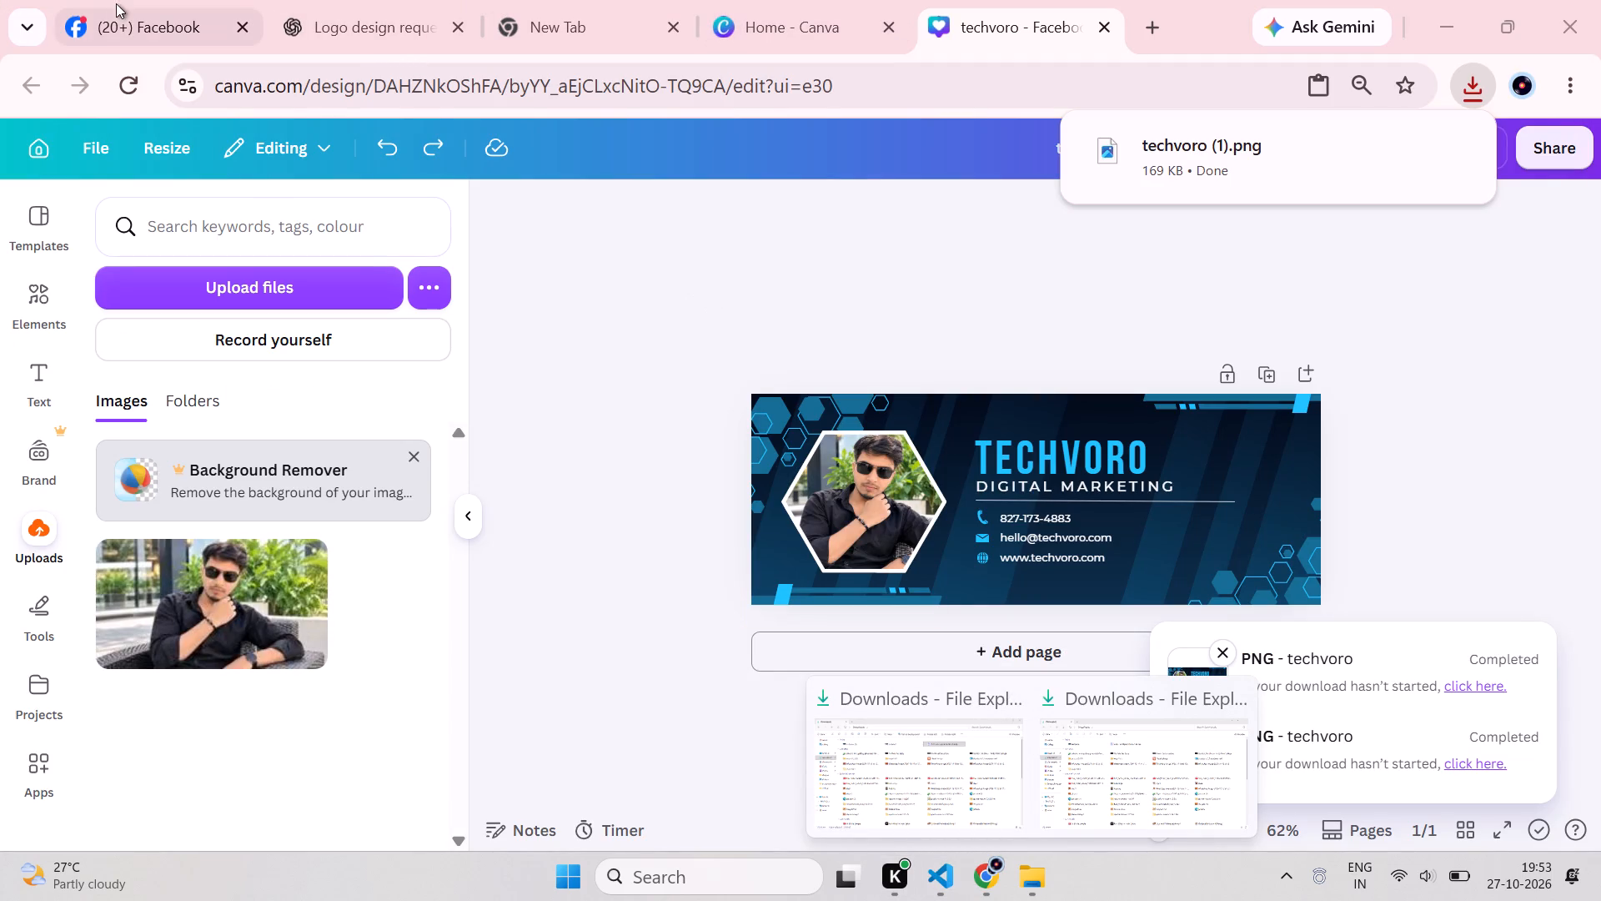
Replace the Techvoro Facebook Page's cover photo with the newly downloaded TECHVORO cover from the Downloads folder.
{"action": "left_click", "coordinate": [126, 27]}
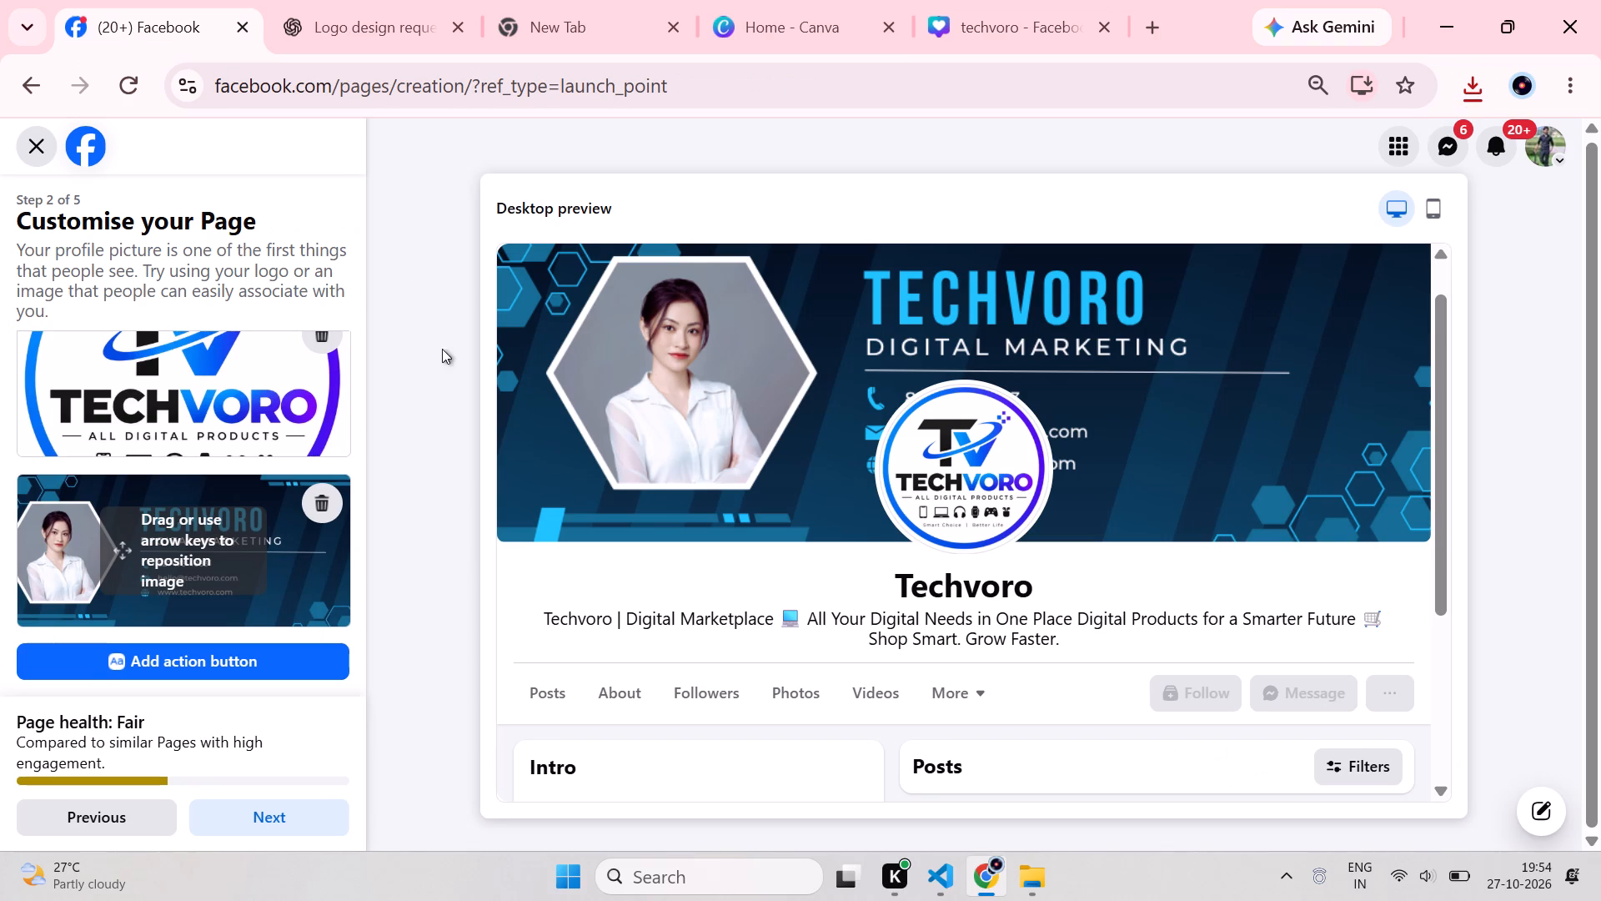
{"action": "left_click", "coordinate": [326, 505]}
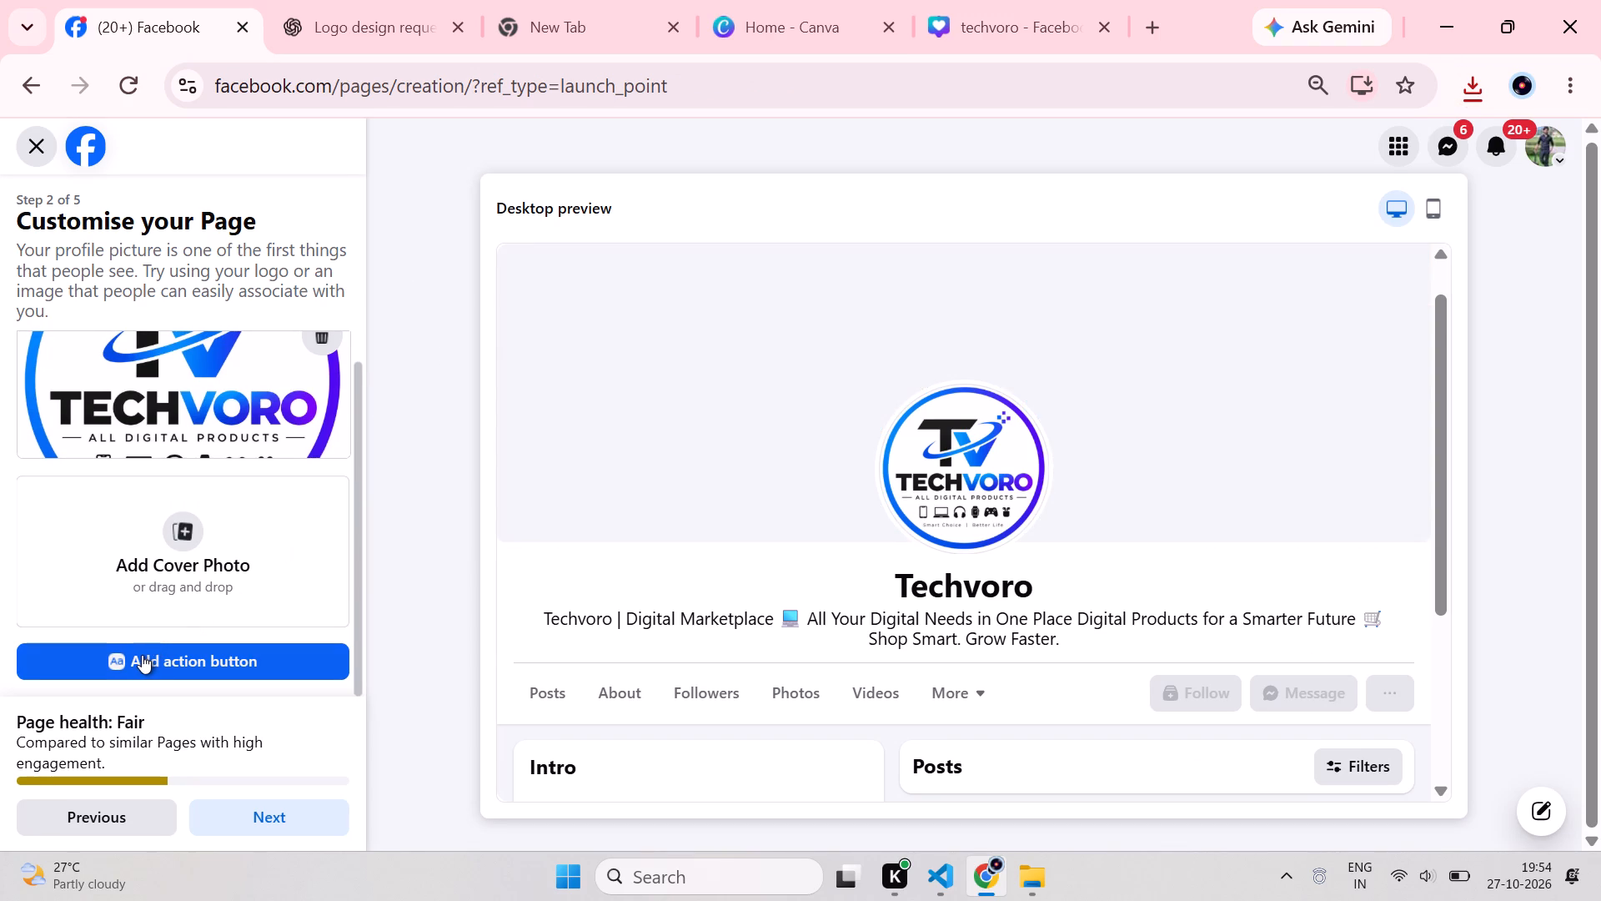
{"action": "left_click", "coordinate": [168, 551]}
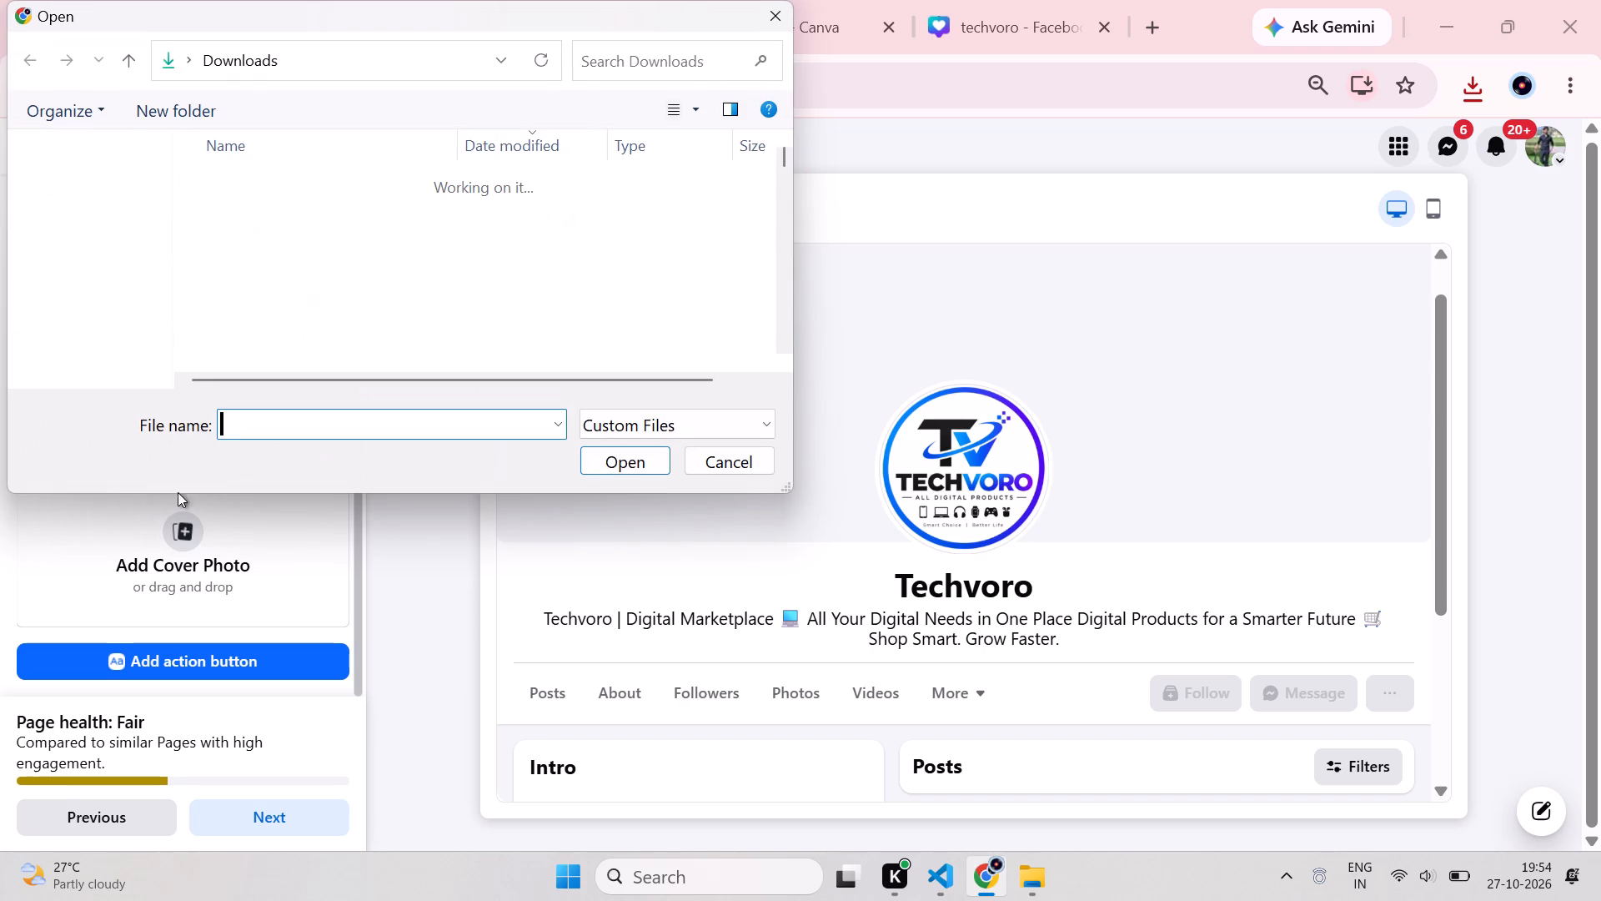
{"action": "double_click", "coordinate": [228, 210]}
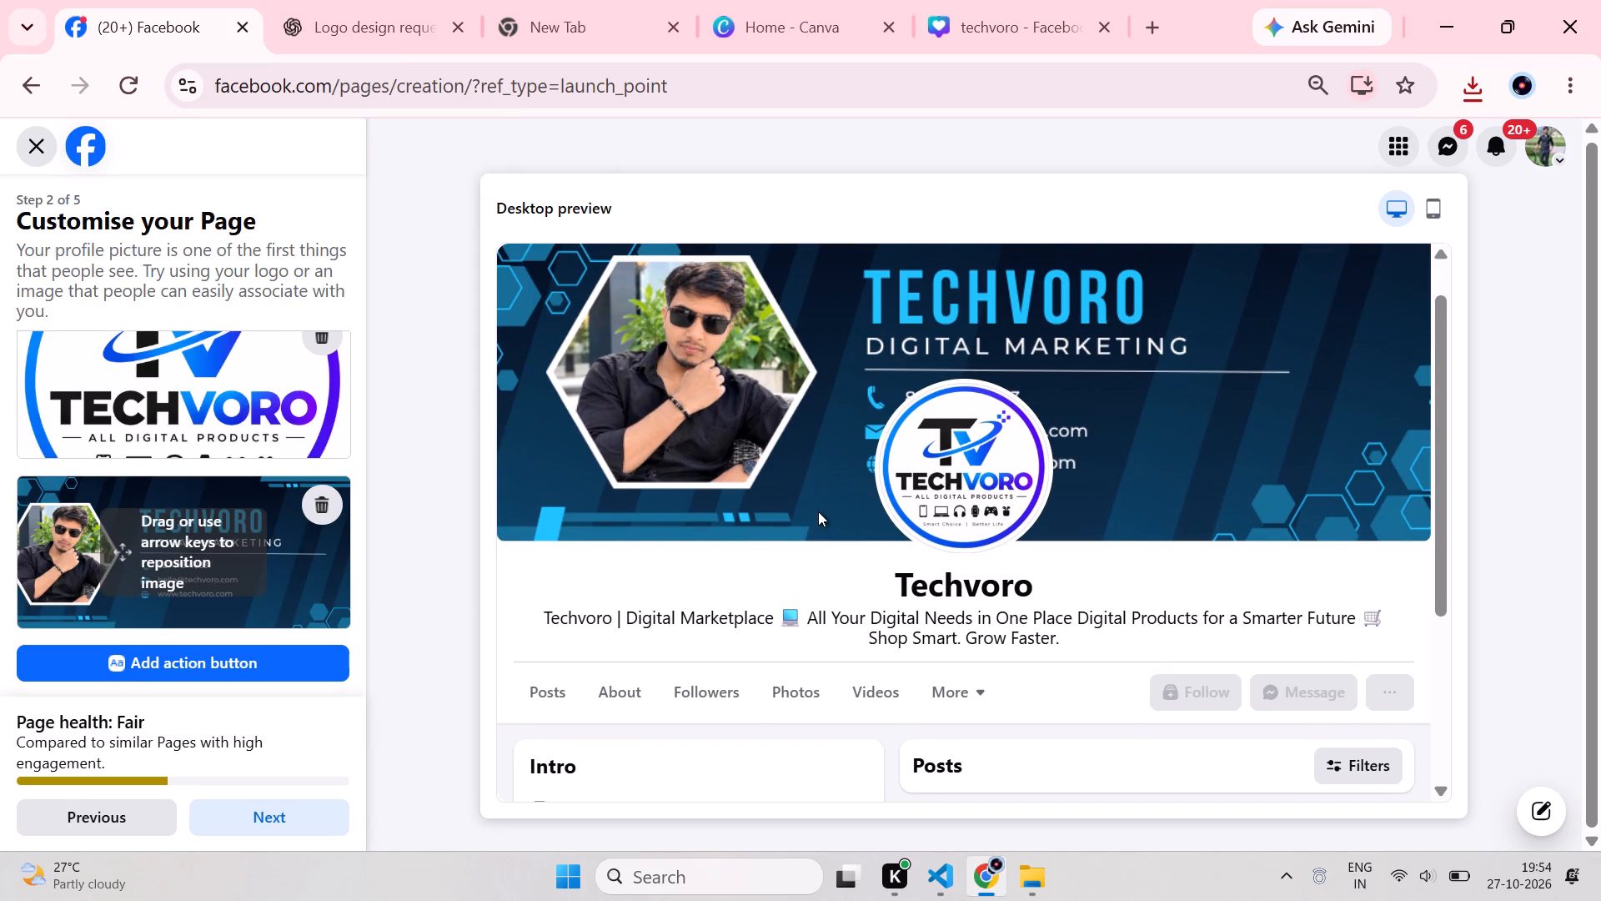
{"action": "scroll", "coordinate": [818, 511], "scroll_direction": "down", "scroll_amount": 1}
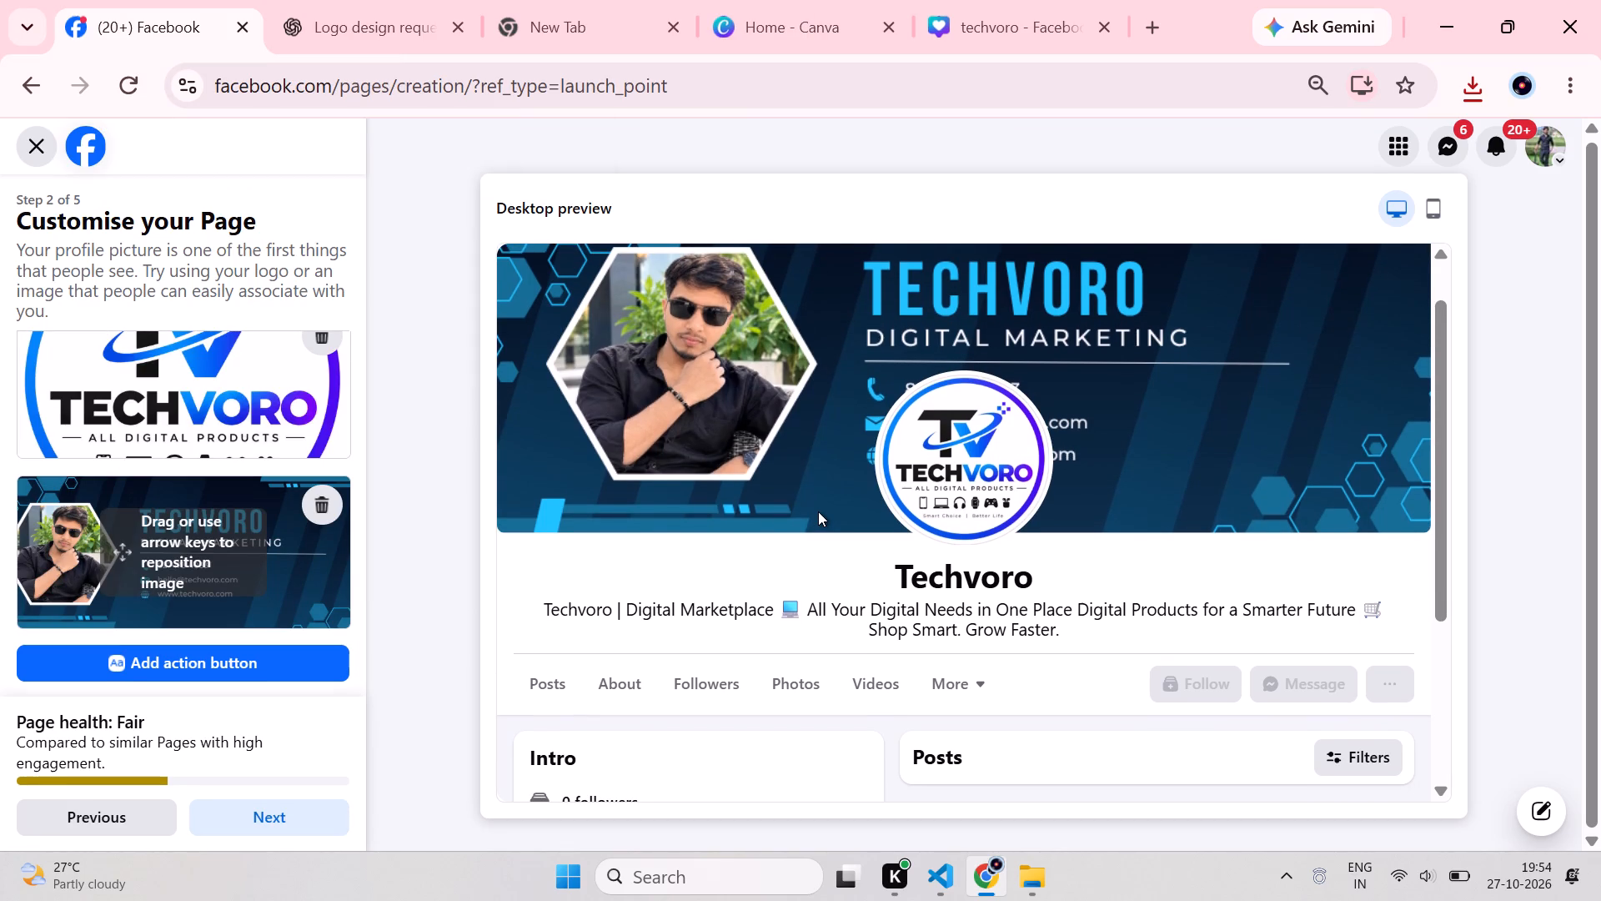
{"action": "scroll", "coordinate": [818, 511], "scroll_direction": "down", "scroll_amount": 3}
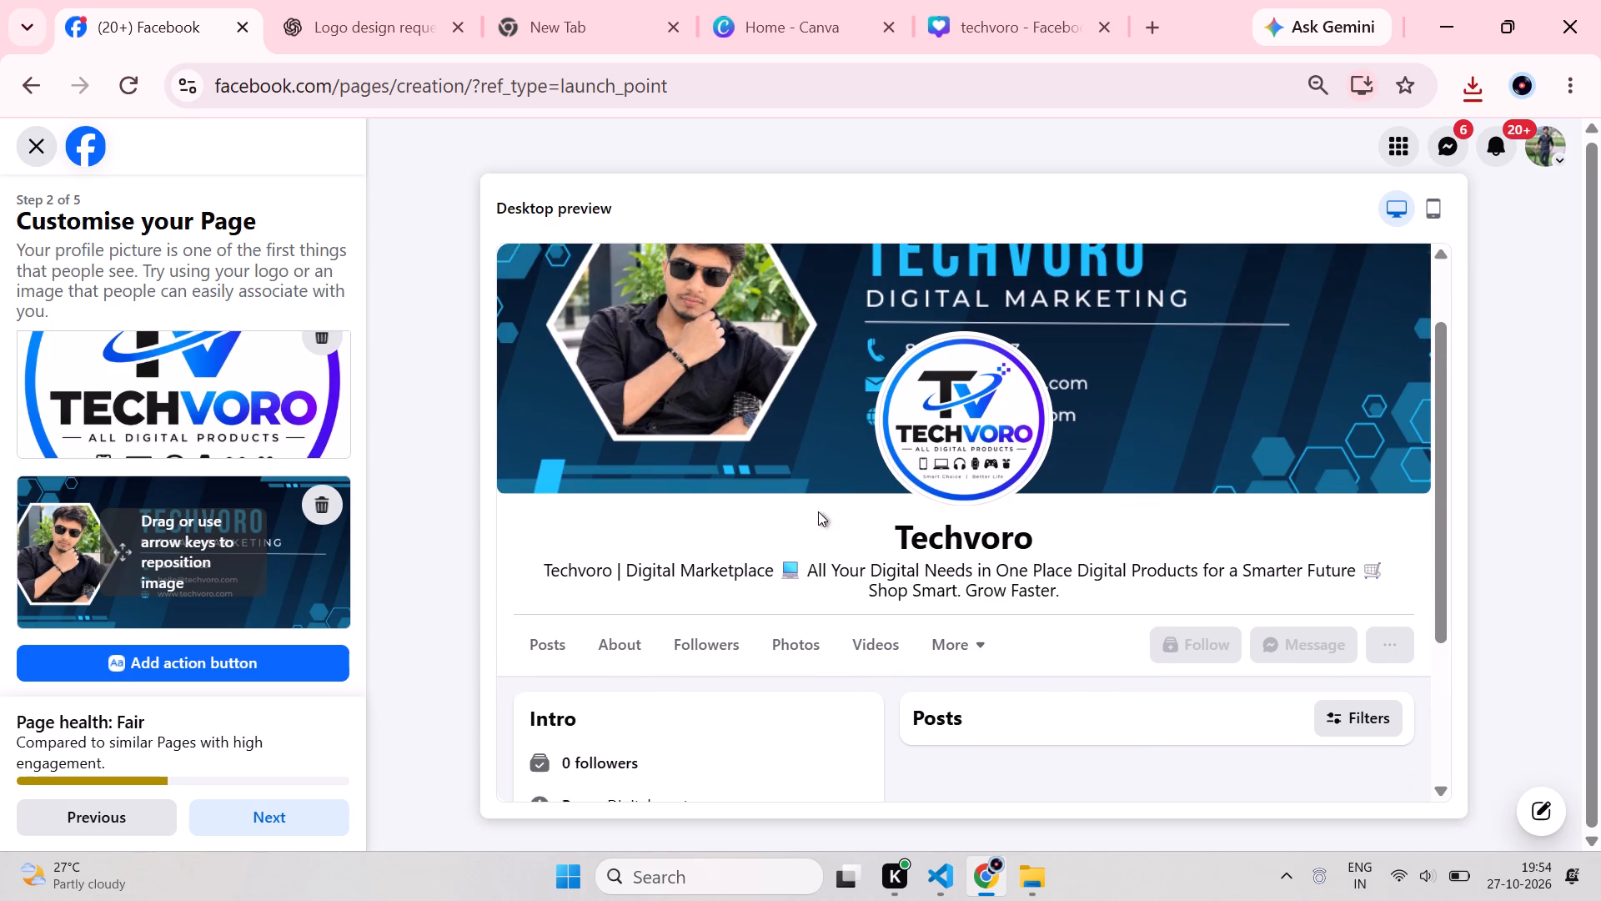
{"action": "scroll", "coordinate": [818, 511], "scroll_direction": "down", "scroll_amount": 1}
{"action": "scroll", "coordinate": [159, 664], "scroll_direction": "down", "scroll_amount": 1}
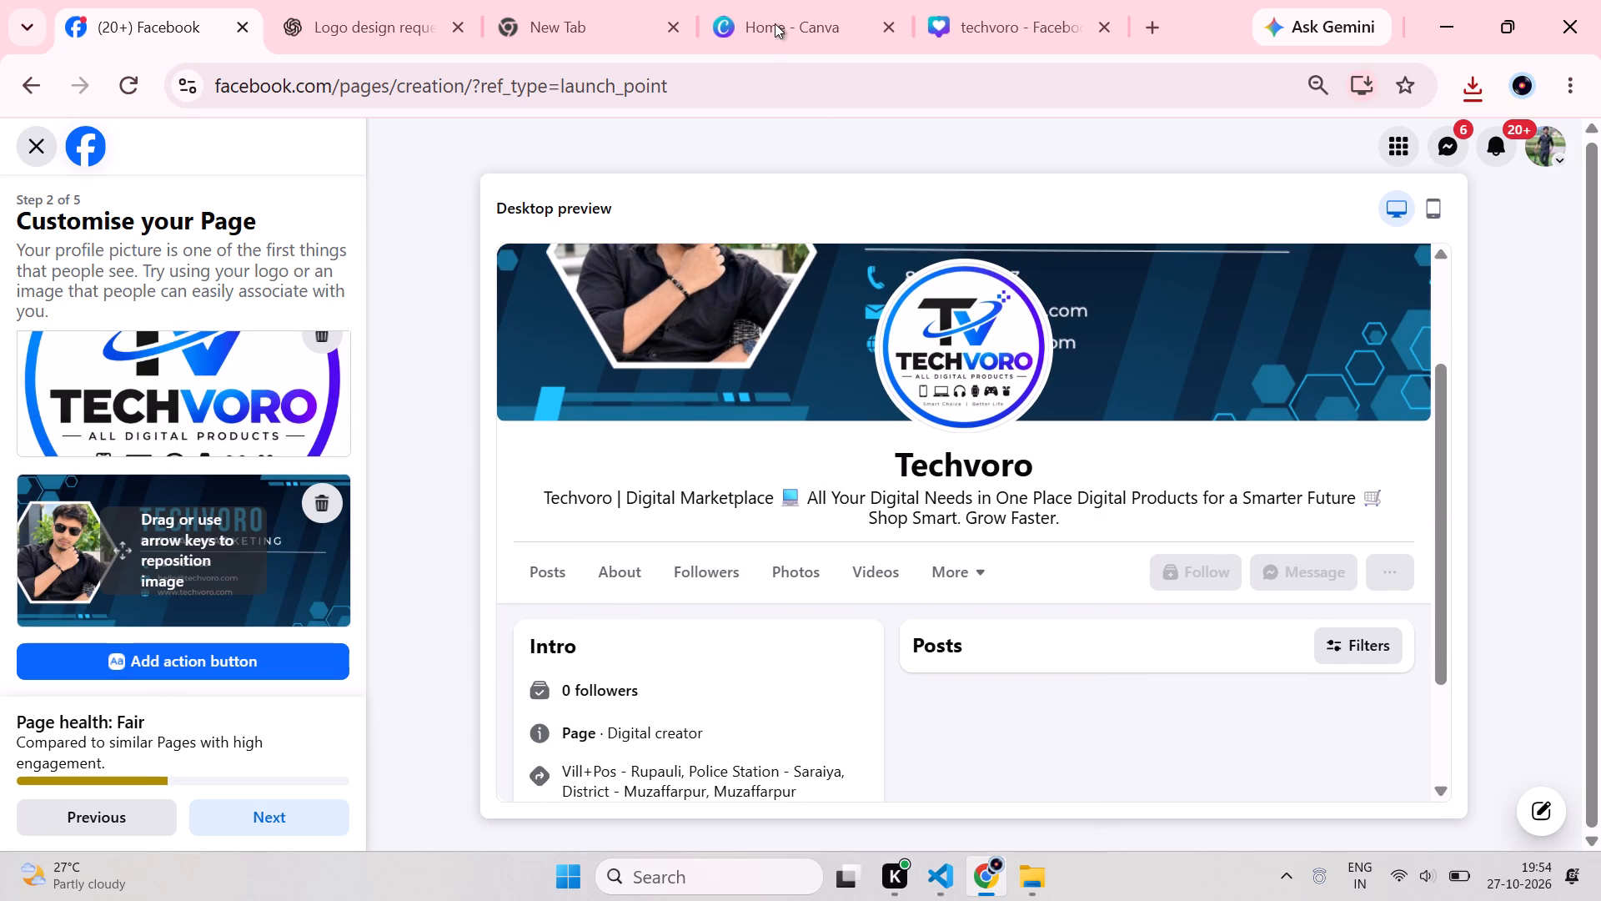
Return to the Canva home page and look through the Facebook design types under Social media.
{"action": "left_click", "coordinate": [762, 0]}
{"action": "scroll", "coordinate": [610, 274], "scroll_direction": "down", "scroll_amount": 1}
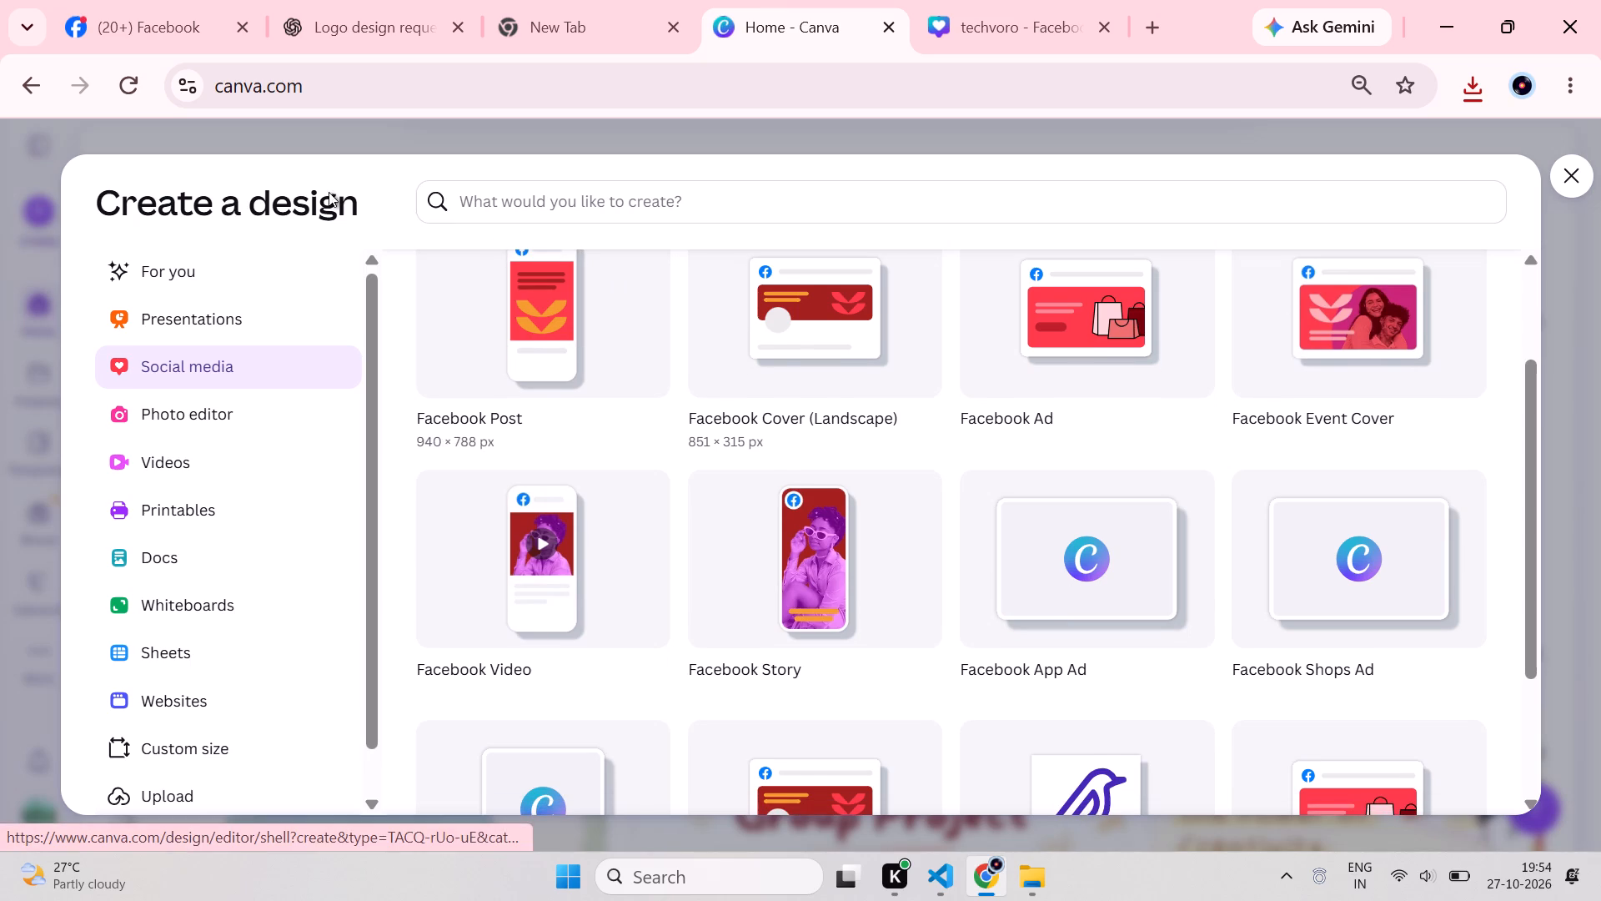
{"action": "scroll", "coordinate": [776, 360], "scroll_direction": "up", "scroll_amount": 1}
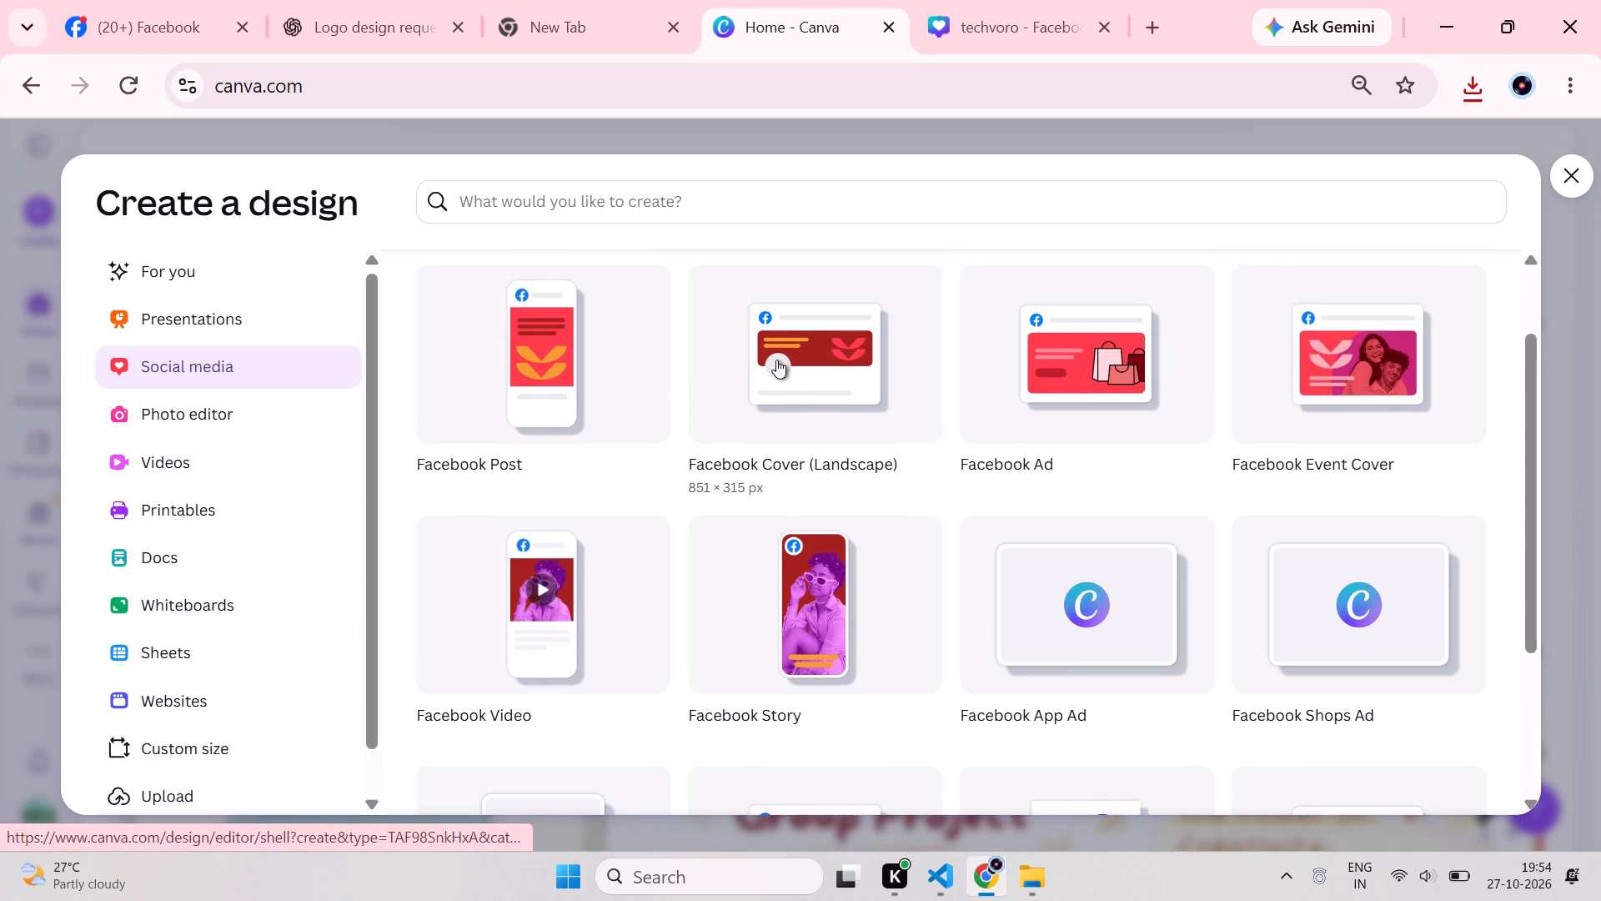
{"action": "scroll", "coordinate": [776, 360], "scroll_direction": "up", "scroll_amount": 2}
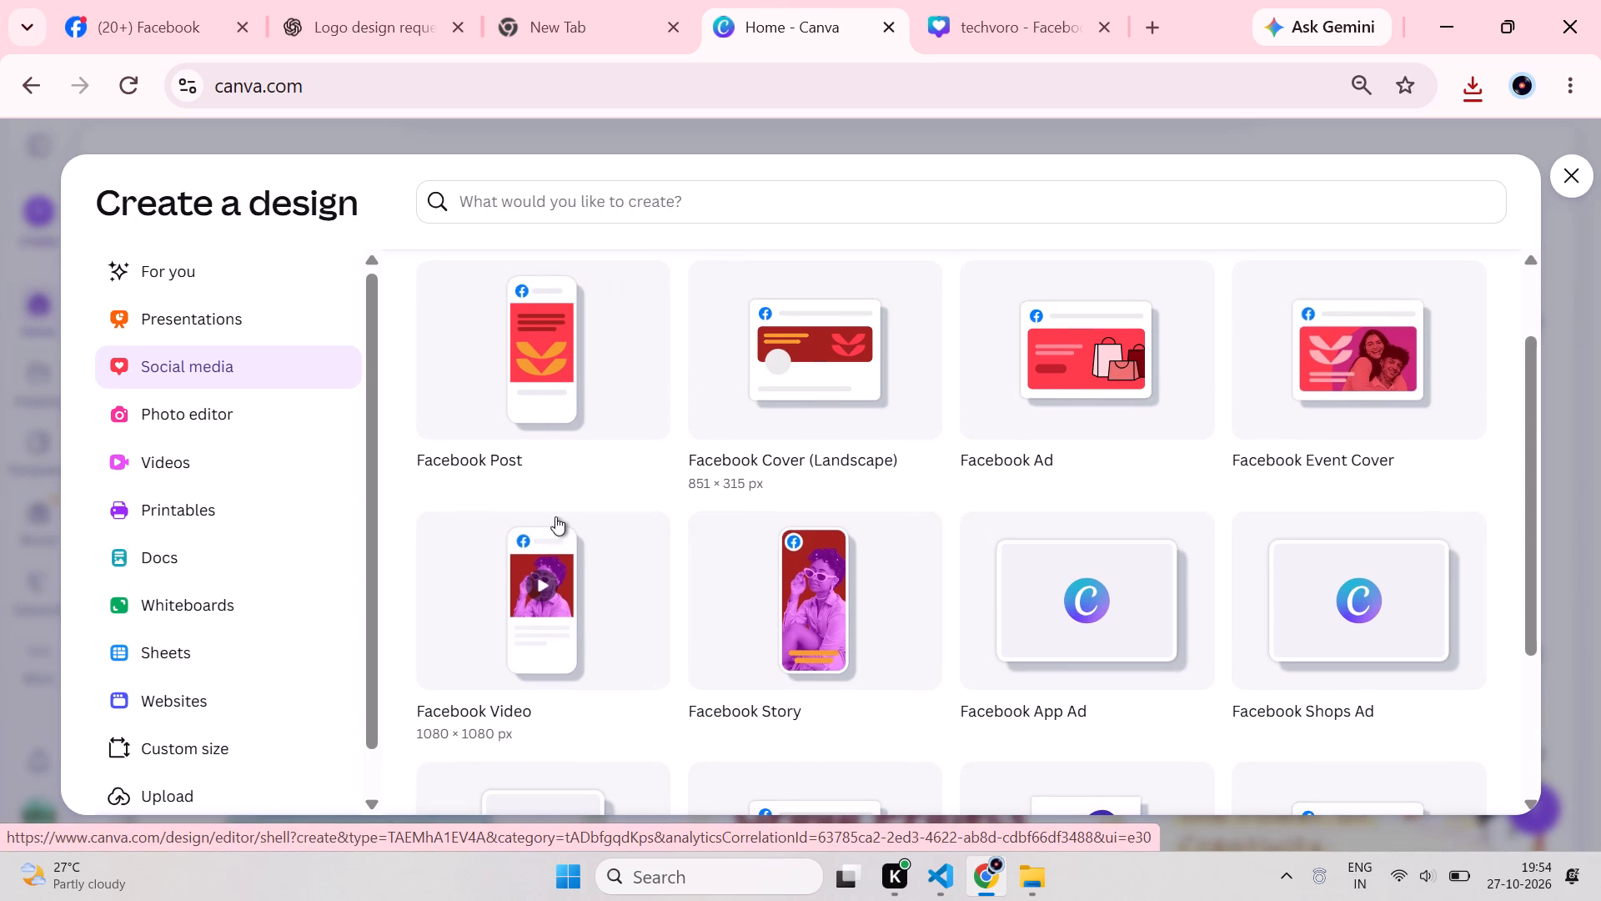
{"action": "scroll", "coordinate": [555, 516], "scroll_direction": "down", "scroll_amount": 2}
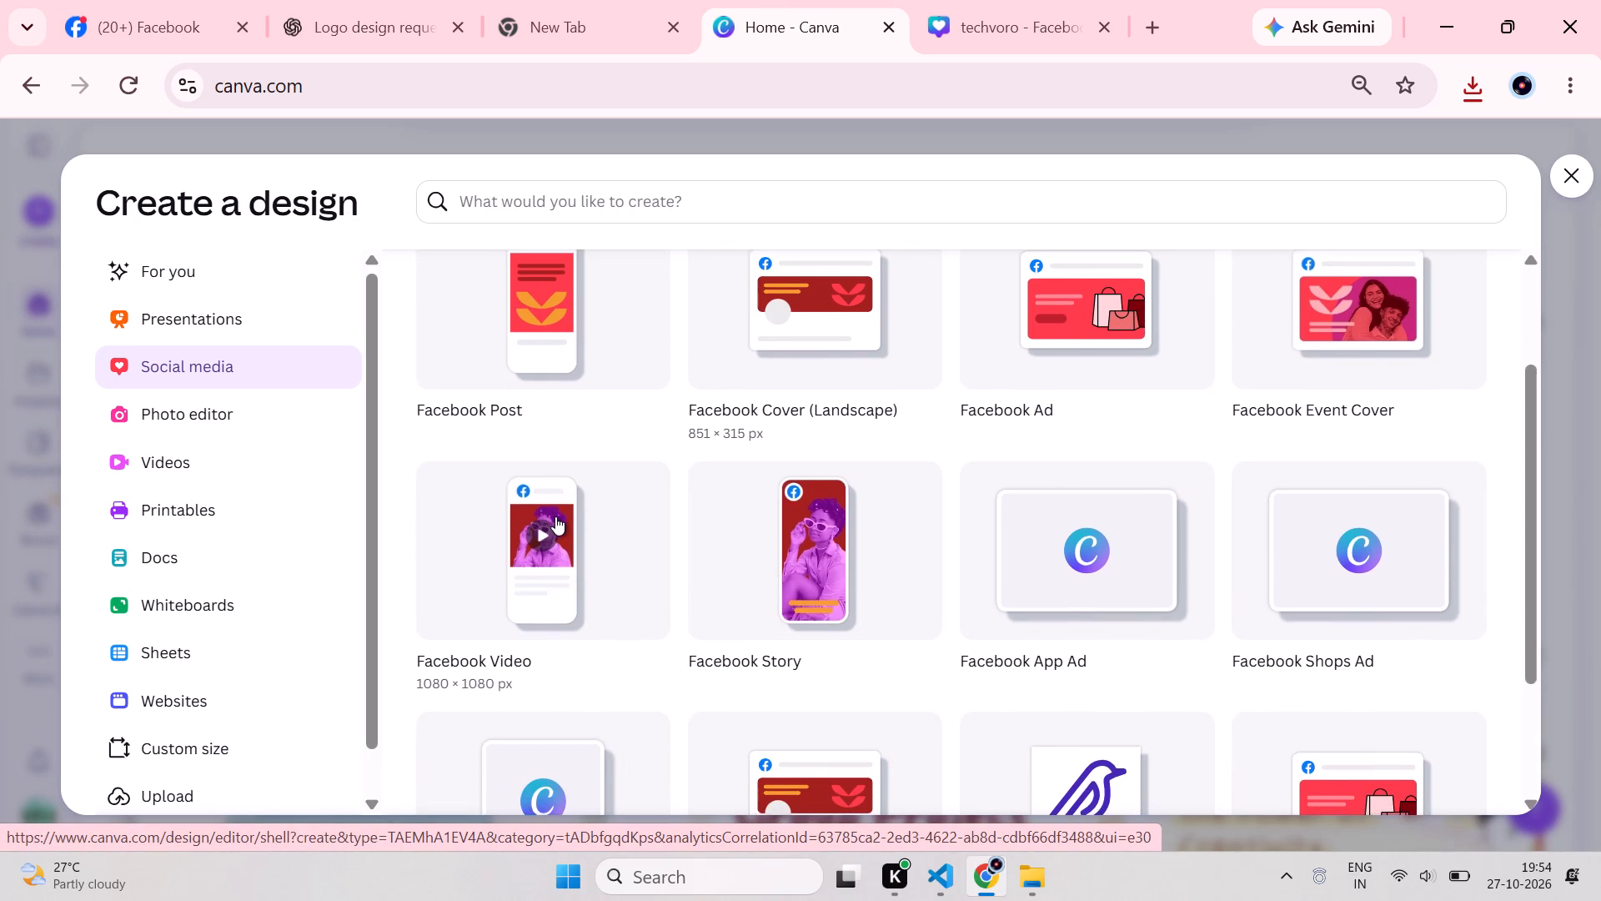
{"action": "scroll", "coordinate": [555, 516], "scroll_direction": "down", "scroll_amount": 2}
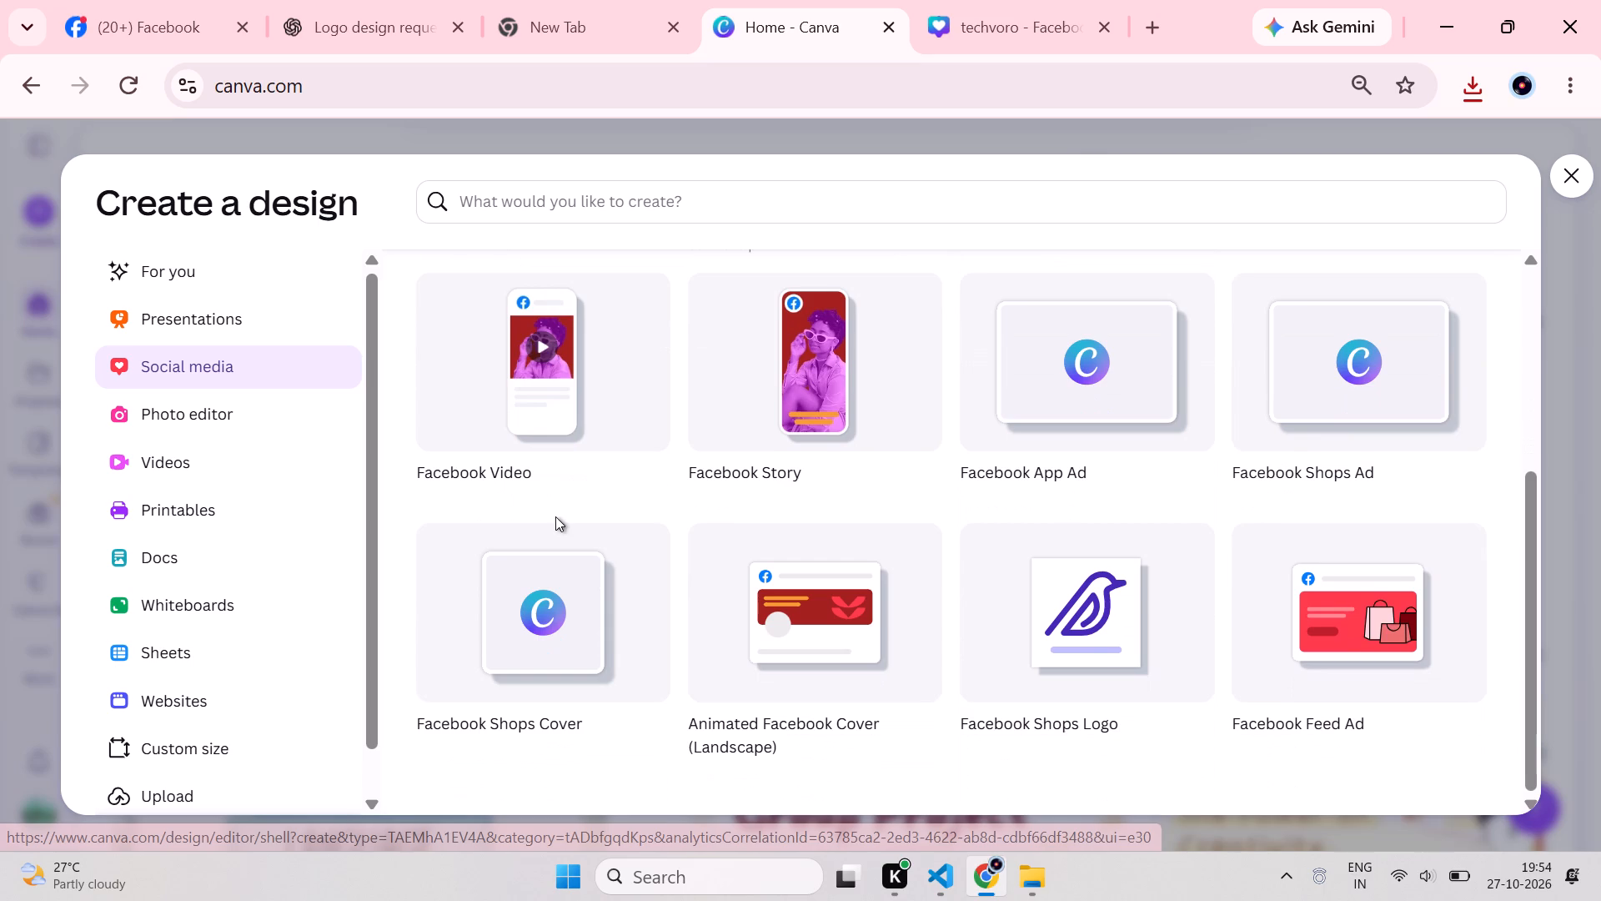
{"action": "scroll", "coordinate": [555, 516], "scroll_direction": "down", "scroll_amount": 1}
{"action": "scroll", "coordinate": [555, 516], "scroll_direction": "up", "scroll_amount": 6}
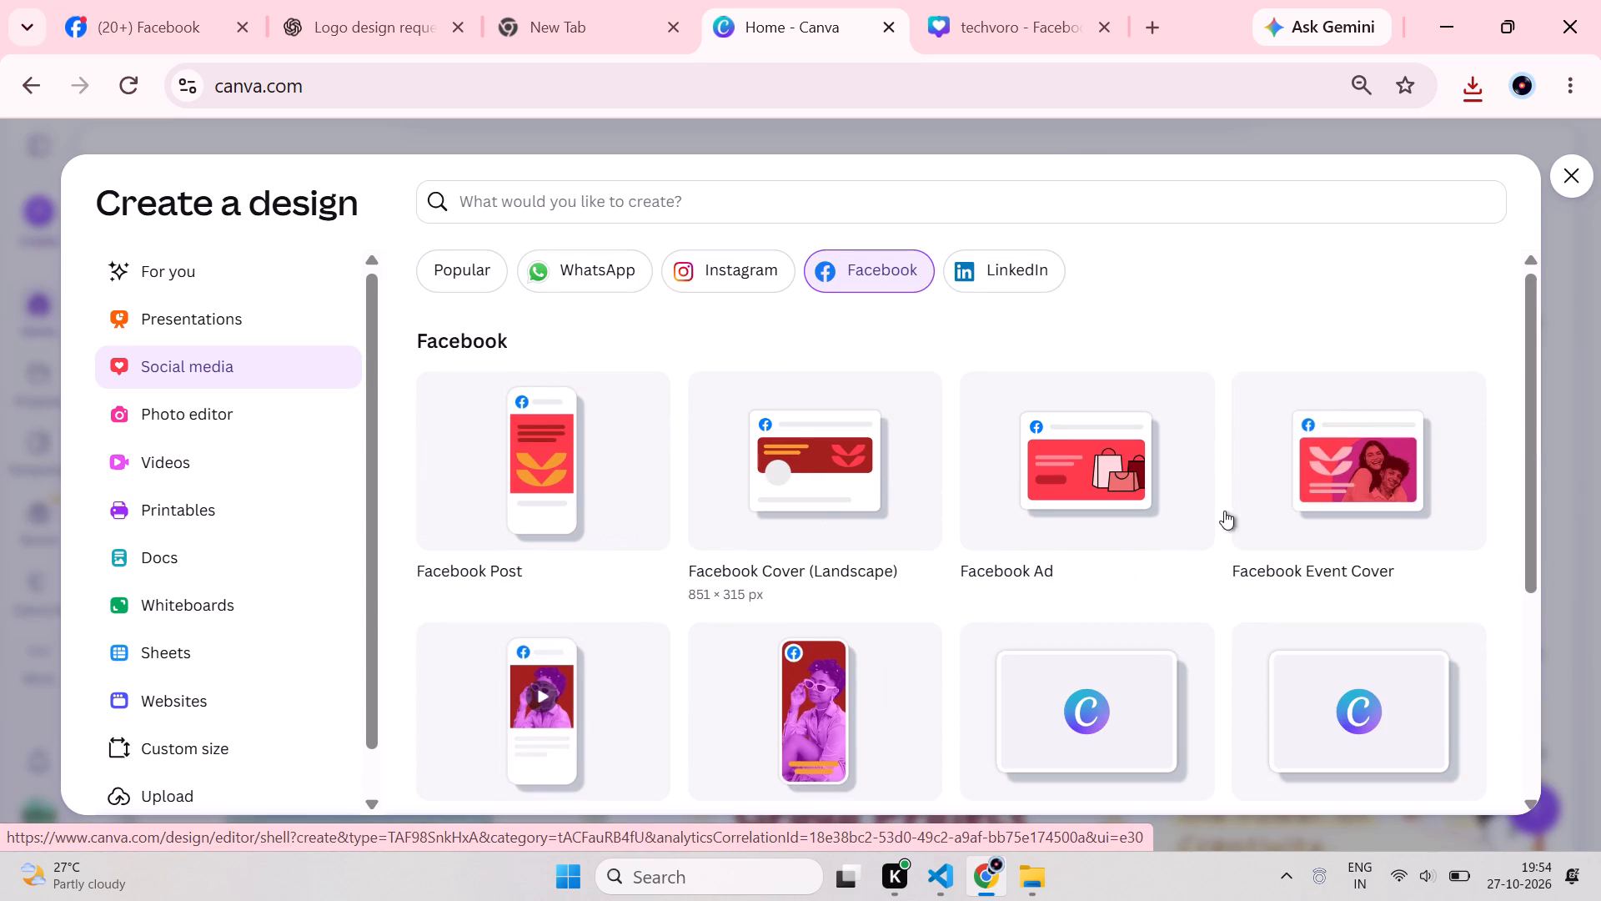
{"action": "scroll", "coordinate": [1249, 596], "scroll_direction": "down", "scroll_amount": 1}
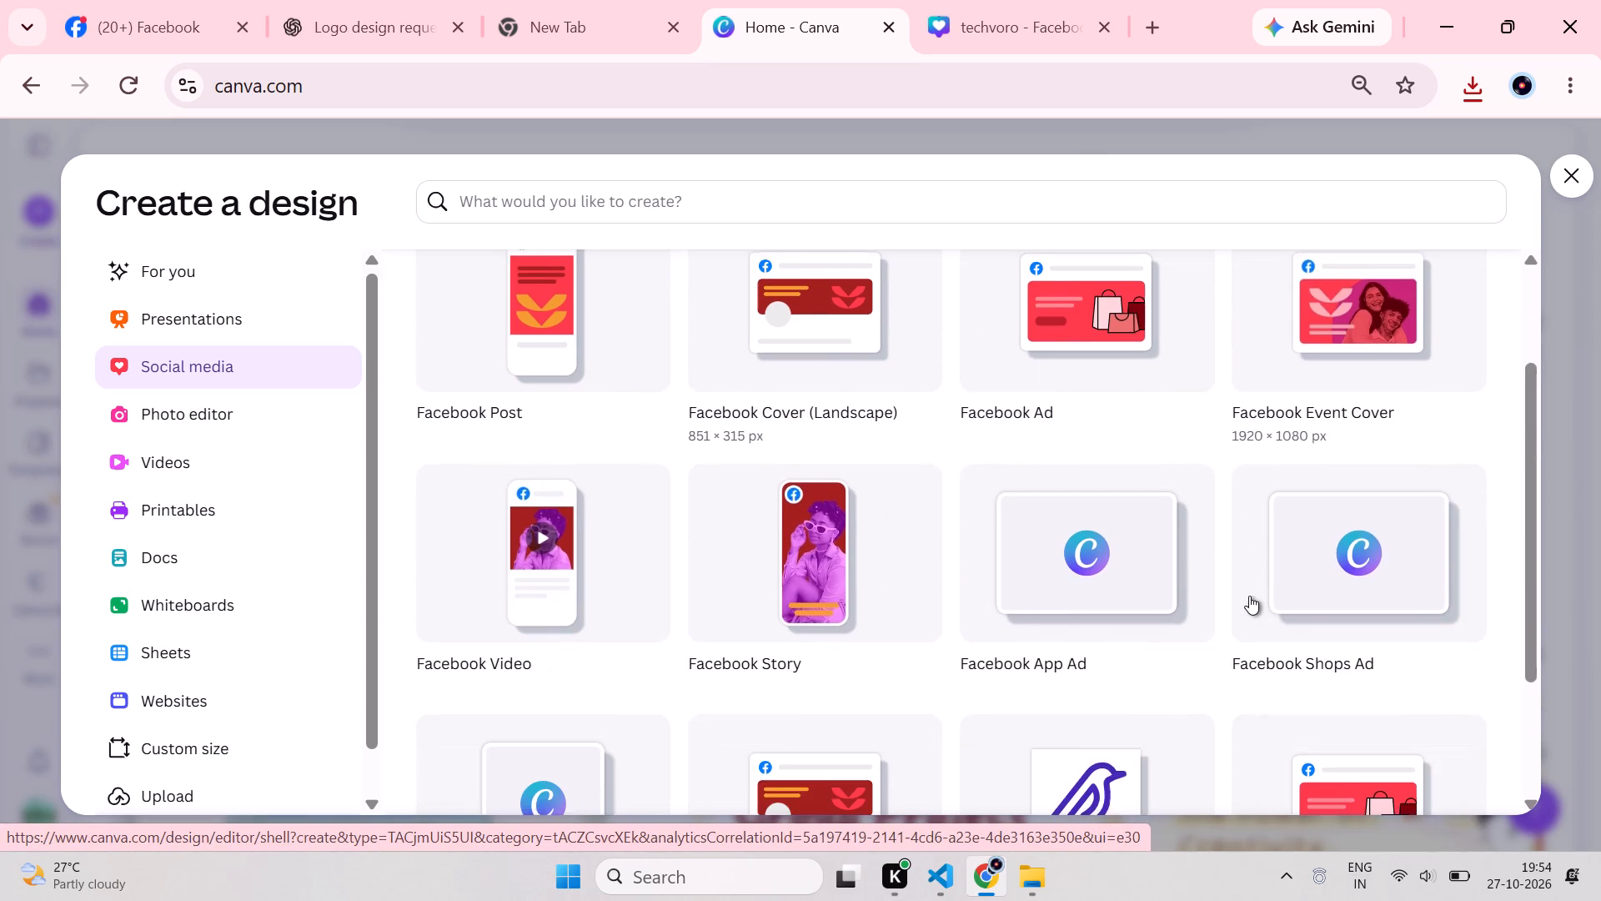
{"action": "scroll", "coordinate": [1249, 596], "scroll_direction": "down", "scroll_amount": 1}
{"action": "scroll", "coordinate": [792, 653], "scroll_direction": "down", "scroll_amount": 1}
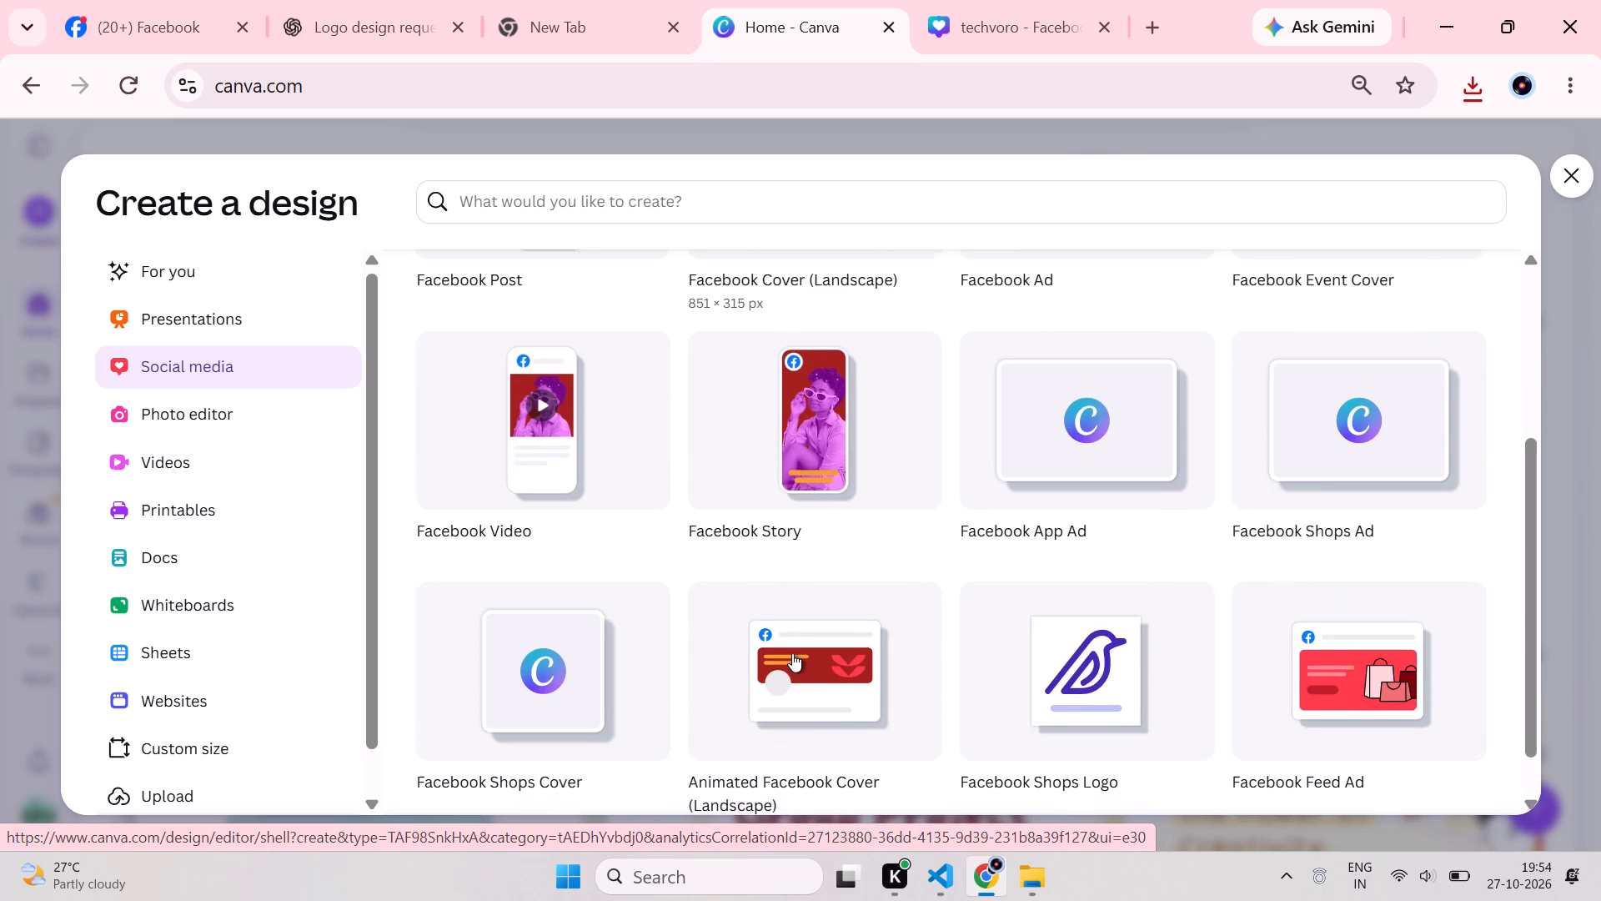
{"action": "scroll", "coordinate": [792, 653], "scroll_direction": "down", "scroll_amount": 1}
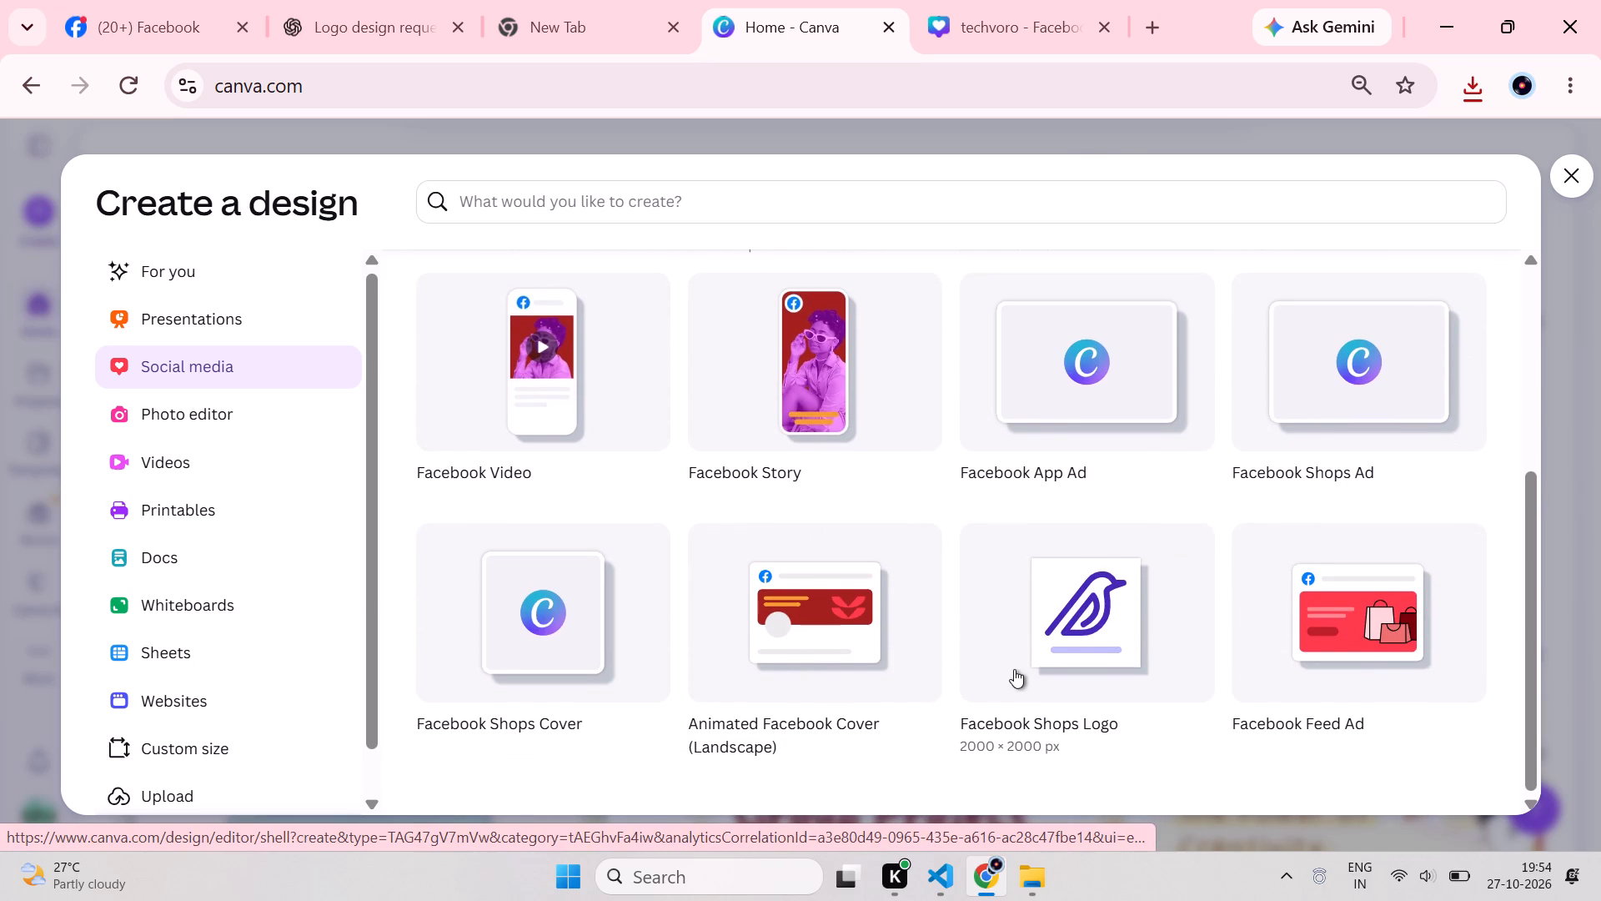
{"action": "scroll", "coordinate": [1014, 669], "scroll_direction": "down", "scroll_amount": 2}
{"action": "scroll", "coordinate": [1014, 669], "scroll_direction": "up", "scroll_amount": 5}
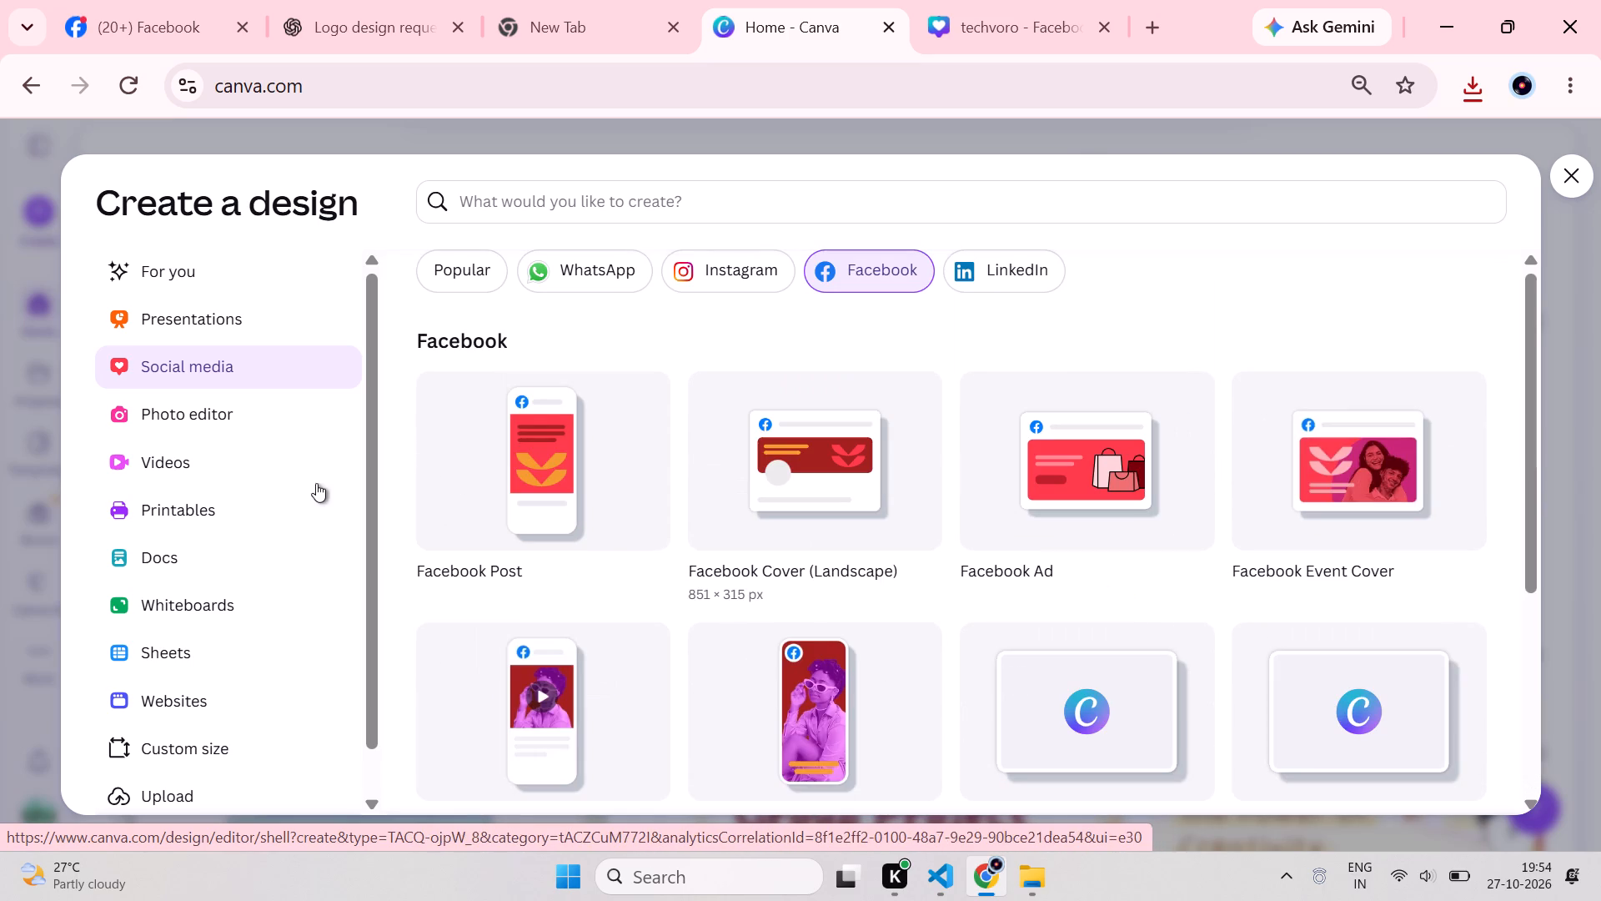
Browse the WhatsApp, Instagram and LinkedIn design types in Canva's social media category.
{"action": "left_click", "coordinate": [598, 274]}
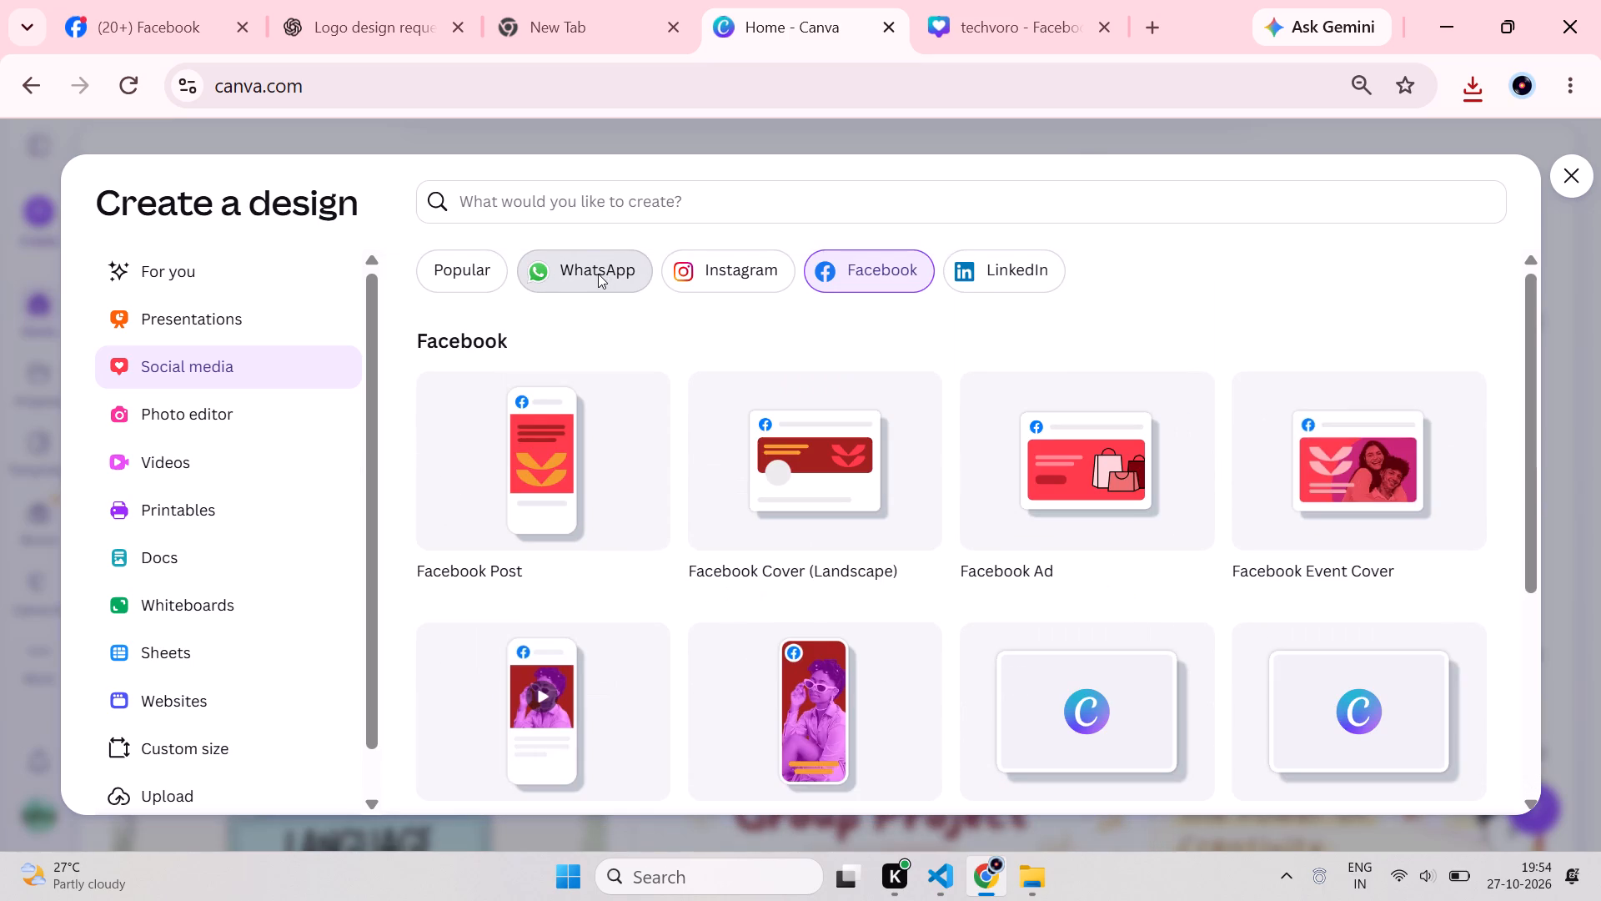
{"action": "scroll", "coordinate": [760, 483], "scroll_direction": "down", "scroll_amount": 1}
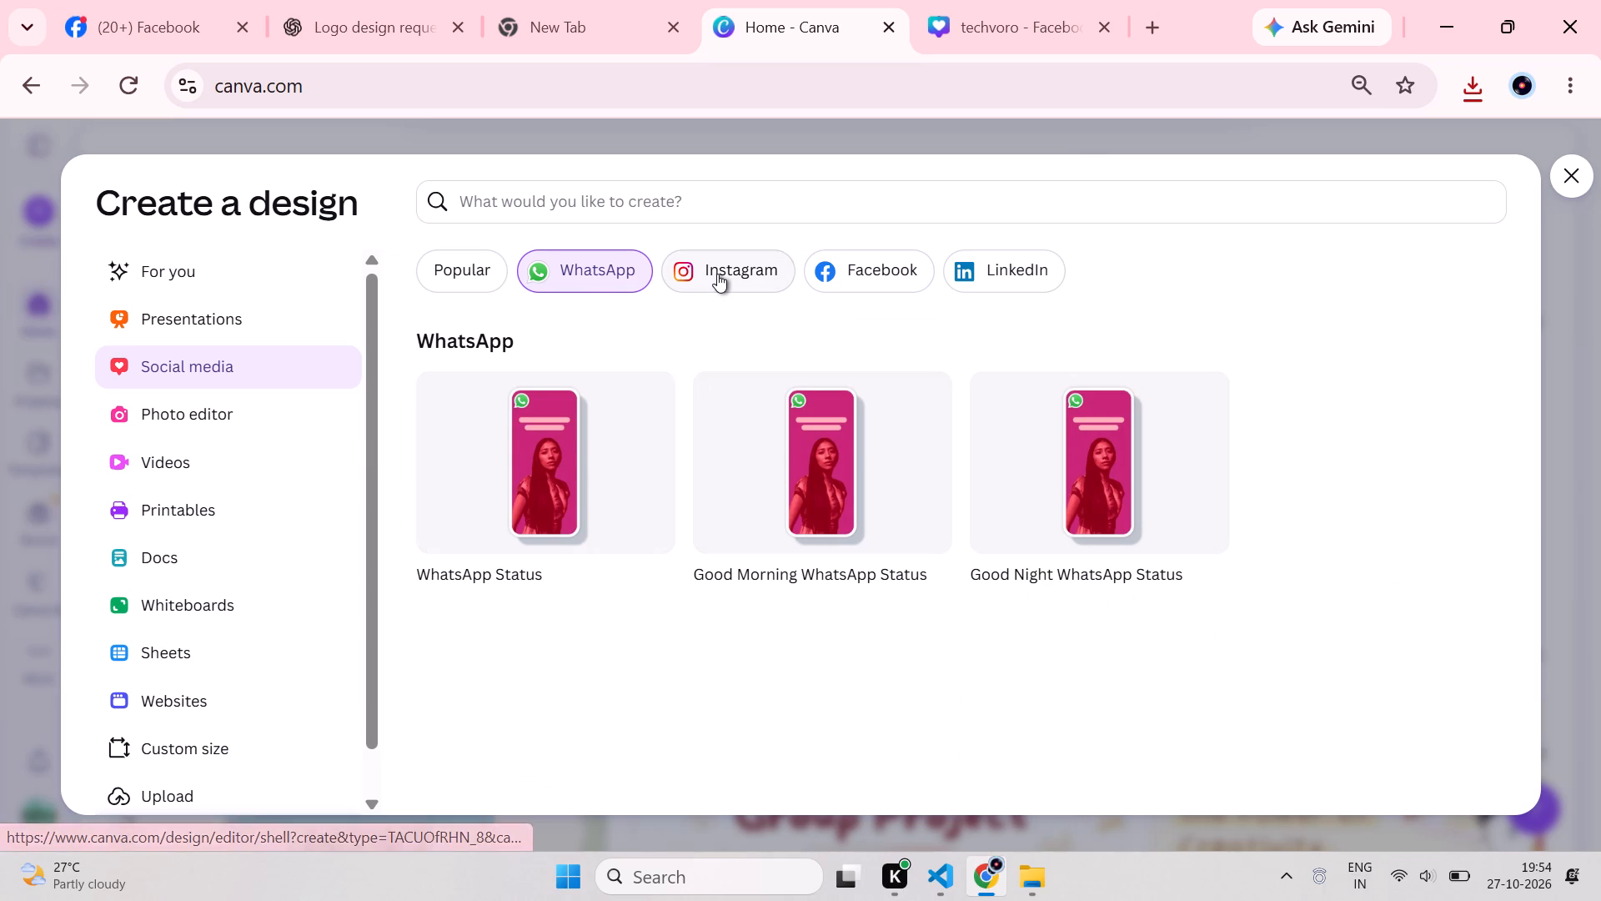
{"action": "left_click", "coordinate": [717, 274]}
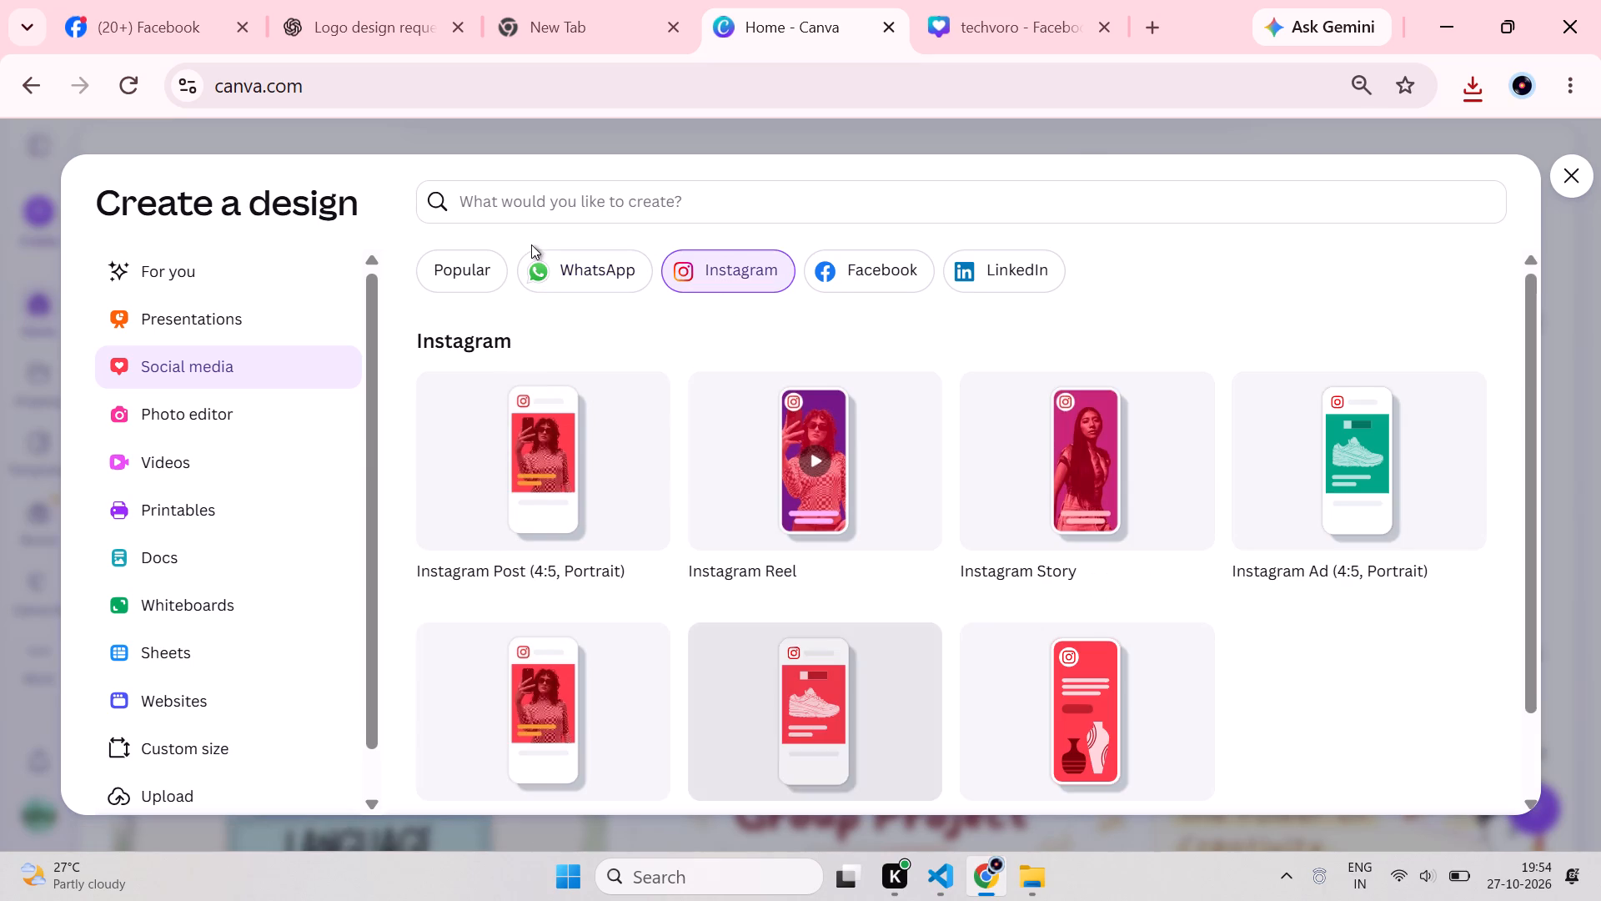
{"action": "left_click", "coordinate": [430, 277]}
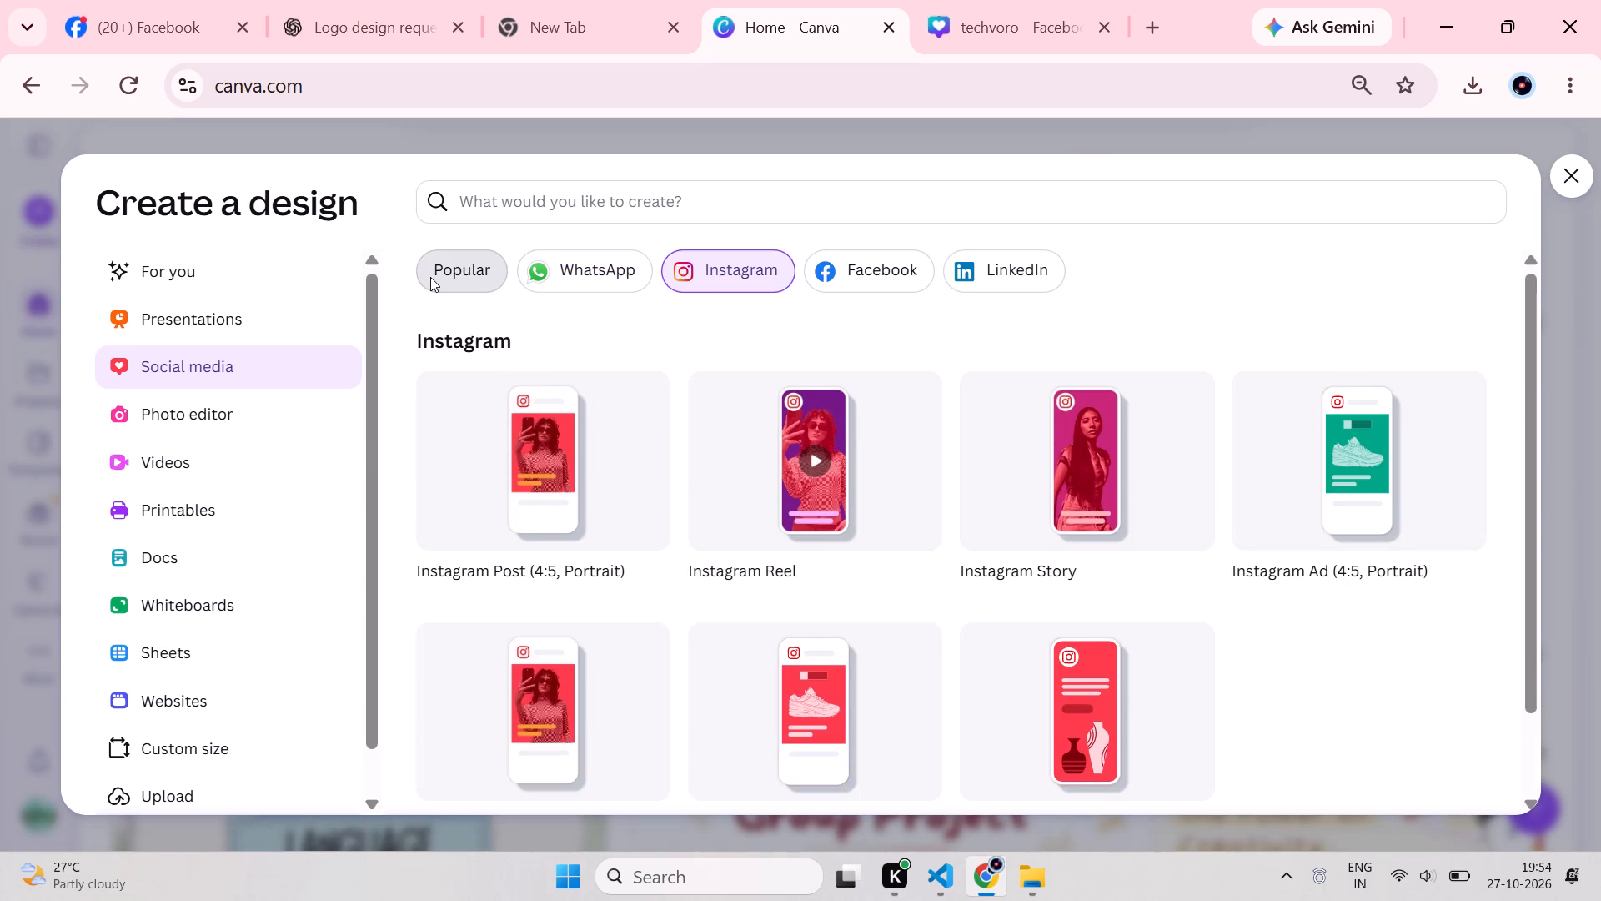
{"action": "left_click", "coordinate": [996, 263]}
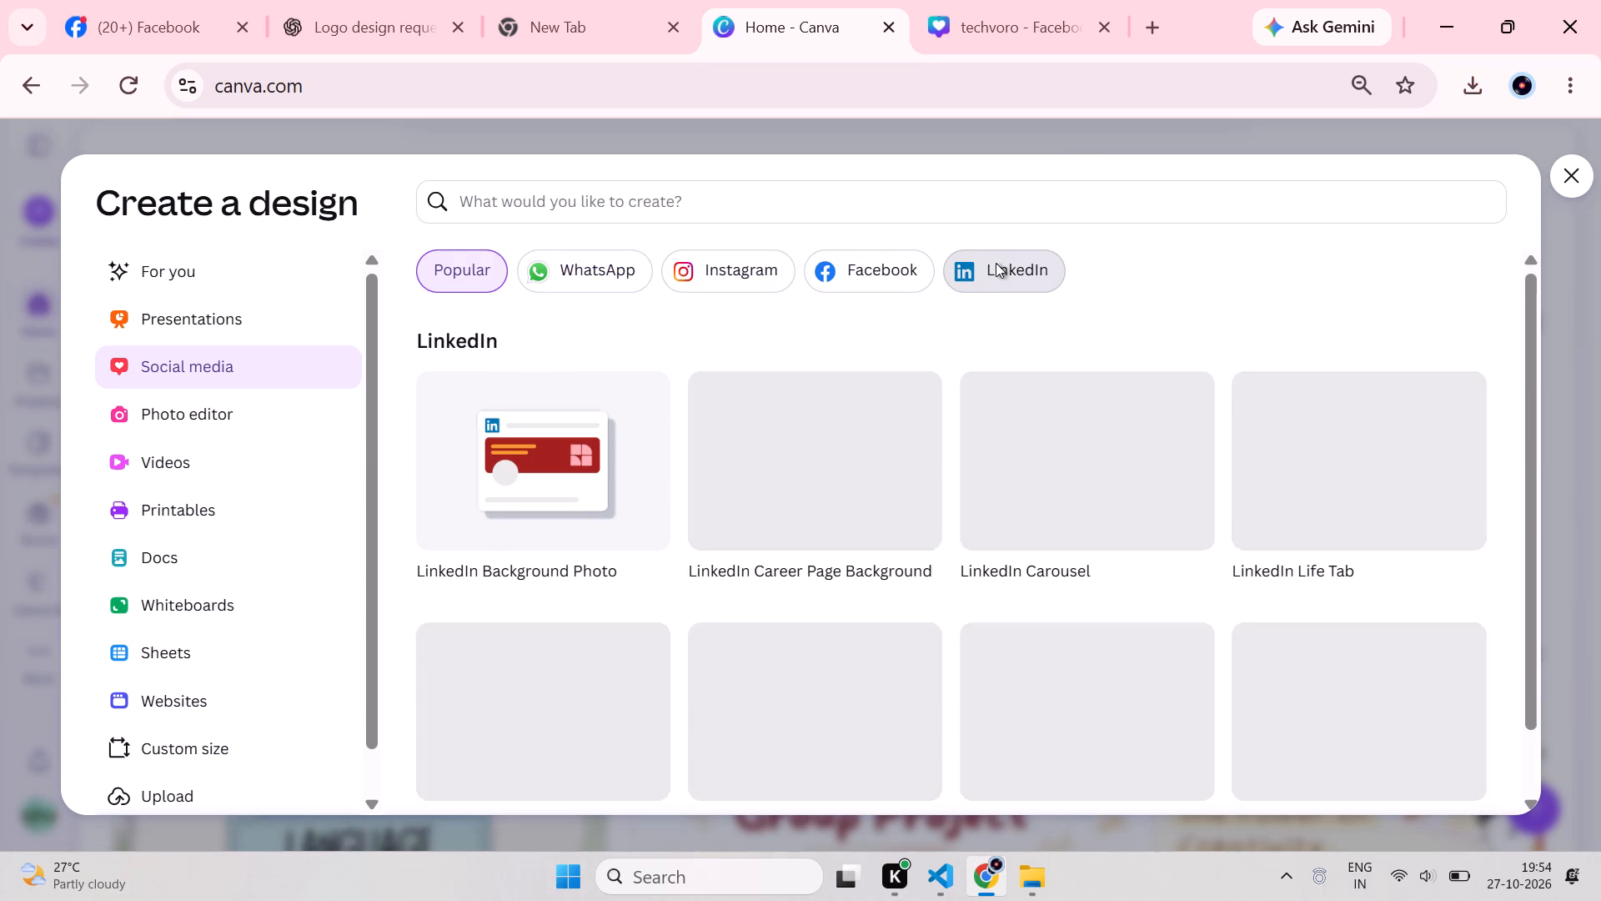
{"action": "scroll", "coordinate": [758, 404], "scroll_direction": "down", "scroll_amount": 1}
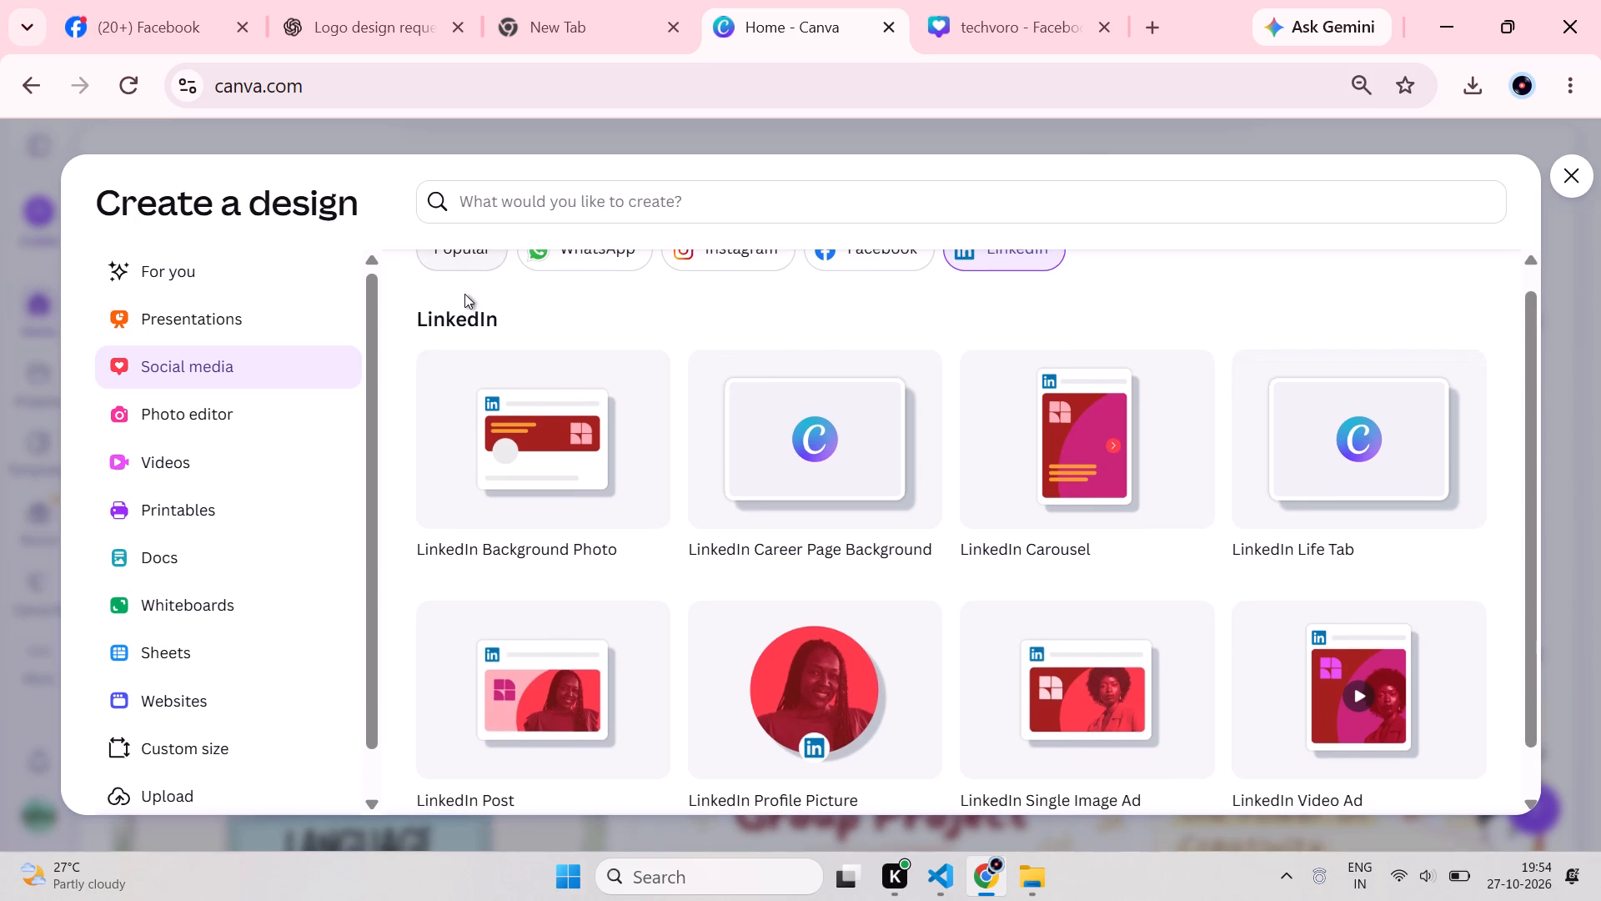
{"action": "scroll", "coordinate": [464, 294], "scroll_direction": "up", "scroll_amount": 1}
Create a new Link in Bio design (360 × 720 px) from Canva's popular social media types.
{"action": "left_click", "coordinate": [449, 271]}
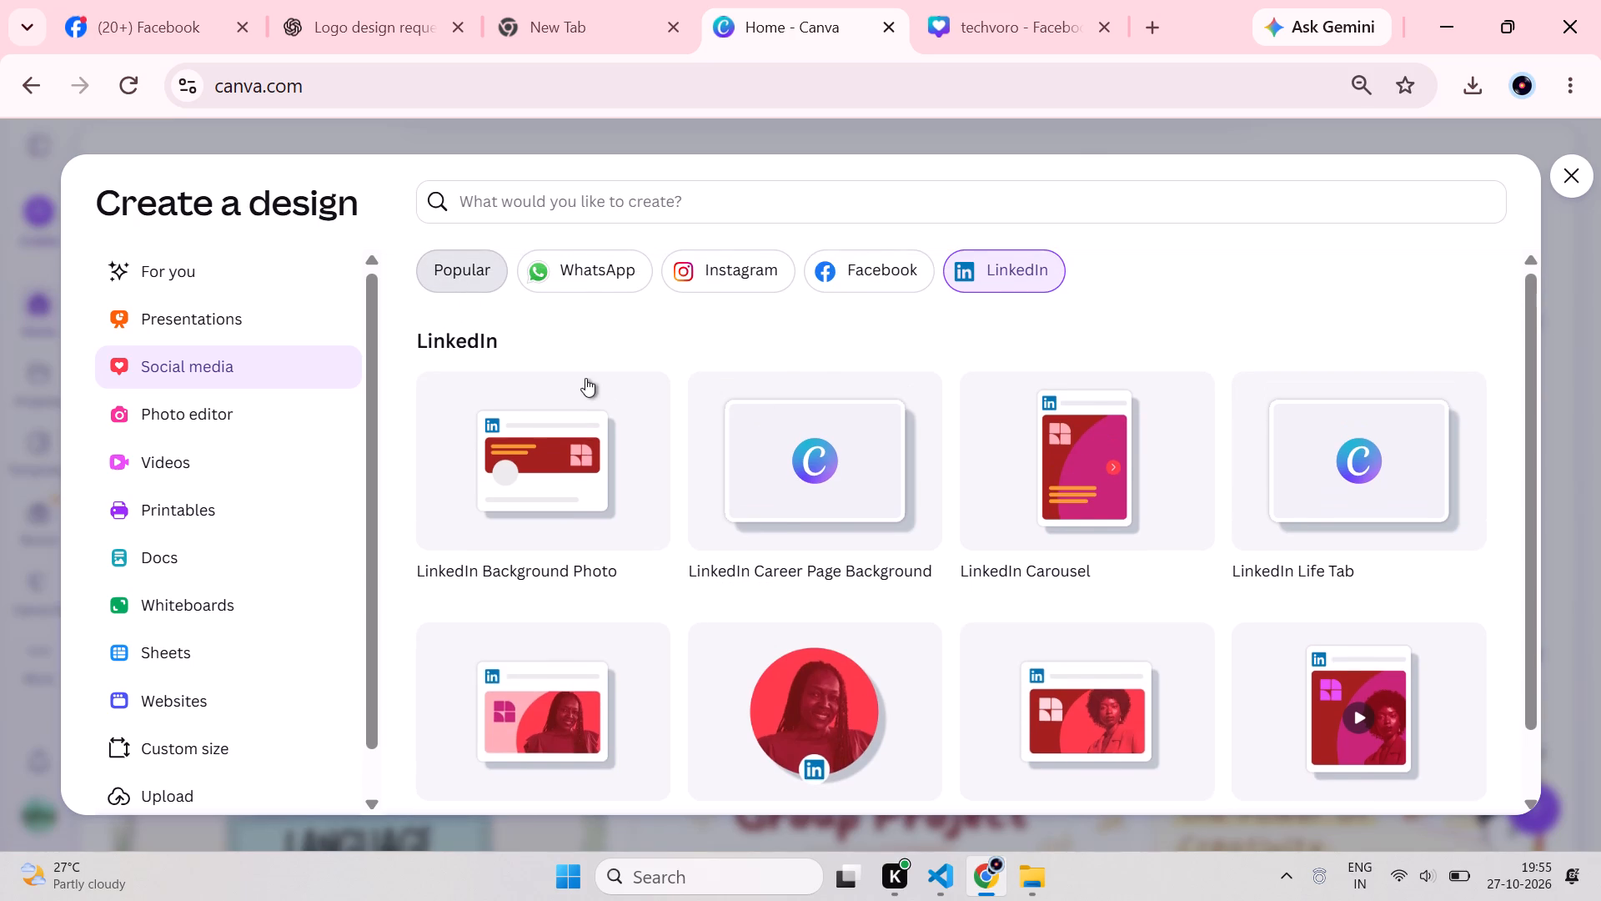
{"action": "scroll", "coordinate": [621, 438], "scroll_direction": "down", "scroll_amount": 2}
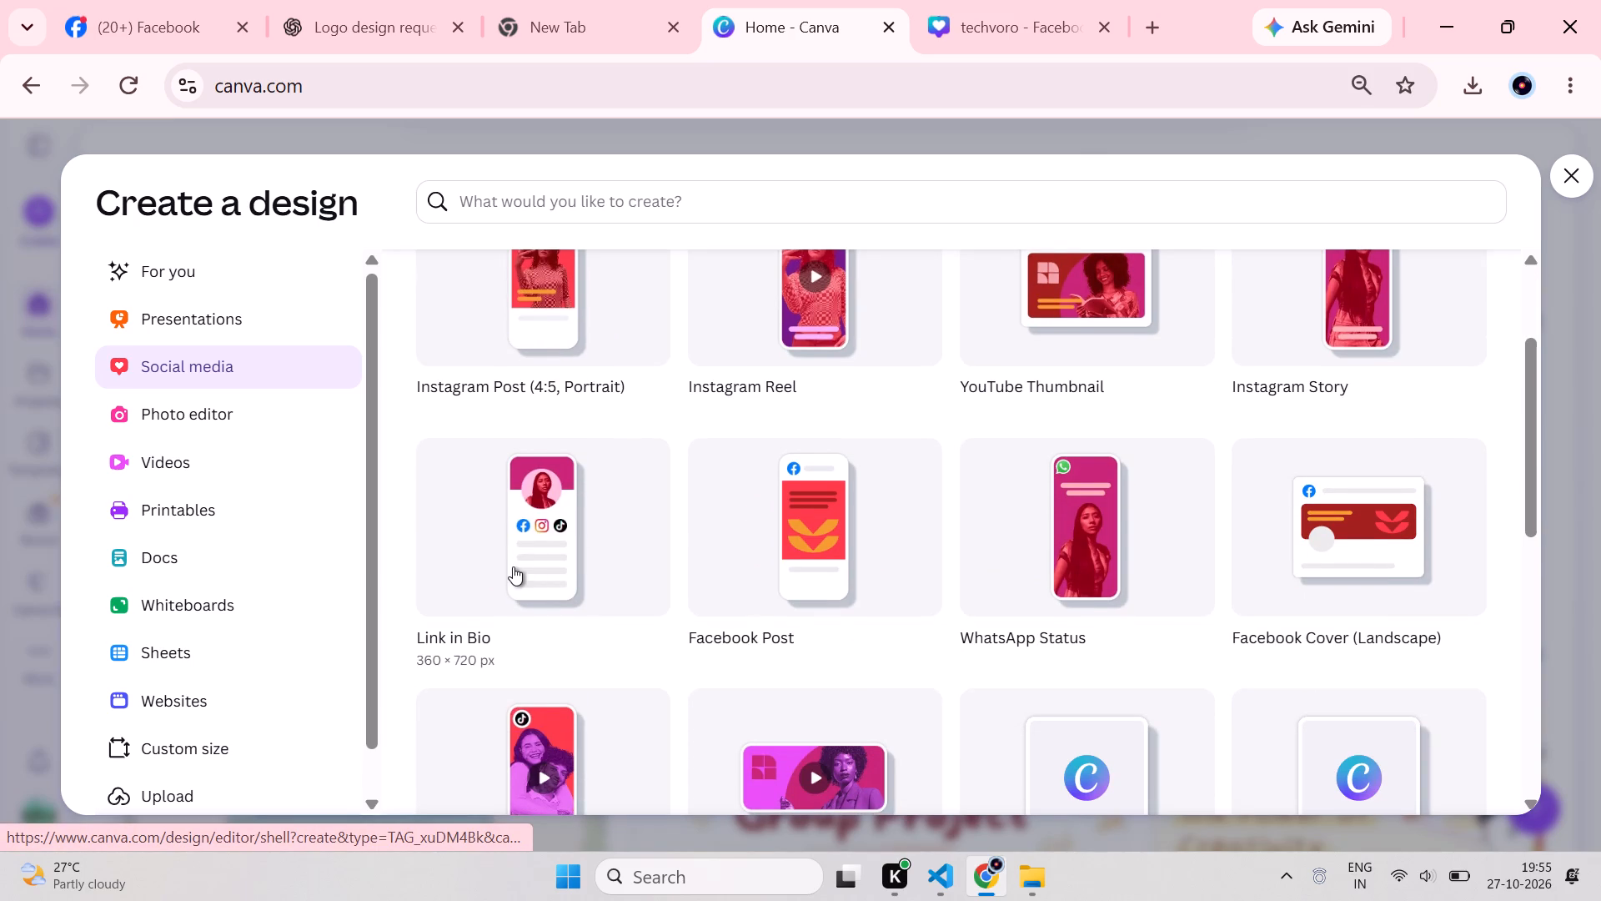
{"action": "left_click", "coordinate": [513, 566]}
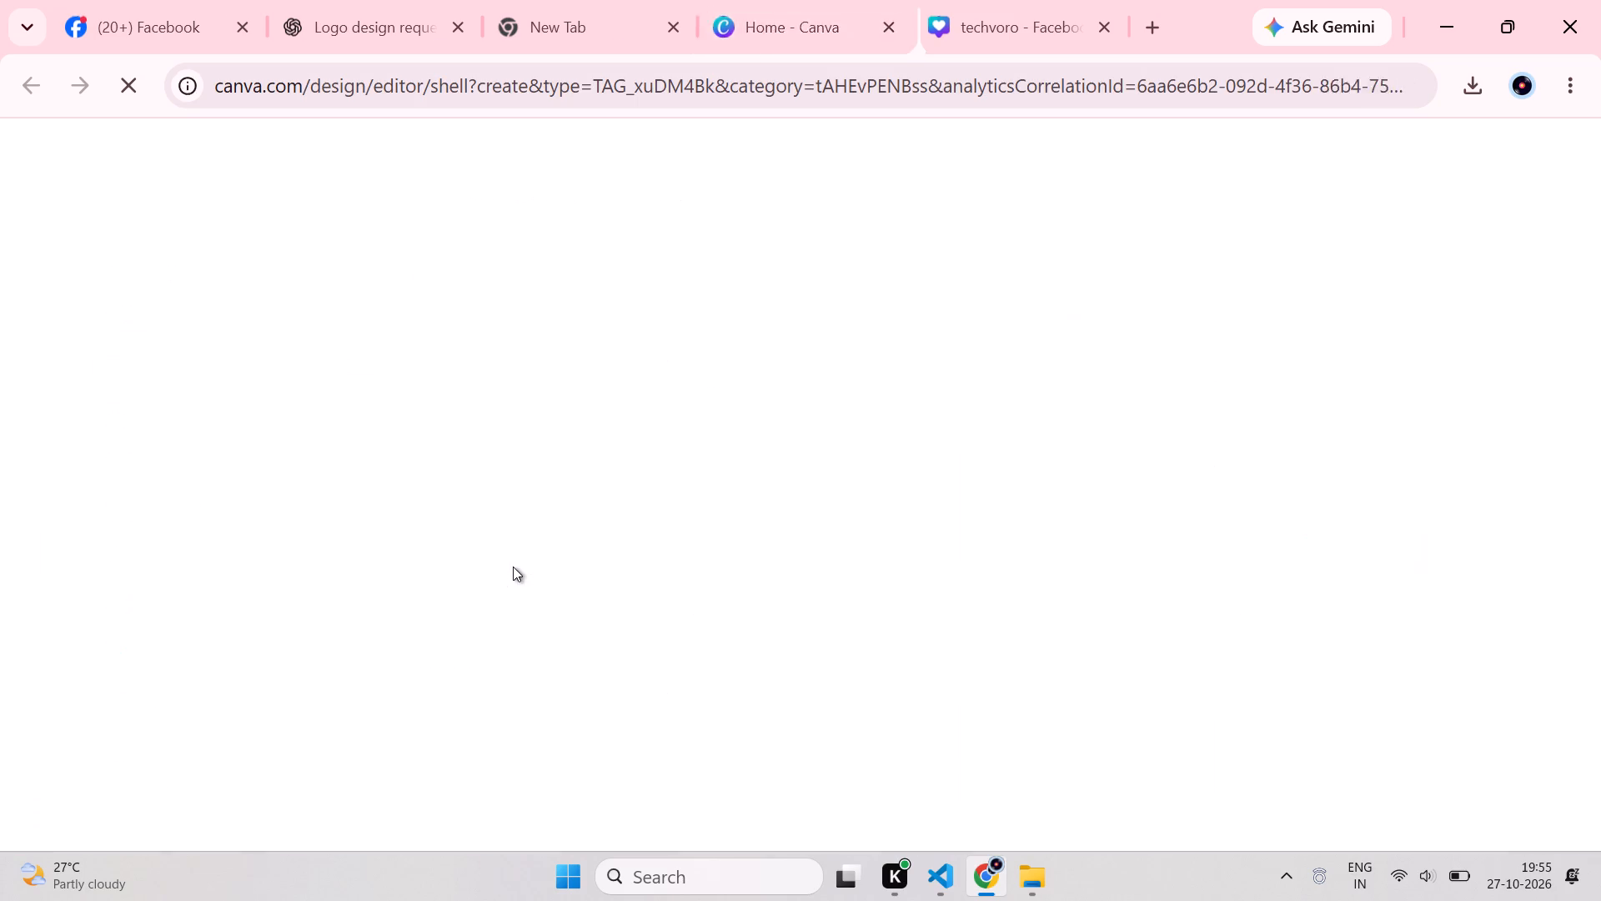
{"action": "scroll", "coordinate": [738, 507], "scroll_direction": "down", "scroll_amount": 1}
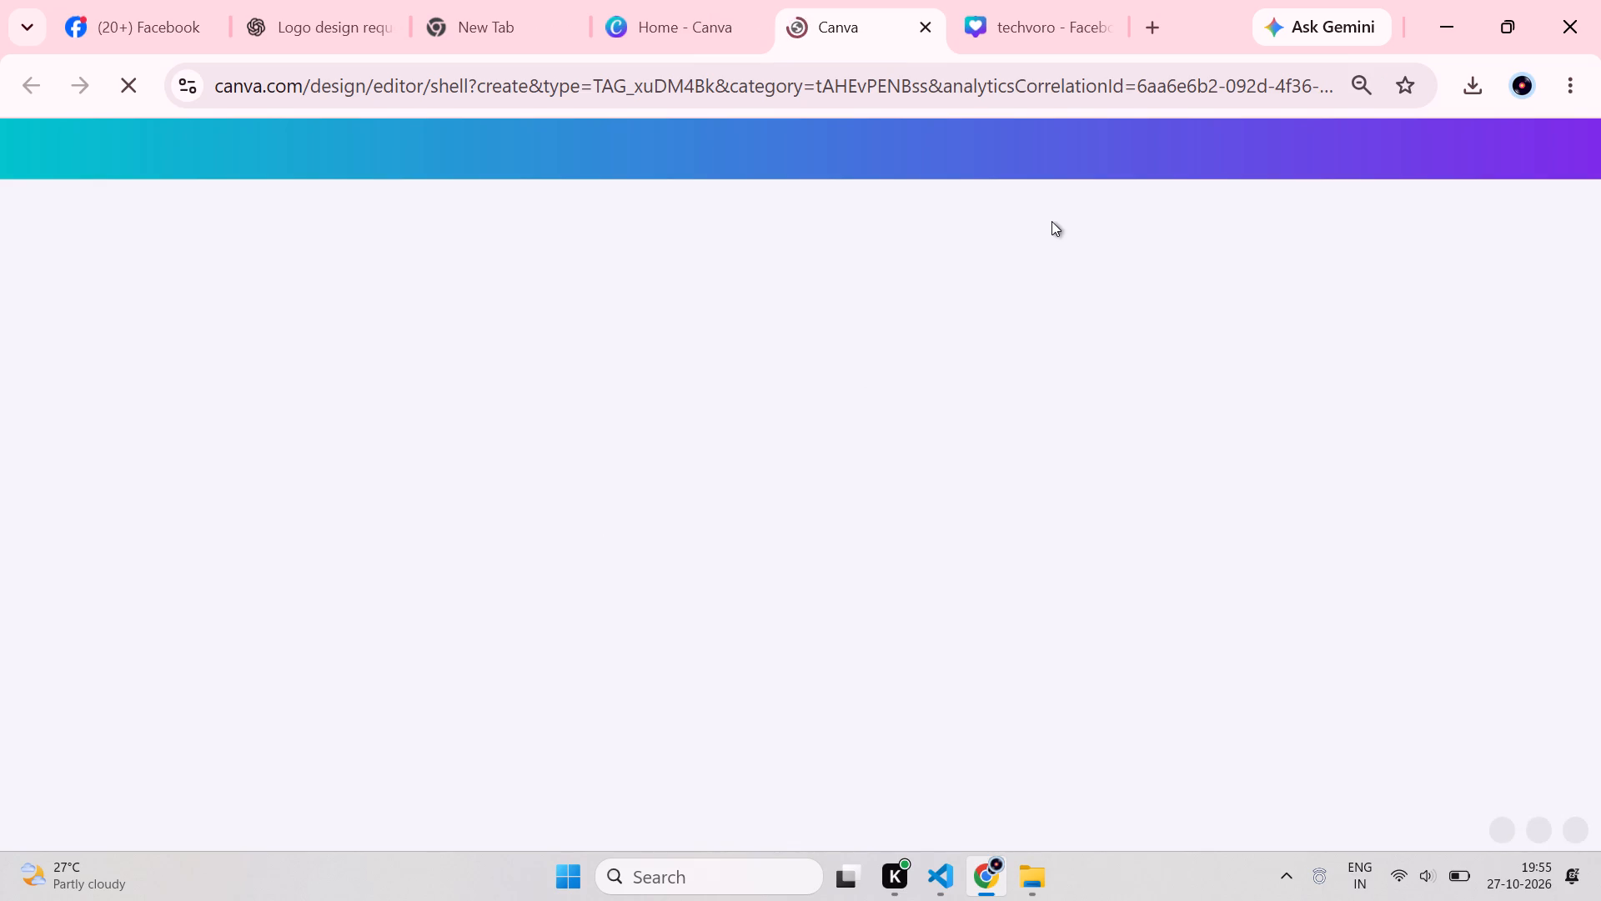
Close the browser tab holding the finished techvoro Facebook cover design.
{"action": "left_click", "coordinate": [1101, 21]}
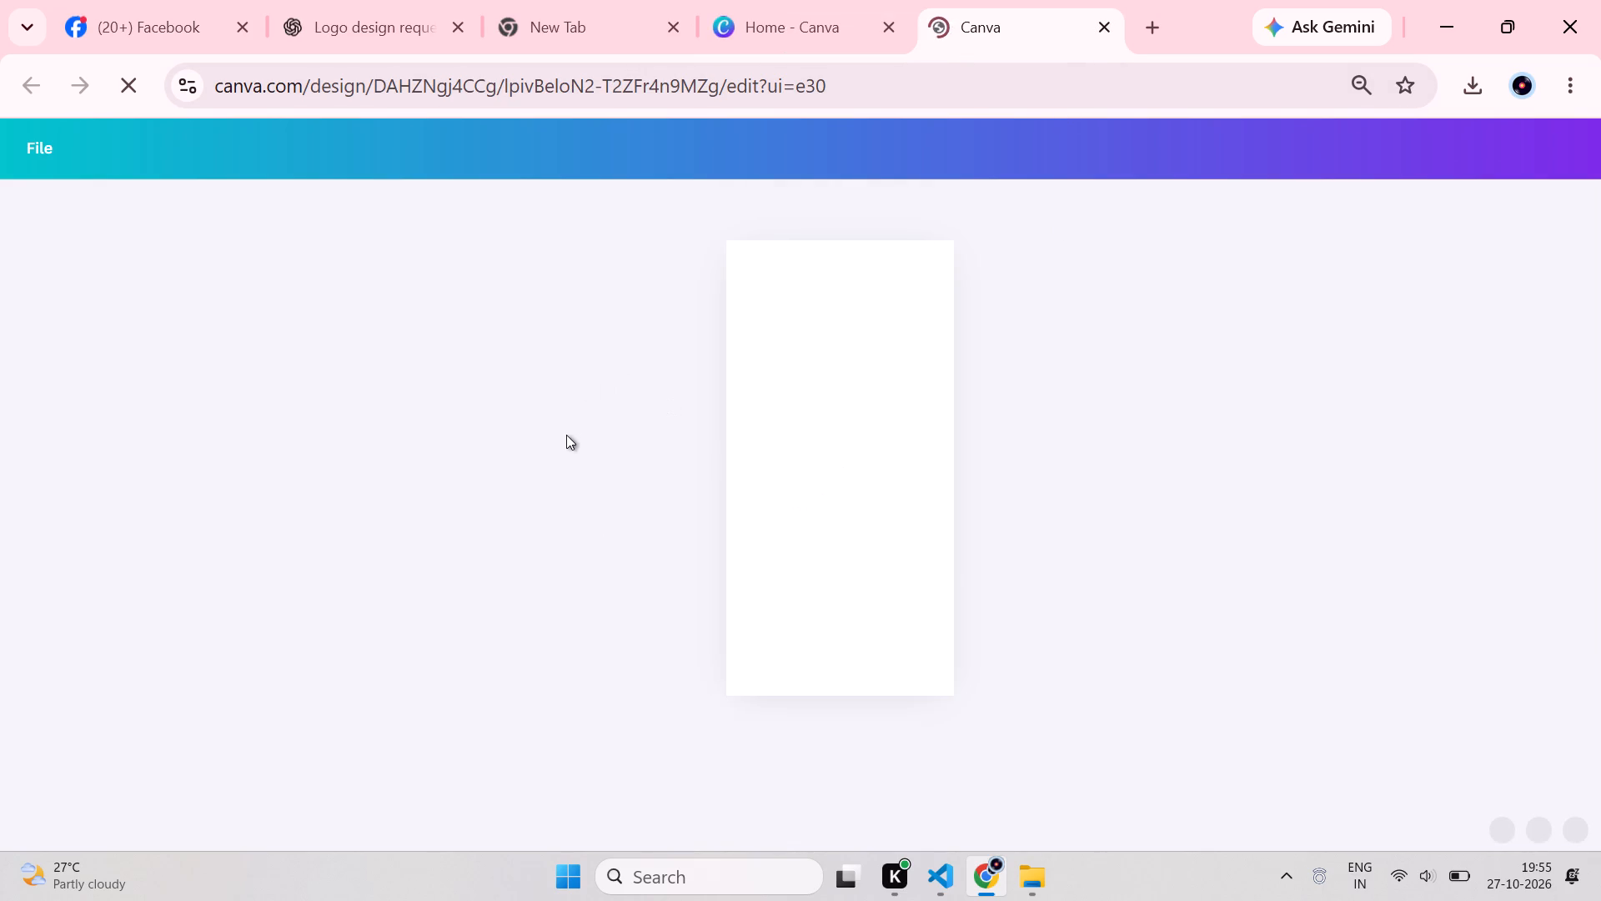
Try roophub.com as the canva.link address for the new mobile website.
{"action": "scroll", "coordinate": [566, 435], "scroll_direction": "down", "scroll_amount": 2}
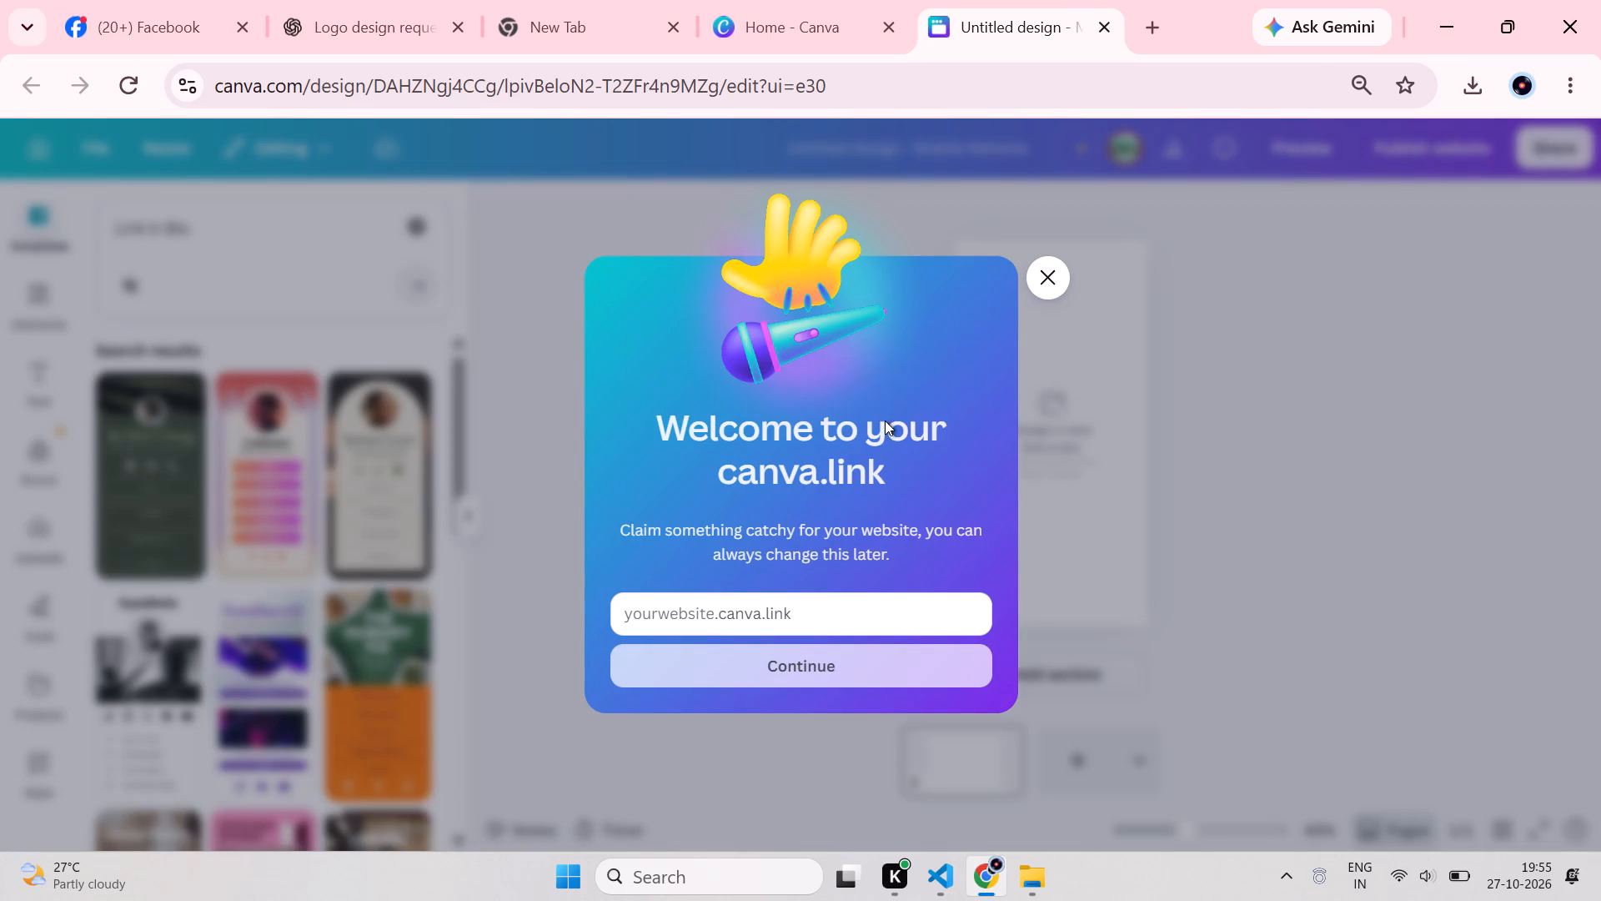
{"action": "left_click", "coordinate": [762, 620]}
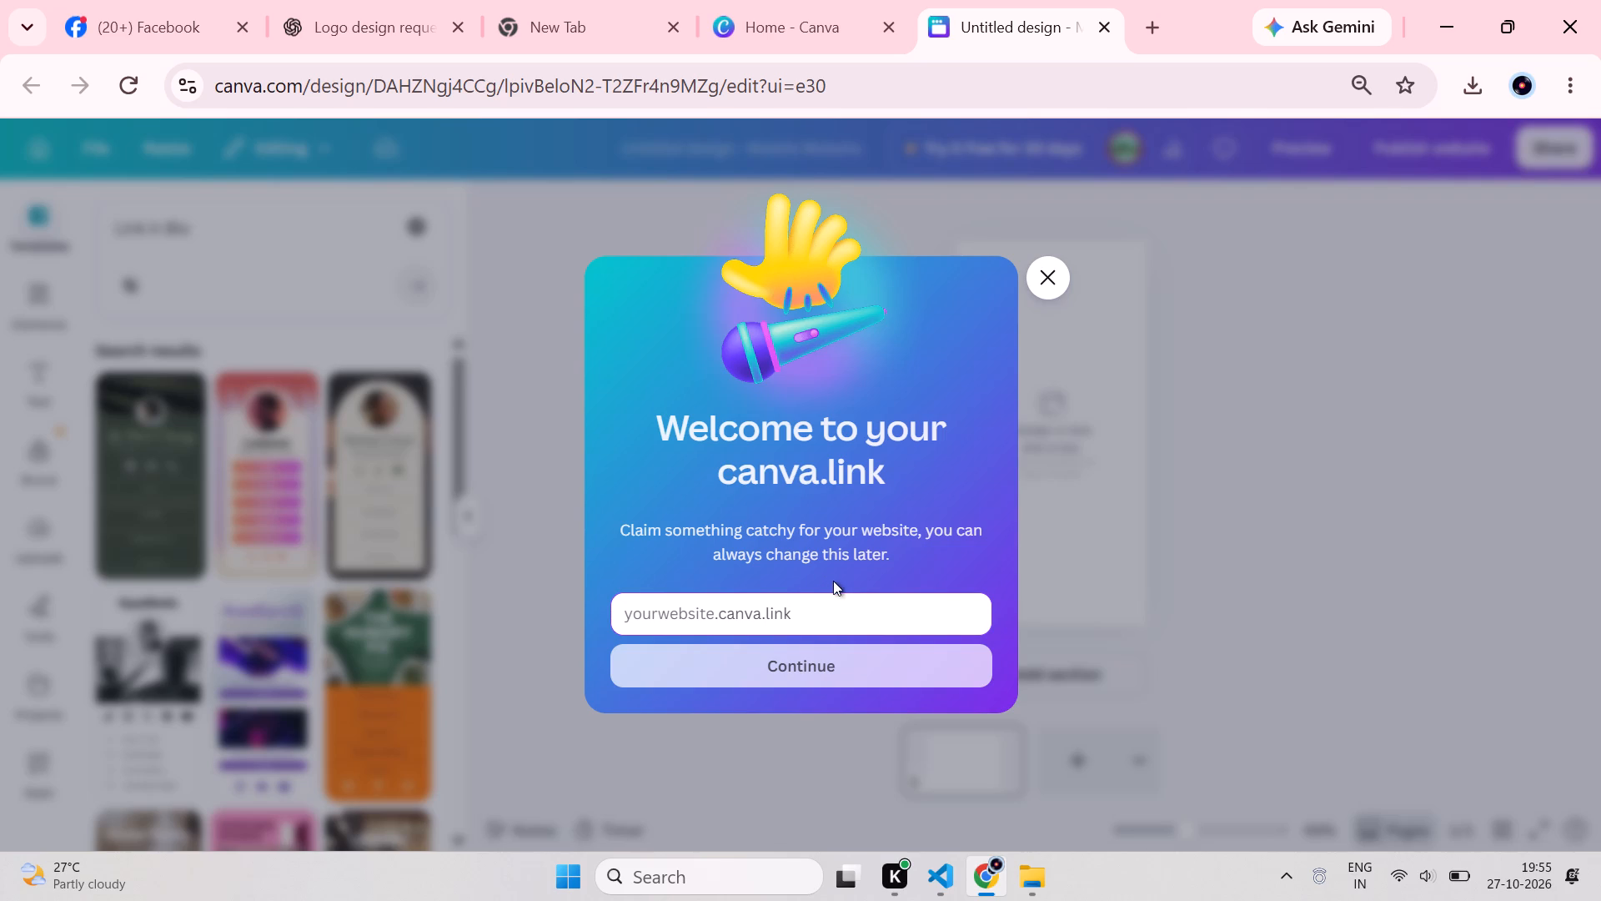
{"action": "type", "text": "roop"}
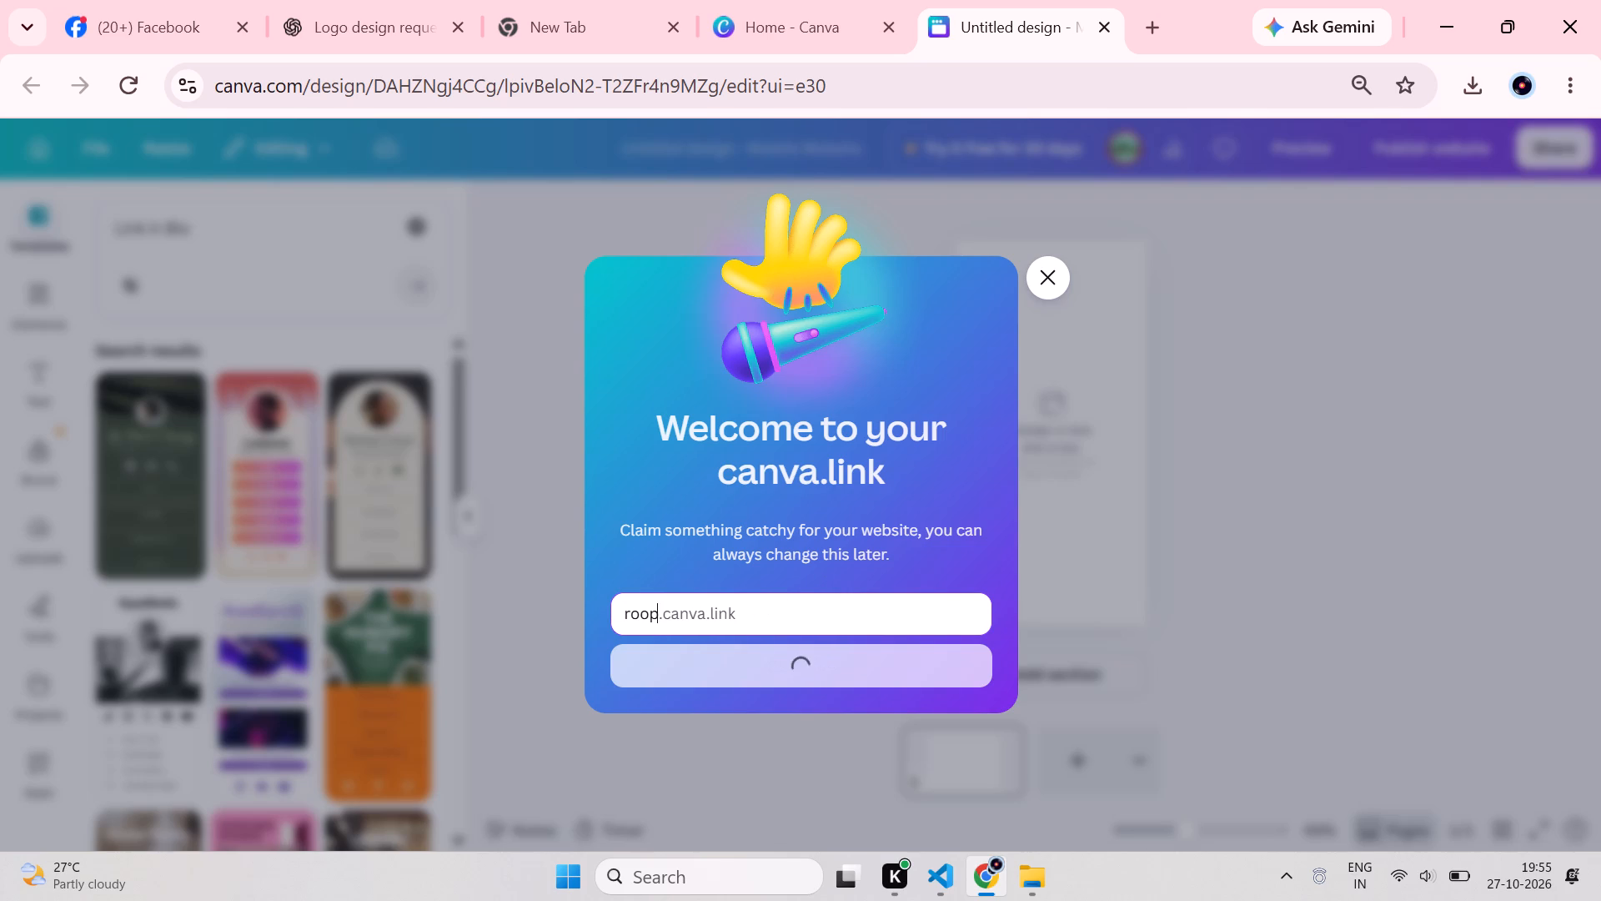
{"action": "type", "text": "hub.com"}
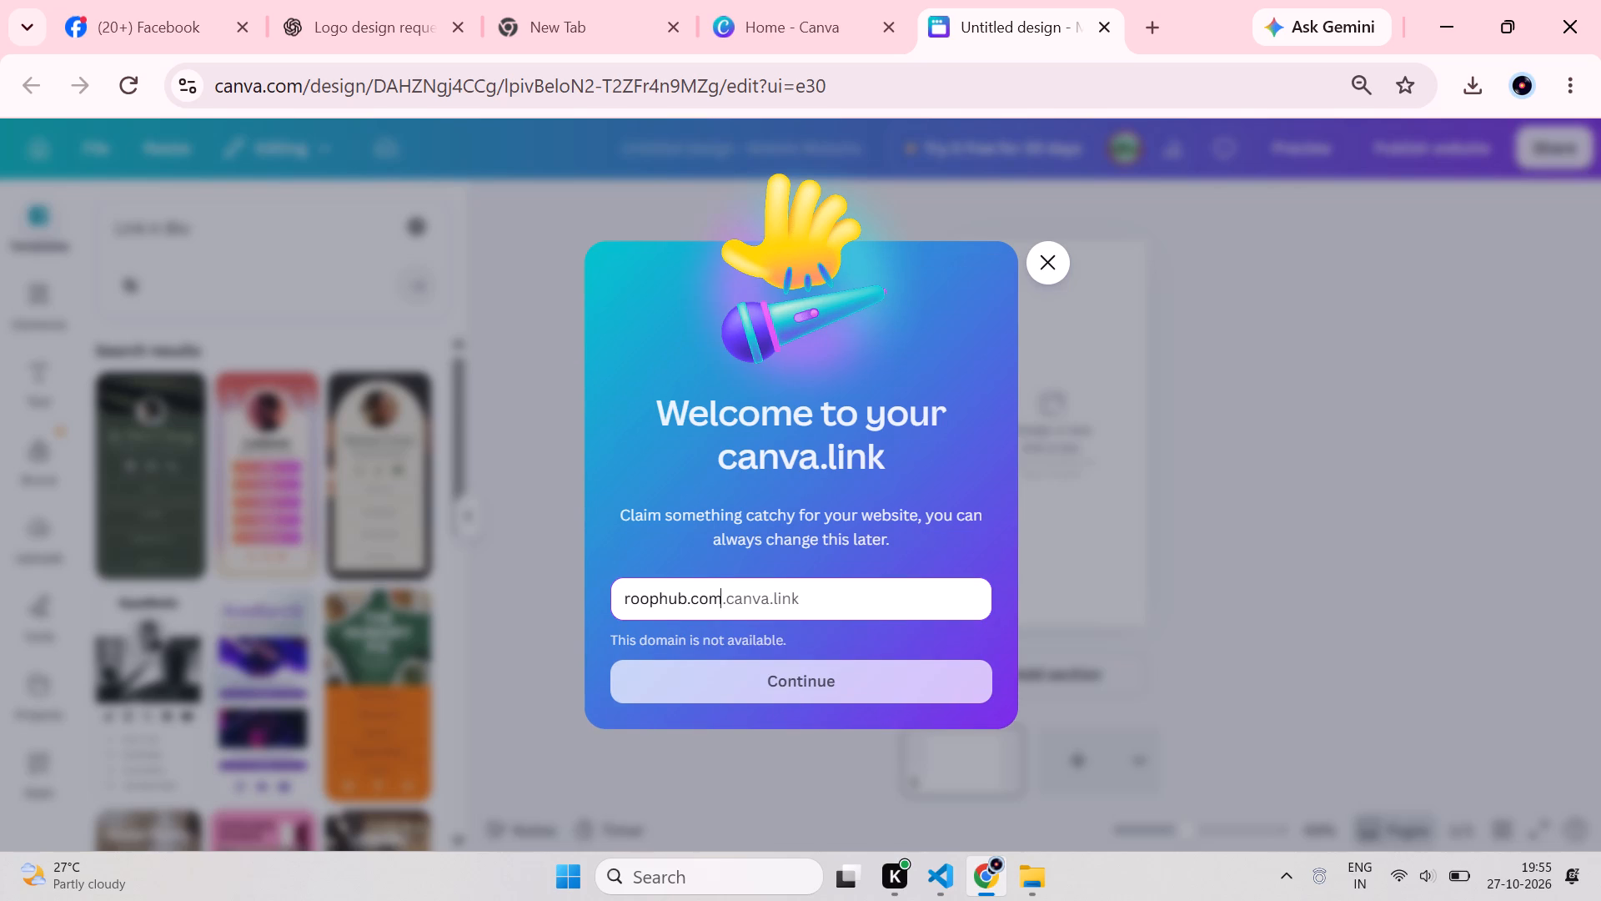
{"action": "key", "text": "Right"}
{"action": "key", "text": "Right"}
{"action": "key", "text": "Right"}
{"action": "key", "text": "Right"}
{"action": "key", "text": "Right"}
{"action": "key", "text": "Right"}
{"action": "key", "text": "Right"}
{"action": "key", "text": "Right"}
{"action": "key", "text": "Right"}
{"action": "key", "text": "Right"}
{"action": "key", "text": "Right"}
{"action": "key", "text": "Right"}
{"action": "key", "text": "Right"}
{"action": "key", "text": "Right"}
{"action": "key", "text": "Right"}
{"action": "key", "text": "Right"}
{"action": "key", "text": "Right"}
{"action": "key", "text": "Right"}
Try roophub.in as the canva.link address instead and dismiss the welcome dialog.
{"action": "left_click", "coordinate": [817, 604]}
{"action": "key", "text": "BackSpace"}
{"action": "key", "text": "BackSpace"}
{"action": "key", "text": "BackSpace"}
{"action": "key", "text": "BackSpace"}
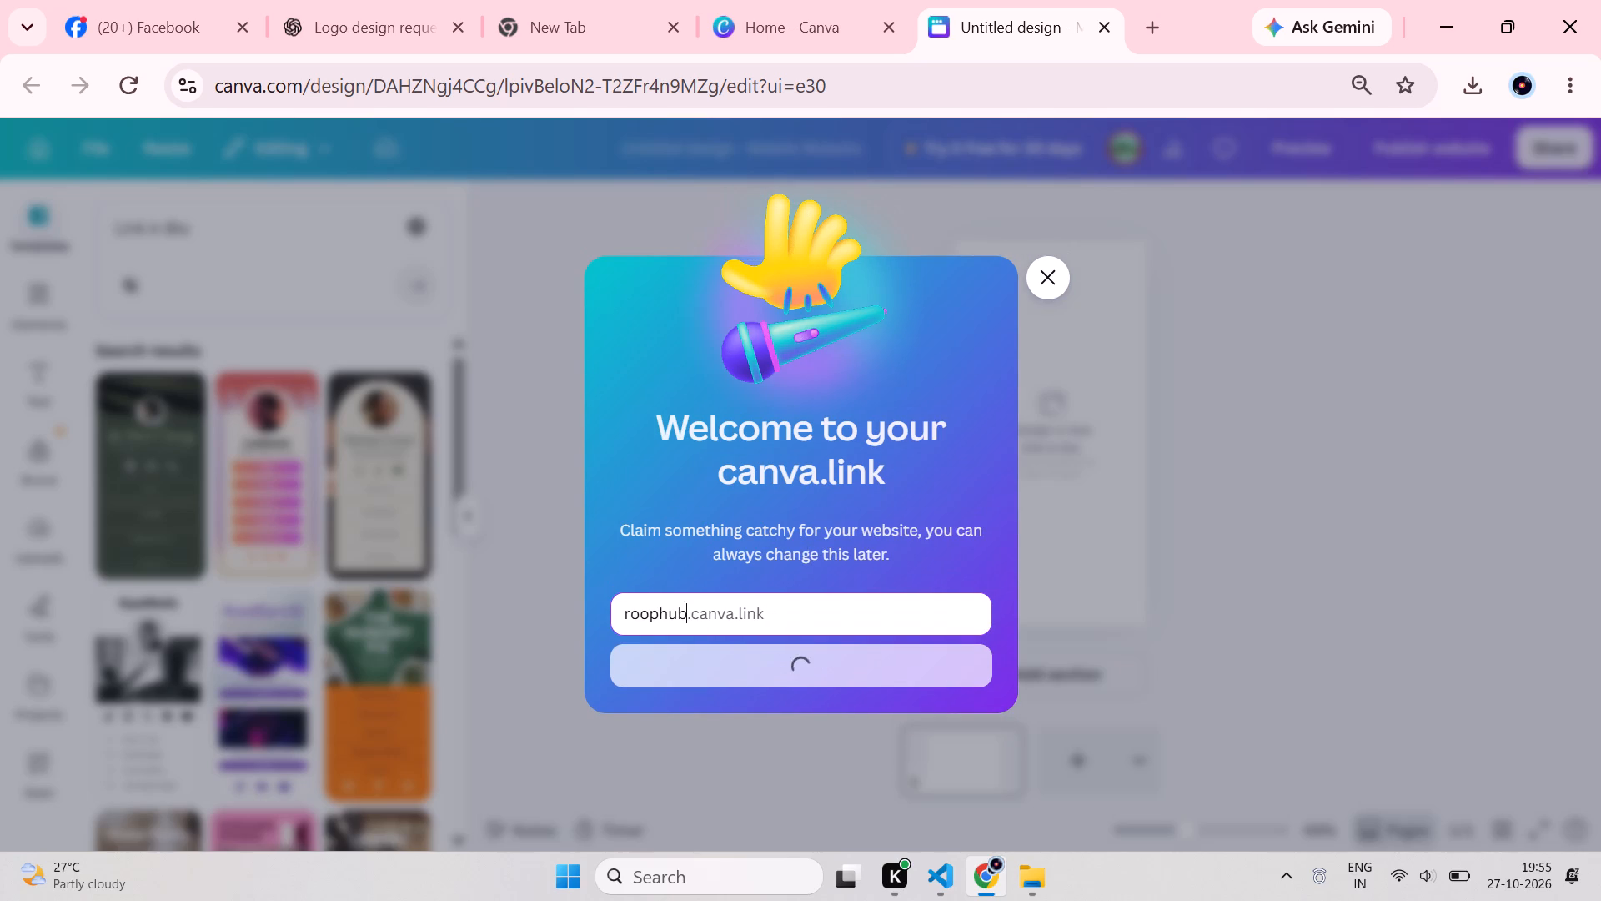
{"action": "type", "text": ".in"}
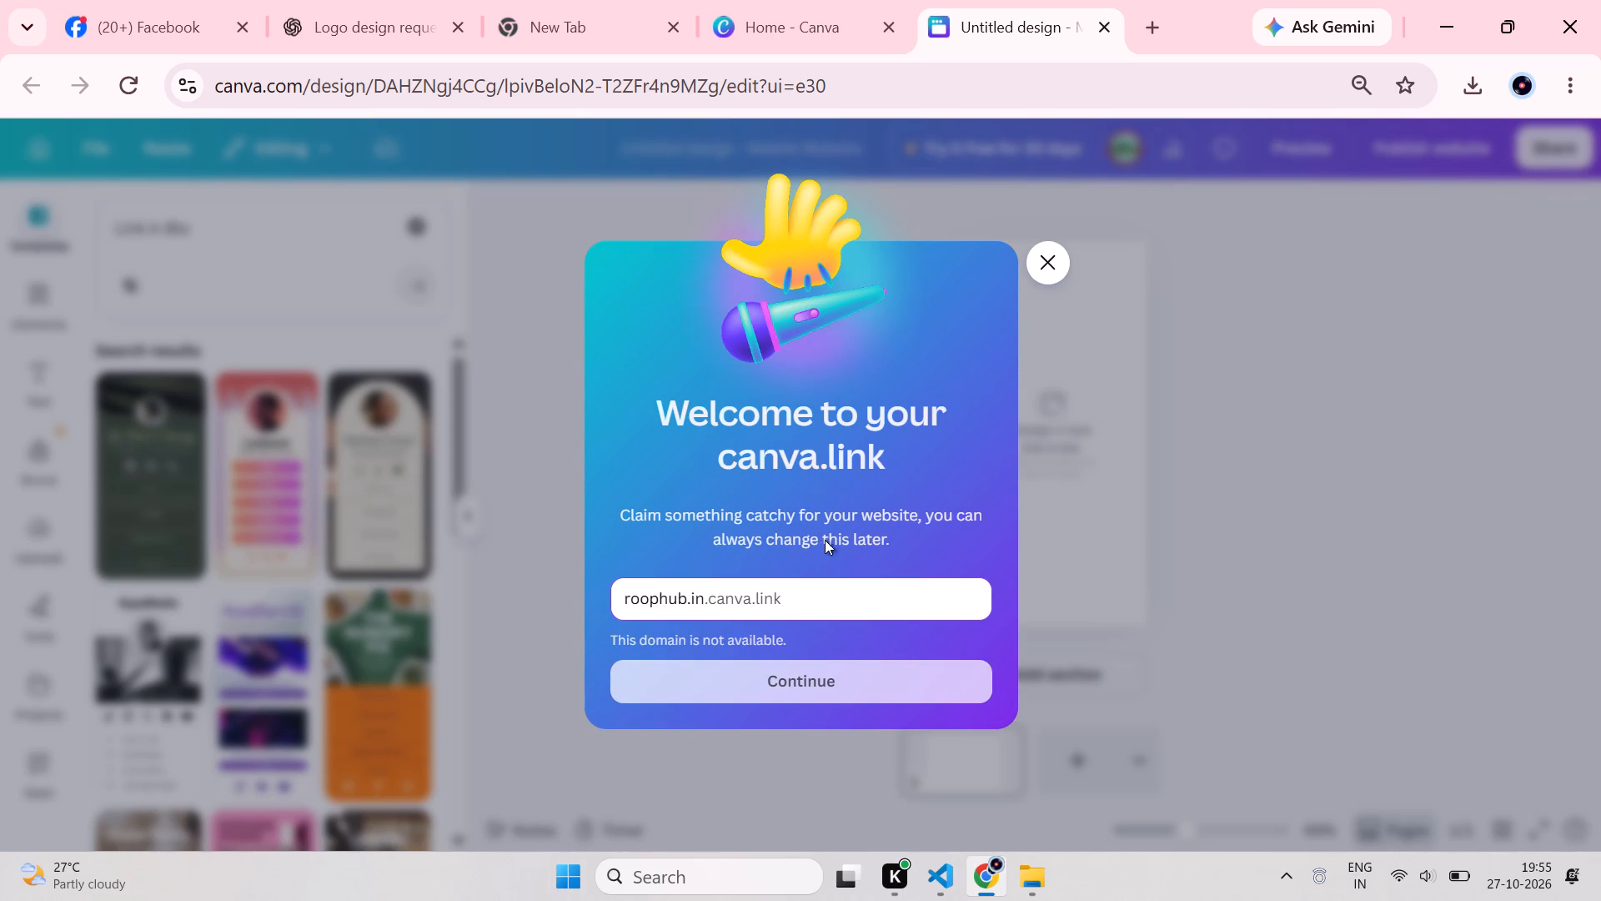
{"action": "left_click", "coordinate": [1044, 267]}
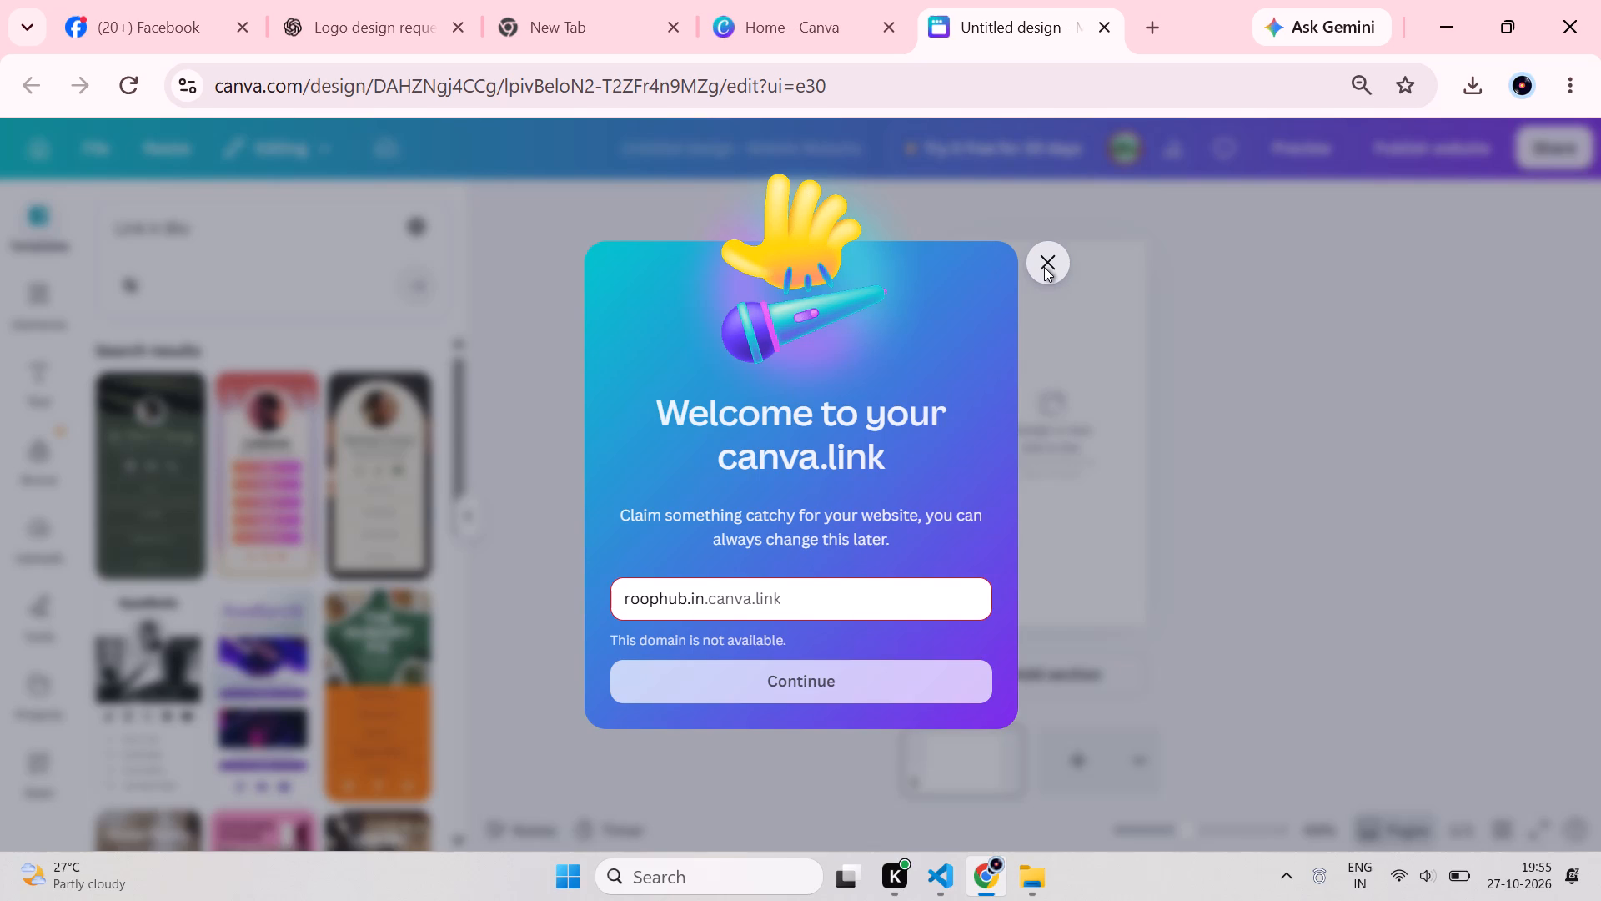
Apply the dark green Link in Bio template with the round portrait to the blank mobile website and try adding a section below.
{"action": "left_click", "coordinate": [163, 451]}
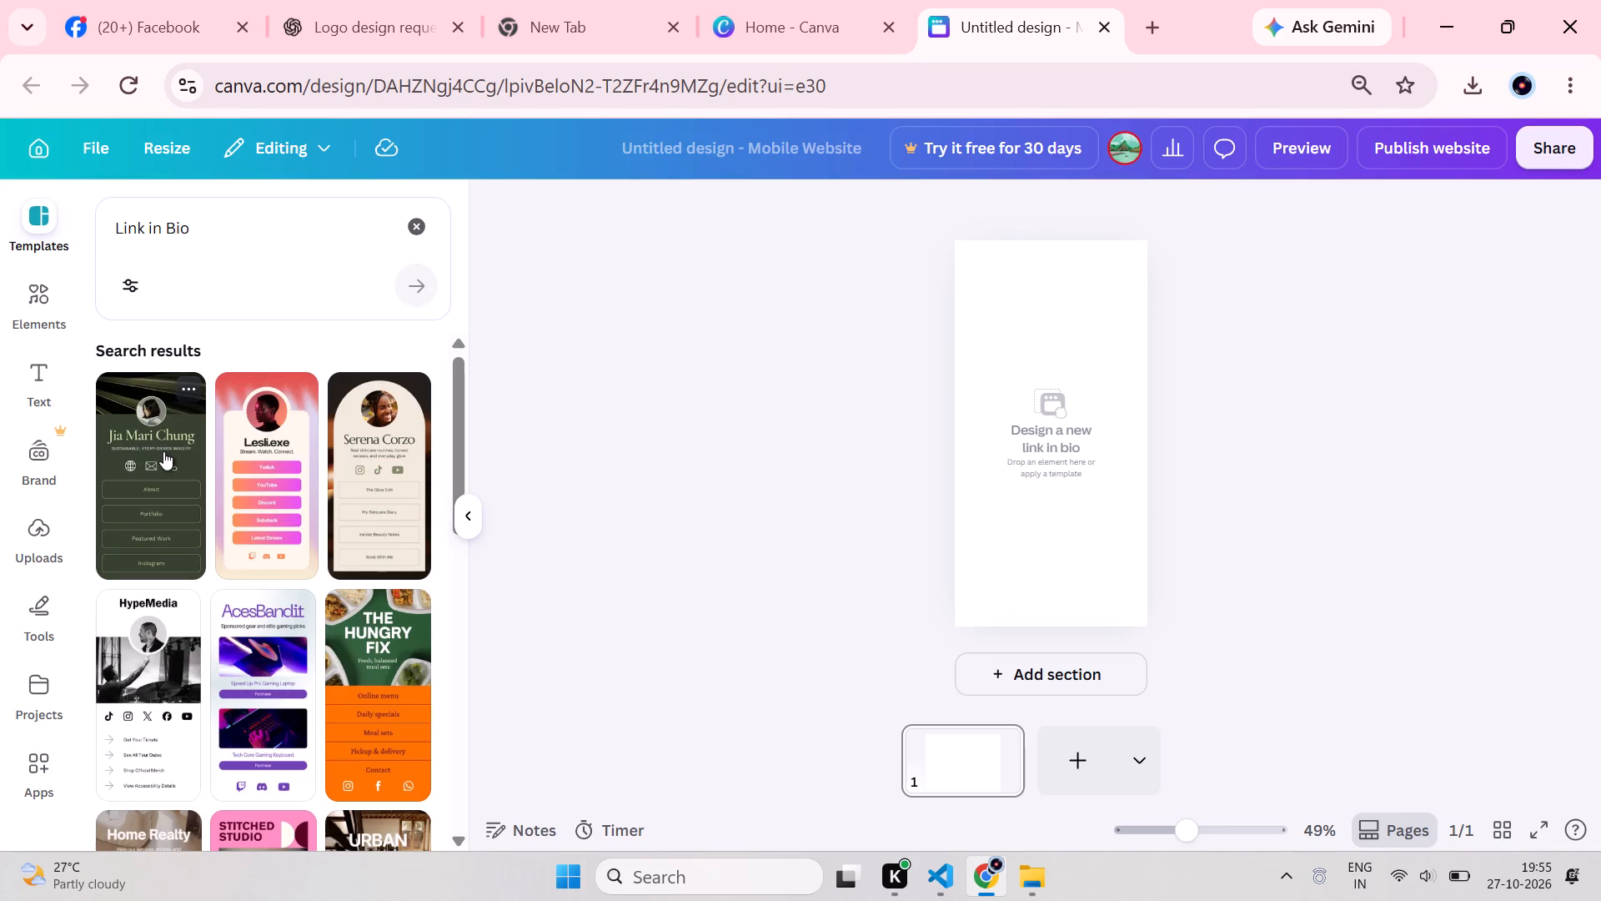
{"action": "scroll", "coordinate": [968, 580], "scroll_direction": "down", "scroll_amount": 1}
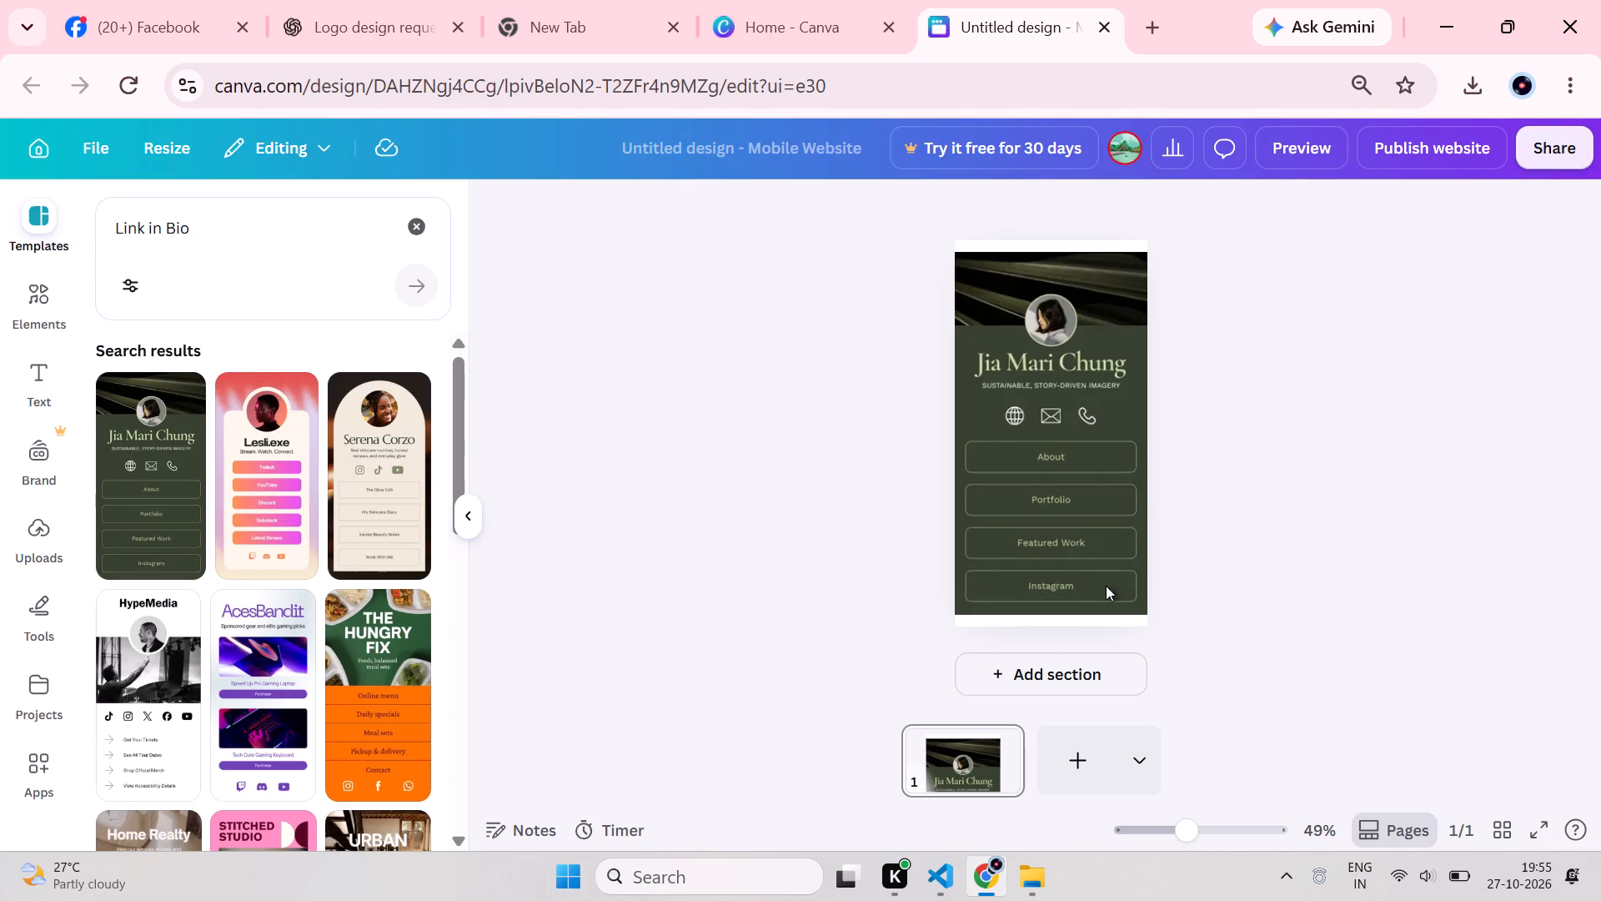
{"action": "left_click", "coordinate": [1025, 667]}
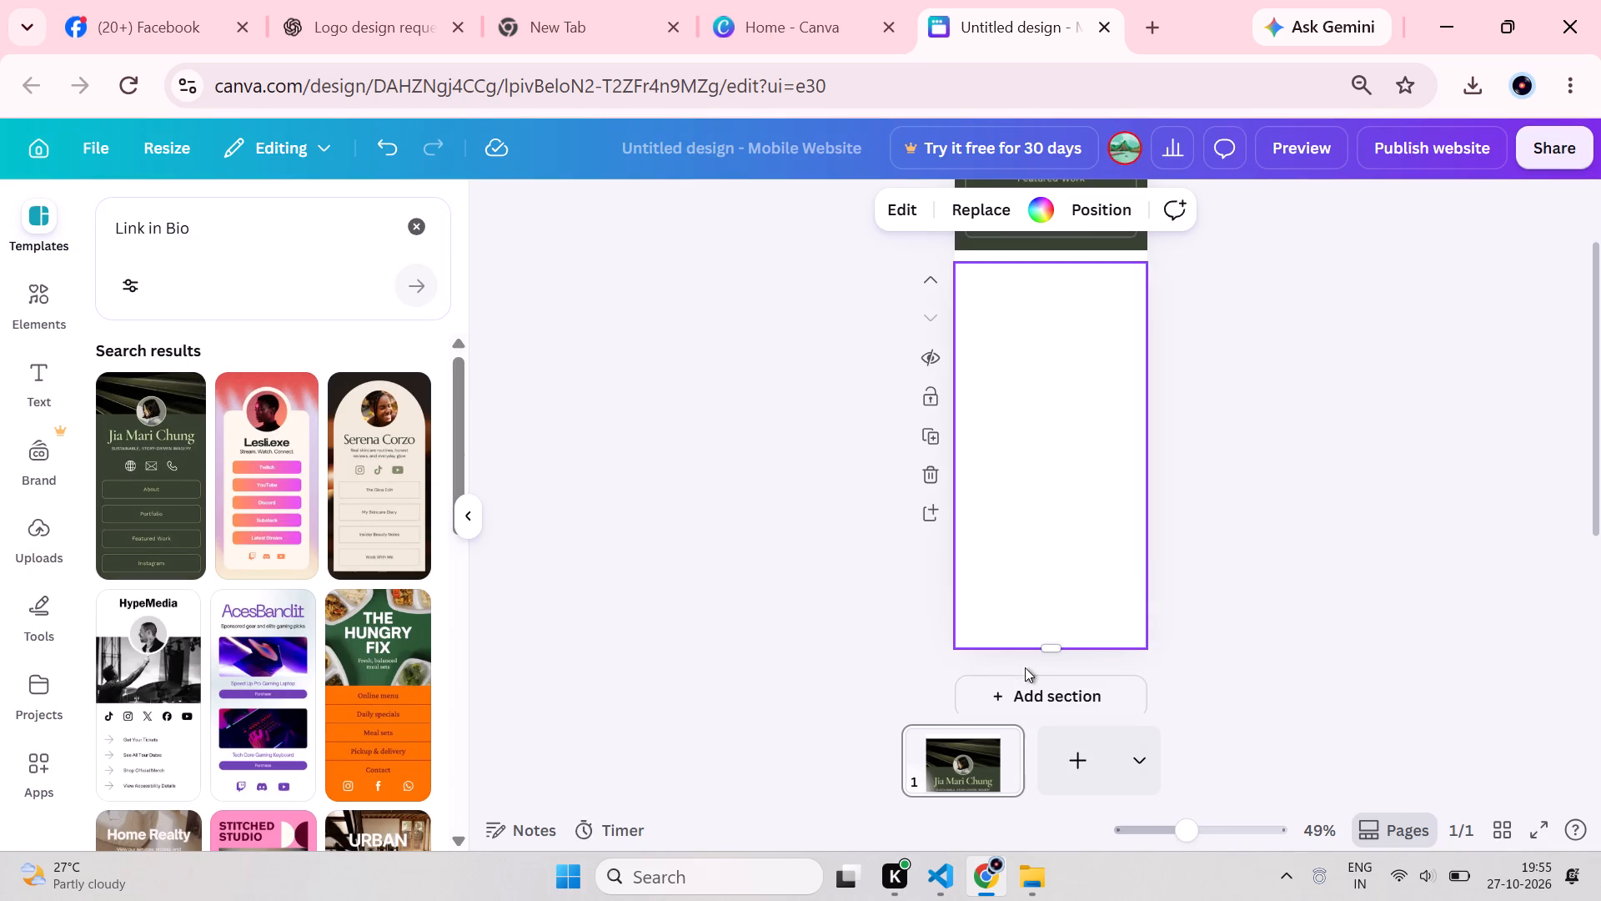
Examine the applied template from the header and link buttons down through the pricing tiers to the inquiry form.
{"action": "scroll", "coordinate": [1004, 557], "scroll_direction": "up", "scroll_amount": 4}
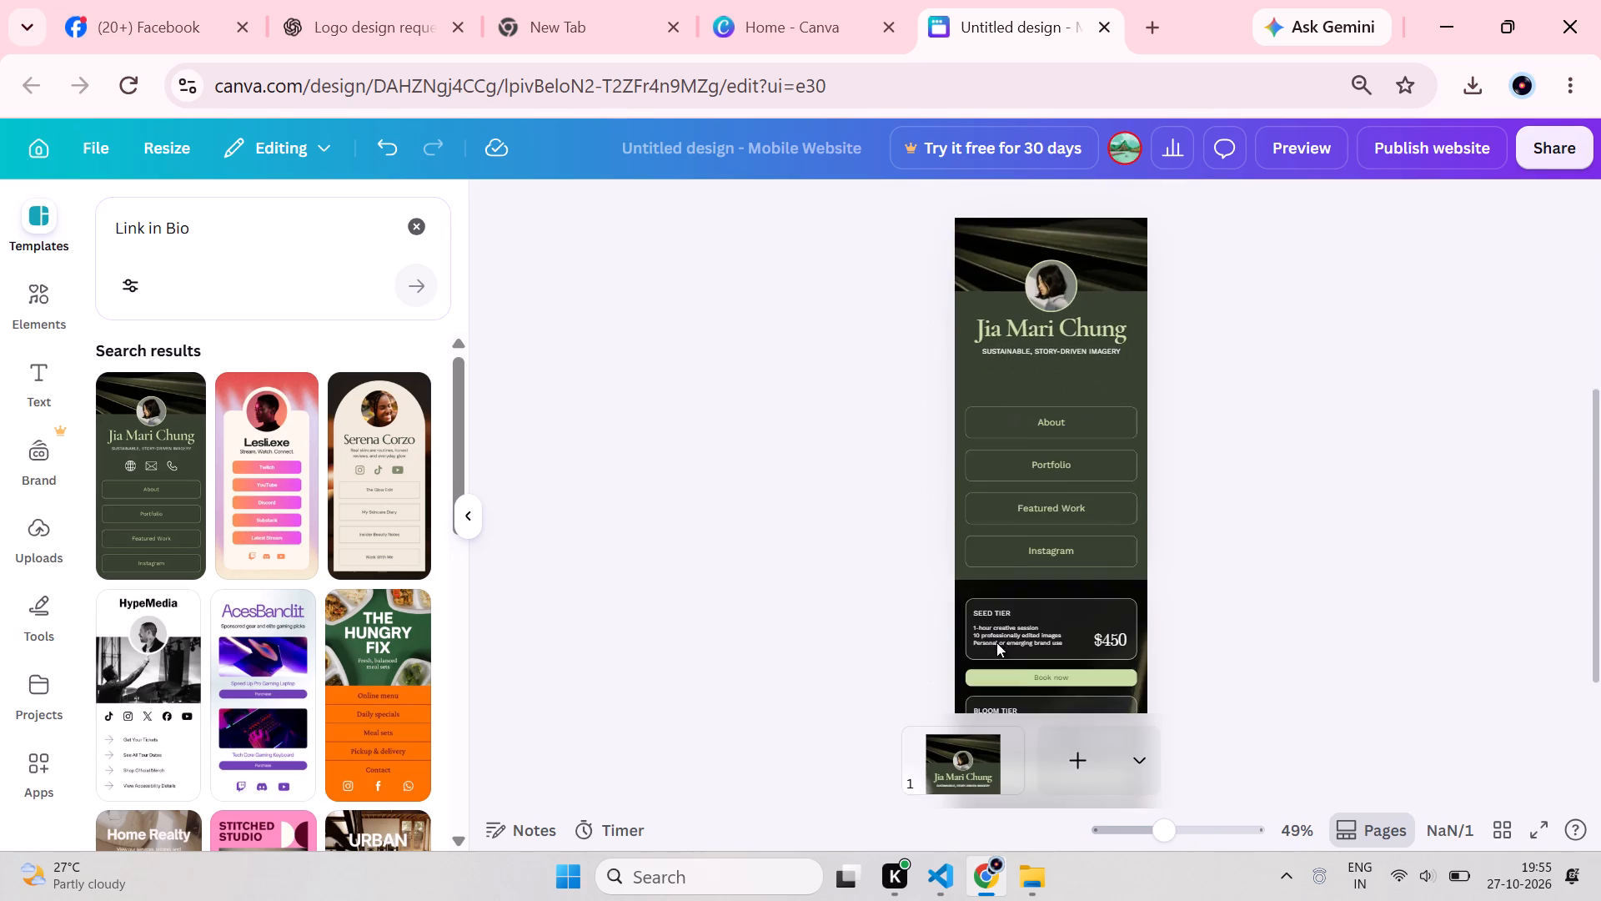
{"action": "scroll", "coordinate": [986, 651], "scroll_direction": "down", "scroll_amount": 2}
{"action": "scroll", "coordinate": [975, 558], "scroll_direction": "down", "scroll_amount": 1}
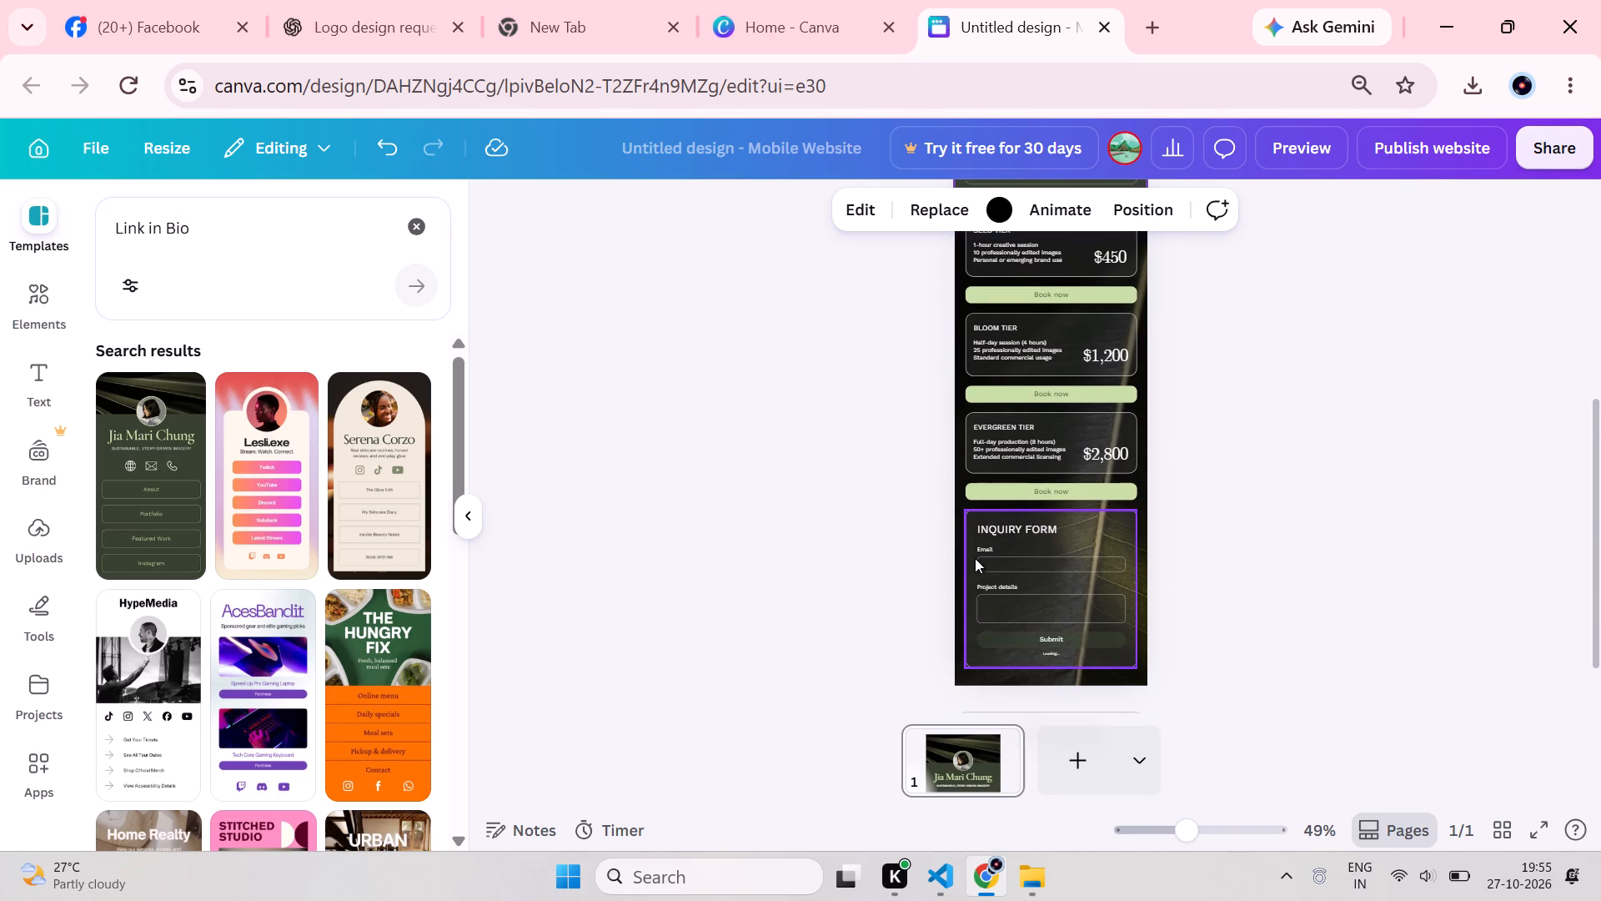
{"action": "scroll", "coordinate": [975, 558], "scroll_direction": "down", "scroll_amount": 2}
{"action": "scroll", "coordinate": [975, 558], "scroll_direction": "up", "scroll_amount": 5}
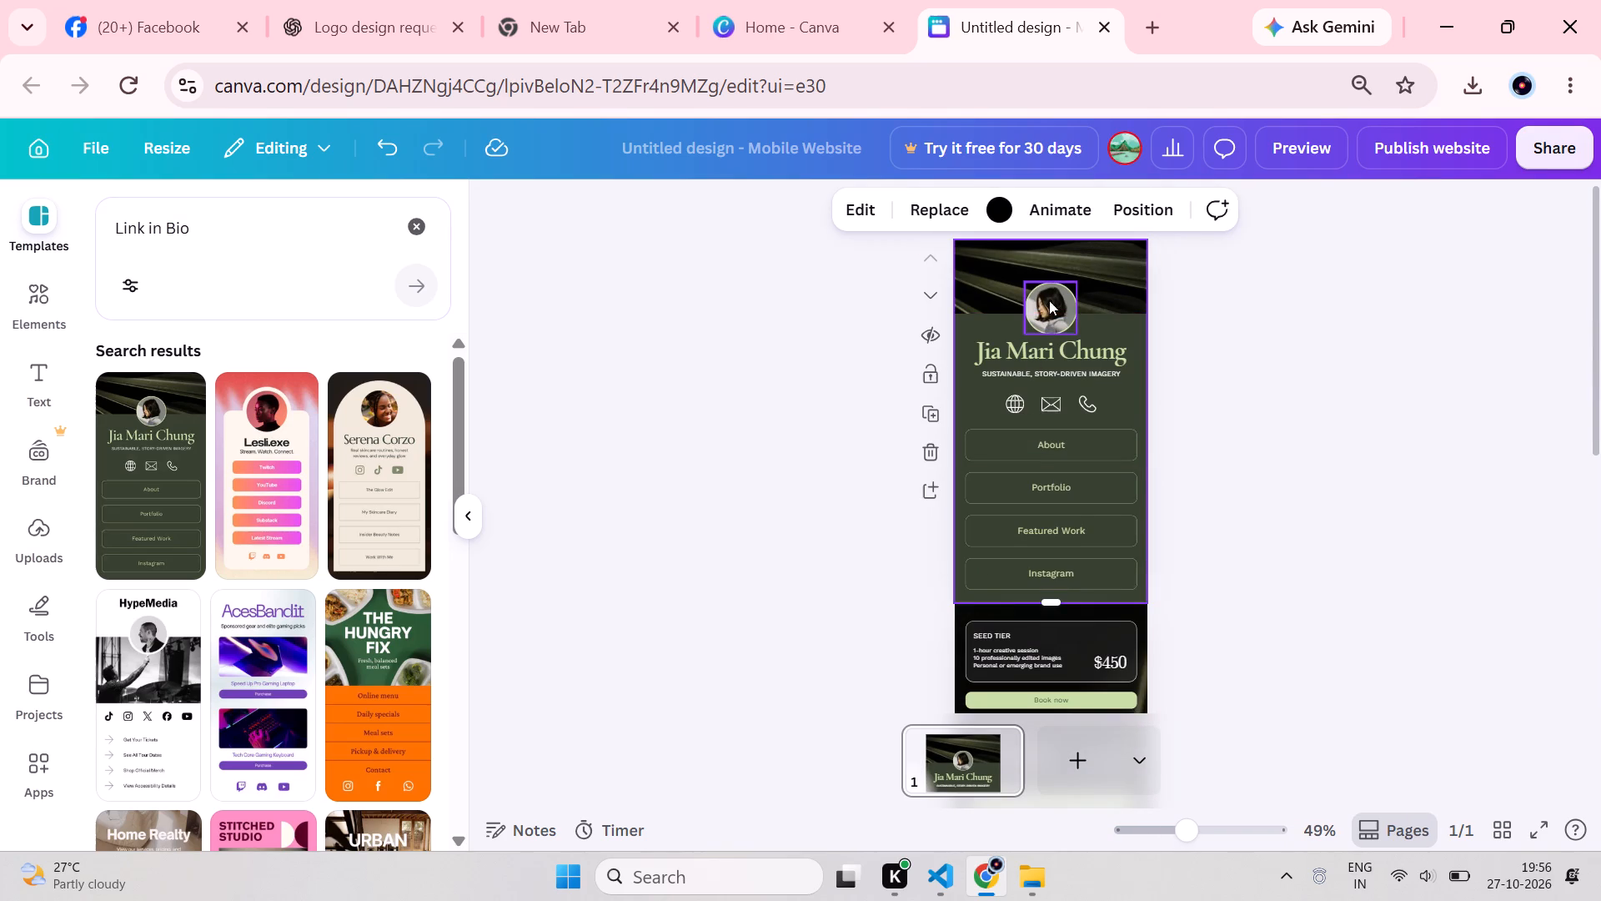
{"action": "scroll", "coordinate": [1064, 508], "scroll_direction": "down", "scroll_amount": 4}
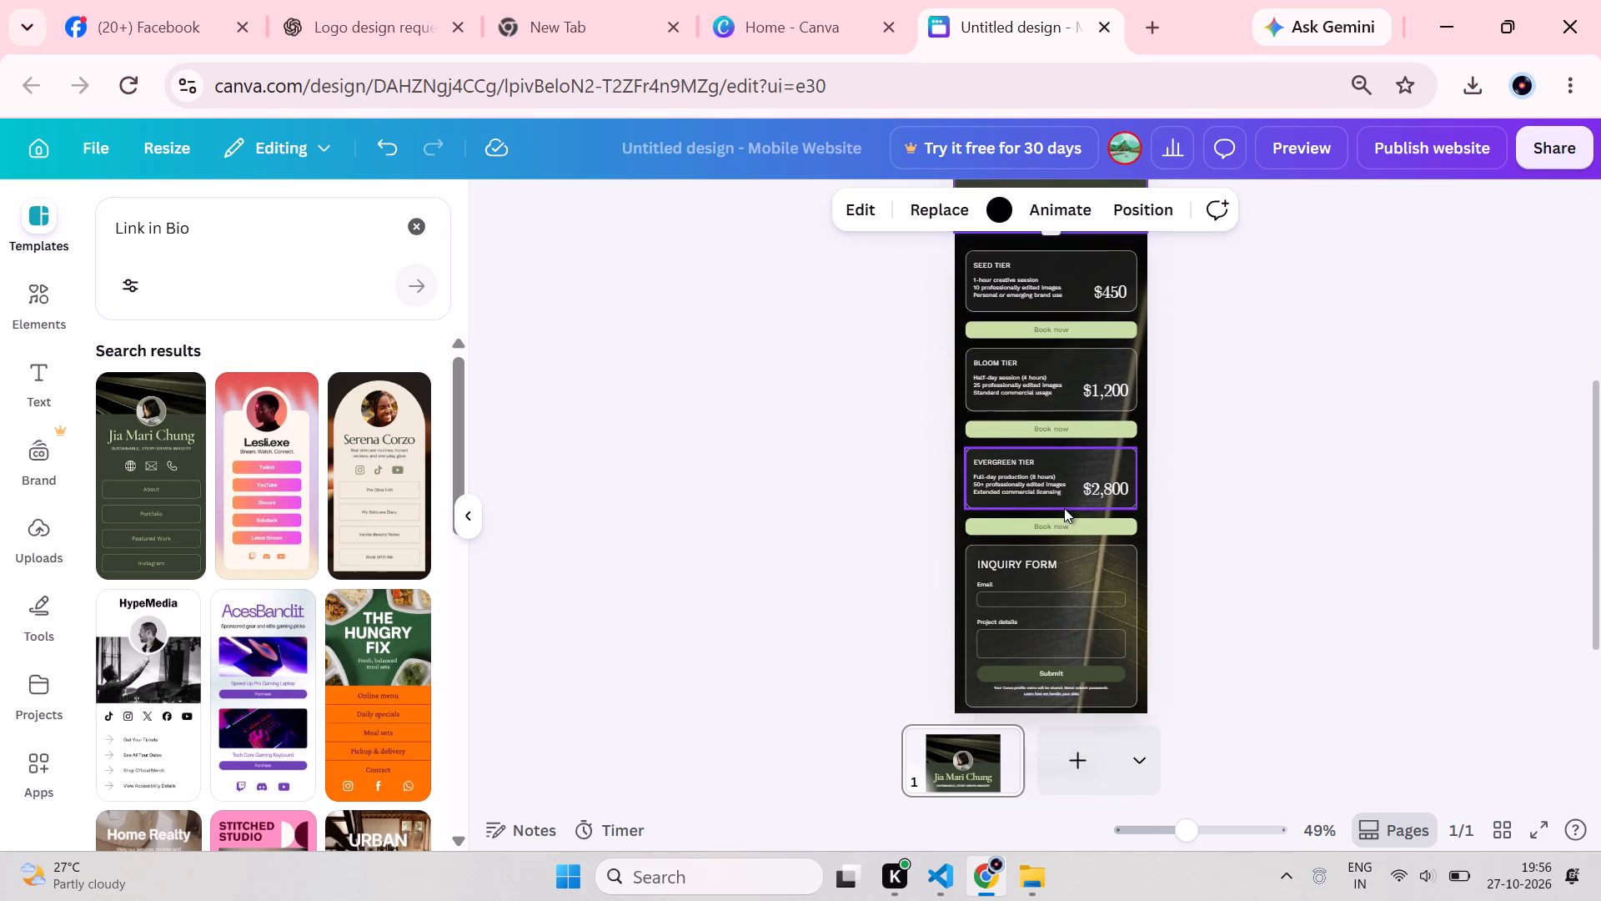
{"action": "scroll", "coordinate": [1064, 508], "scroll_direction": "down", "scroll_amount": 1}
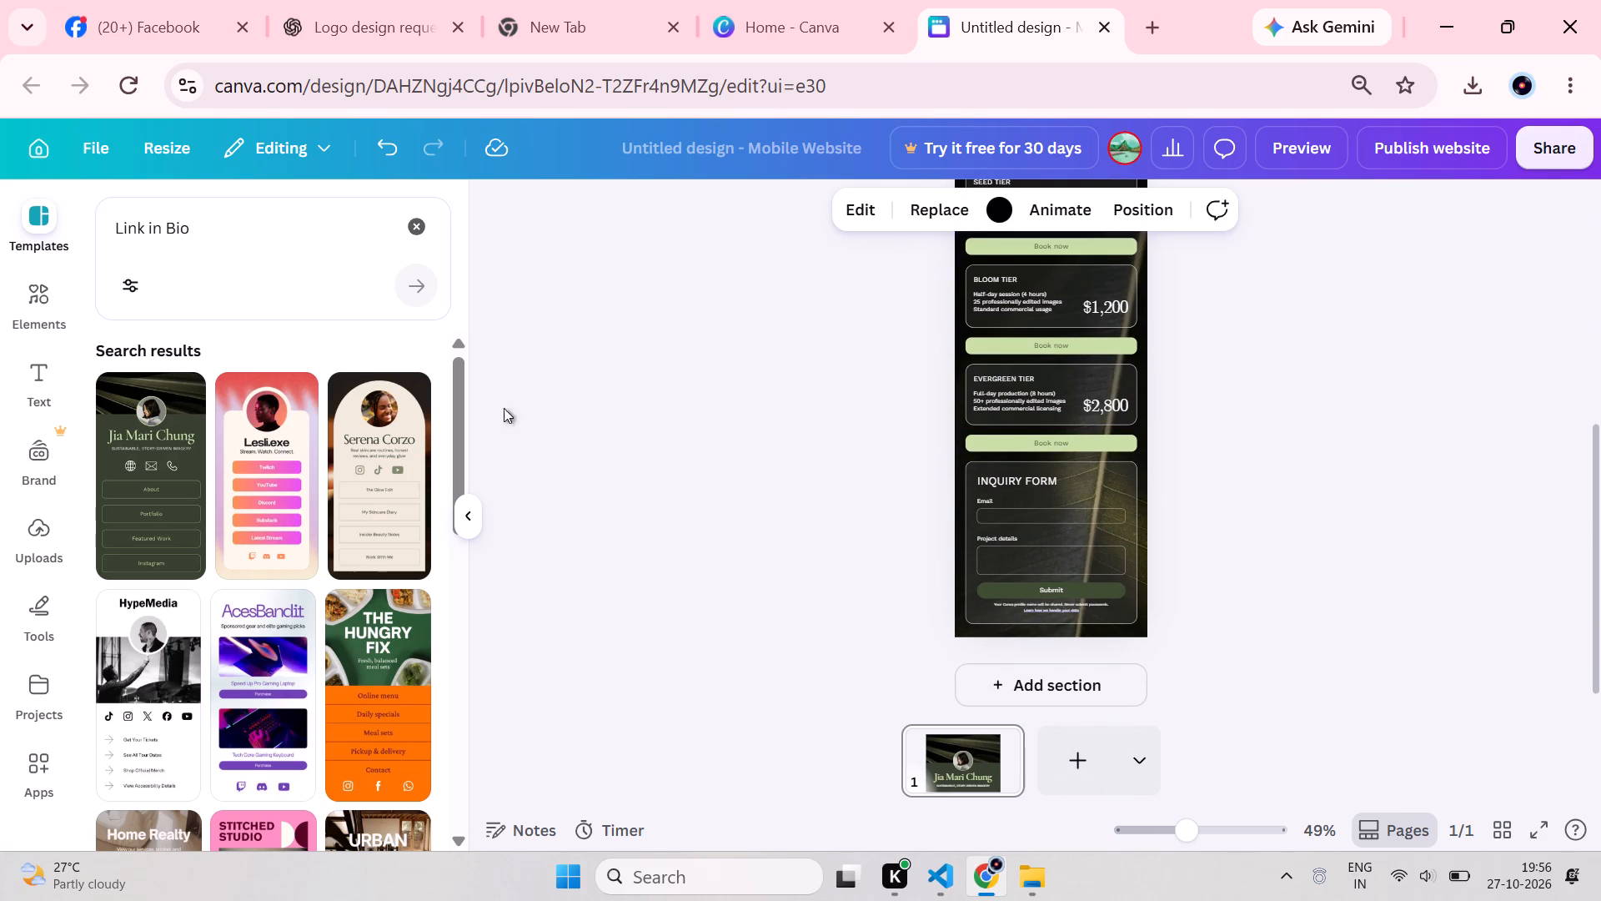